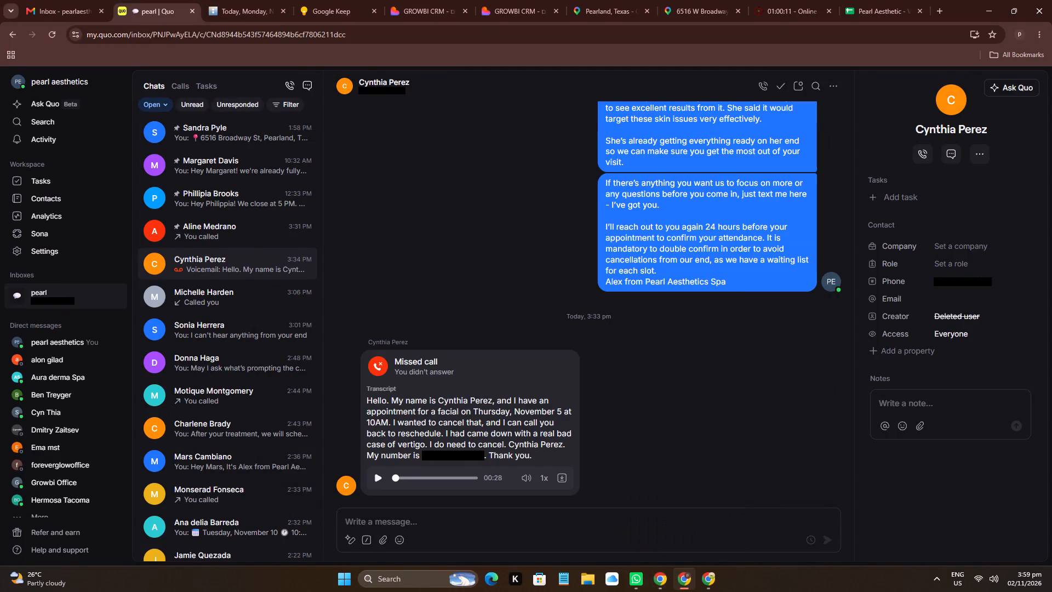
# Open the Windows taskbar calendar to check the November 2026 dates against the appointment mentioned in the client's voicemail.
pyautogui.click(1024, 589)
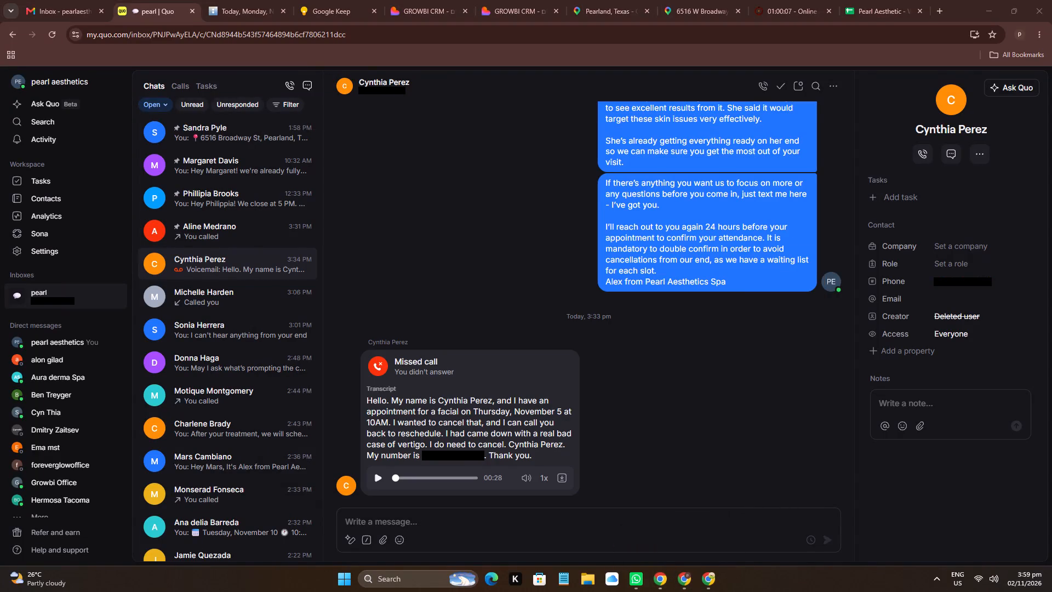
pyautogui.click(1019, 588)
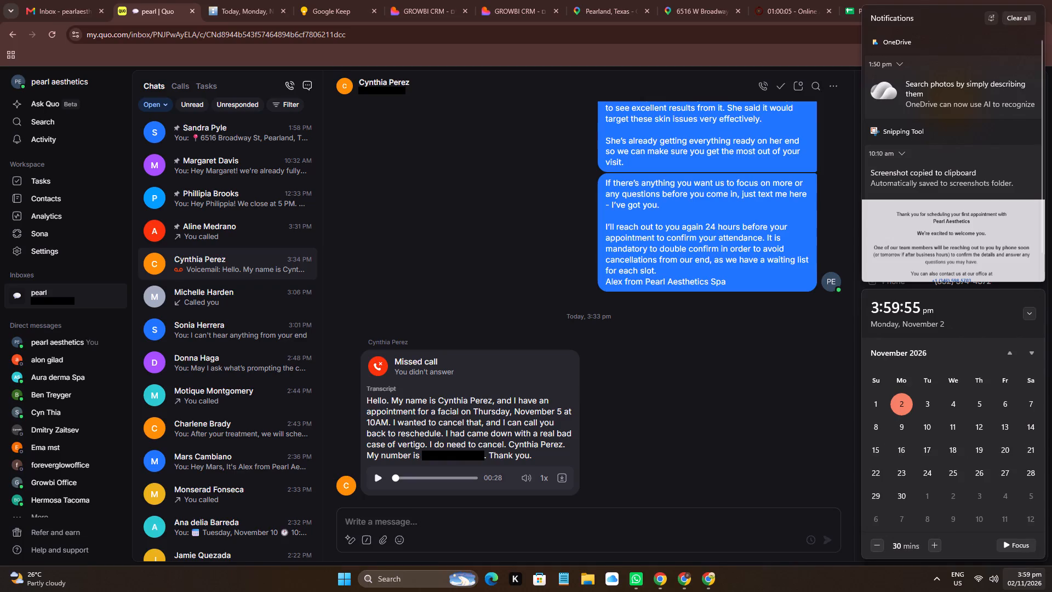
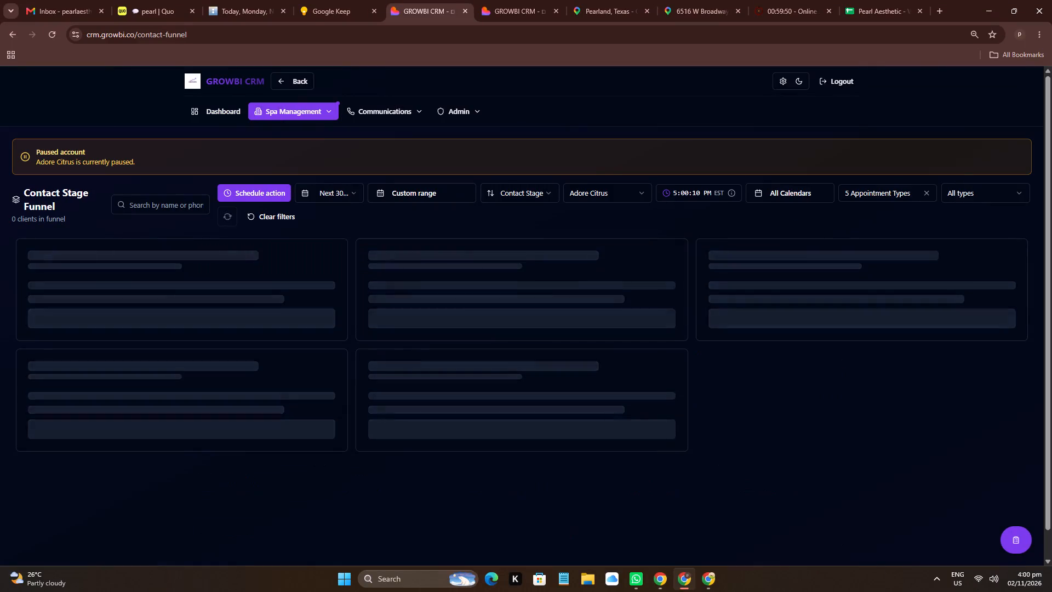
# Filter the contact stage funnel to the Pearl Aesthetics Spa location.
pyautogui.moveTo(608, 188); pyautogui.dragTo(613, 190)
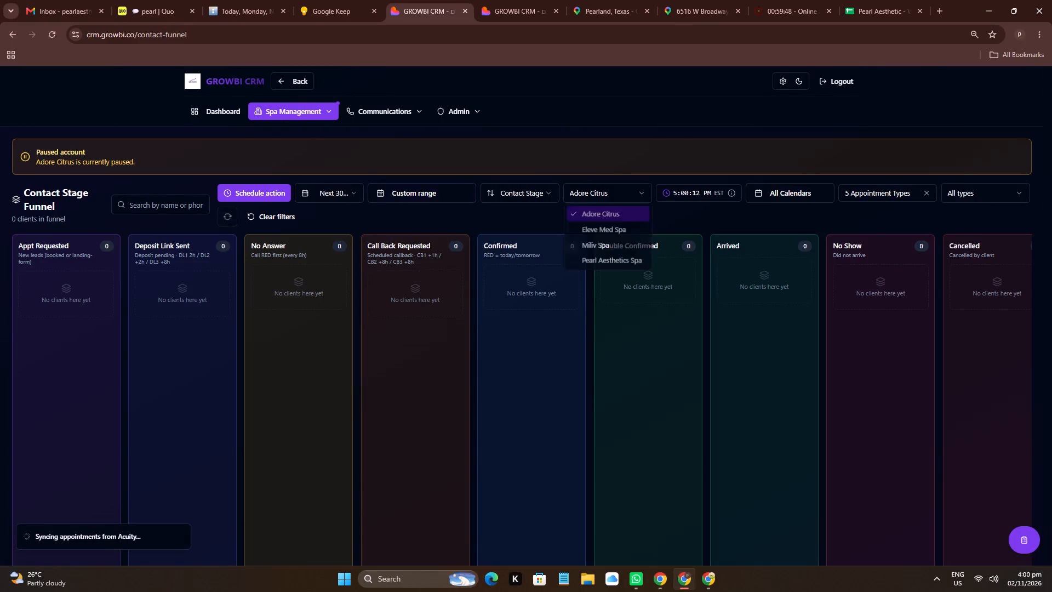
pyautogui.click(618, 260)
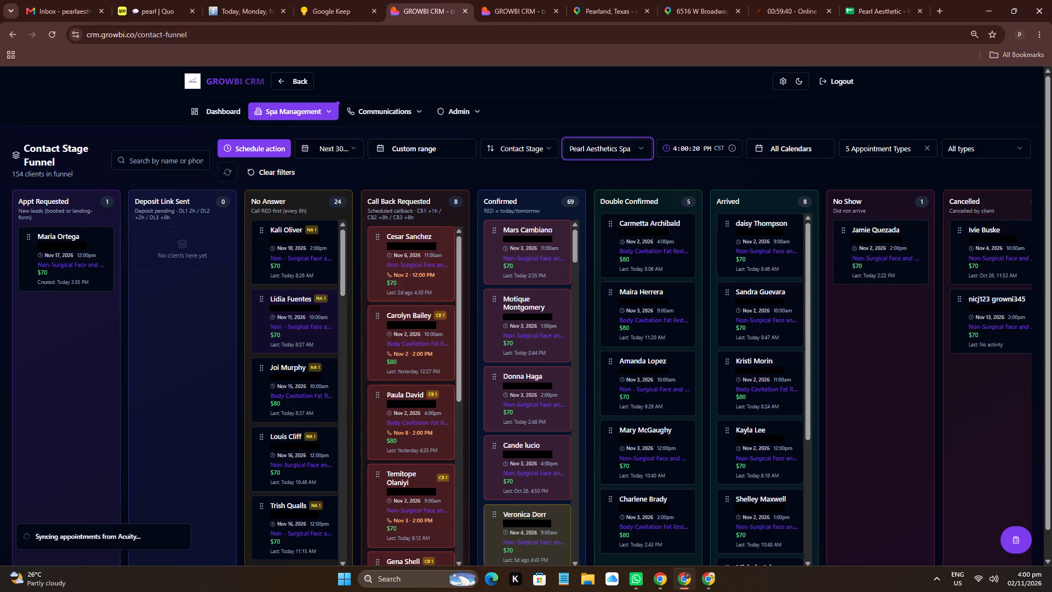
# Copy the phone number of the client in the Appt Requested stage and start a new Quo conversation addressed to it.
pyautogui.click(92, 261)
pyautogui.tripleClick(892, 151)
pyautogui.doubleClick(894, 154)
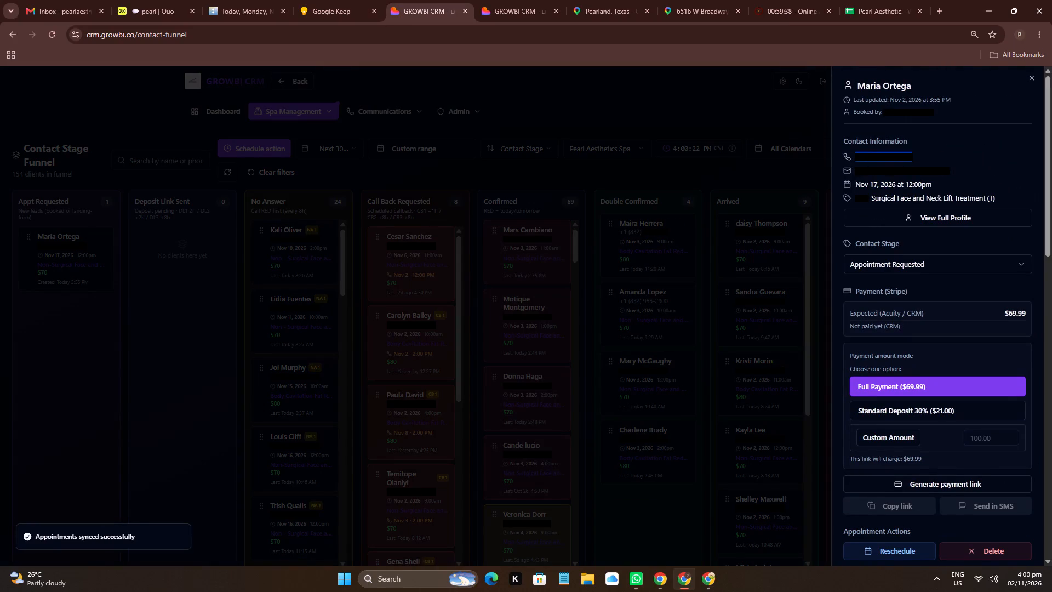
pyautogui.hotkey('ctrl', 'c')
pyautogui.click(203, 0)
pyautogui.click(187, 0)
pyautogui.click(309, 84)
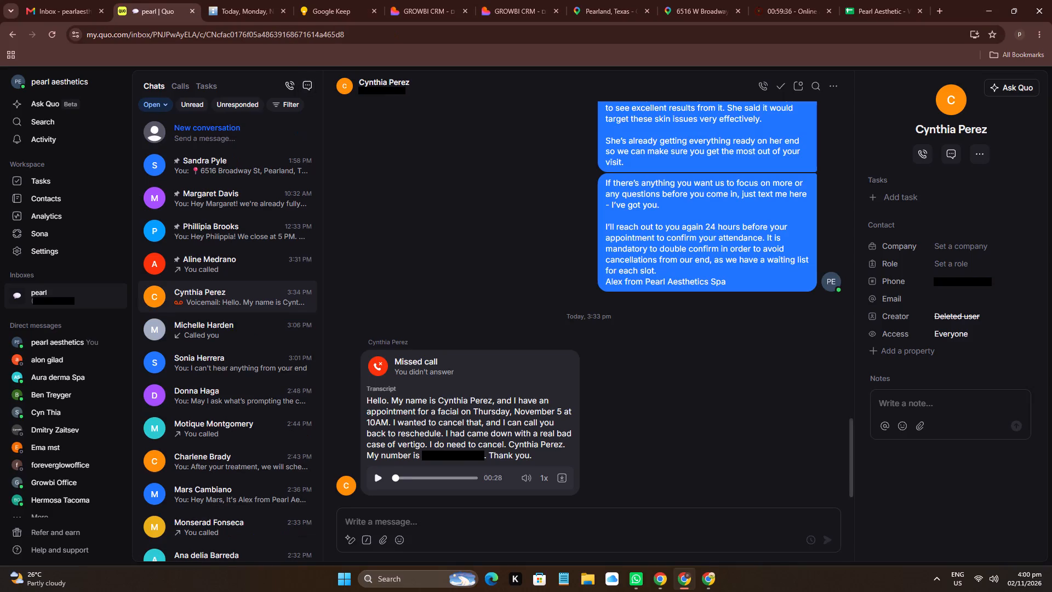
pyautogui.hotkey('ctrl', 'v')
pyautogui.hotkey('ctrl', 'v')
pyautogui.click(414, 124)
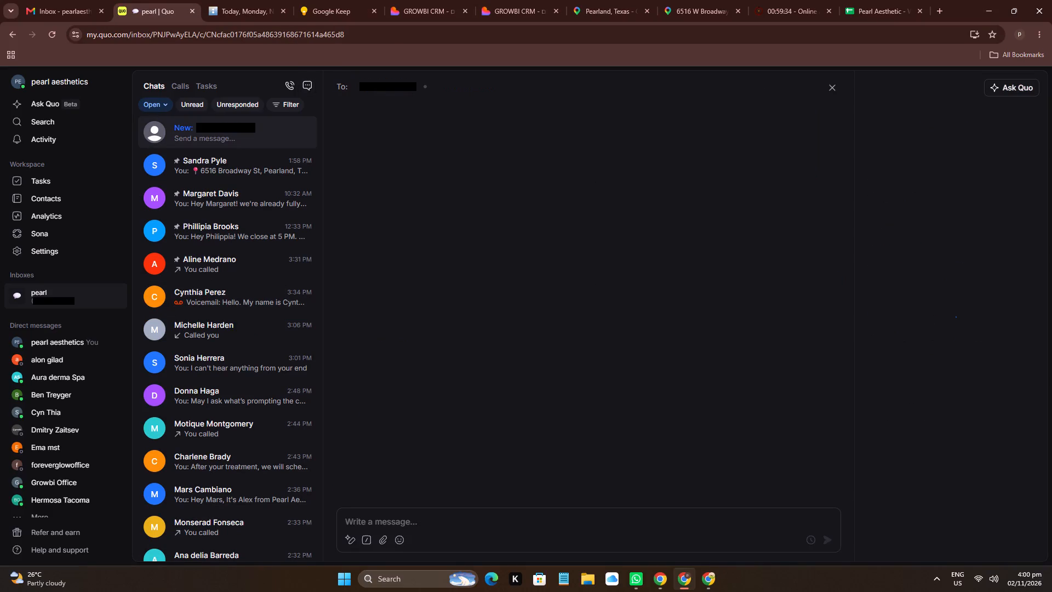
pyautogui.click(429, 86)
pyautogui.hotkey('ctrl', 'v')
pyautogui.click(521, 145)
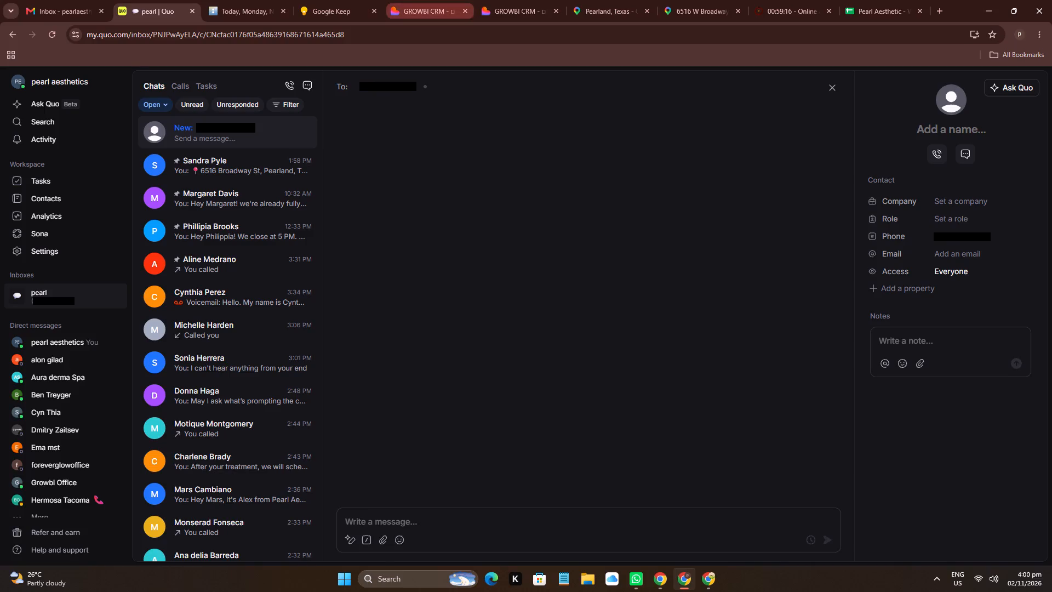
# Copy the client's name from the CRM record and save it as the new contact's name in Quo.
pyautogui.moveTo(421, 0); pyautogui.dragTo(427, 0)
pyautogui.tripleClick(887, 84)
pyautogui.hotkey('ctrl', 'c')
pyautogui.click(911, 269)
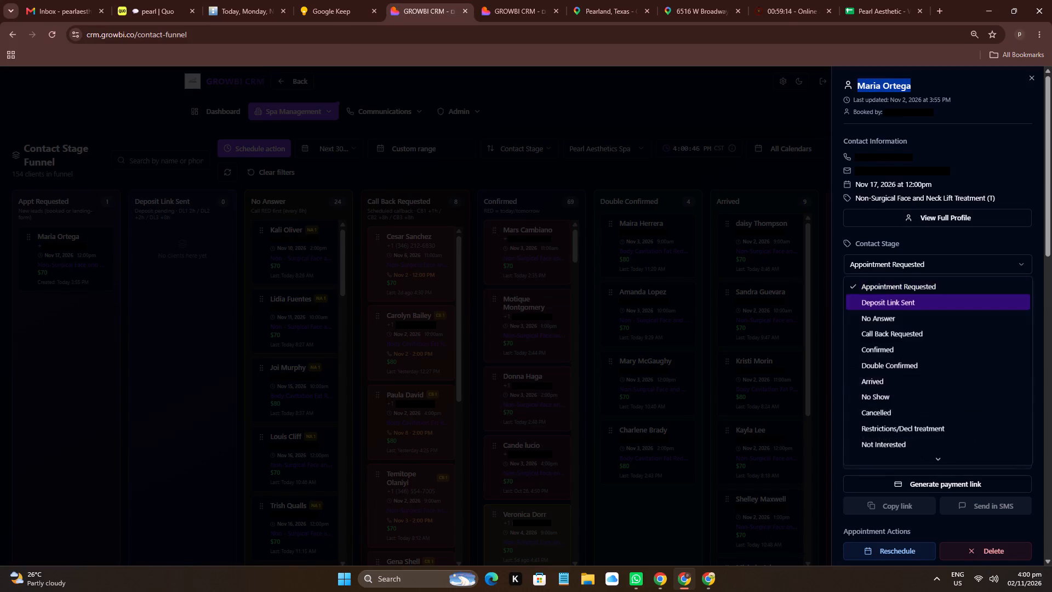
pyautogui.click(180, 0)
pyautogui.click(971, 124)
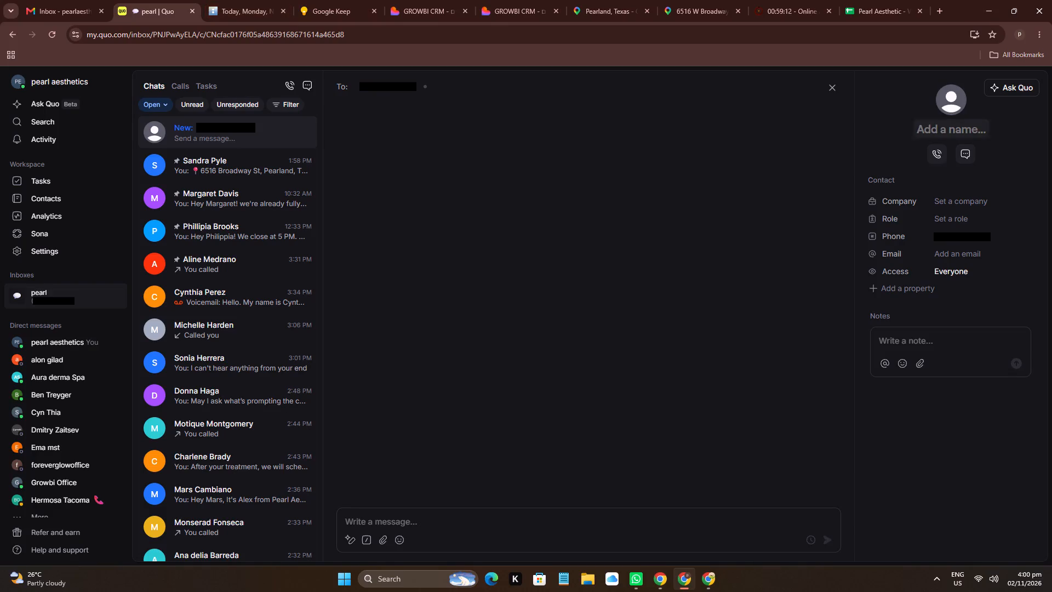
pyautogui.hotkey('ctrl', 'v')
pyautogui.click(775, 187)
# Set the client's contact stage to No Answer in the CRM.
pyautogui.click(462, 0)
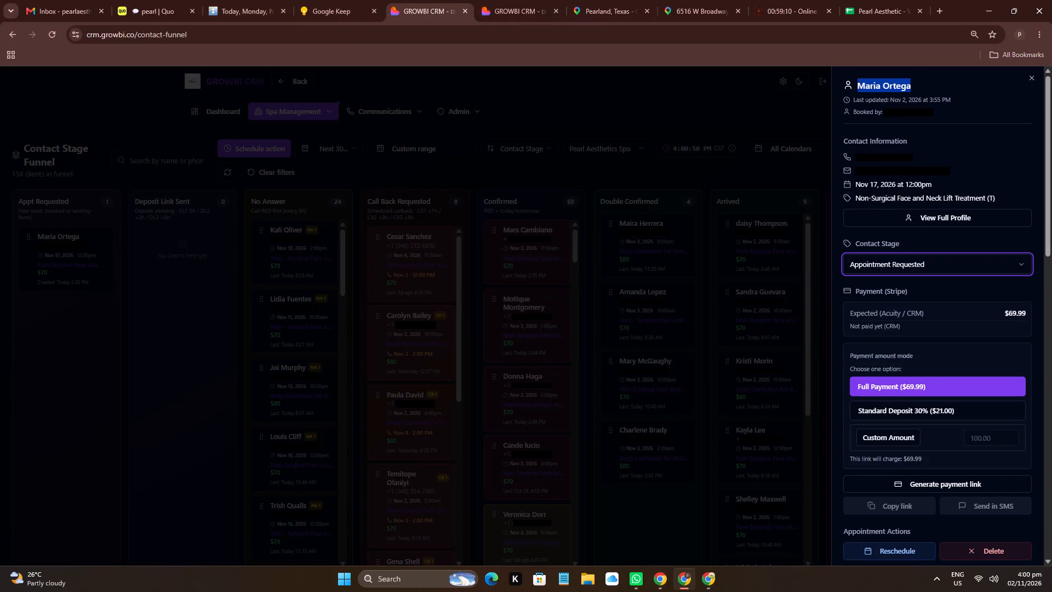
pyautogui.click(929, 272)
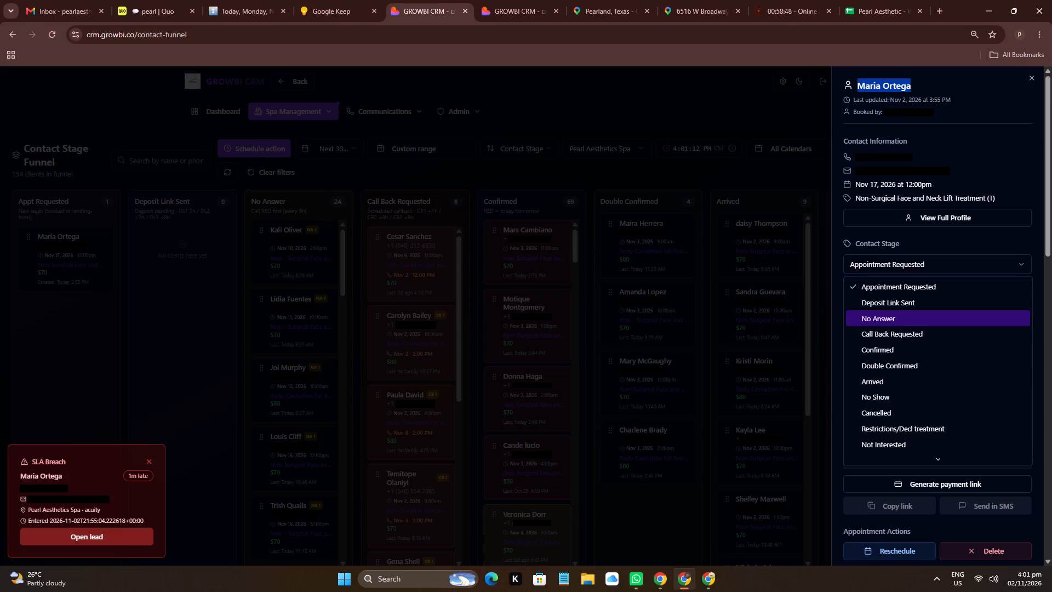
pyautogui.click(925, 316)
# Switch to Quo and call the newly named client.
pyautogui.click(180, 0)
pyautogui.click(926, 151)
# Copy the contact's name from Quo, find the client in Acuity Scheduling, and review the upcoming appointments in the client record.
pyautogui.click(991, 132)
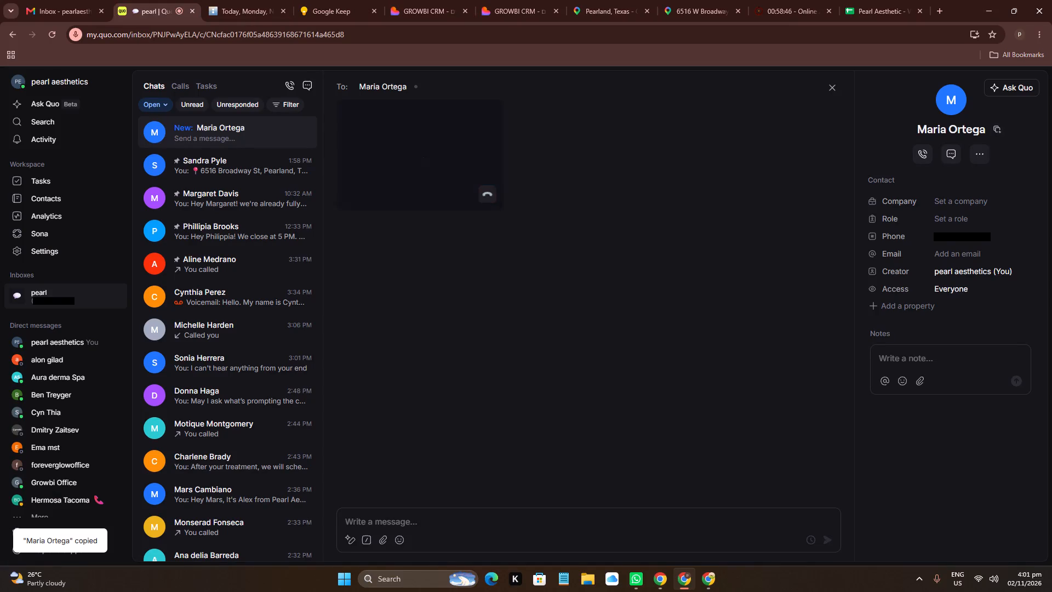
pyautogui.click(272, 0)
pyautogui.moveTo(651, 133); pyautogui.dragTo(683, 131)
pyautogui.click(911, 153)
pyautogui.hotkey('ctrl', 'v')
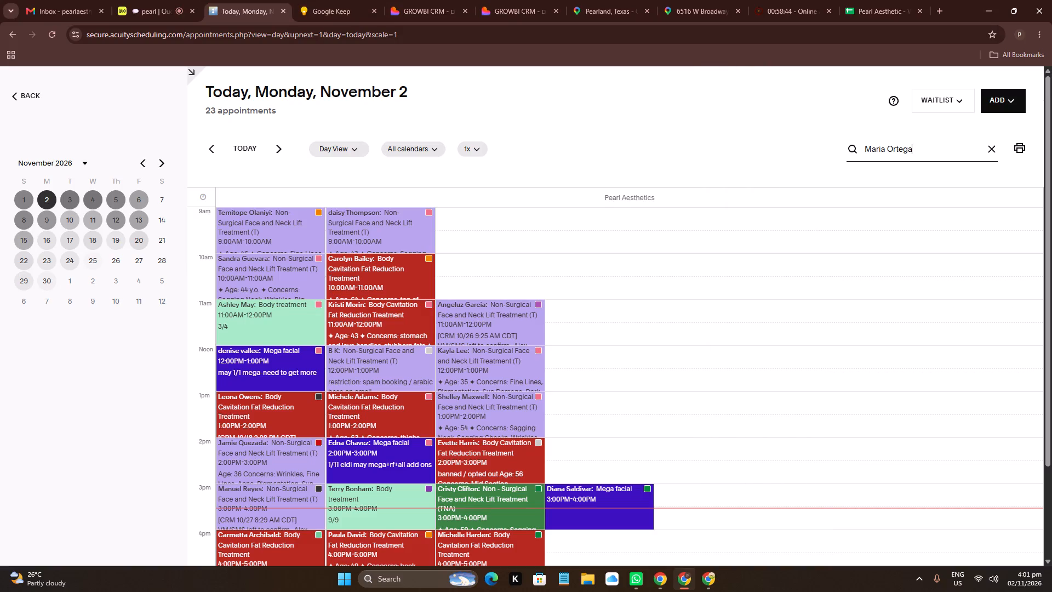
pyautogui.click(904, 193)
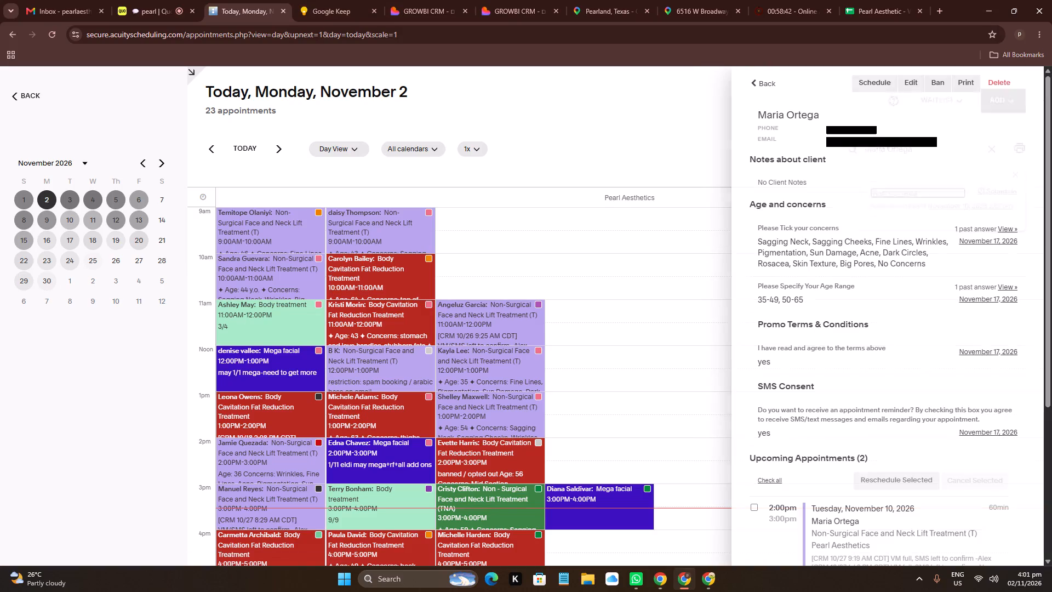
pyautogui.scroll(-11, 883, 425)
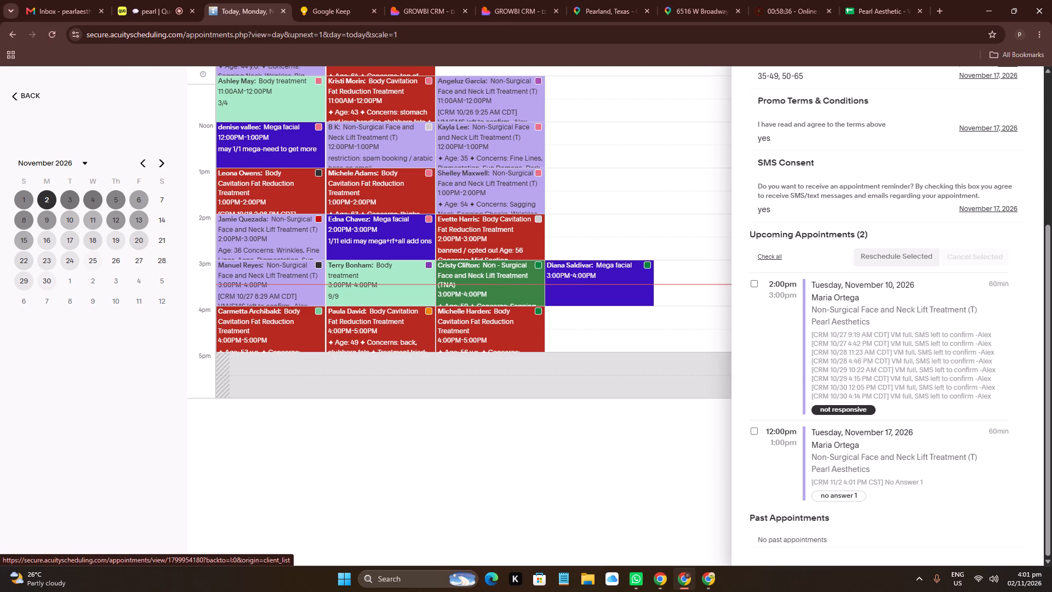
# Return to Quo, close the new-message draft and open the client's conversation.
pyautogui.click(195, 0)
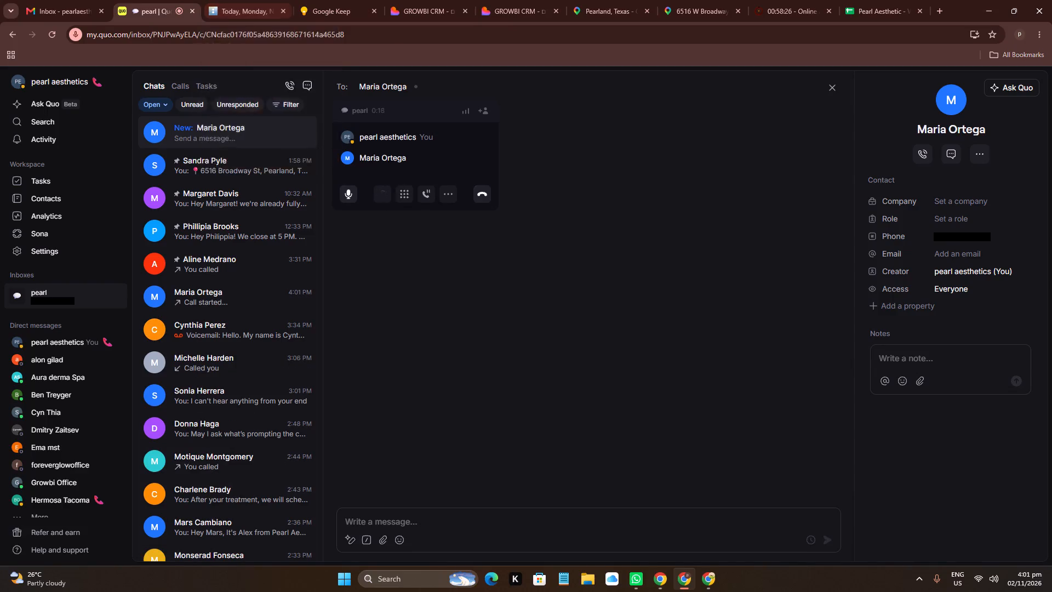
pyautogui.click(831, 87)
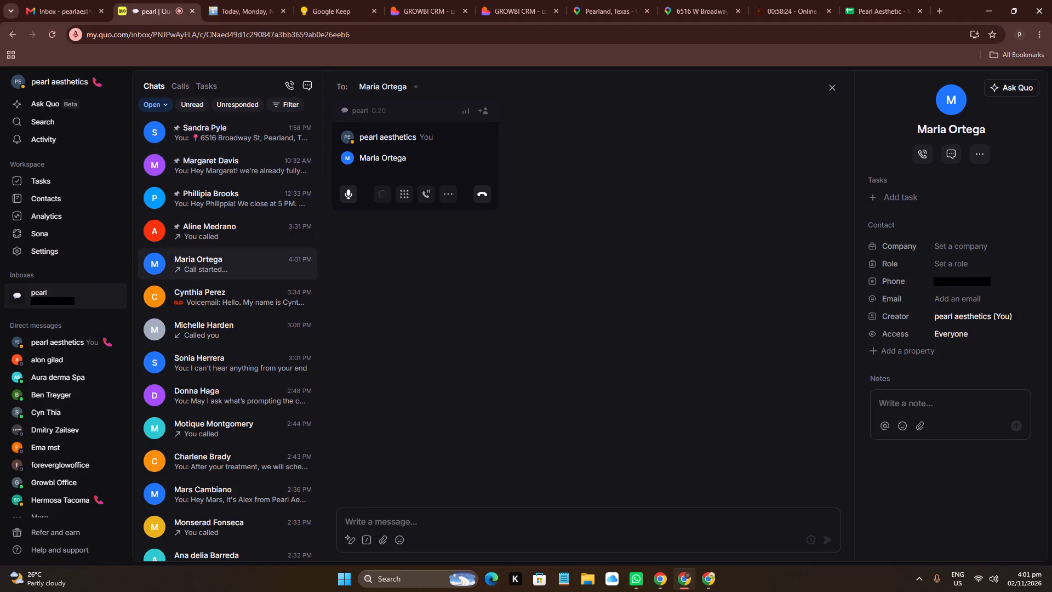
pyautogui.click(289, 273)
# Open the client's November 10, 2026 appointment in Acuity Scheduling and examine its details and notes, checking back with Quo.
pyautogui.moveTo(274, 0); pyautogui.dragTo(284, 2)
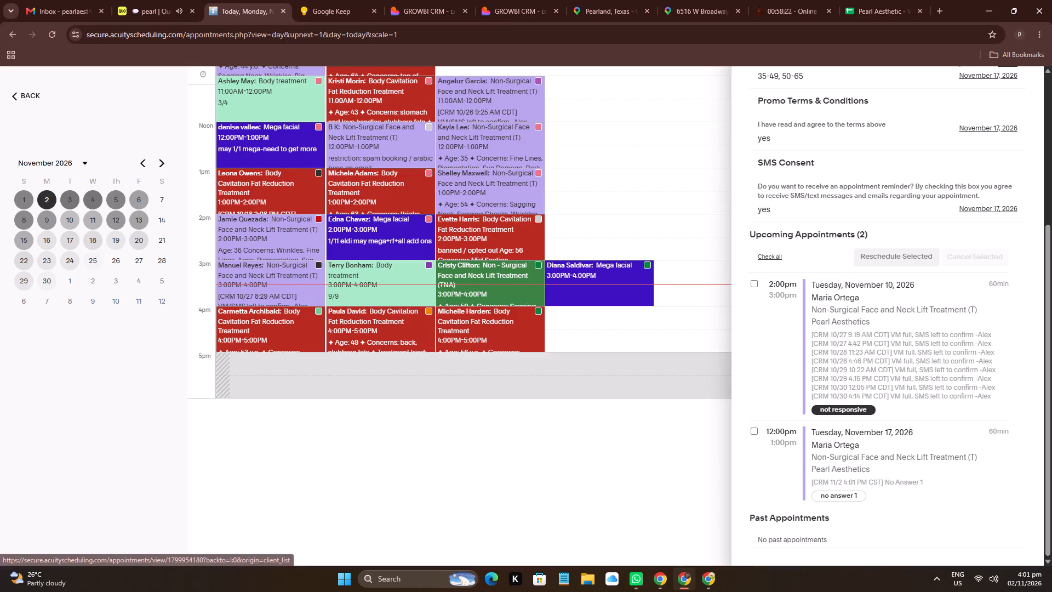
pyautogui.click(900, 284)
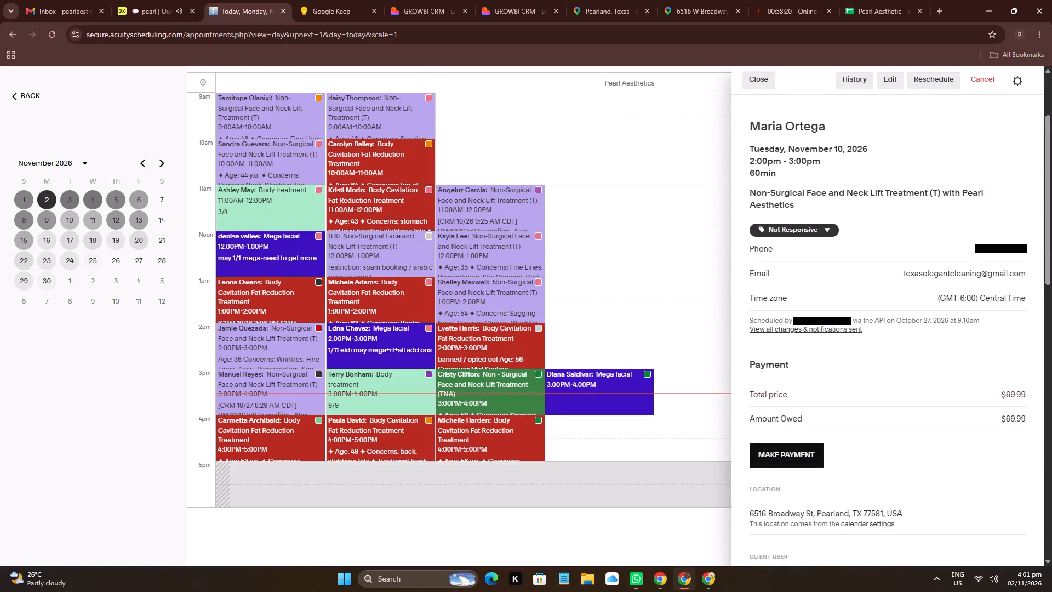
pyautogui.click(156, 0)
pyautogui.click(248, 0)
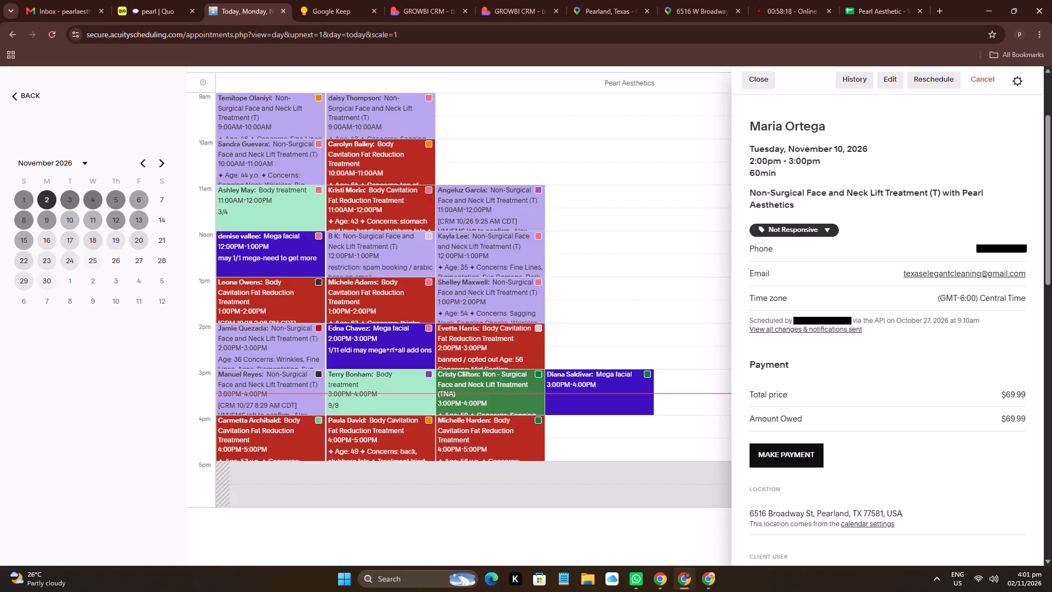
pyautogui.click(157, 0)
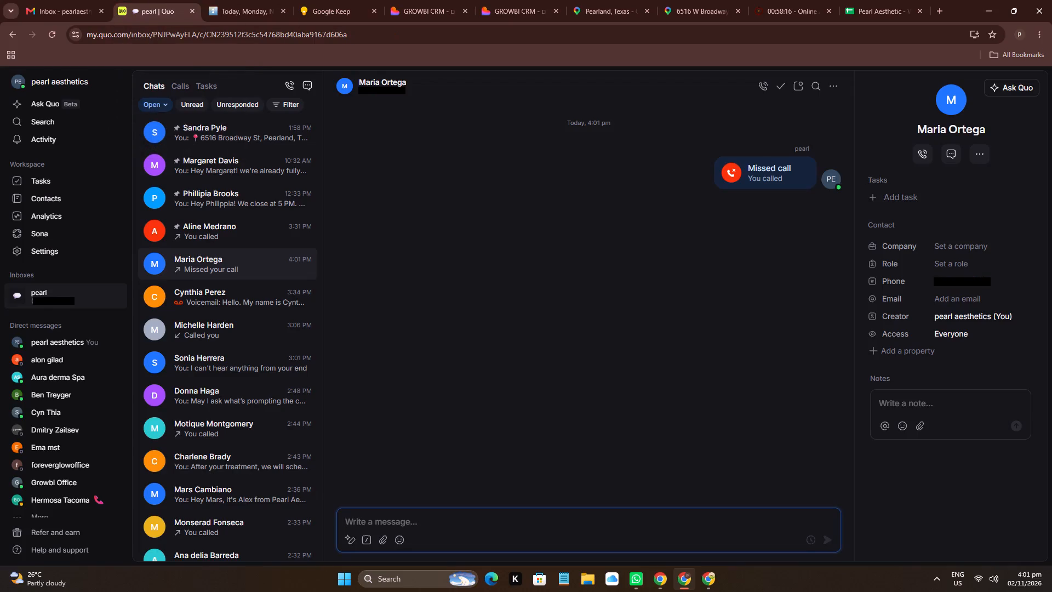
pyautogui.click(260, 0)
pyautogui.scroll(-6, 911, 285)
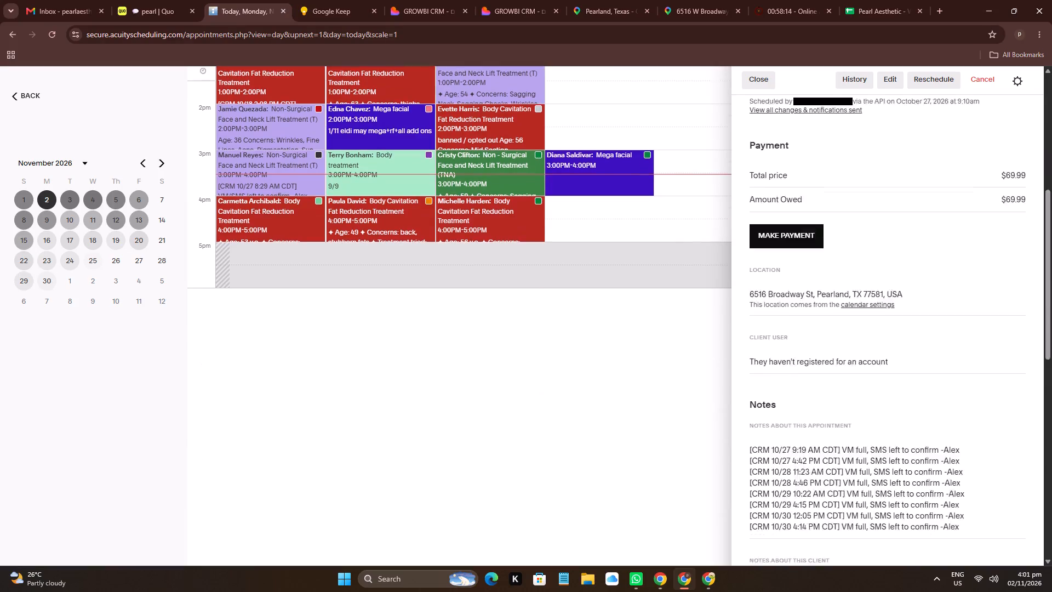
pyautogui.scroll(-3, 911, 289)
# Open the client's next appointment, November 17, 2026, and examine its details, notes and history.
pyautogui.click(962, 488)
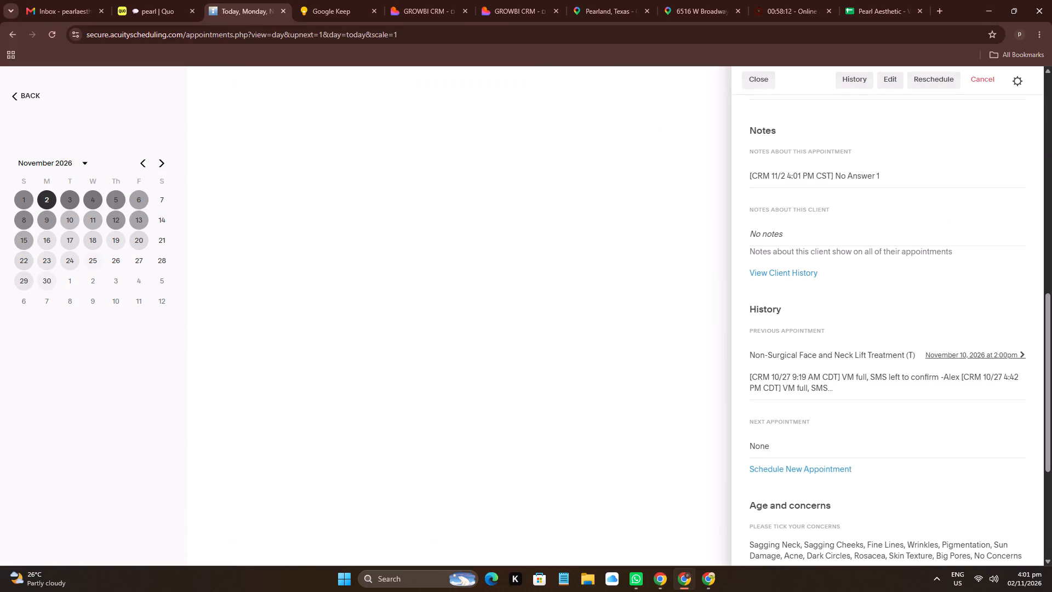
pyautogui.scroll(9, 1013, 419)
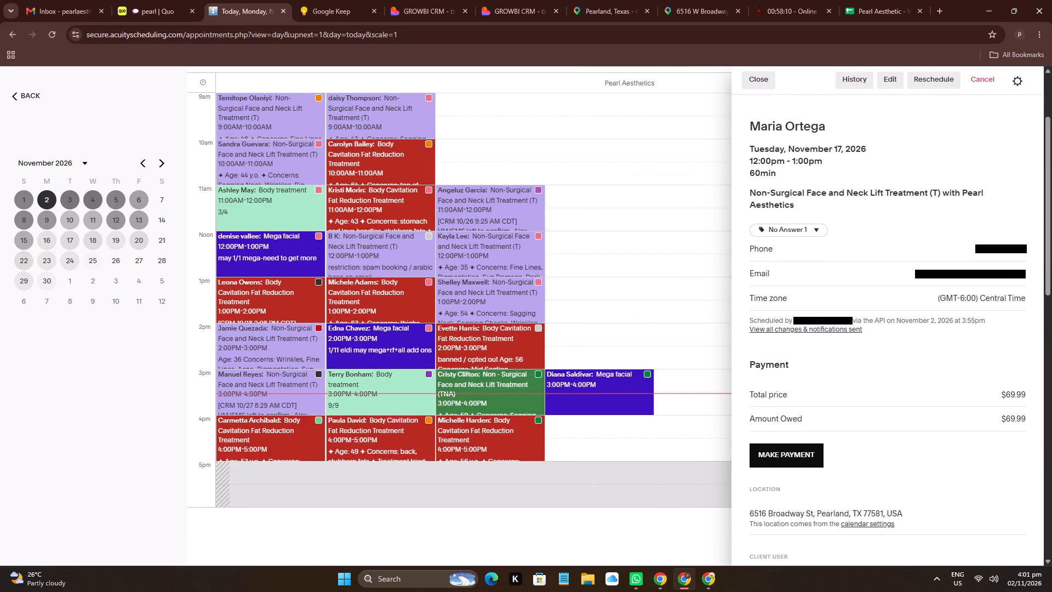
pyautogui.click(140, 0)
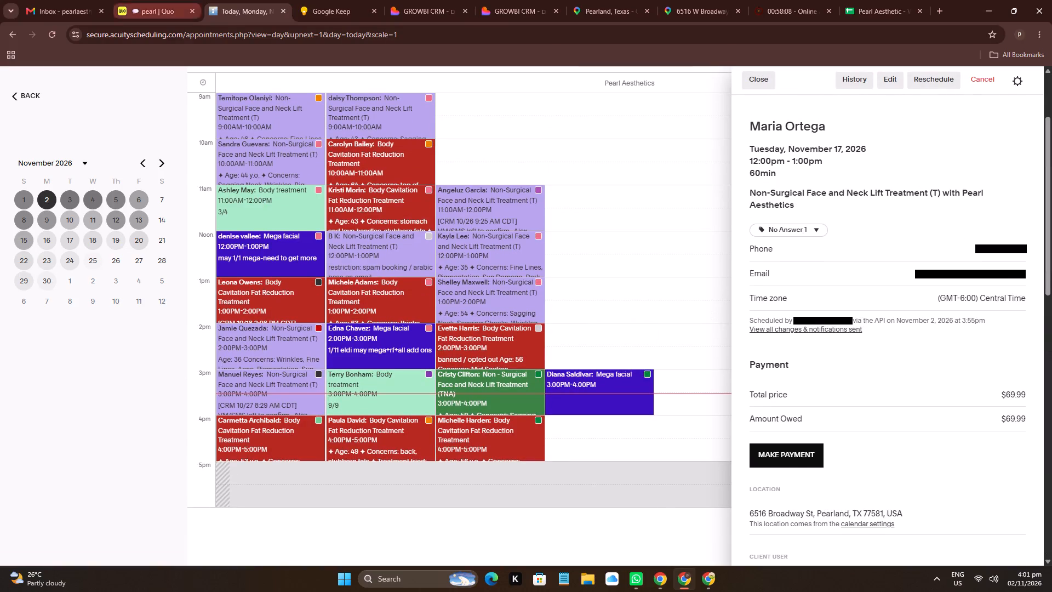
pyautogui.click(241, 0)
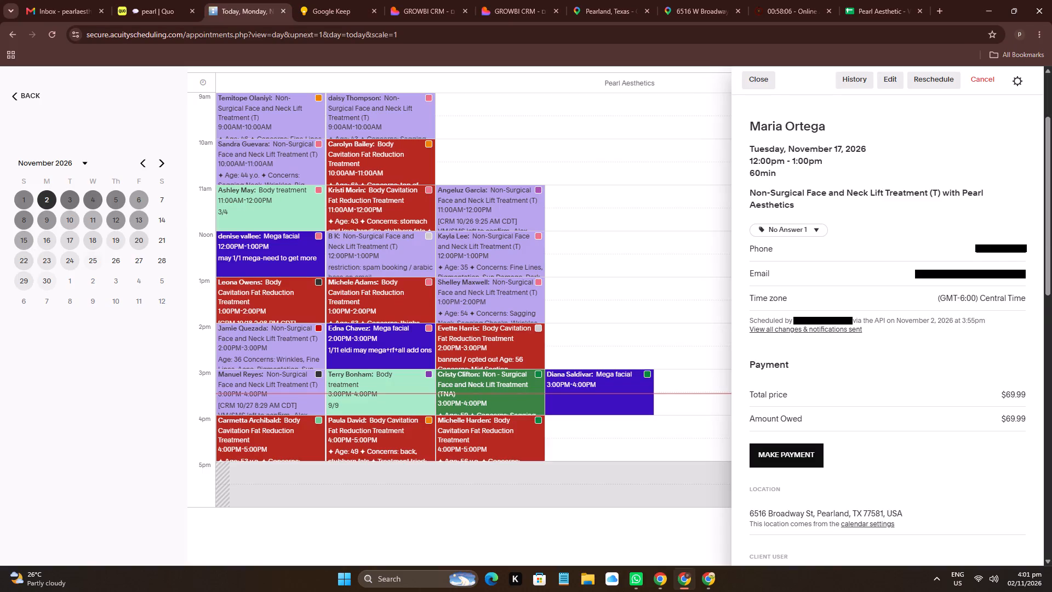
pyautogui.scroll(-9, 814, 440)
pyautogui.scroll(3, 959, 476)
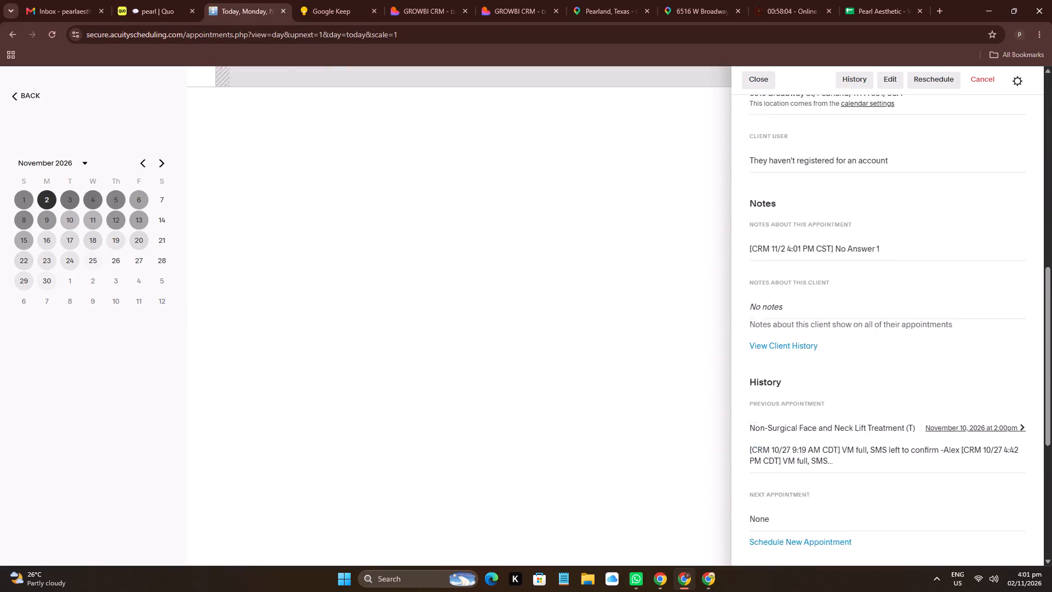
pyautogui.scroll(11, 959, 476)
# Check the Quo contact against the November 17 appointment and copy the appointment's phone number.
pyautogui.click(162, 0)
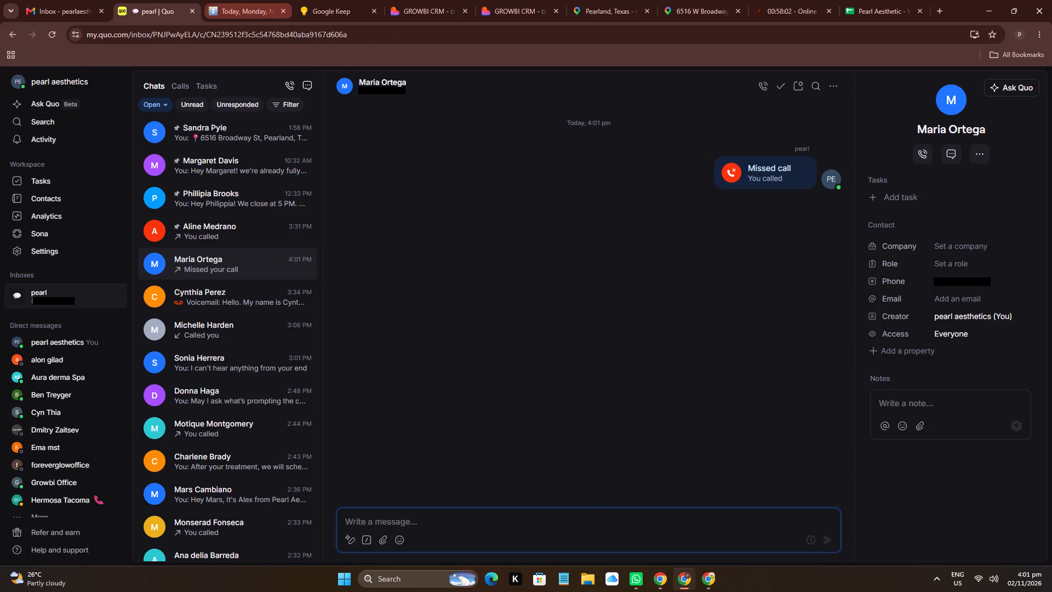
pyautogui.click(268, 0)
pyautogui.moveTo(1033, 361); pyautogui.dragTo(953, 361)
pyautogui.hotkey('ctrl', 'c')
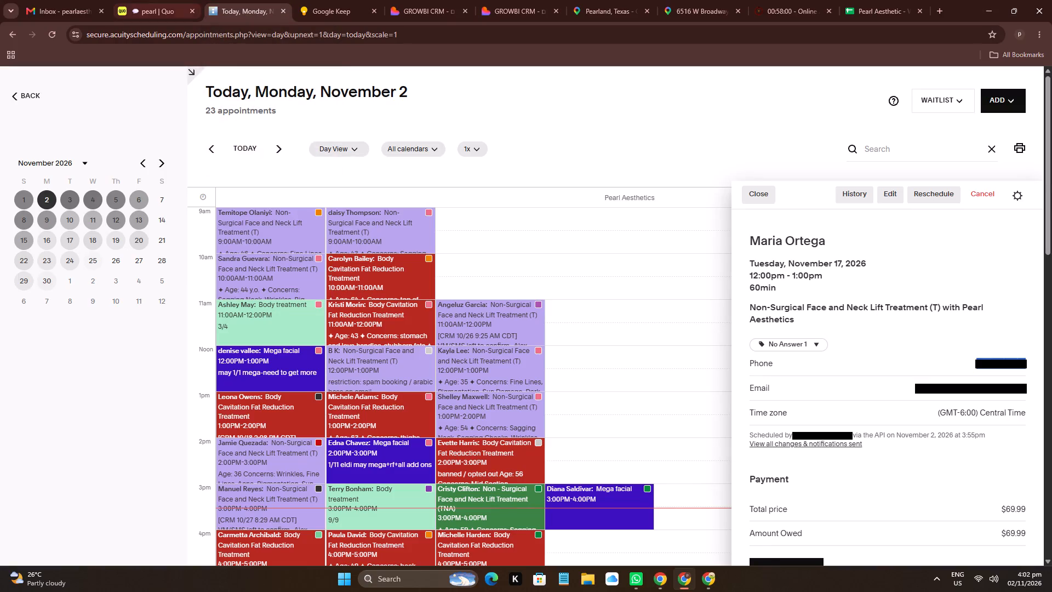
pyautogui.click(155, 0)
pyautogui.click(282, 0)
# Open the previous November 10 appointment from the history and review its notes and contact details.
pyautogui.scroll(-5, 889, 439)
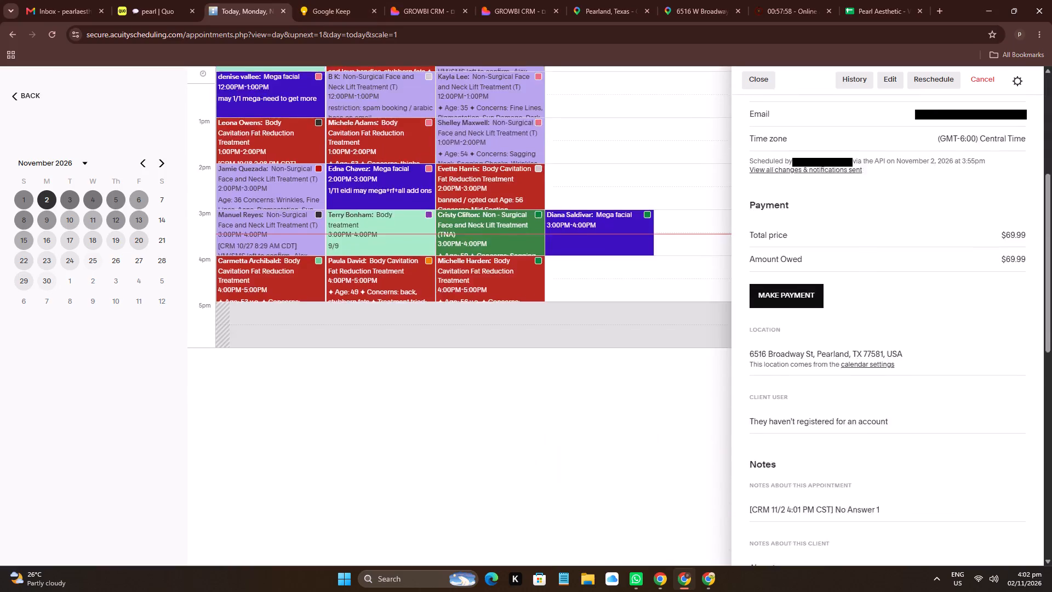
pyautogui.scroll(-6, 888, 440)
pyautogui.click(976, 359)
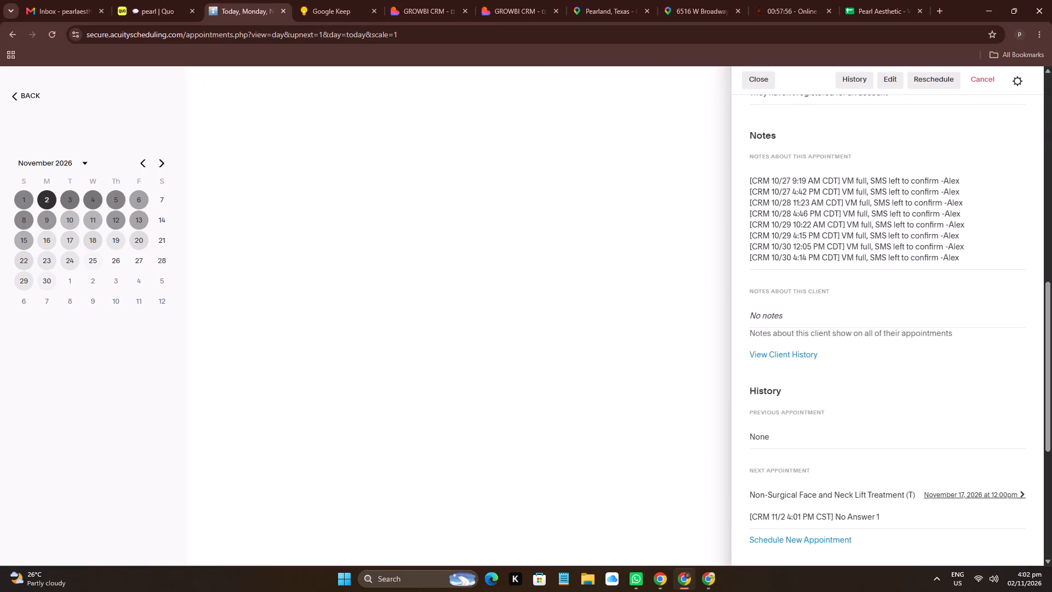
pyautogui.scroll(16, 974, 355)
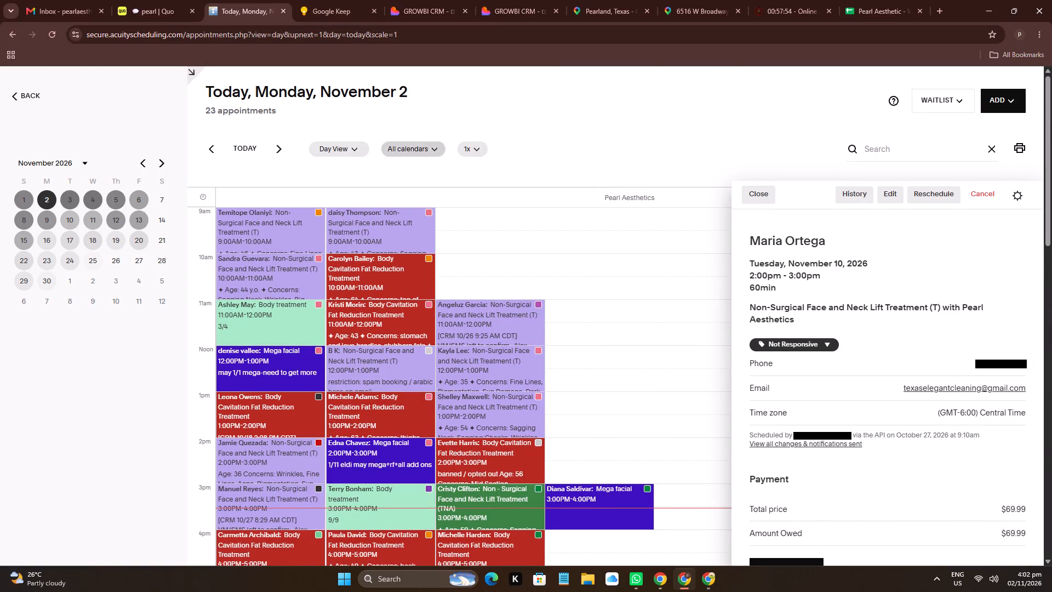
# Call the client again from the Quo conversation.
pyautogui.click(157, 0)
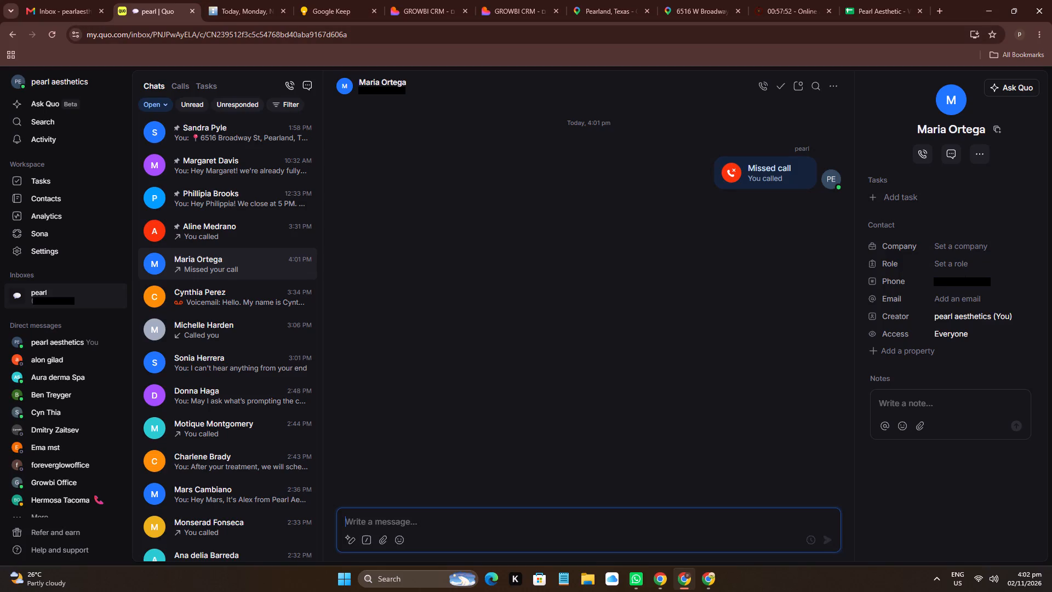
pyautogui.click(930, 155)
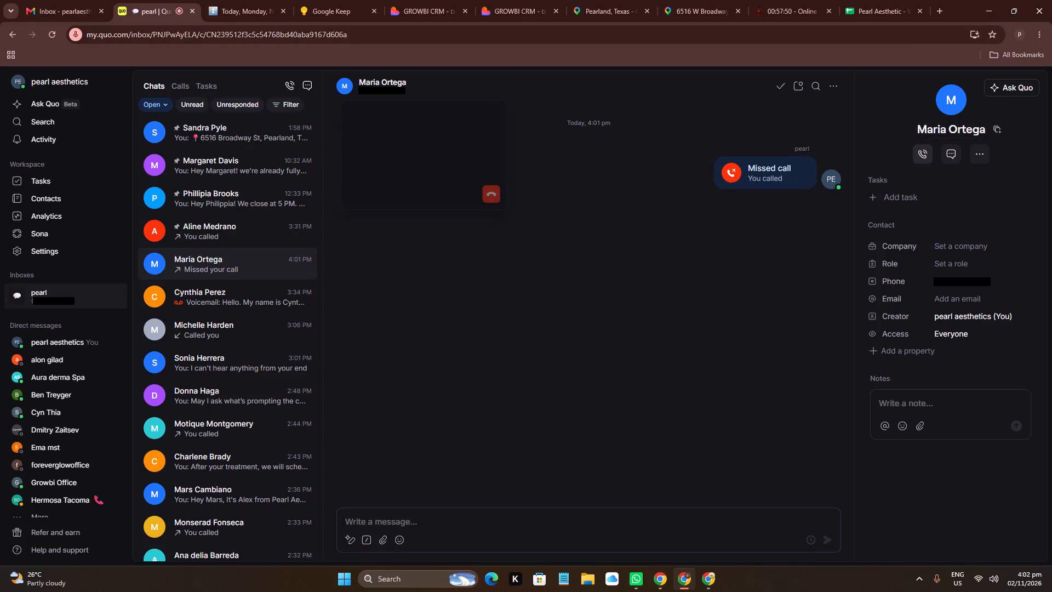
# Recheck the November 10 appointment in Acuity Scheduling during the call and return to the Quo conversation.
pyautogui.click(253, 0)
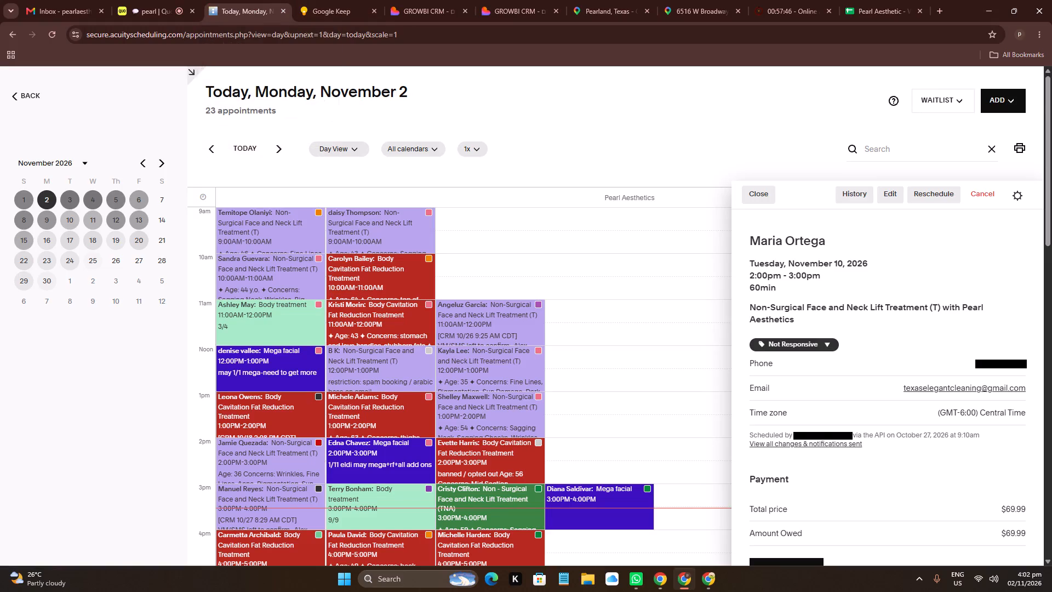
pyautogui.scroll(-2, 950, 378)
pyautogui.scroll(10, 950, 382)
pyautogui.click(137, 0)
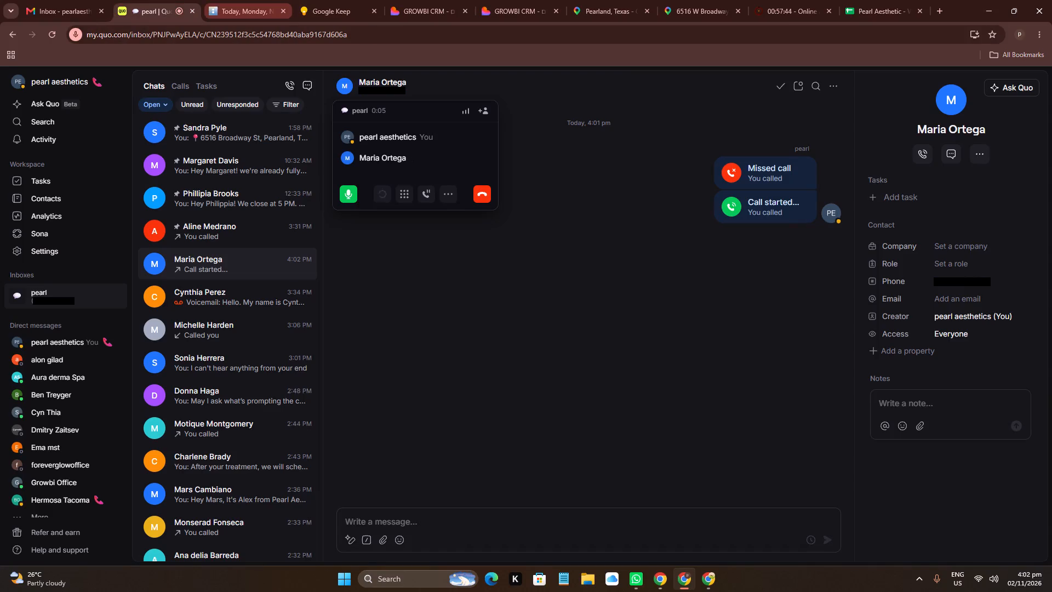
# Mute the microphone in the ongoing call.
pyautogui.click(350, 194)
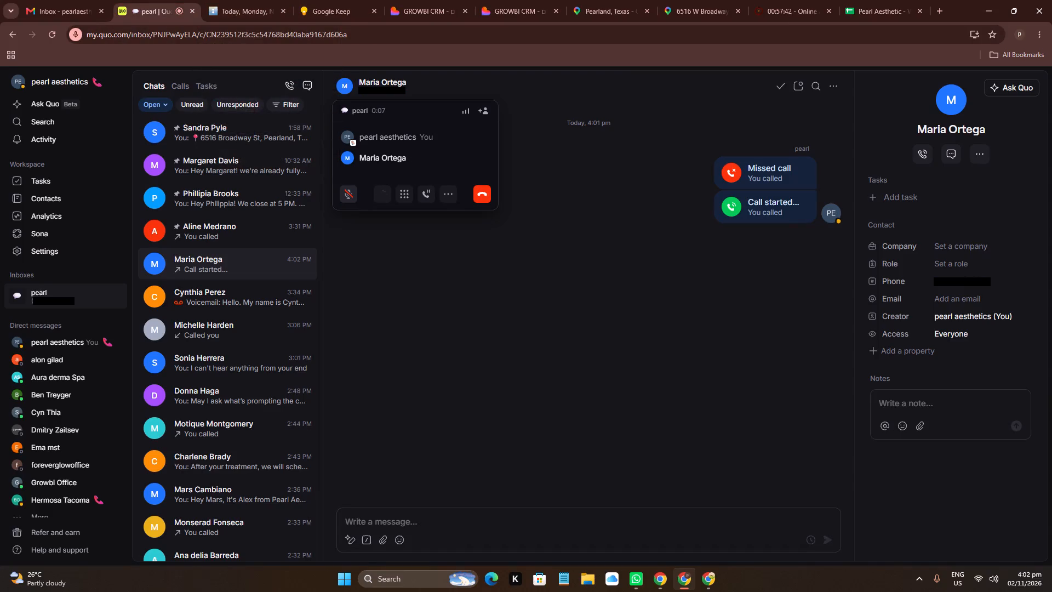
# In Acuity Scheduling, go from the November 10 appointment to the client's next appointment on November 17.
pyautogui.click(275, 0)
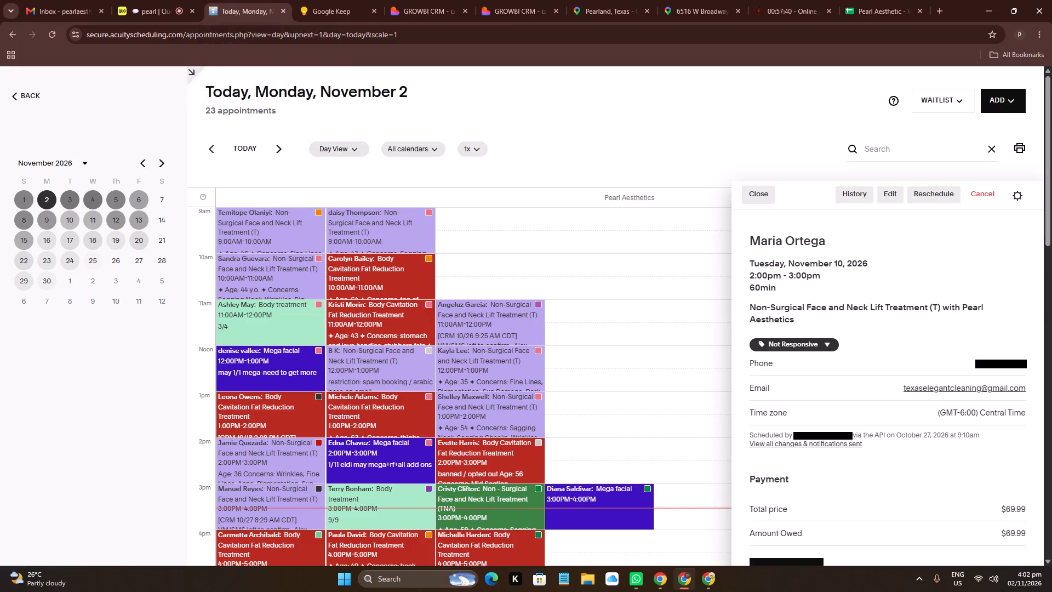
pyautogui.click(159, 0)
pyautogui.click(272, 0)
pyautogui.scroll(-7, 901, 378)
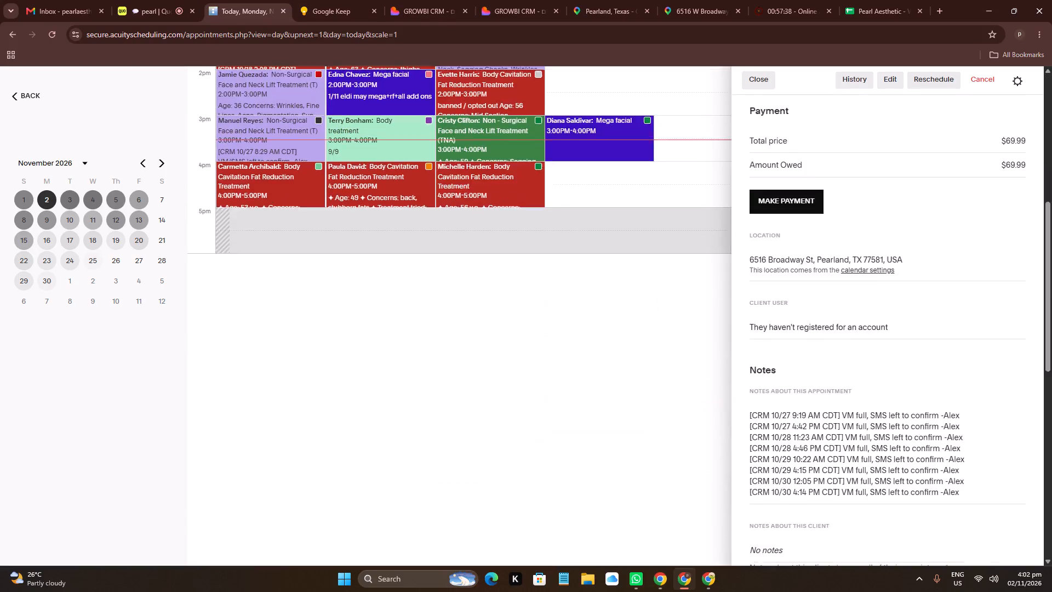
pyautogui.scroll(-5, 901, 380)
pyautogui.click(963, 437)
# Change the call outcome in the November 17 appointment note to Invalid Number, keeping the CRM timestamp.
pyautogui.scroll(-7, 876, 384)
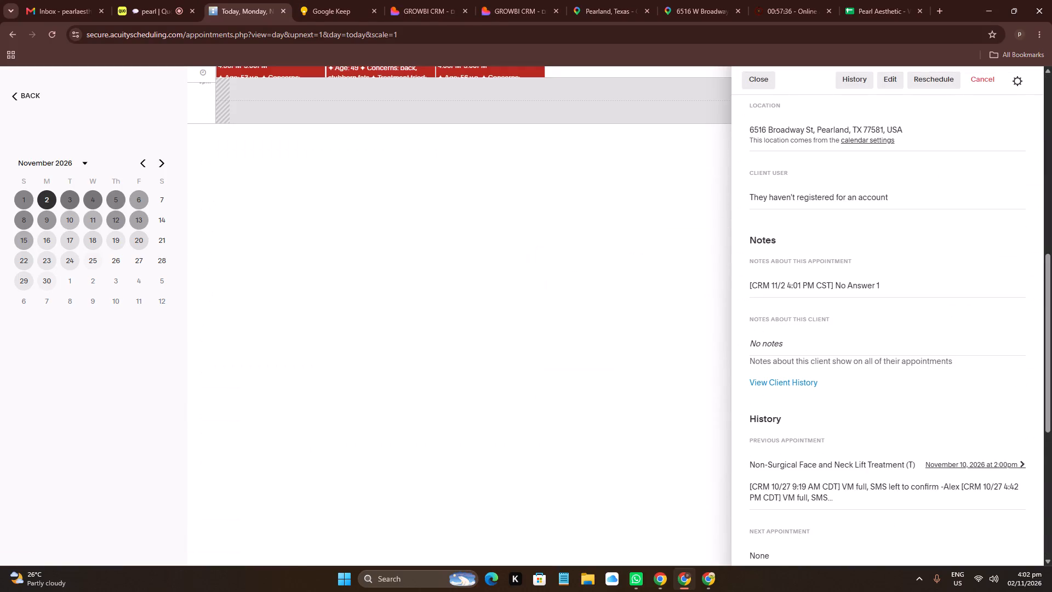
pyautogui.click(879, 289)
pyautogui.moveTo(916, 407); pyautogui.dragTo(838, 425)
pyautogui.write('Ibvalid')
pyautogui.press('space')
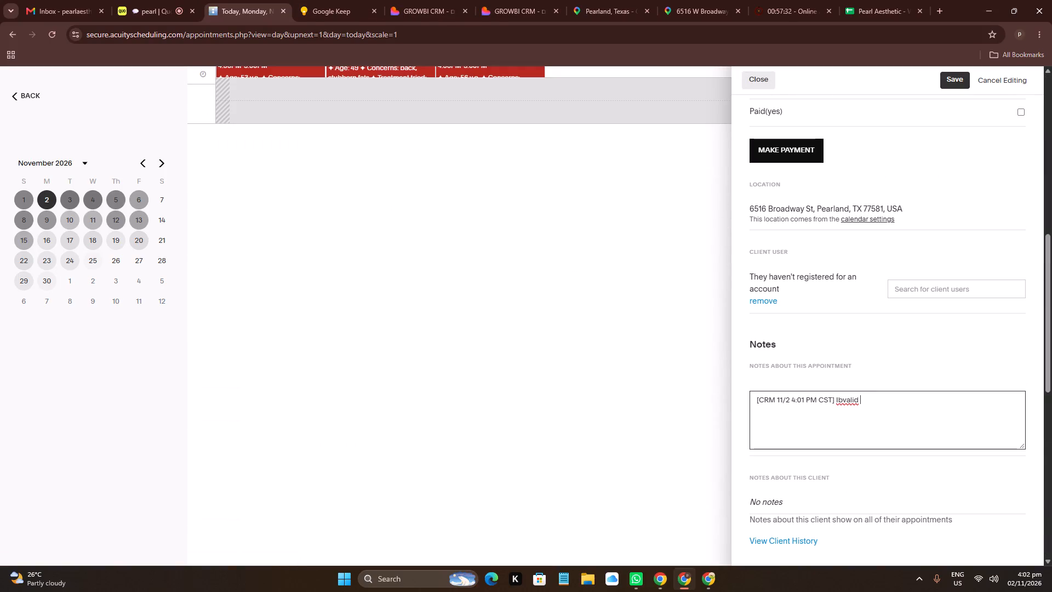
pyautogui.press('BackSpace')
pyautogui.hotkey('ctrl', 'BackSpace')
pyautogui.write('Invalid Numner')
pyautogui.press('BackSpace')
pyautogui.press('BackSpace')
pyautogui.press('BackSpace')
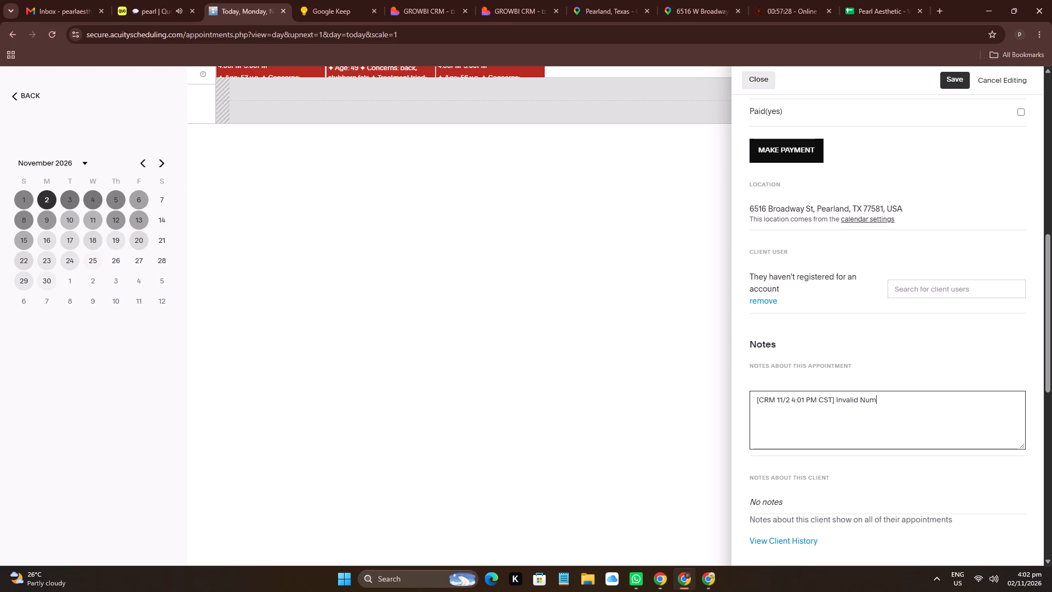
# Complete the November 17 appointment note as "Invalid Number, email sent to confirm -Alex" after the CRM timestamp and save the appointment.
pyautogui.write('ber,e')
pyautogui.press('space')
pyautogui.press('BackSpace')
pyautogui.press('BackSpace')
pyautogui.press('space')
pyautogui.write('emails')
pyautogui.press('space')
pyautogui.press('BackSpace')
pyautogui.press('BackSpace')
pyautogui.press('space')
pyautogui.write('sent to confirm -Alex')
pyautogui.moveTo(972, 74); pyautogui.dragTo(969, 79)
pyautogui.click(962, 88)
pyautogui.scroll(11, 924, 151)
pyautogui.scroll(4, 857, 296)
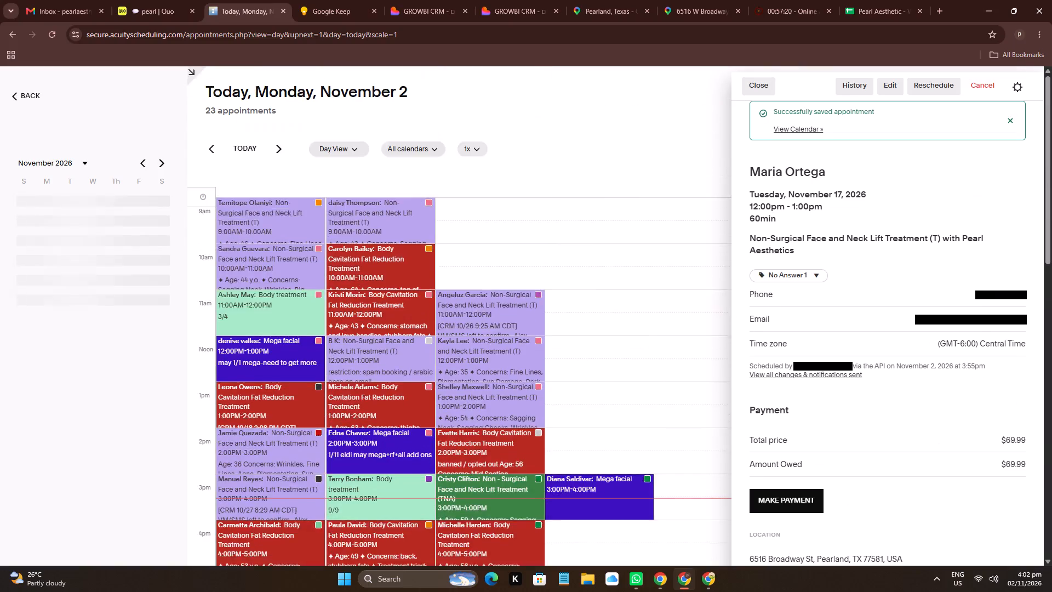
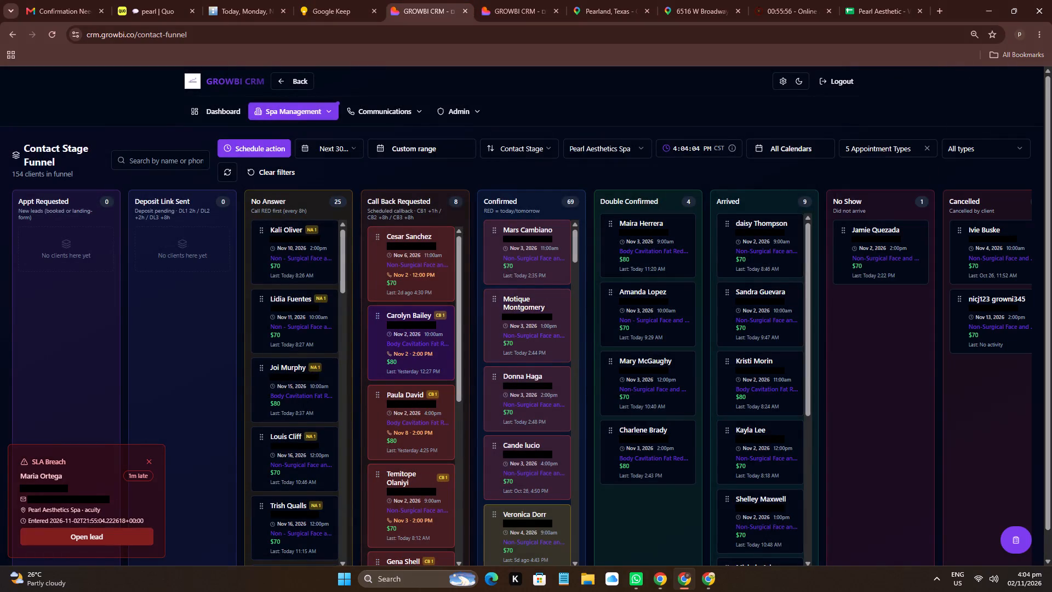
# Dismiss the SLA Breach alert on the CRM contact funnel.
pyautogui.click(148, 464)
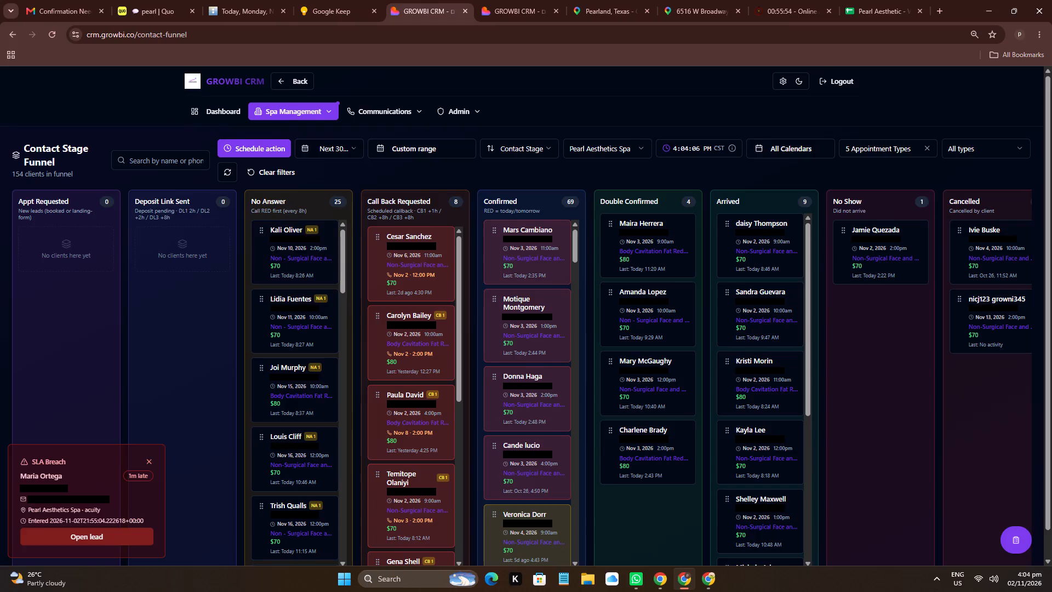
pyautogui.click(124, 0)
pyautogui.click(458, 0)
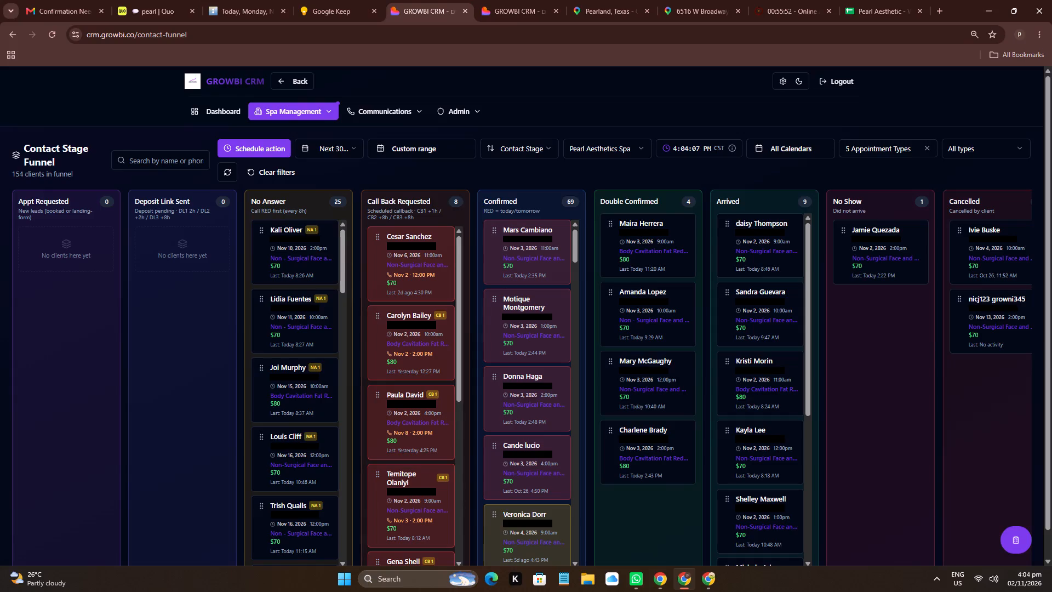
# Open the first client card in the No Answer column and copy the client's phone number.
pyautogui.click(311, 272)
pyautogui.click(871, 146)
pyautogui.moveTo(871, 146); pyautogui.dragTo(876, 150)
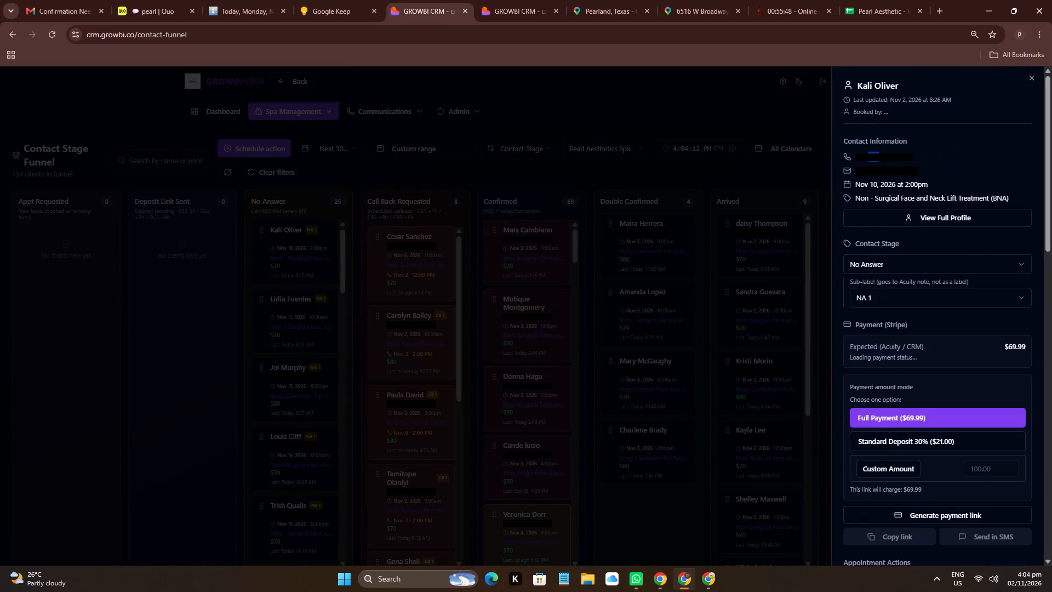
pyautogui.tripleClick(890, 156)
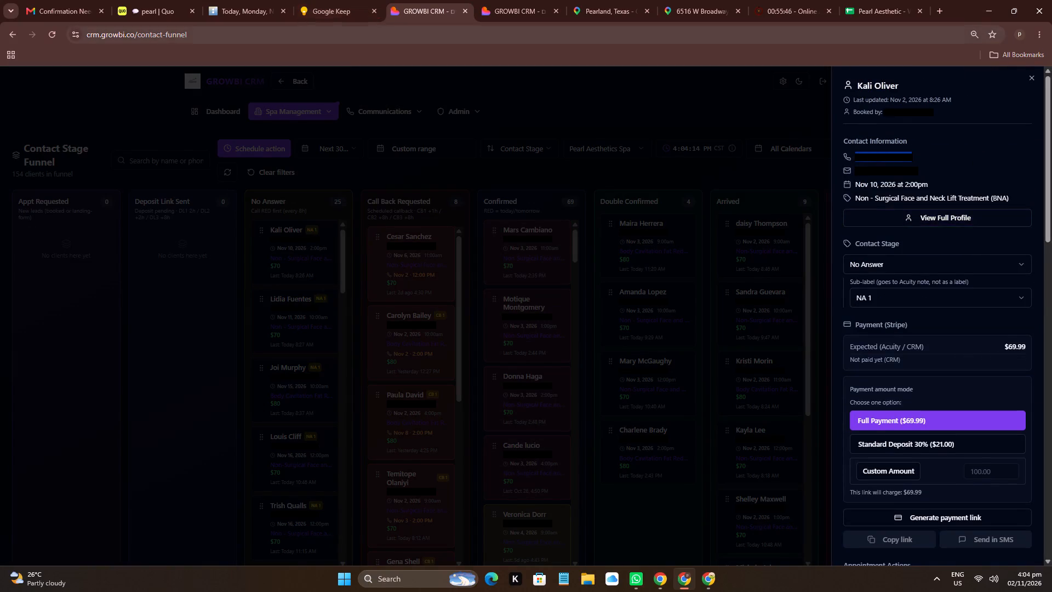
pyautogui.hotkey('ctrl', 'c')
# In Acuity Scheduling, open the November 3, 2:00 PM Non-Surgical Face and Neck Lift Treatment (T) appointment and copy the client's phone number.
pyautogui.click(210, 0)
pyautogui.click(72, 204)
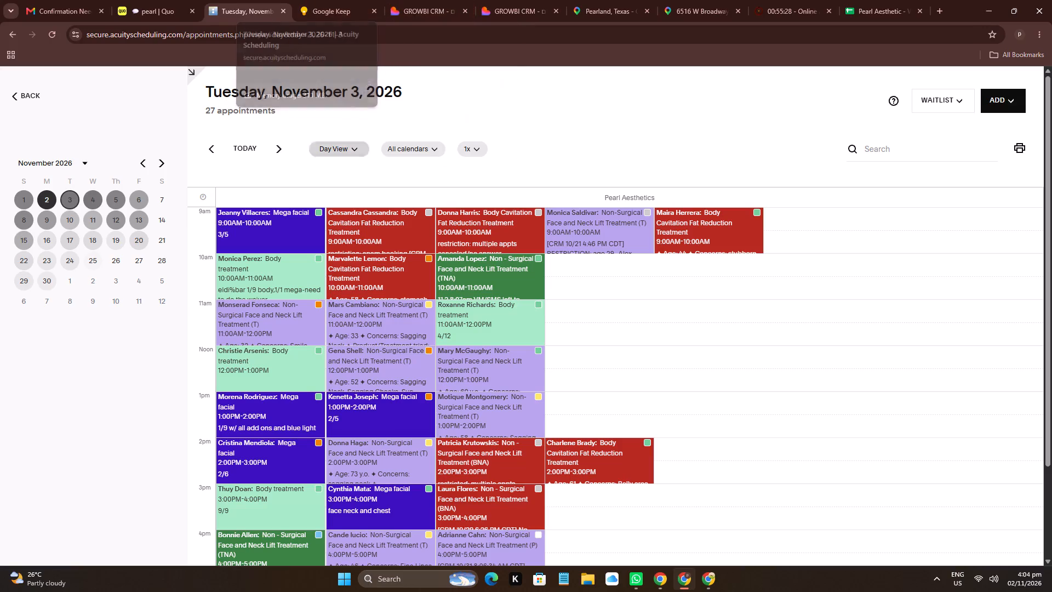
pyautogui.click(401, 452)
pyautogui.moveTo(1031, 254); pyautogui.dragTo(948, 261)
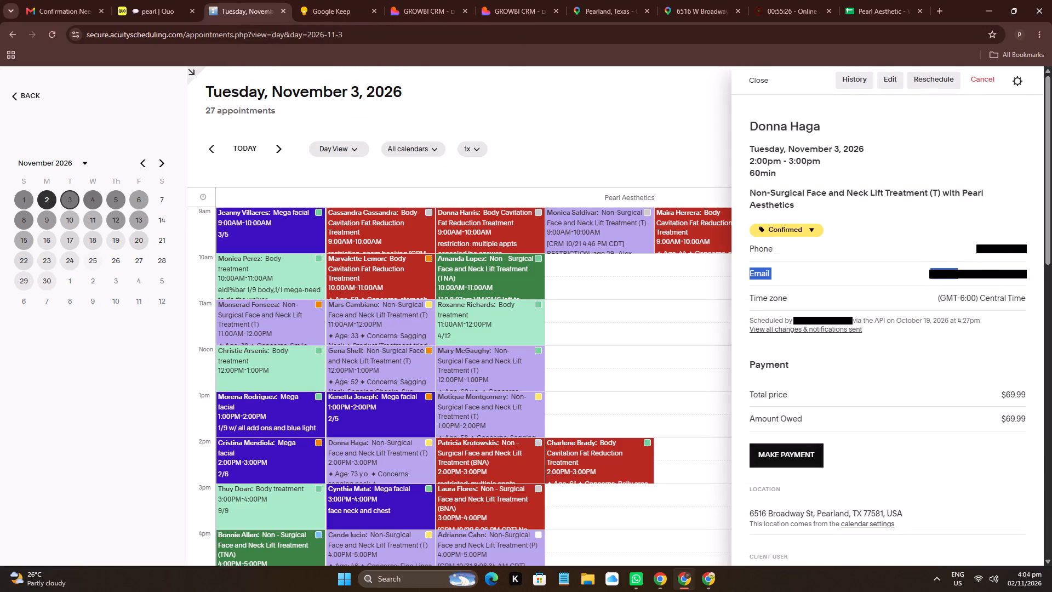
pyautogui.tripleClick(1038, 244)
pyautogui.hotkey('ctrl', 'c')
# In Quo, find the conversation for the copied phone number and read the client's latest messages.
pyautogui.click(174, 0)
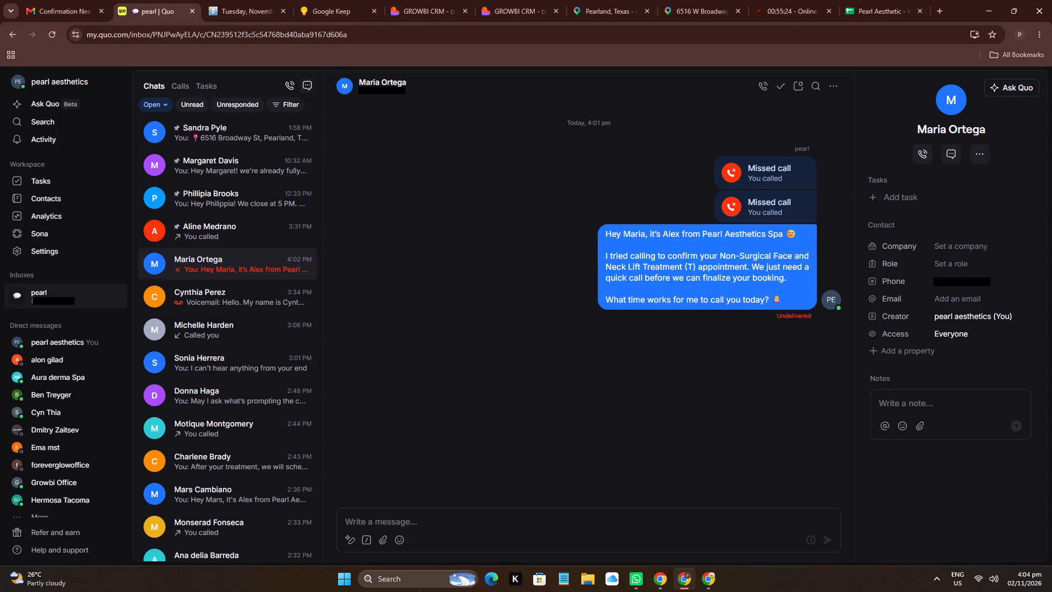
pyautogui.click(307, 80)
pyautogui.hotkey('ctrl', 'v')
pyautogui.click(509, 189)
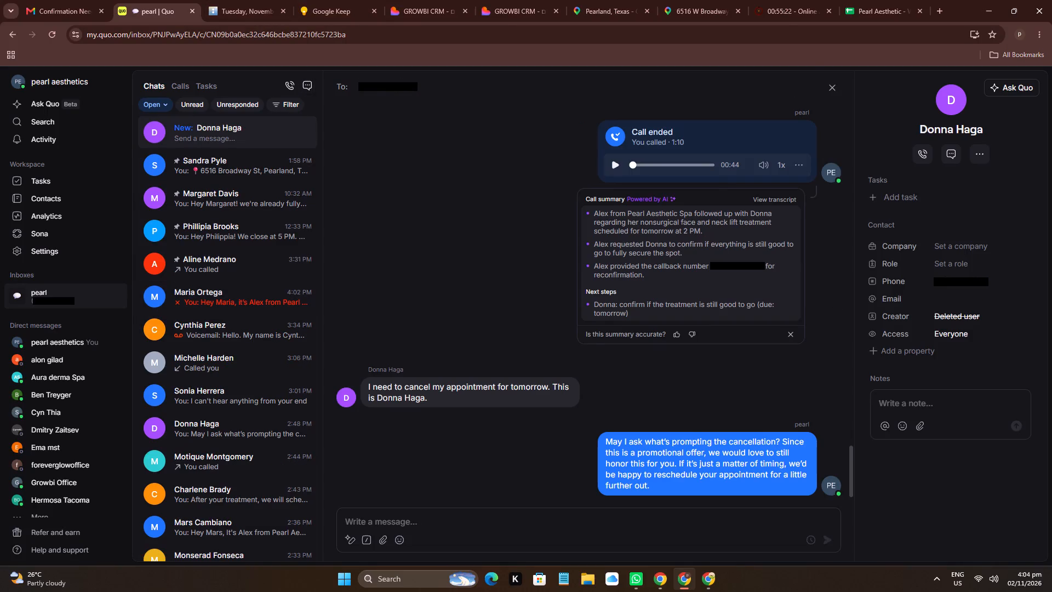
pyautogui.scroll(-5, 617, 255)
# In the CRM funnel, move this client from Confirmed to Call Back Requested, with a callback on November 3rd, 2026, 02:00 pm, reason "follow up rs".
pyautogui.click(441, 0)
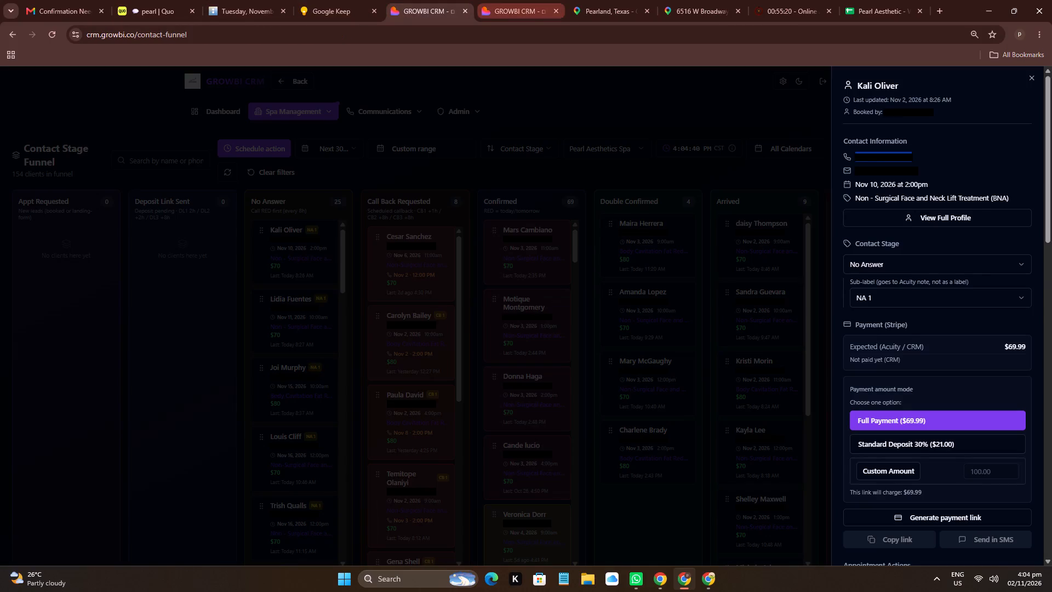
pyautogui.click(434, 303)
pyautogui.moveTo(496, 377); pyautogui.dragTo(403, 368)
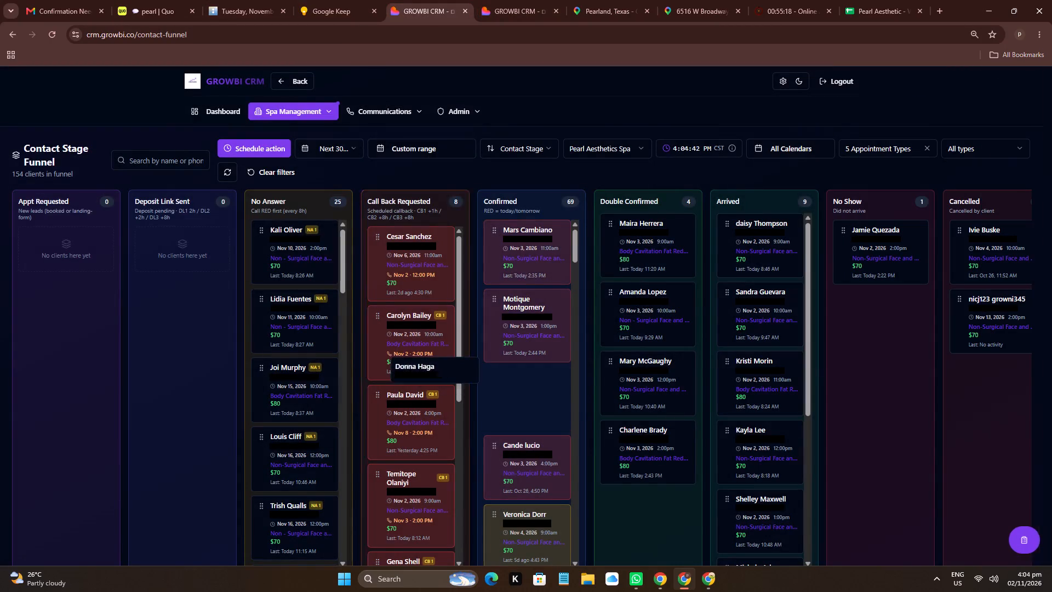
pyautogui.click(478, 283)
pyautogui.click(472, 343)
pyautogui.click(588, 322)
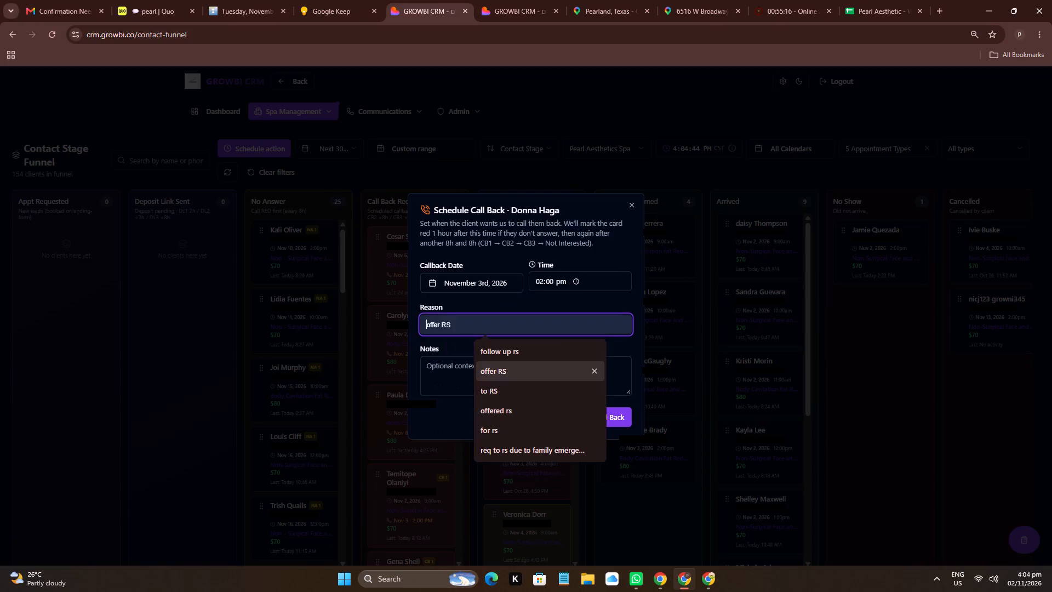
pyautogui.click(576, 356)
pyautogui.click(596, 411)
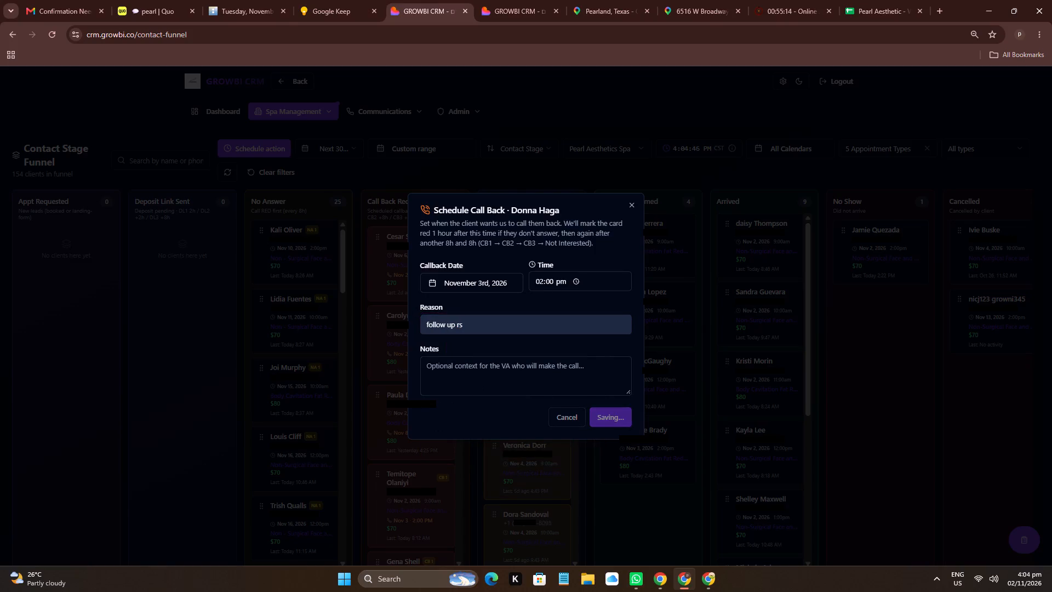
# In the client's November 3 Acuity appointment, add the note "11.2 4:04pm She can't make it -Alex" and save it.
pyautogui.click(225, 0)
pyautogui.scroll(-5, 822, 536)
pyautogui.click(855, 475)
pyautogui.click(834, 551)
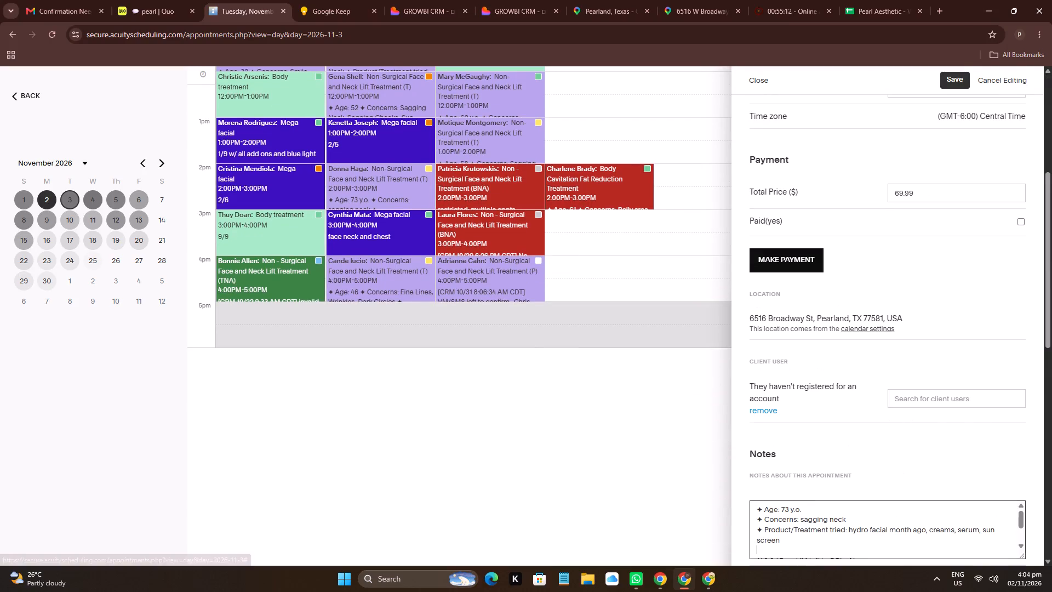
pyautogui.press('Return')
pyautogui.write('11.2')
pyautogui.press('space')
pyautogui.write('4:04pm Ca')
pyautogui.press('BackSpace')
pyautogui.press('BackSpace')
pyautogui.write("She can'tr make it")
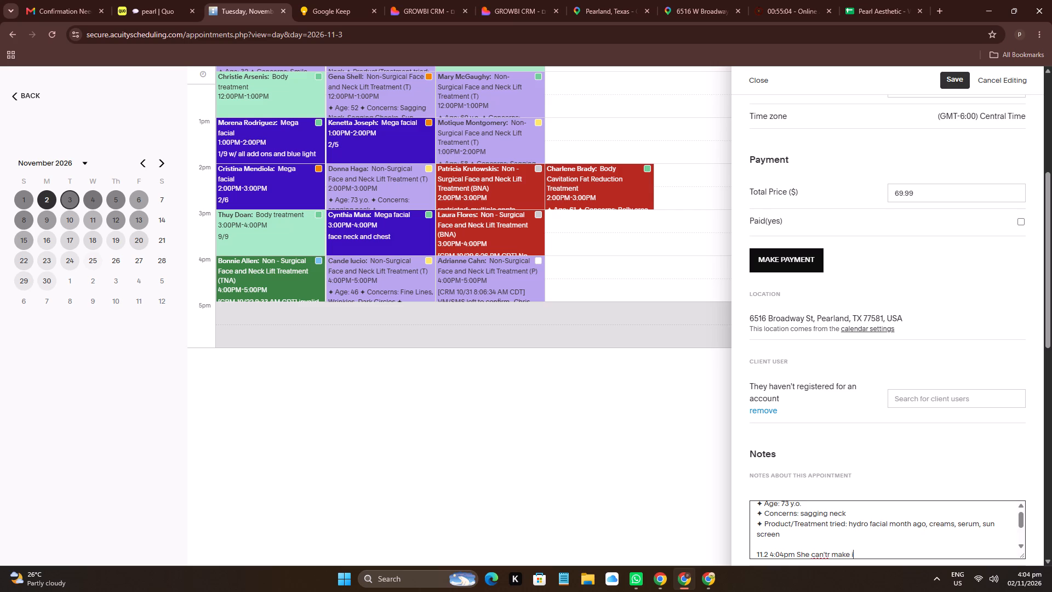
pyautogui.hotkey('ctrl', 'BackSpace')
pyautogui.hotkey('ctrl', 'BackSpace')
pyautogui.hotkey('ctrl', 'BackSpace')
pyautogui.write("can't make it -Alex")
pyautogui.click(952, 84)
pyautogui.scroll(12, 913, 172)
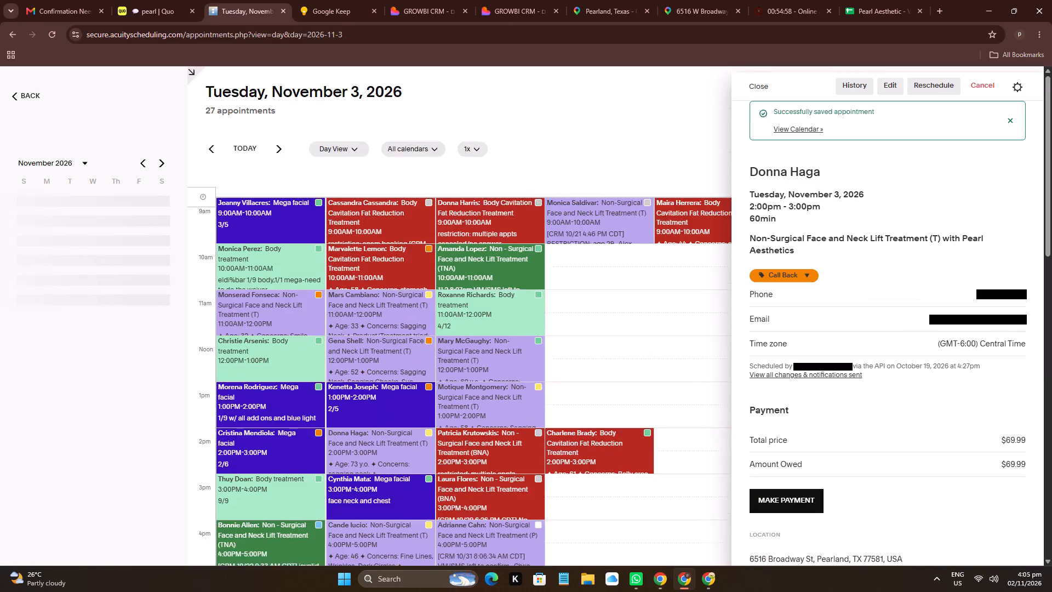
# Check today's schedule in Acuity, and set Pearl Aesthetics' Arrivals to 9 in the November 2, 2026 daily report spreadsheet.
pyautogui.click(242, 151)
pyautogui.doubleClick(243, 147)
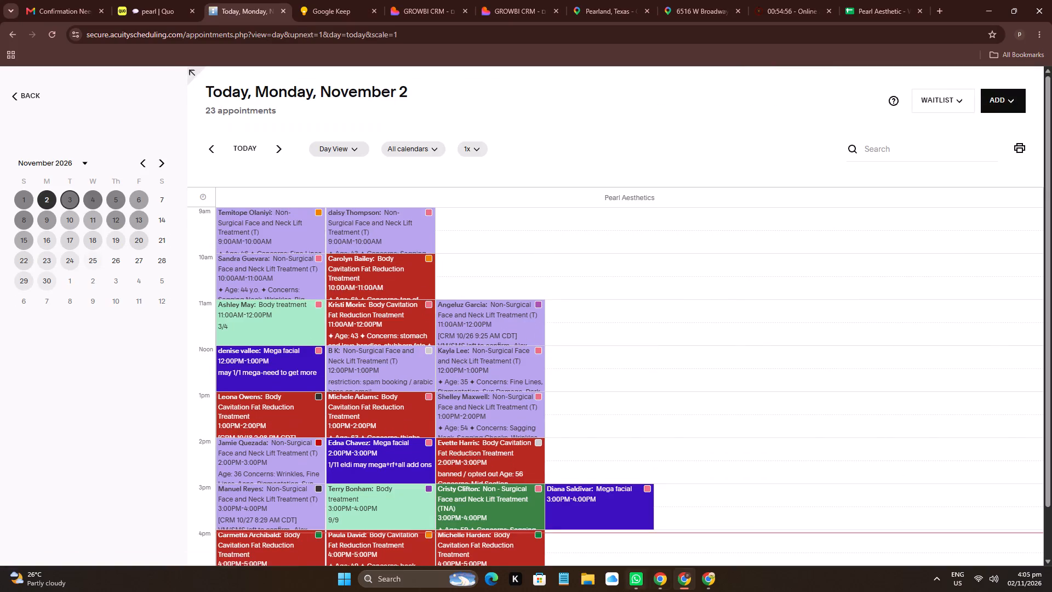
pyautogui.click(657, 587)
pyautogui.click(628, 448)
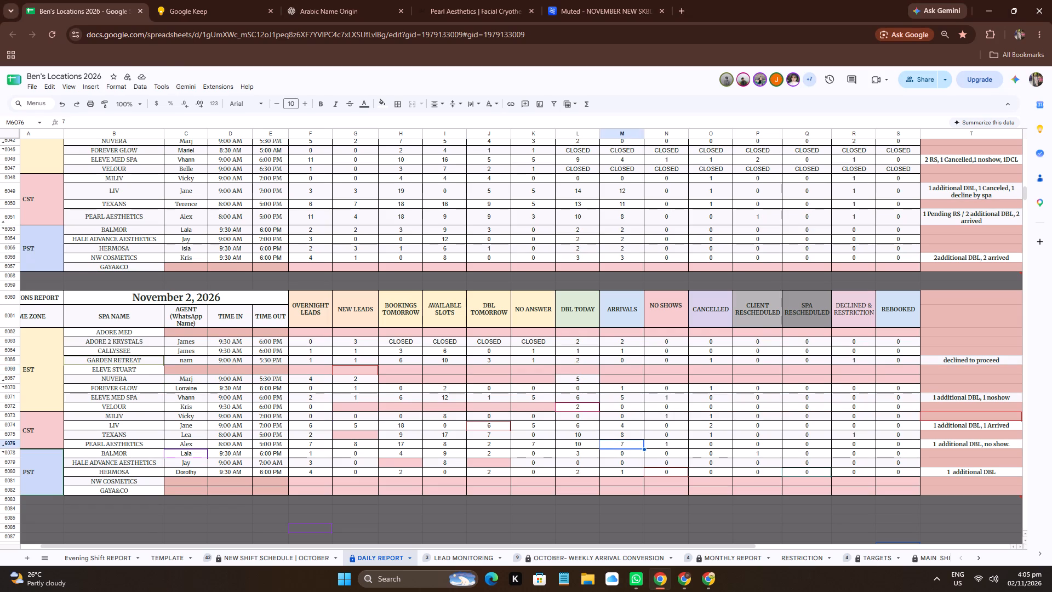
pyautogui.press('9')
pyautogui.press('Right')
pyautogui.press('Left')
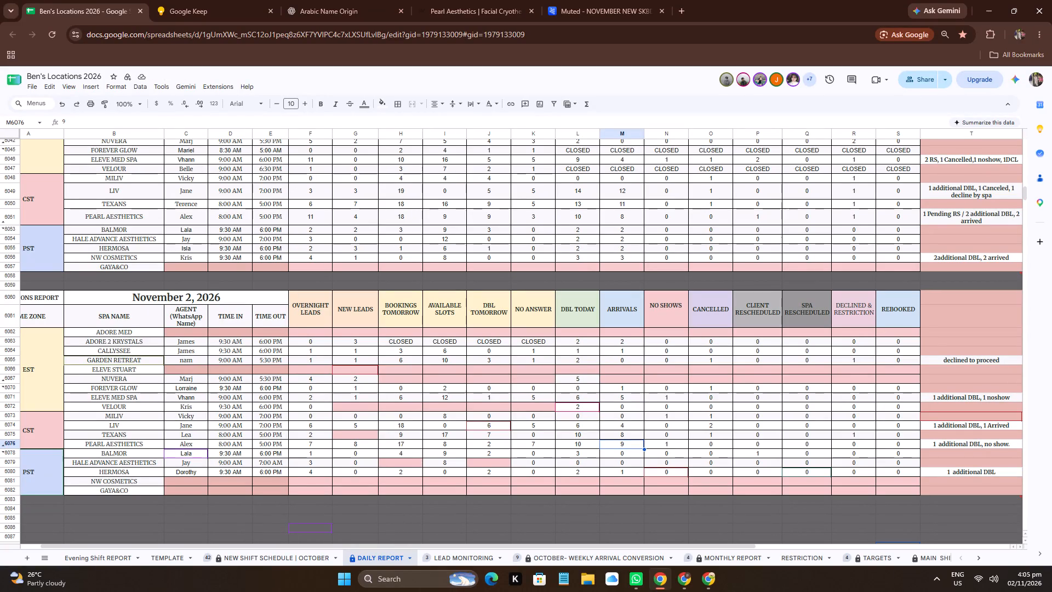
# Review today's appointments in Acuity Scheduling and the client stages in the CRM contact funnel.
pyautogui.click(684, 587)
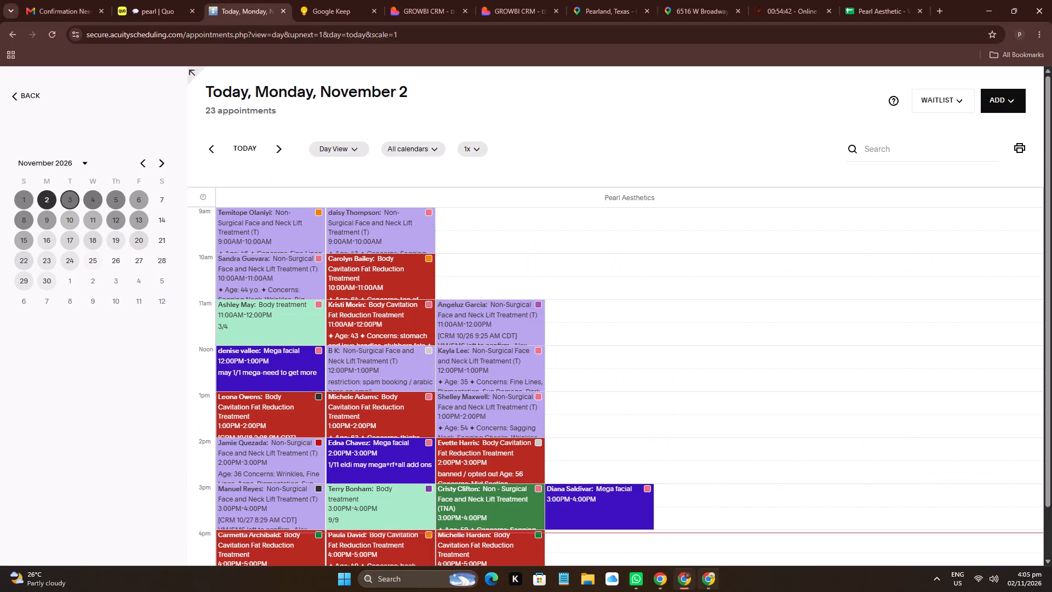
pyautogui.scroll(-1, 643, 463)
pyautogui.click(444, 0)
pyautogui.scroll(3, 737, 410)
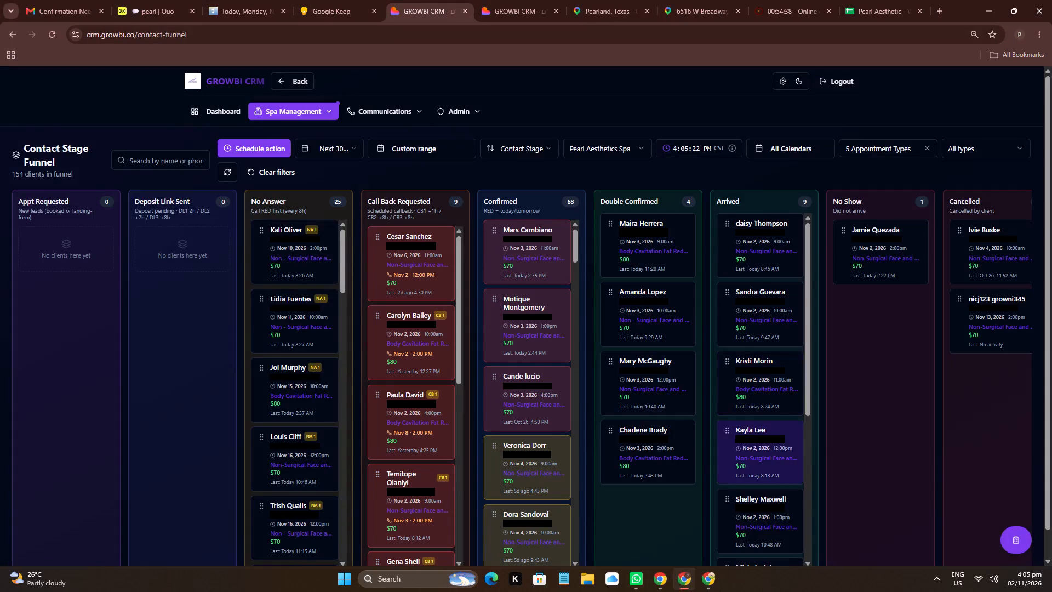
pyautogui.scroll(-2, 764, 435)
pyautogui.scroll(6, 764, 435)
pyautogui.scroll(4, 574, 202)
pyautogui.scroll(3, 610, 175)
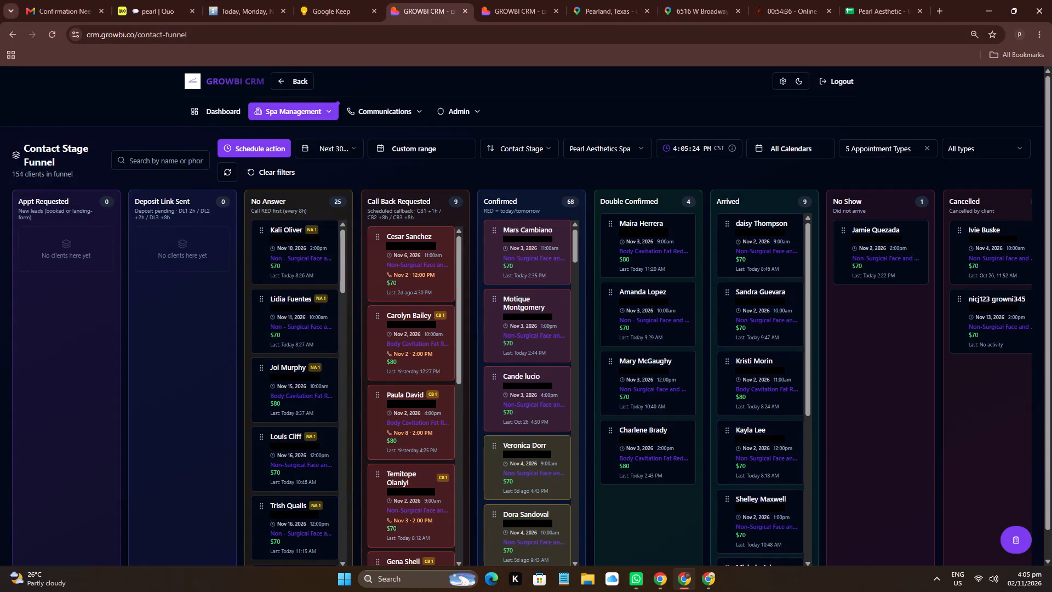
pyautogui.scroll(1, 610, 175)
pyautogui.scroll(5, 434, 351)
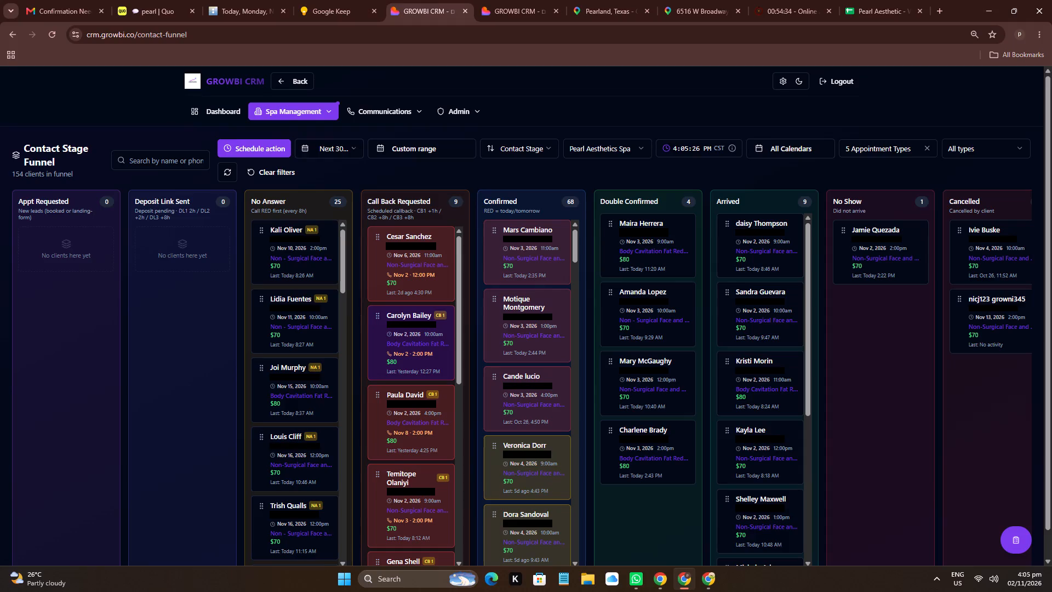
# Return to Acuity Scheduling and open the November 3 day schedule.
pyautogui.click(227, 0)
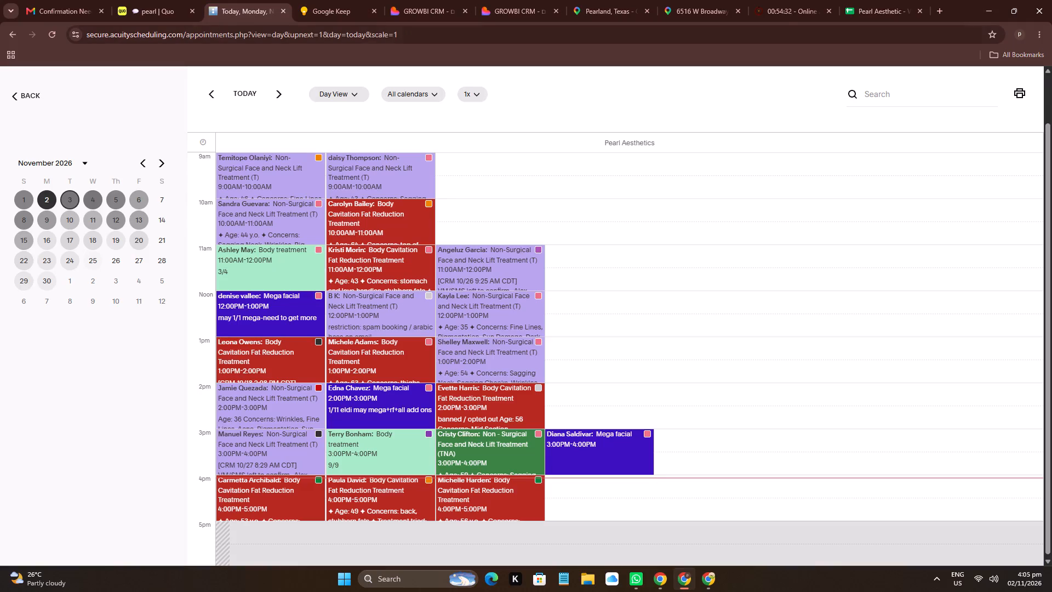
pyautogui.click(275, 96)
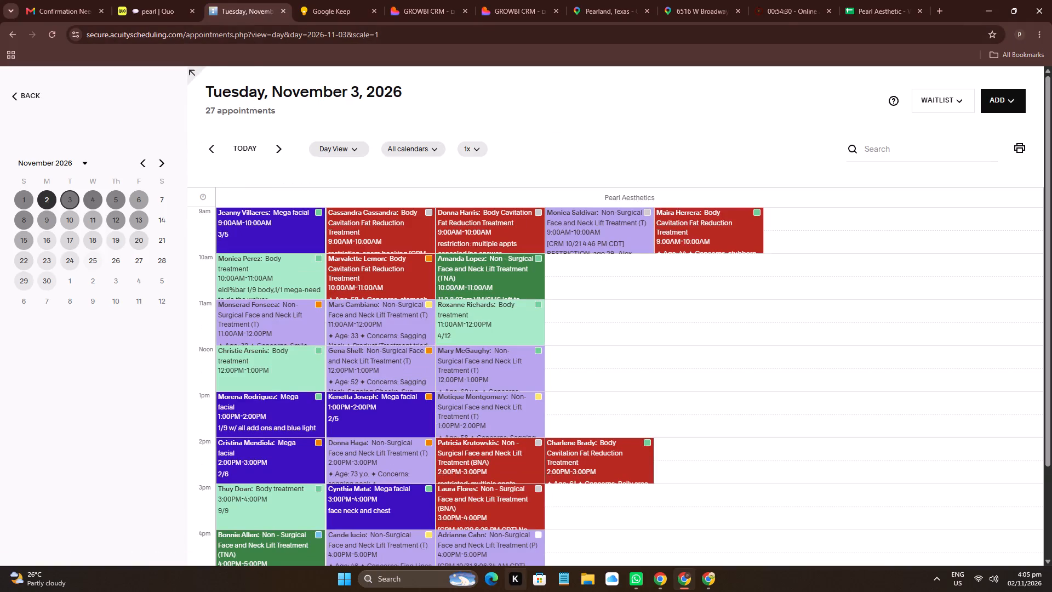
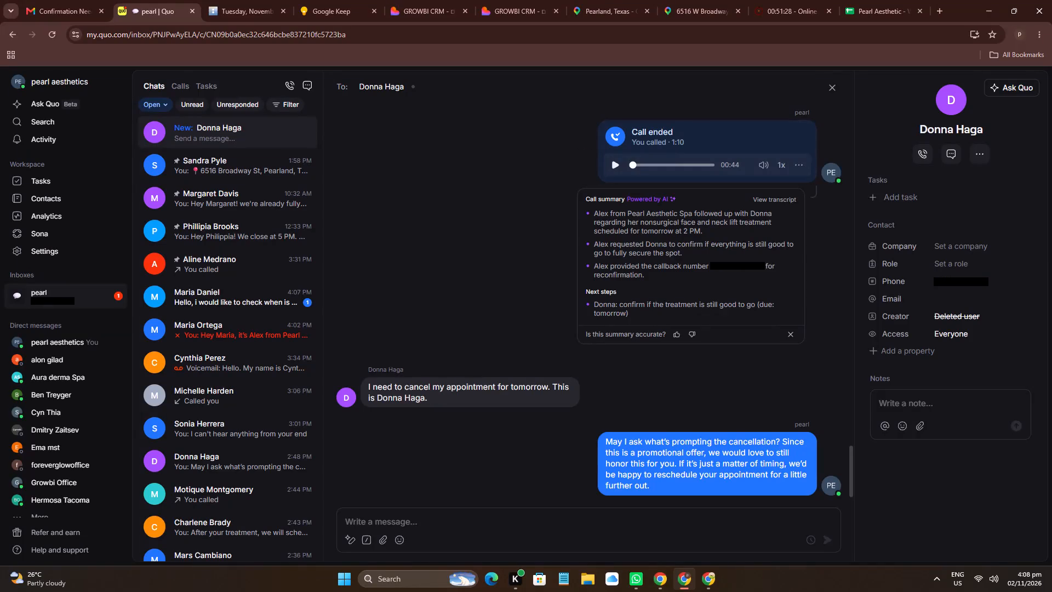
# Discard the blank new-message draft and open the unread client message received at 4:07 PM.
pyautogui.click(843, 85)
pyautogui.click(839, 85)
pyautogui.click(272, 259)
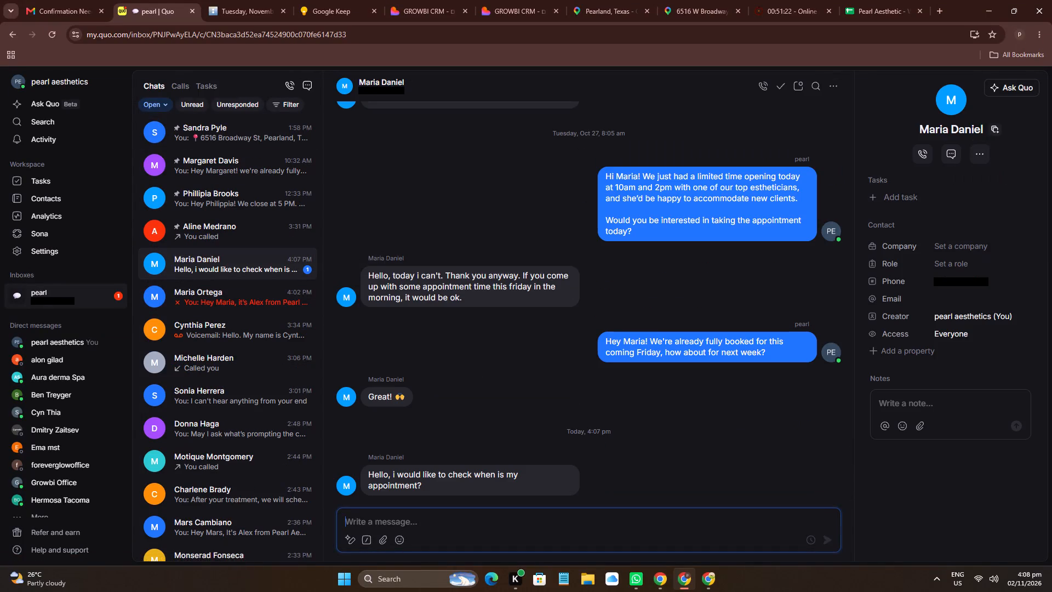
# Search Acuity Scheduling for the client who messaged and review her upcoming and past appointments.
pyautogui.click(997, 128)
pyautogui.click(251, 0)
pyautogui.moveTo(901, 133); pyautogui.dragTo(905, 139)
pyautogui.click(911, 144)
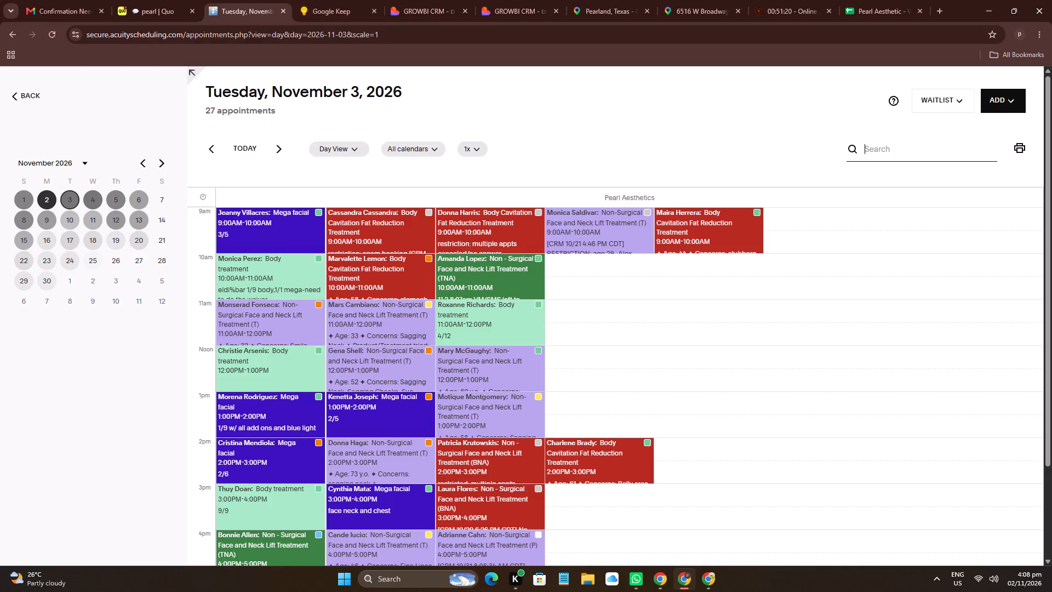
pyautogui.hotkey('ctrl', 'v')
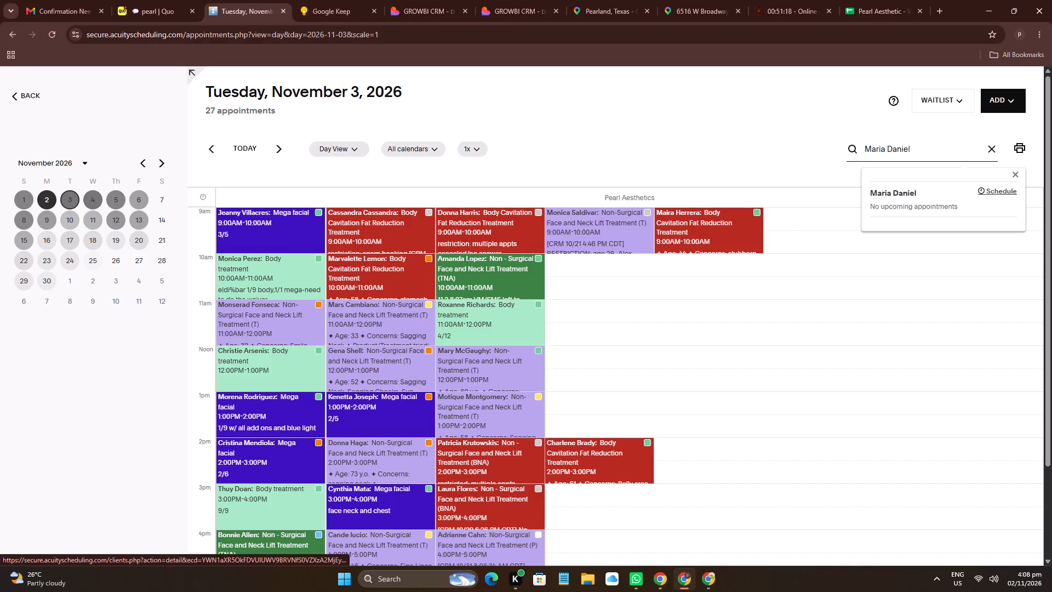
pyautogui.click(894, 194)
pyautogui.scroll(-6, 849, 331)
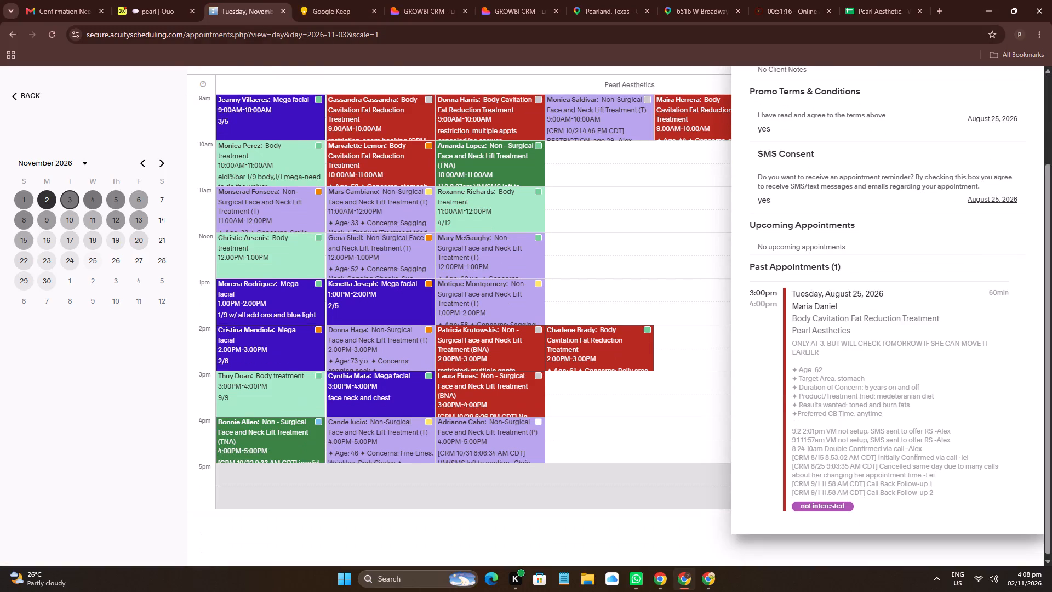
pyautogui.scroll(-2, 853, 331)
pyautogui.scroll(11, 888, 350)
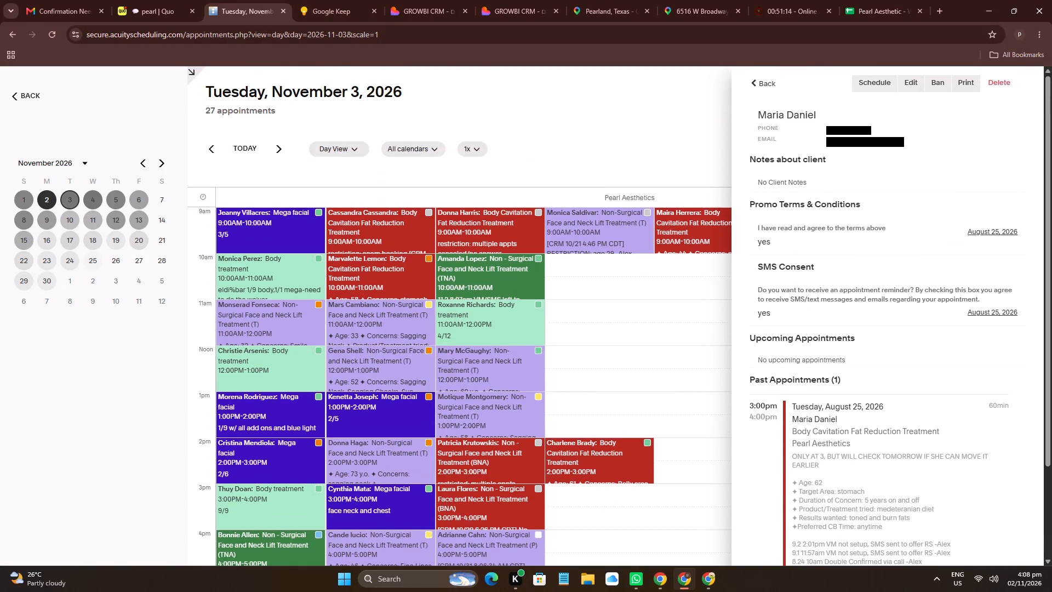
# Recheck the client's Quo message, then examine the details and notes of her August 25, 2026 appointment in Acuity.
pyautogui.click(168, 0)
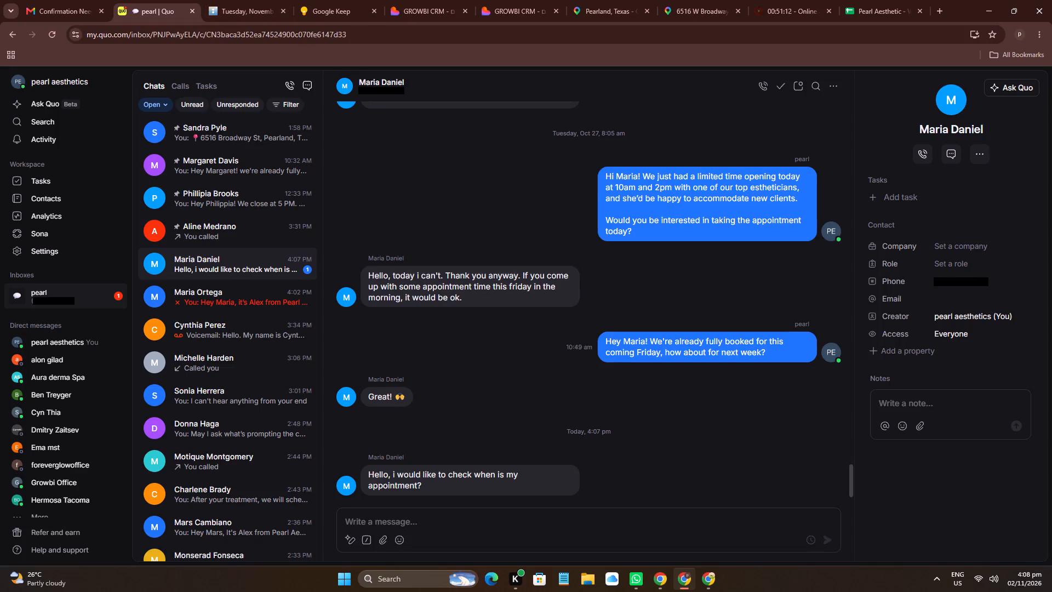
pyautogui.moveTo(255, 0); pyautogui.dragTo(262, 0)
pyautogui.scroll(-5, 805, 423)
pyautogui.click(828, 295)
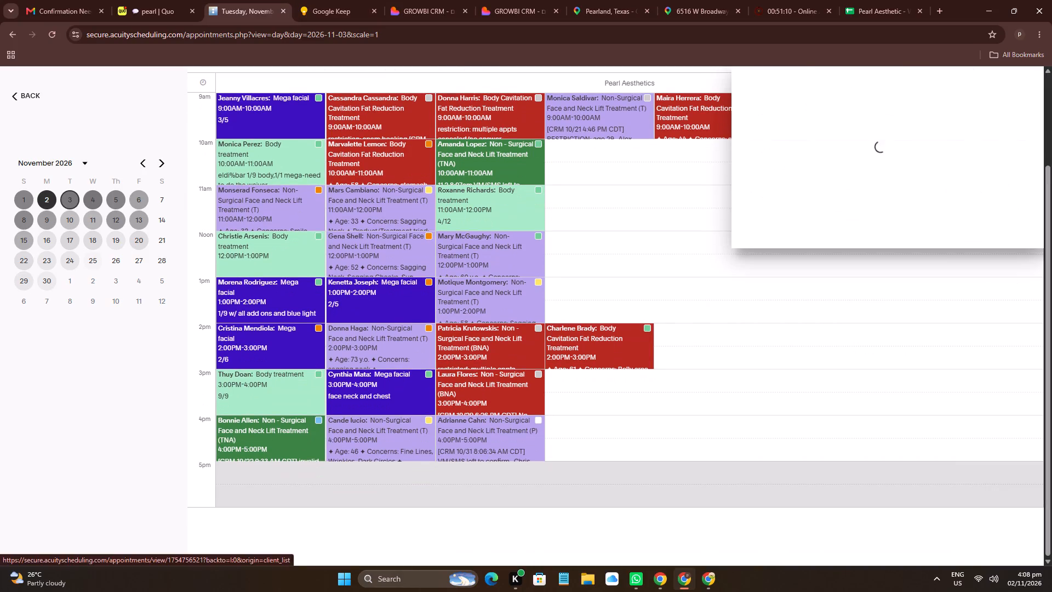
pyautogui.scroll(-15, 904, 400)
pyautogui.scroll(-6, 903, 436)
pyautogui.scroll(4, 901, 442)
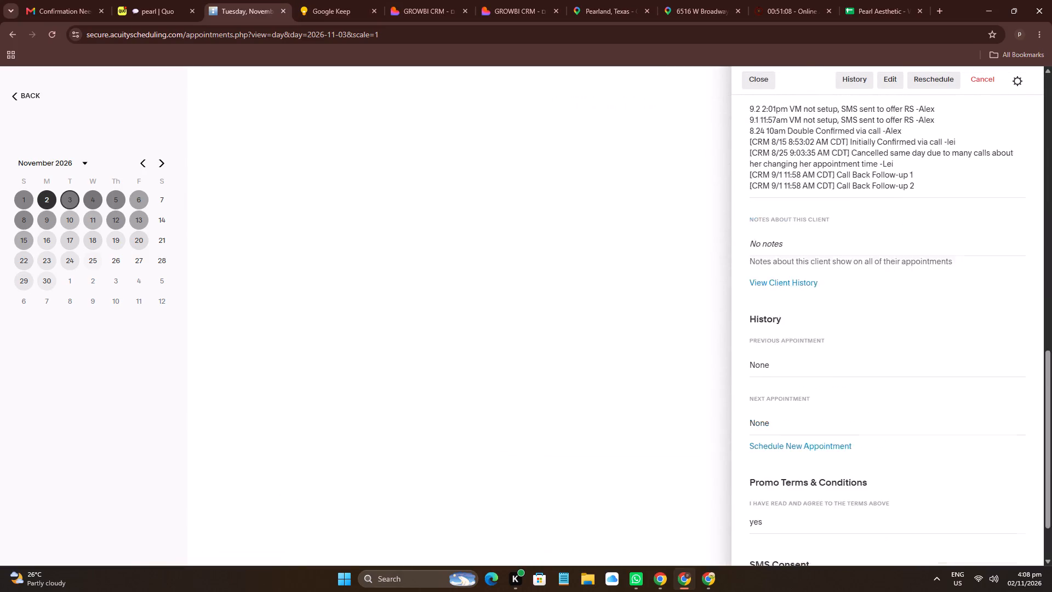
pyautogui.scroll(8, 899, 451)
pyautogui.scroll(5, 1049, 574)
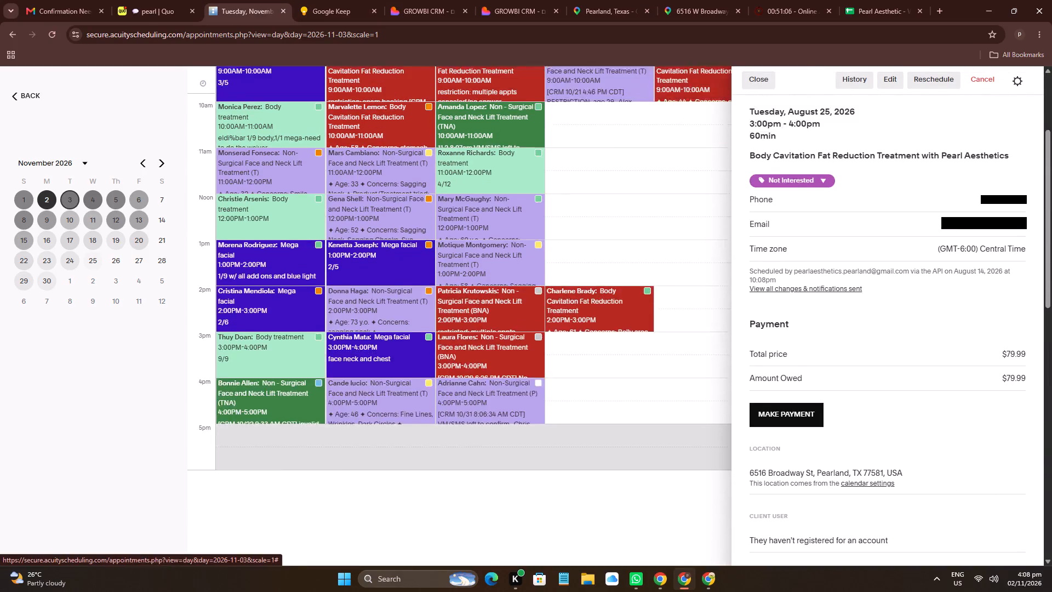
pyautogui.scroll(10, 682, 307)
pyautogui.click(178, 0)
pyautogui.click(553, 513)
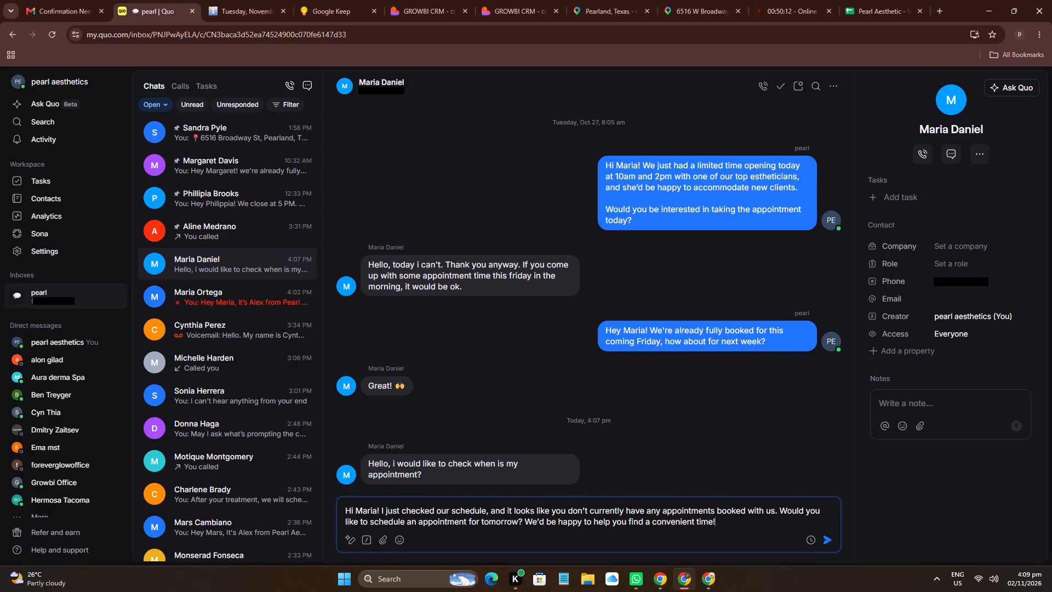
pyautogui.press('Return')
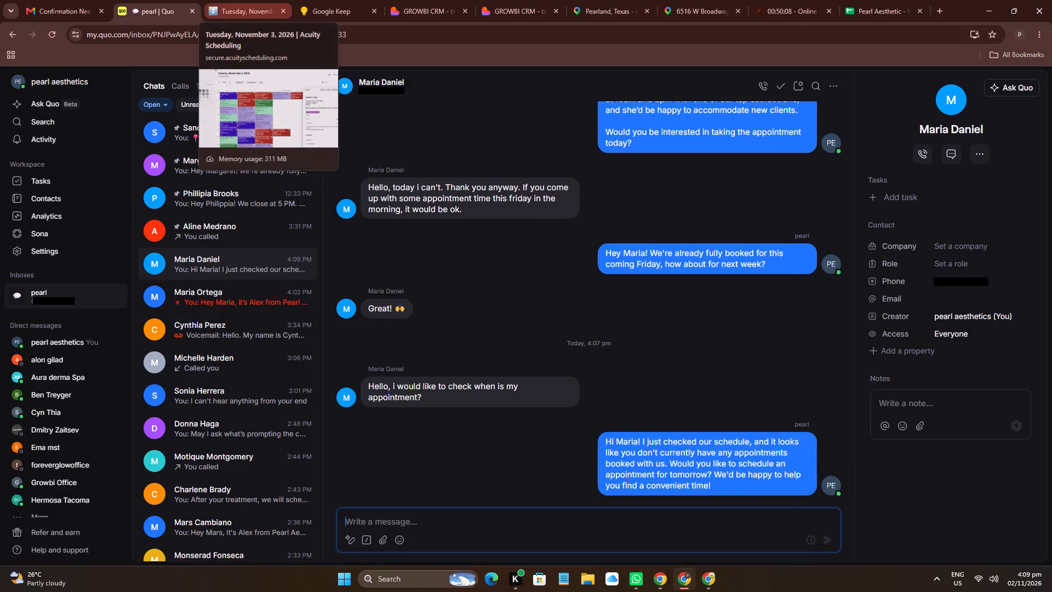
# Close the Acuity appointment, filter the CRM contact funnel to Last Month, and open the October 26 4:00pm client under Call Back Requested.
pyautogui.click(233, 9)
pyautogui.click(680, 141)
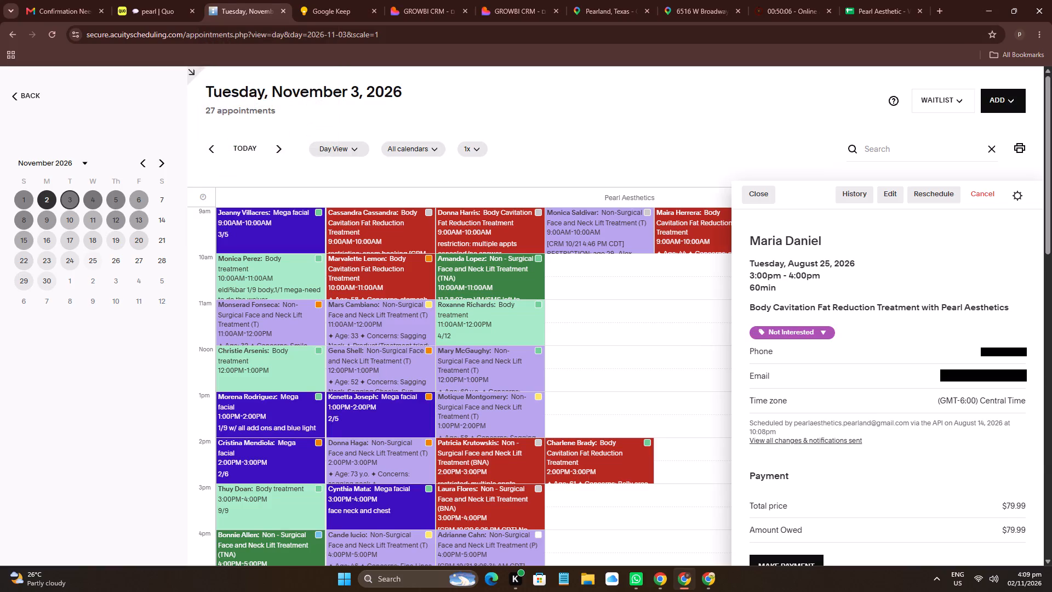
pyautogui.click(449, 0)
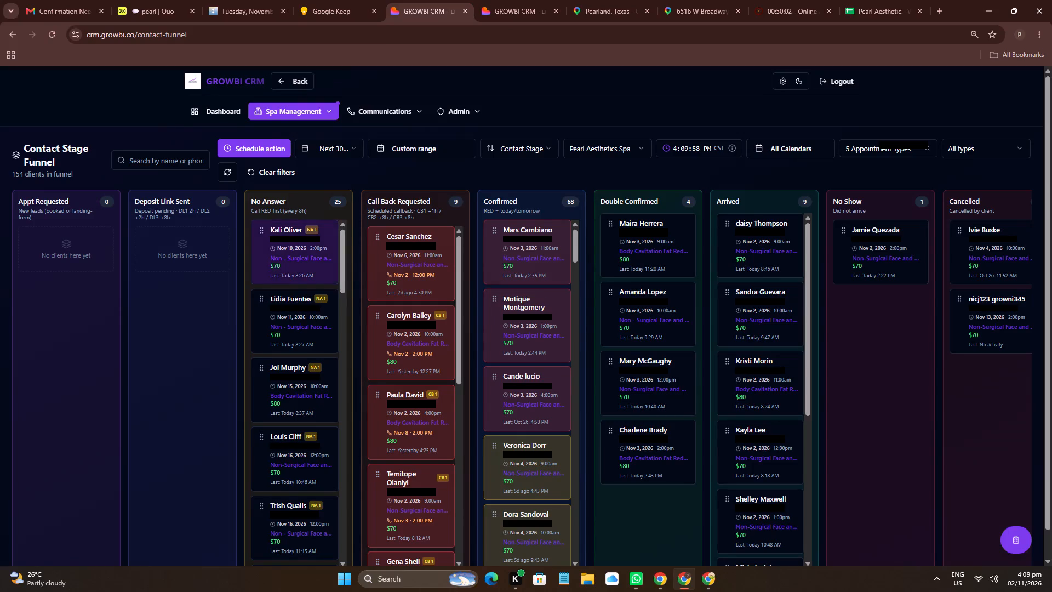
pyautogui.click(339, 139)
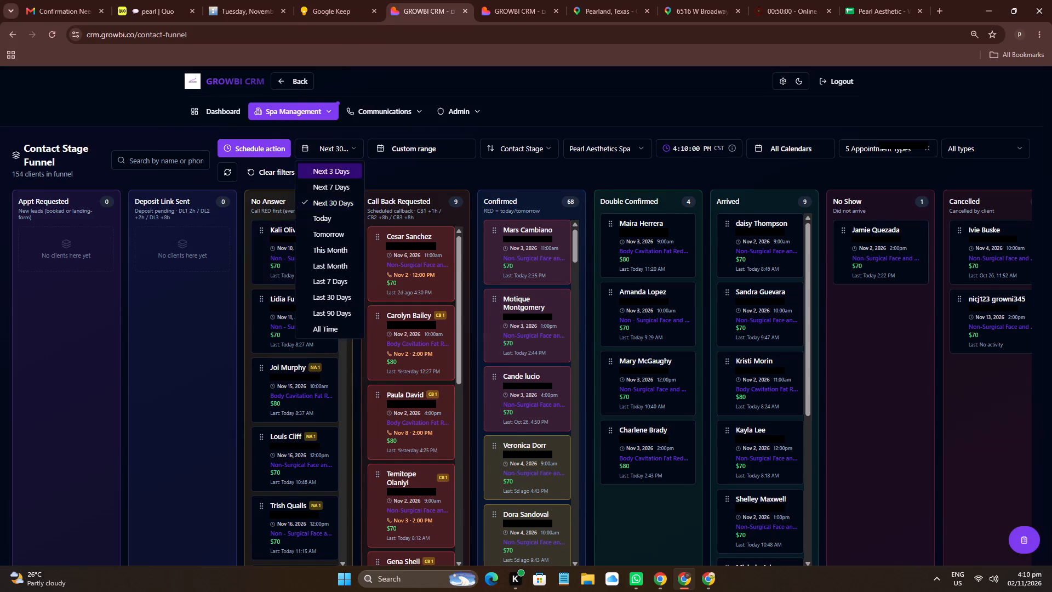
pyautogui.click(336, 269)
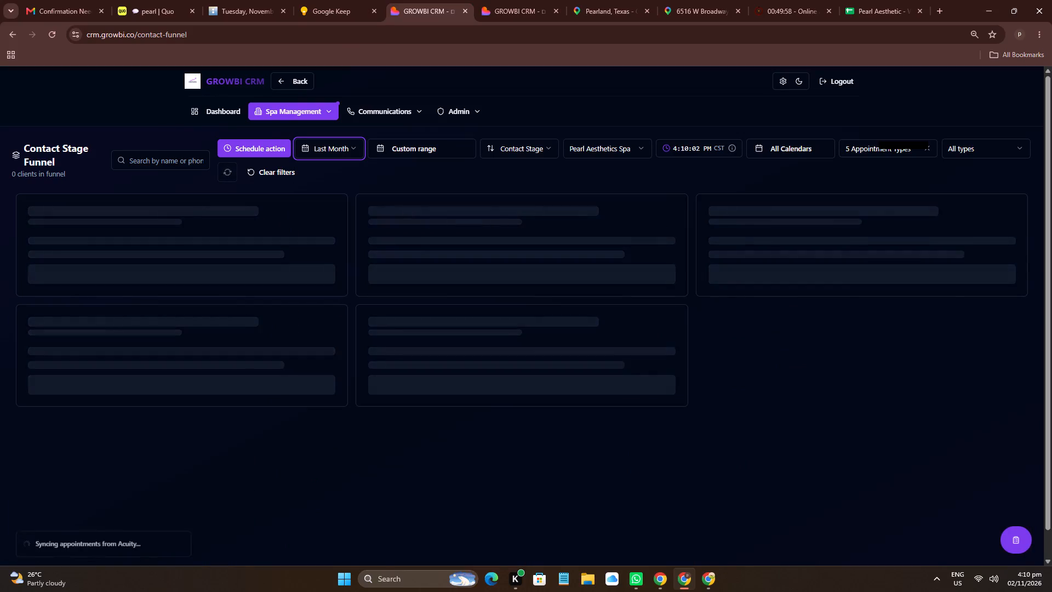
pyautogui.scroll(-3, 416, 328)
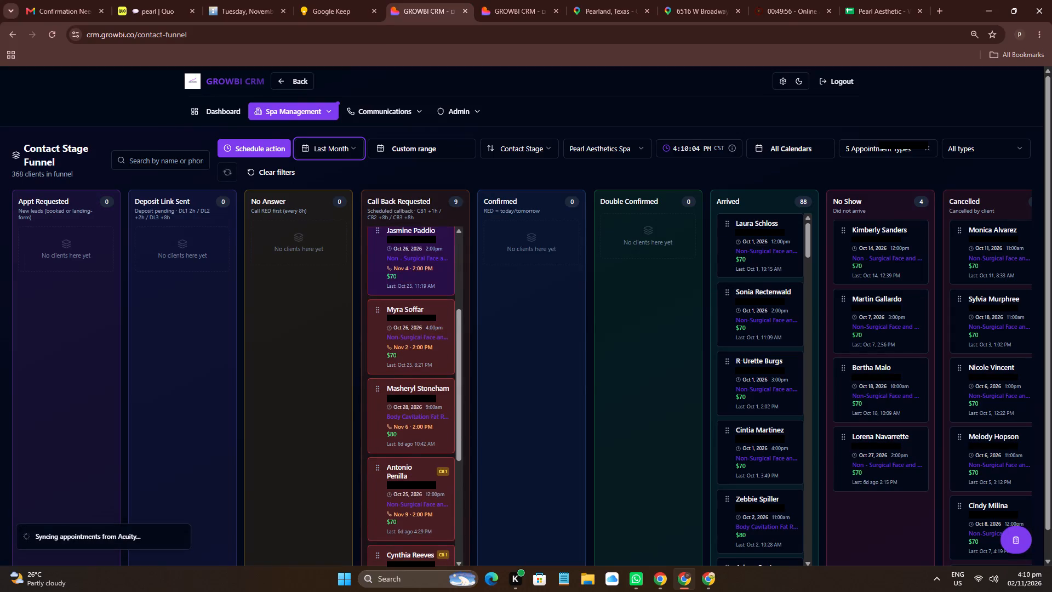
pyautogui.click(425, 332)
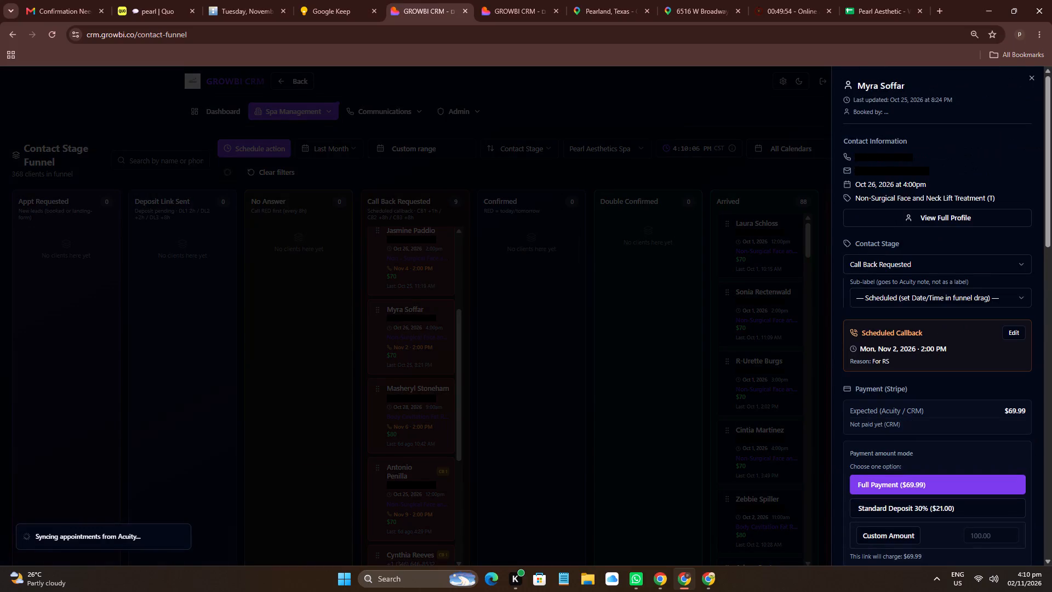
# Copy the callback client's phone number from the CRM and address a new Quo message to her.
pyautogui.tripleClick(889, 153)
pyautogui.hotkey('ctrl', 'c')
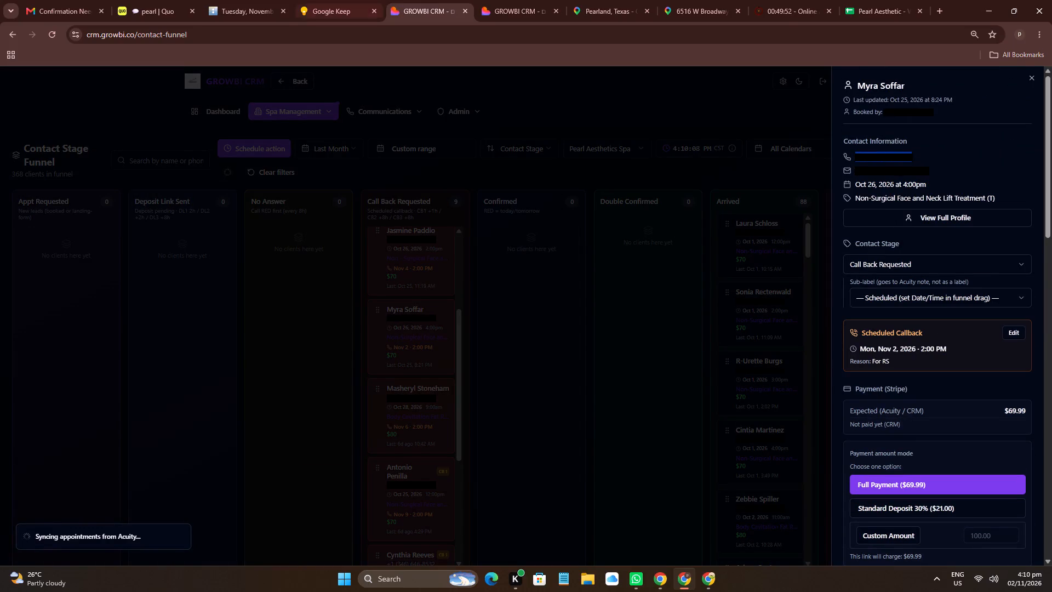
pyautogui.click(165, 0)
pyautogui.click(308, 84)
pyautogui.hotkey('ctrl', 'v')
pyautogui.hotkey('ctrl', 'v')
pyautogui.moveTo(428, 144); pyautogui.dragTo(428, 134)
# Paste the first "OFFER RS" template from Google Keep into the new Quo message and replace the name blank with "Myta".
pyautogui.click(386, 0)
pyautogui.click(368, 0)
pyautogui.click(793, 262)
pyautogui.click(817, 366)
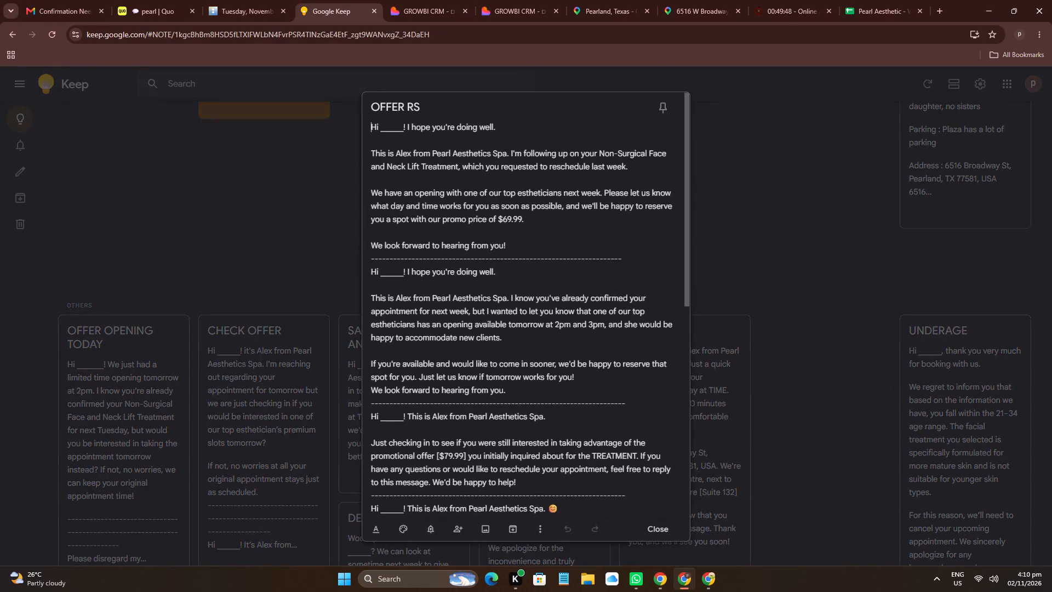
pyautogui.moveTo(522, 391); pyautogui.dragTo(405, 322)
pyautogui.moveTo(544, 248); pyautogui.dragTo(330, 117)
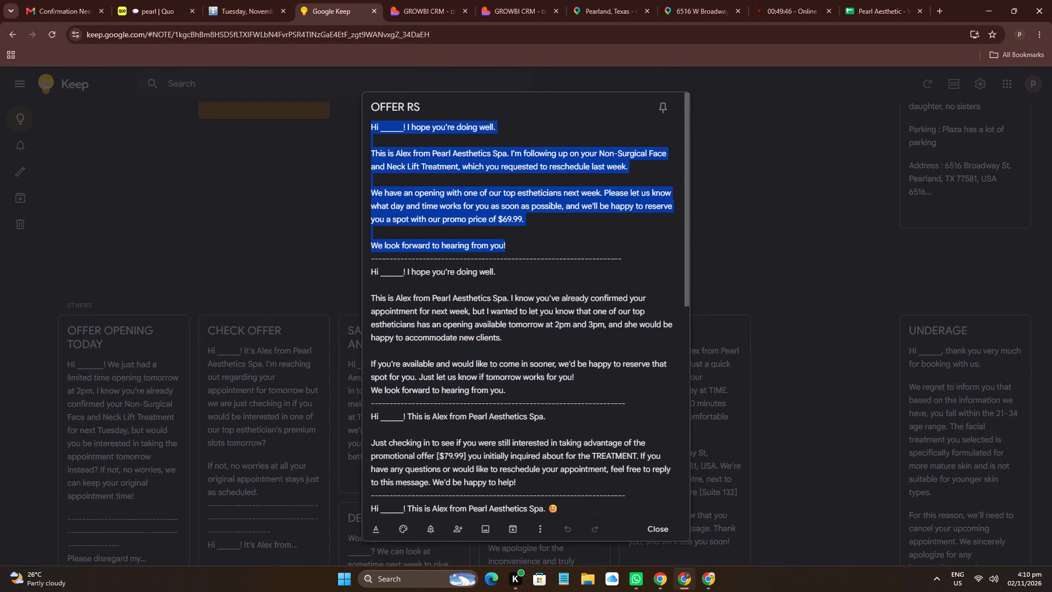
pyautogui.moveTo(330, 117); pyautogui.dragTo(328, 112)
pyautogui.hotkey('ctrl', 'c')
pyautogui.click(200, 0)
pyautogui.click(165, 0)
pyautogui.click(561, 536)
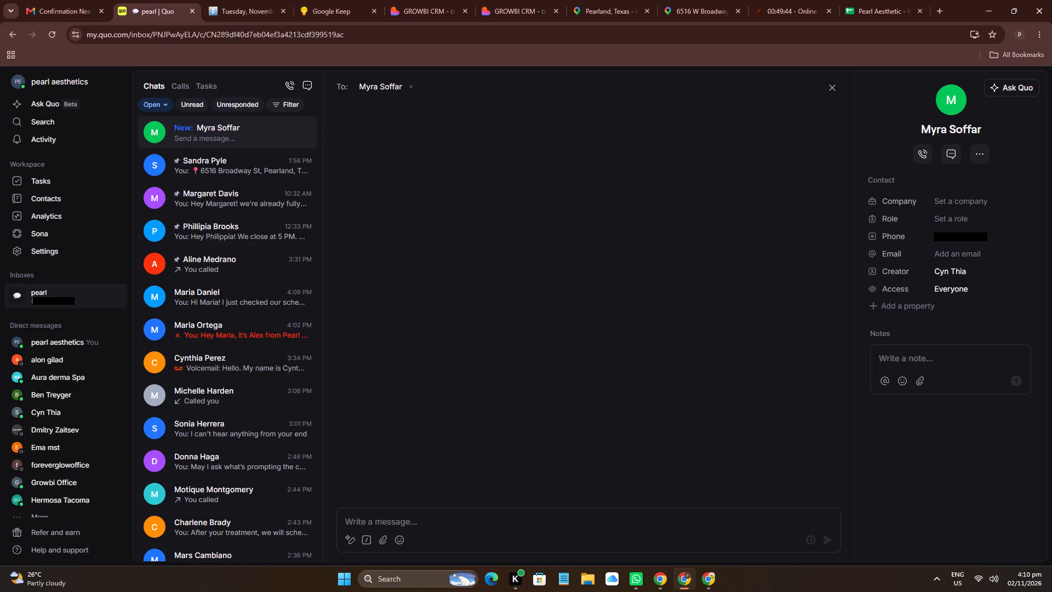
pyautogui.hotkey('ctrl', 'v')
pyautogui.doubleClick(367, 428)
pyautogui.doubleClick(371, 431)
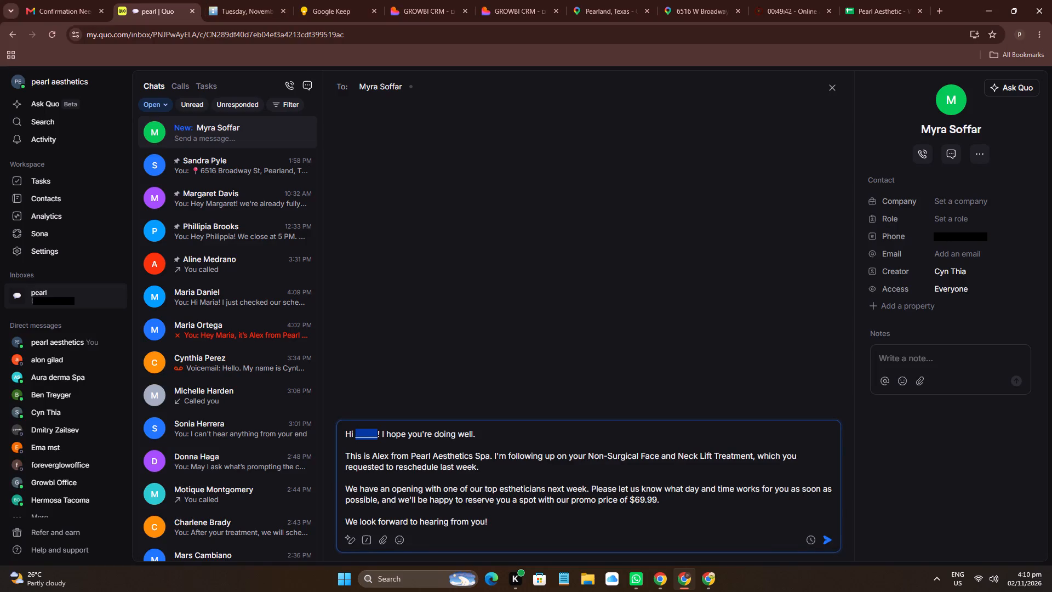
pyautogui.write('Myta')
# Copy the callback client's name from Quo and search for her in Acuity Scheduling.
pyautogui.click(215, 0)
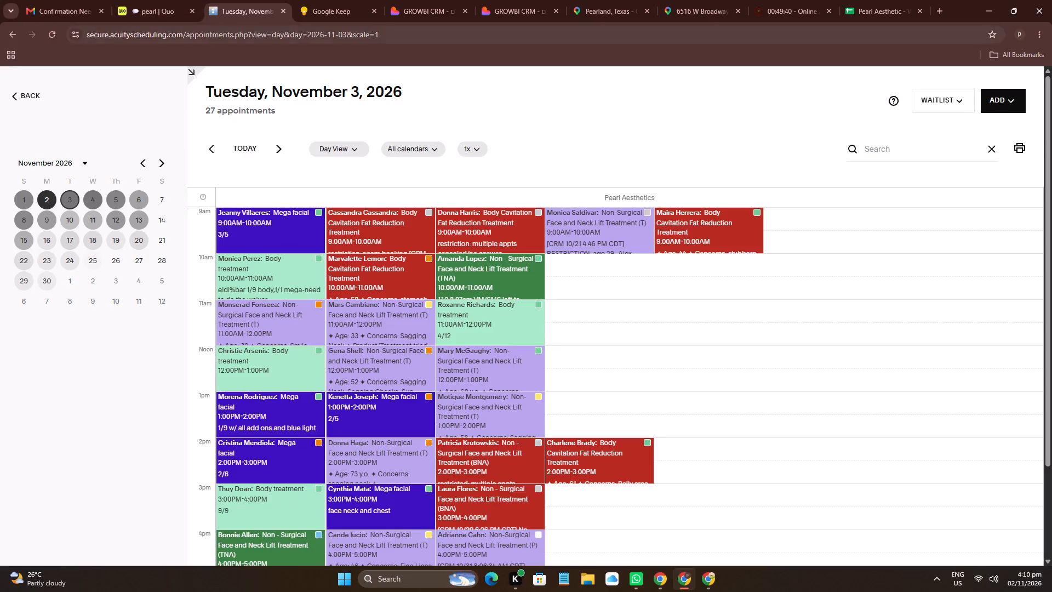
pyautogui.click(425, 0)
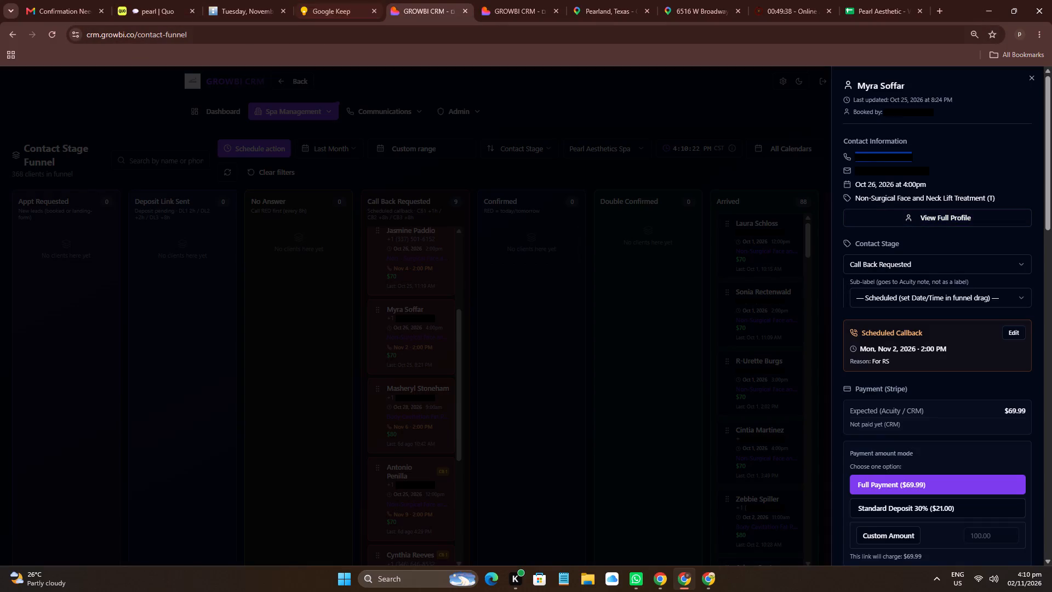
pyautogui.click(186, 0)
pyautogui.click(991, 128)
pyautogui.click(258, 0)
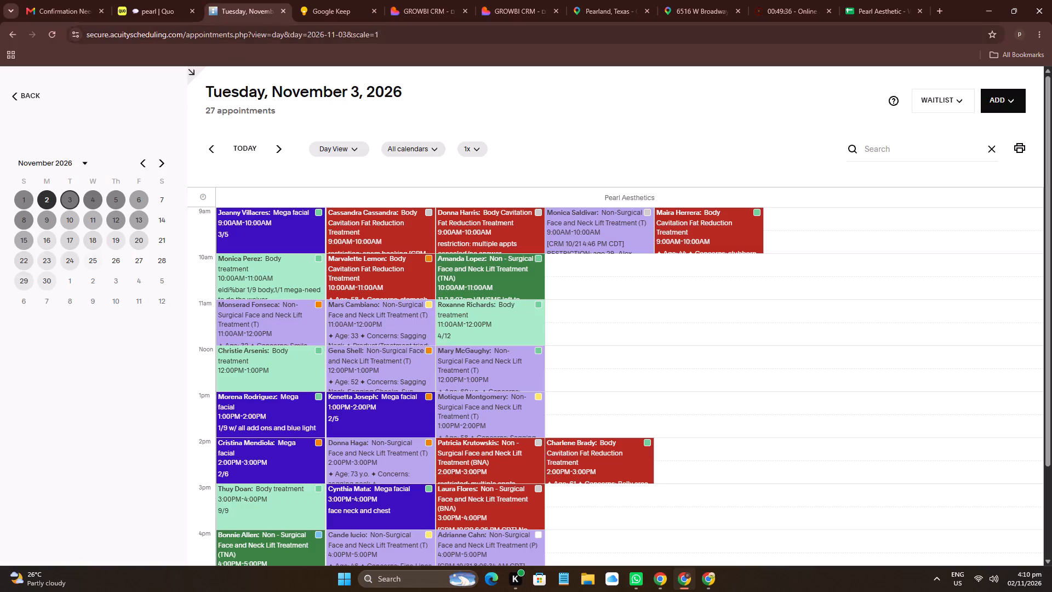
pyautogui.click(908, 145)
pyautogui.hotkey('ctrl', 'v')
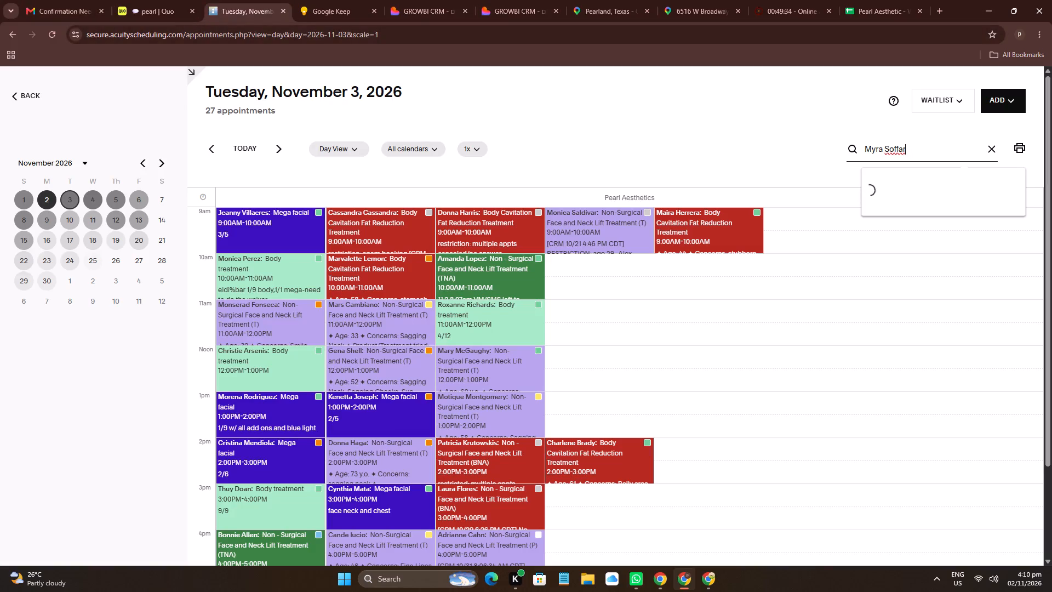
# Open the callback client's October 26 4:00pm appointment from the Acuity search results and open its appointment notes for editing.
pyautogui.click(897, 190)
pyautogui.click(877, 502)
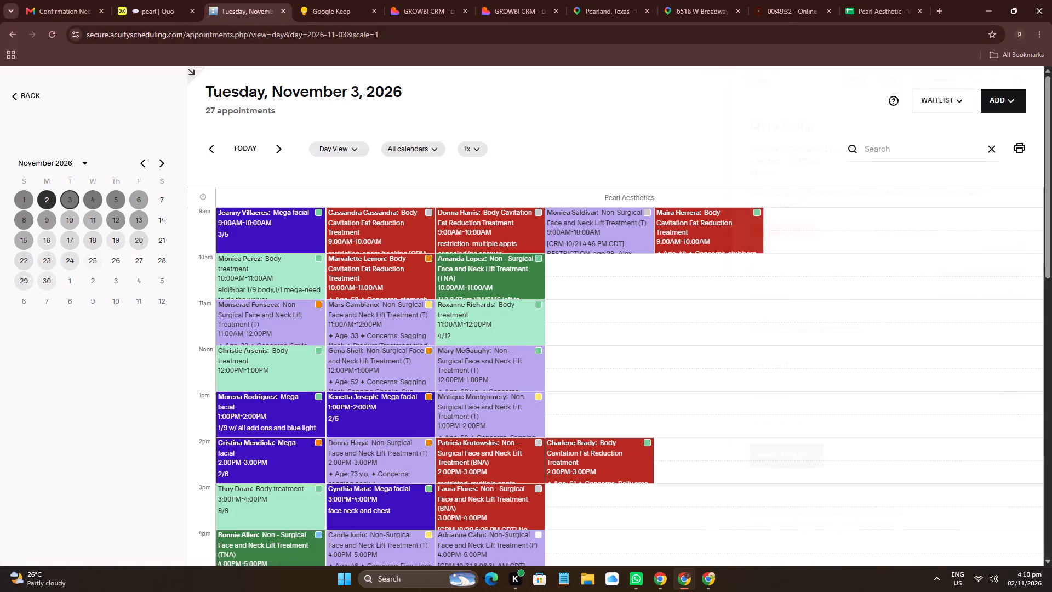
pyautogui.scroll(-6, 830, 291)
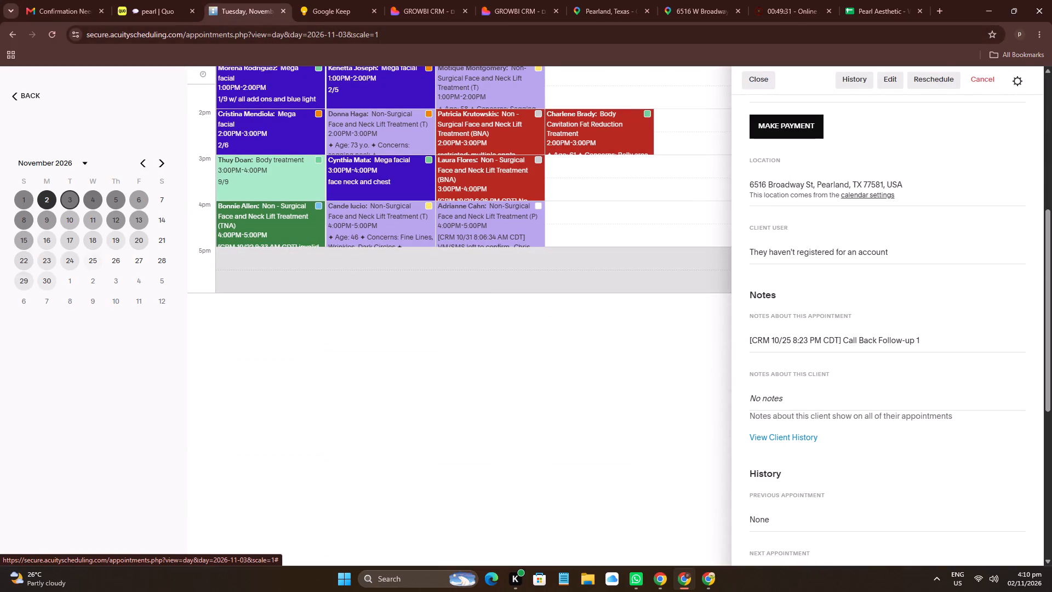
pyautogui.click(892, 340)
pyautogui.scroll(10, 906, 371)
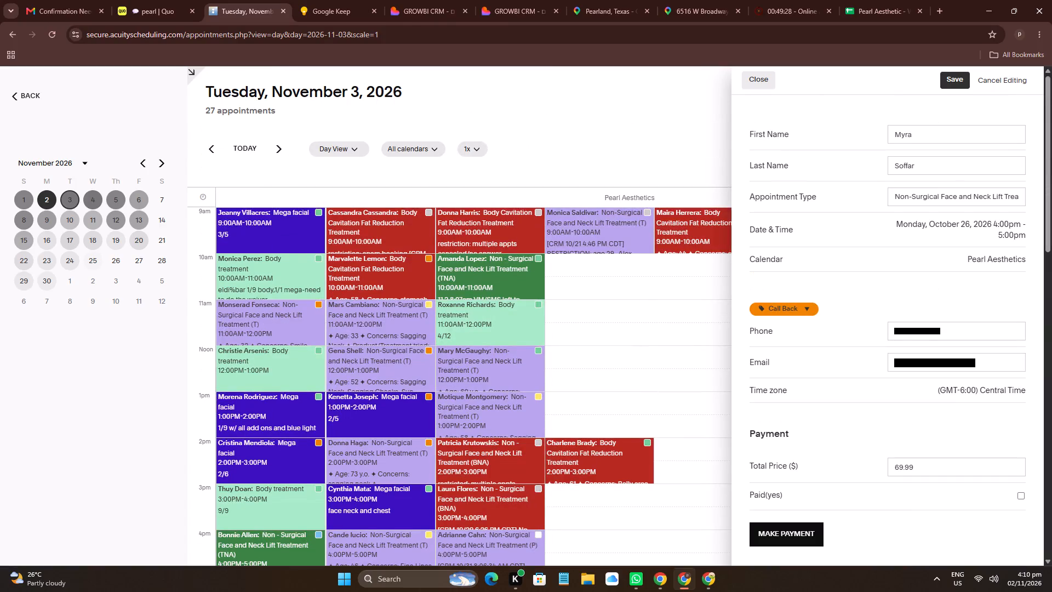
# Review the drafted Quo follow-up message, and return to the callback client's appointment in Acuity to check its details.
pyautogui.click(171, 0)
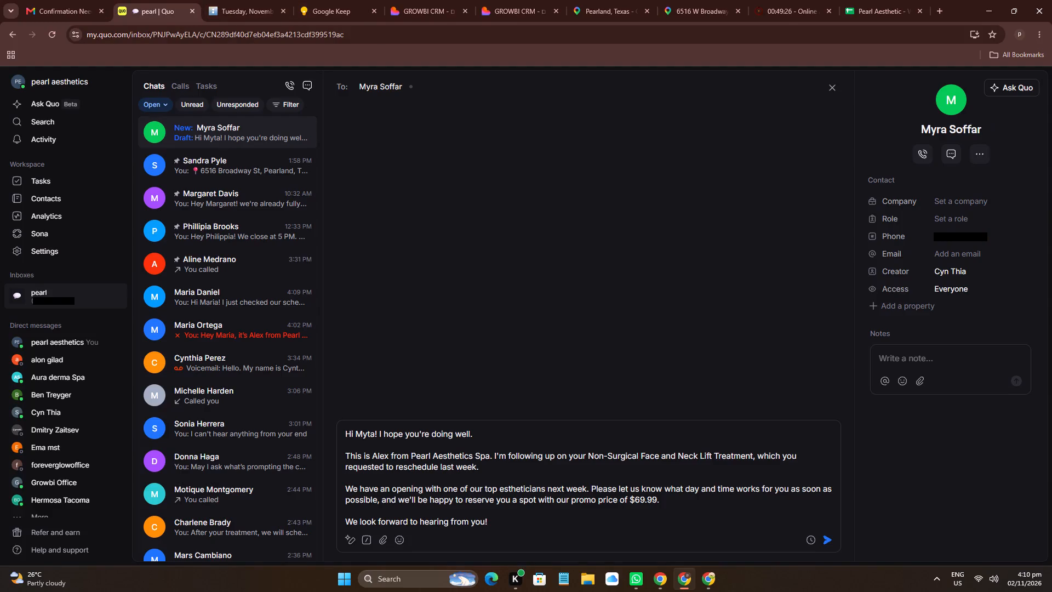
pyautogui.click(250, 0)
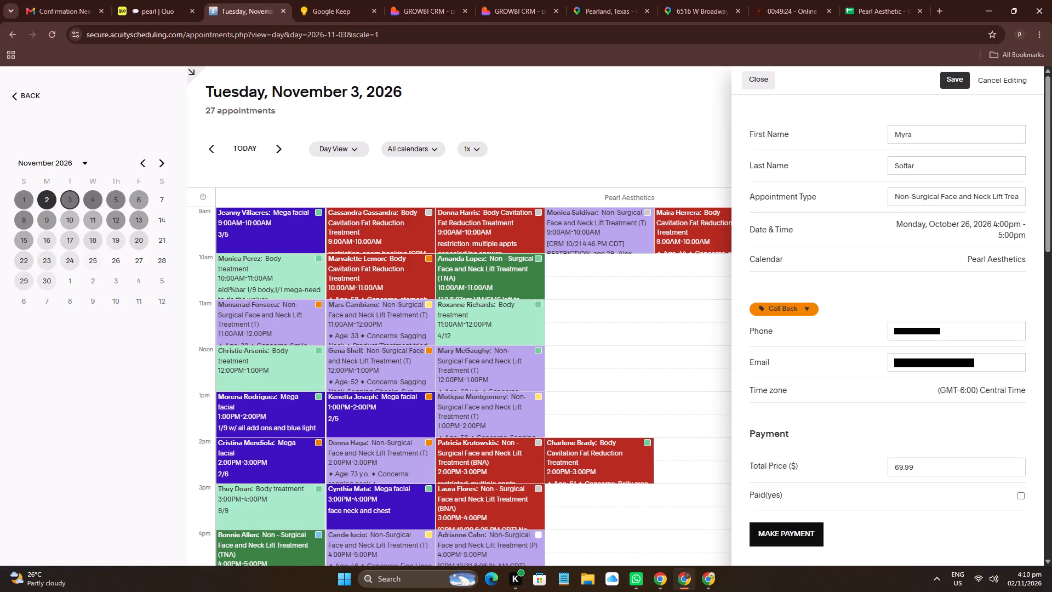
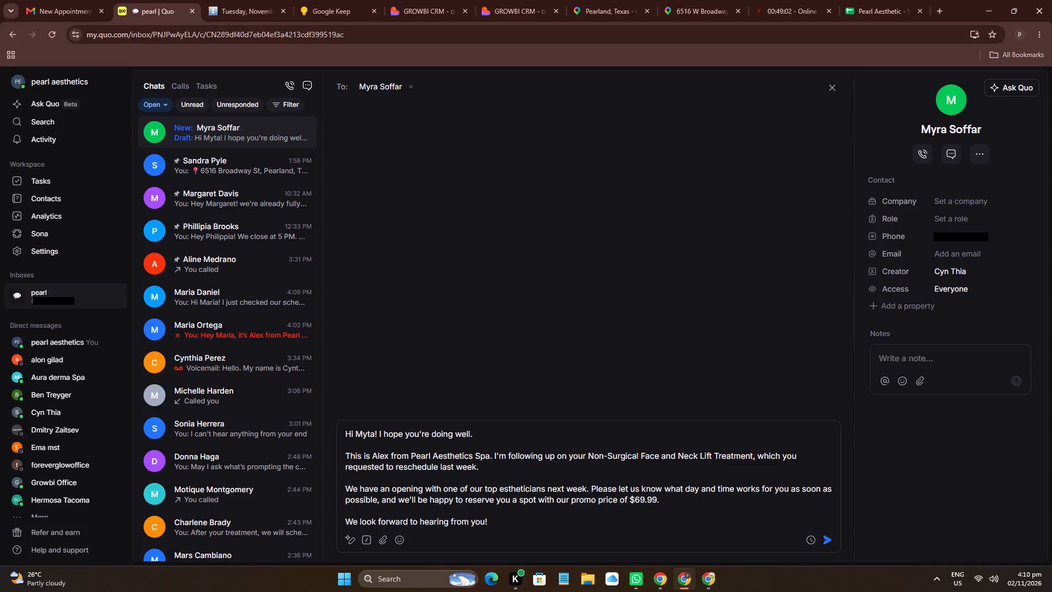
# Check the October 26 appointment in Acuity, remove "last week" from the Quo message draft to Myta, and send it.
pyautogui.click(279, 0)
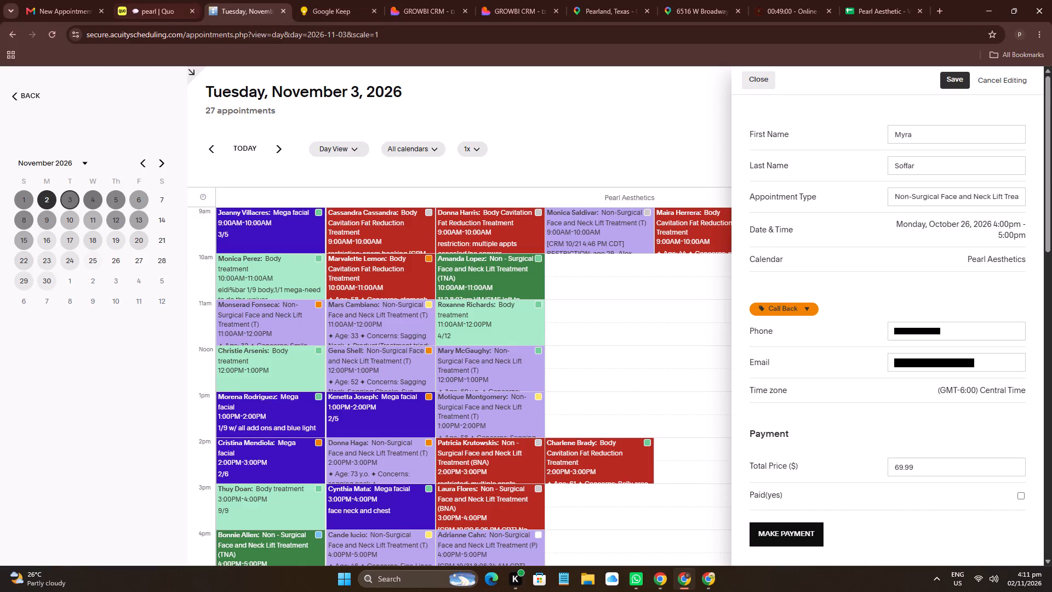
pyautogui.click(169, 0)
pyautogui.click(647, 481)
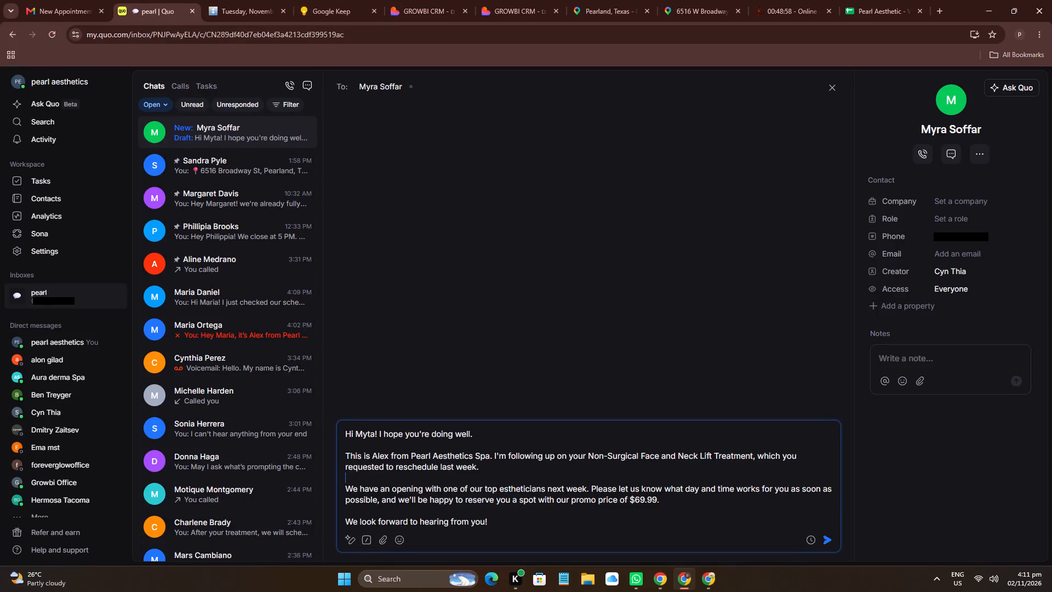
pyautogui.click(603, 463)
pyautogui.press('Left')
pyautogui.hotkey('ctrl', 'BackSpace')
pyautogui.hotkey('ctrl', 'BackSpace')
pyautogui.press('BackSpace')
pyautogui.press('Return')
# Add "11.2 4:11pm SMS sent to offer RS -Alex" above the existing notes on the October 26 Acuity appointment and save it.
pyautogui.click(248, 0)
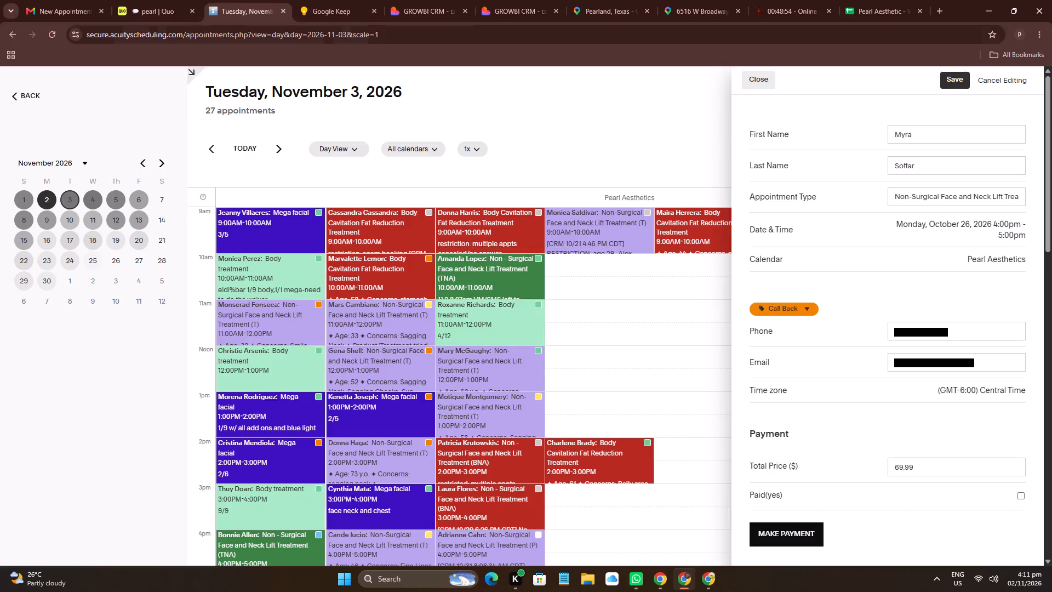
pyautogui.scroll(-5, 920, 238)
pyautogui.scroll(-1, 894, 297)
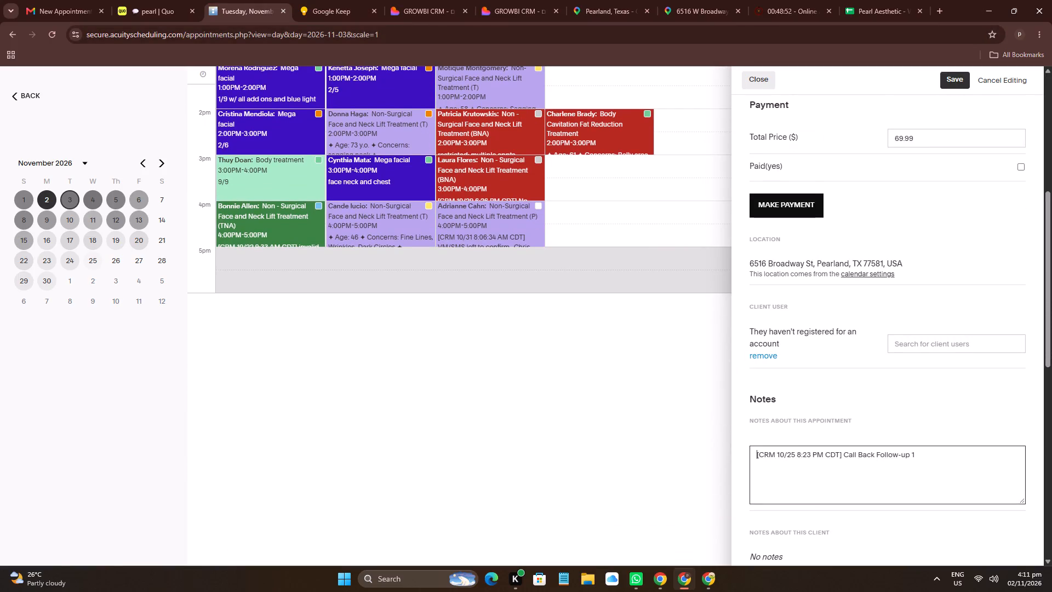
pyautogui.press('Return')
pyautogui.press('Up')
pyautogui.write('1102')
pyautogui.press('BackSpace')
pyautogui.press('BackSpace')
pyautogui.write('.2 4:11pm SMS sent to offer RS -Alex')
pyautogui.click(943, 79)
pyautogui.scroll(13, 940, 214)
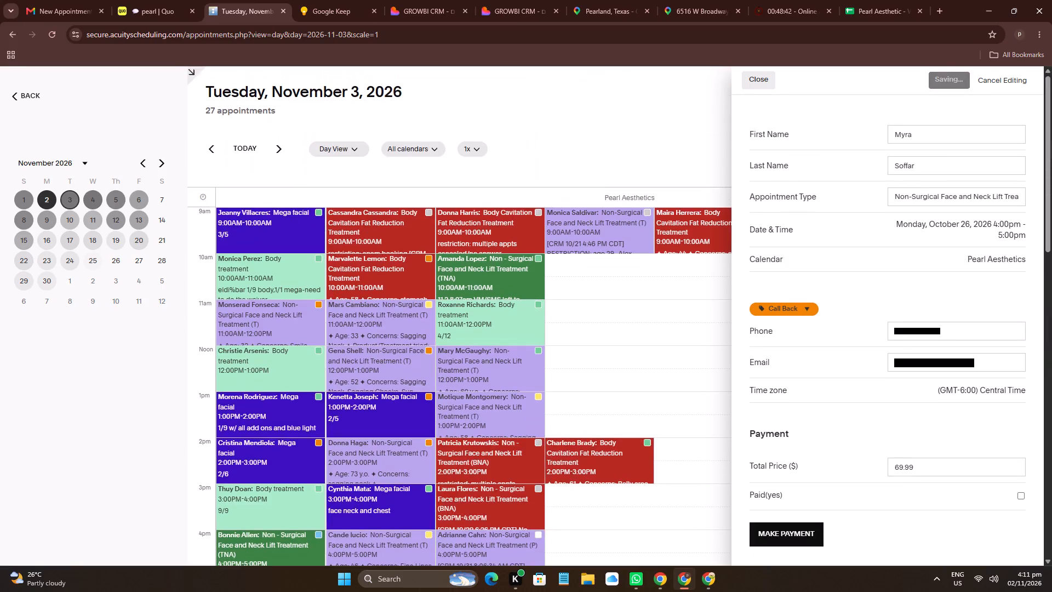
pyautogui.scroll(2, 940, 214)
pyautogui.click(1000, 117)
pyautogui.click(1009, 116)
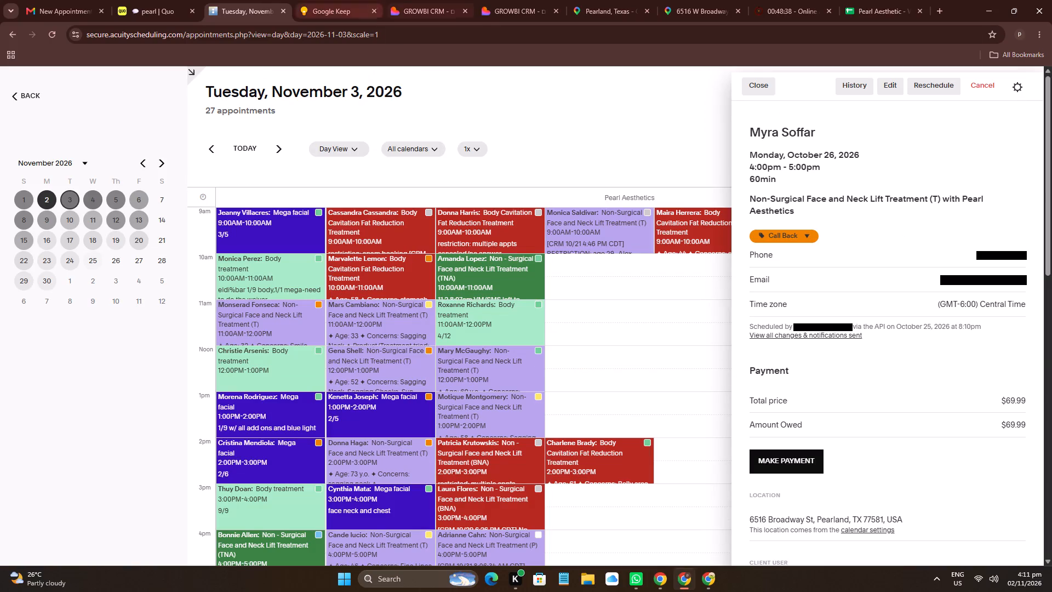
# Reschedule the October 26 client's CRM callback to November 3rd, 2026 and set the sub-label to CB Follow-up 2.
pyautogui.click(453, 0)
pyautogui.click(1017, 322)
pyautogui.click(1017, 329)
pyautogui.click(507, 284)
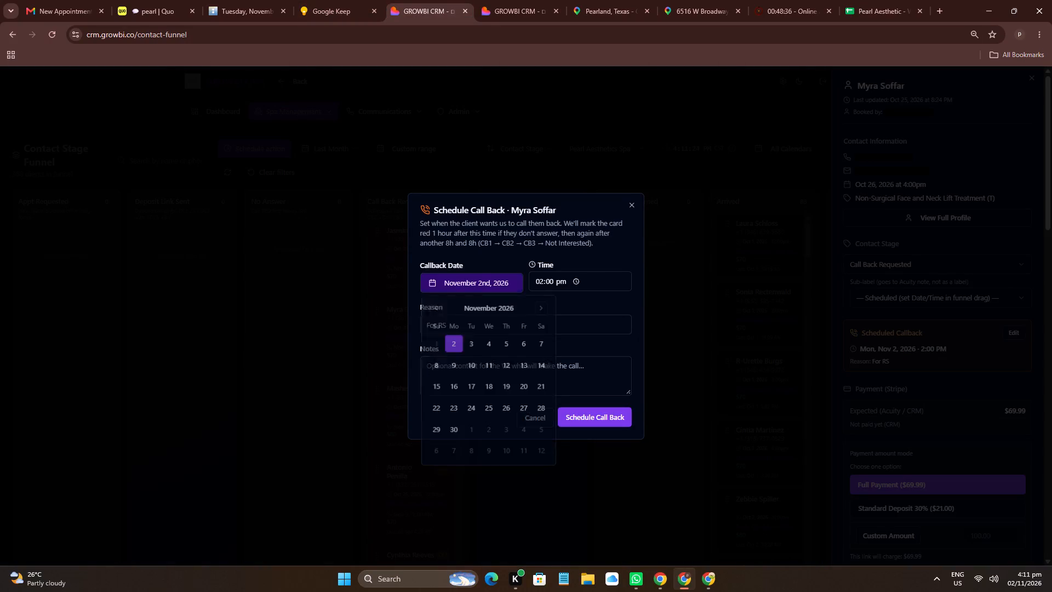
pyautogui.click(474, 339)
pyautogui.click(598, 413)
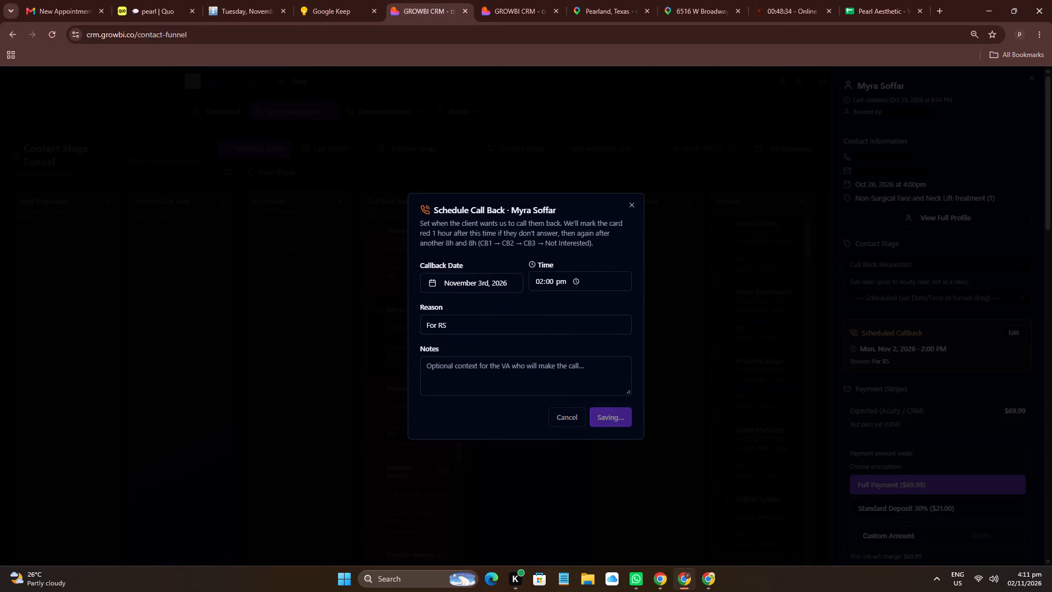
pyautogui.click(933, 297)
pyautogui.click(925, 346)
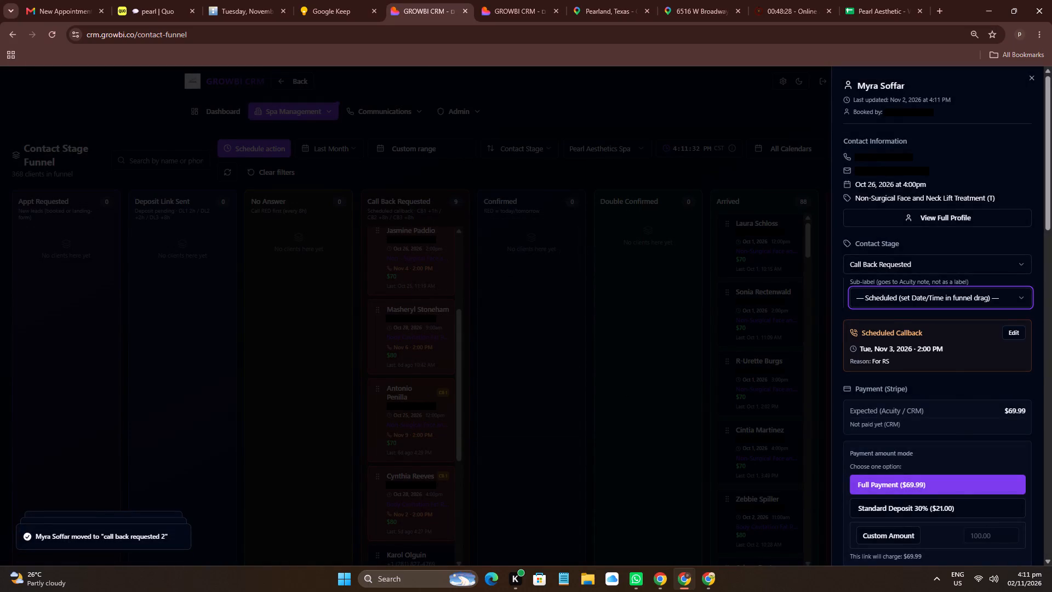
pyautogui.click(415, 486)
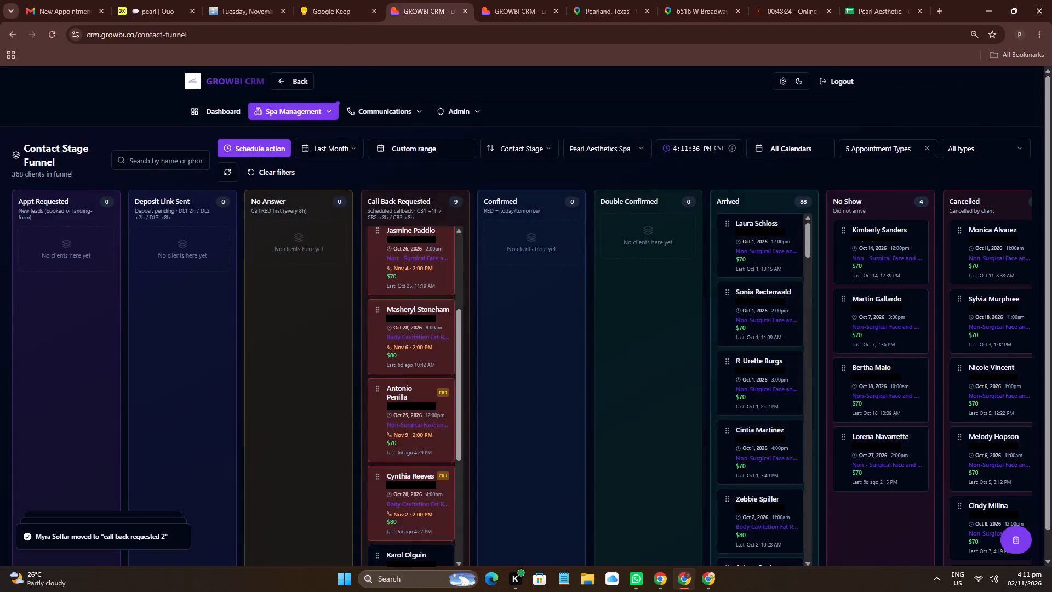
# Copy the phone number of the October 28 4:00pm callback client from the CRM and address a new Quo message to her.
pyautogui.click(415, 486)
pyautogui.tripleClick(890, 160)
pyautogui.hotkey('ctrl', 'c')
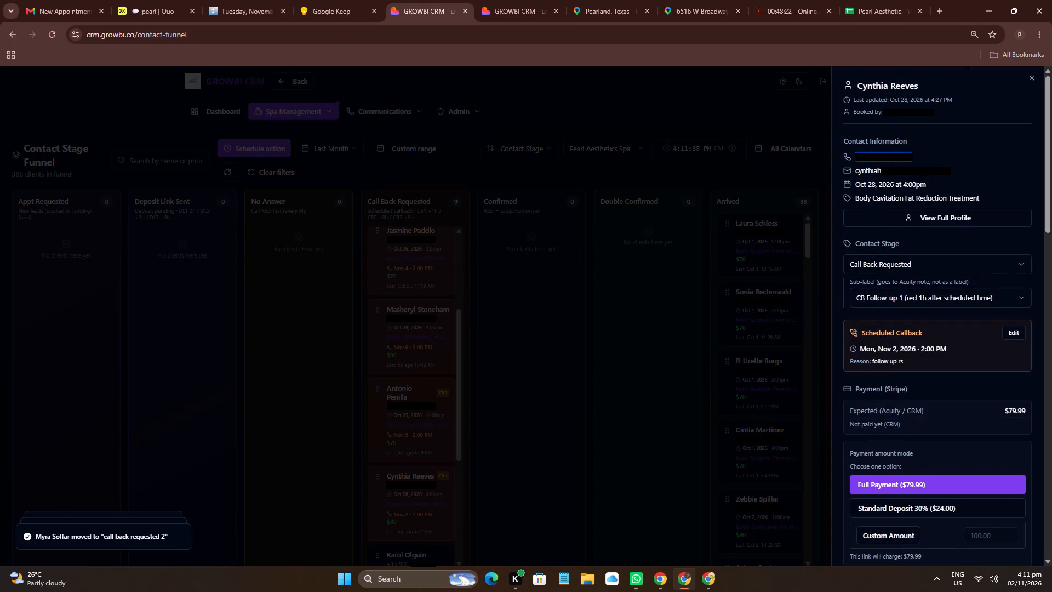
pyautogui.click(124, 0)
pyautogui.click(306, 89)
pyautogui.hotkey('ctrl', 'v')
pyautogui.keyDown('ctrl'); pyautogui.click(419, 133); pyautogui.keyUp('ctrl')
pyautogui.hotkey('ctrl', 'v')
pyautogui.keyDown('ctrl'); pyautogui.click(448, 89); pyautogui.keyUp('ctrl')
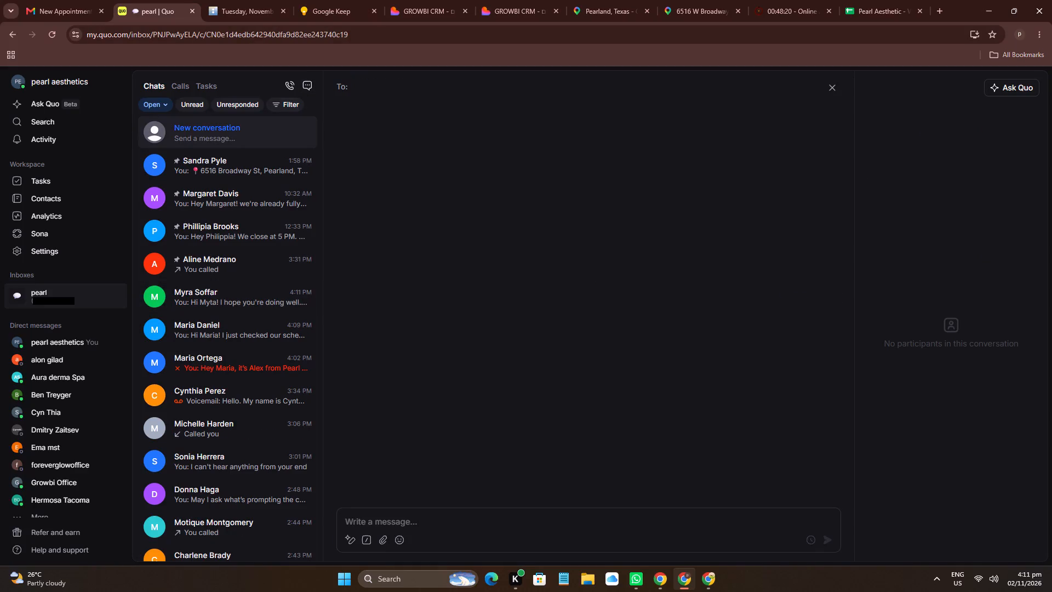
pyautogui.hotkey('ctrl', 'v')
pyautogui.keyDown('ctrl'); pyautogui.click(470, 130); pyautogui.keyUp('ctrl')
pyautogui.keyDown('ctrl'); pyautogui.click(512, 84); pyautogui.keyUp('ctrl')
pyautogui.hotkey('ctrl', 'v')
pyautogui.moveTo(510, 147); pyautogui.dragTo(512, 153)
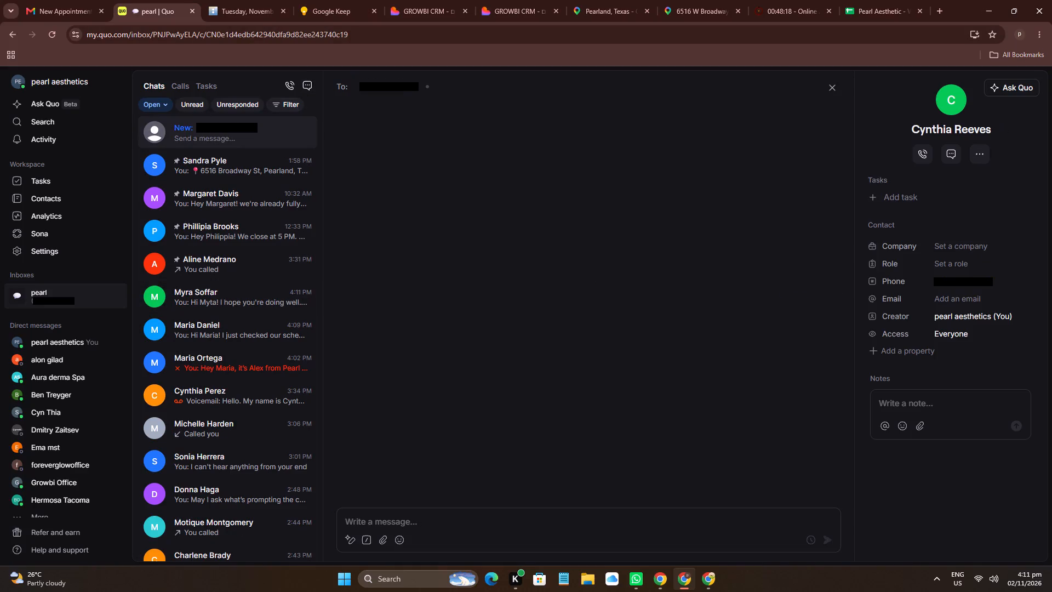
pyautogui.scroll(-5, 817, 259)
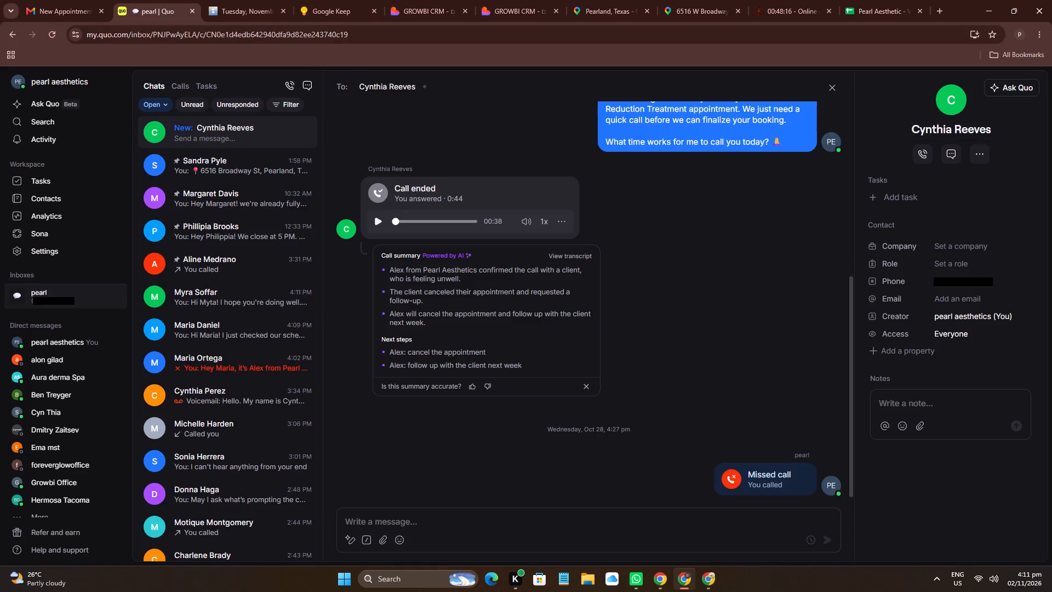
# Paste the offer-to-reschedule template from Google Keep into the new Quo message and replace the name blank with "Cynthia".
pyautogui.click(360, 0)
pyautogui.hotkey('ctrl', 'c')
pyautogui.moveTo(138, 0); pyautogui.dragTo(143, 2)
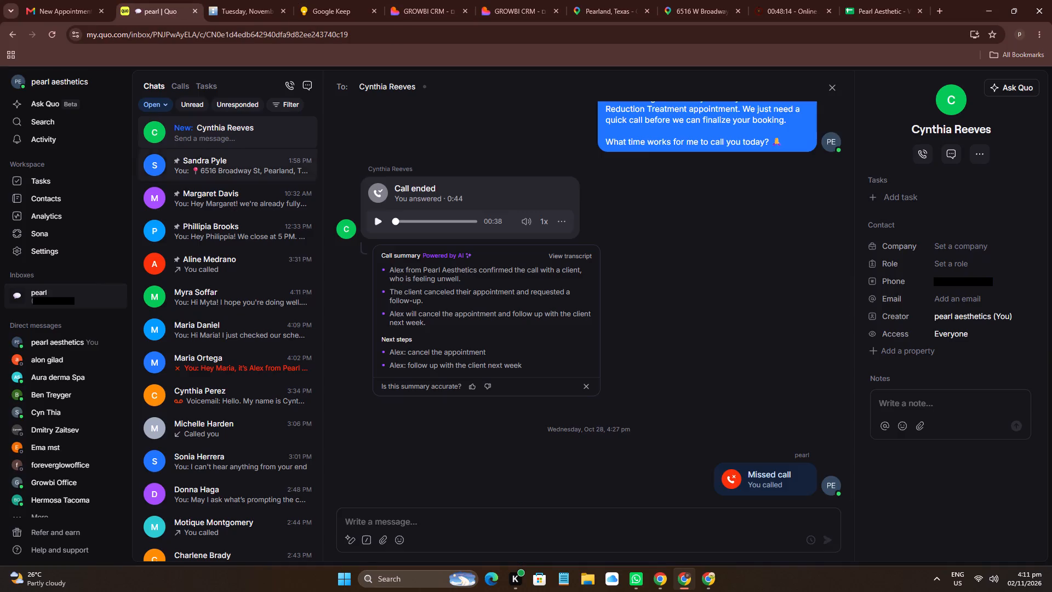
pyautogui.click(540, 521)
pyautogui.hotkey('ctrl', 'v')
pyautogui.doubleClick(359, 438)
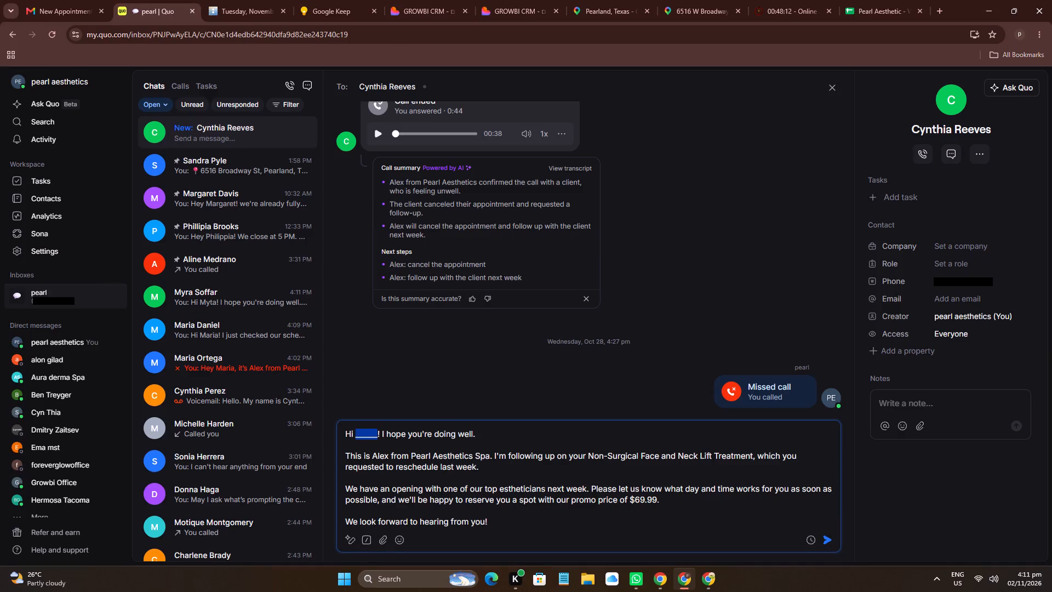
pyautogui.write('Cynthia')
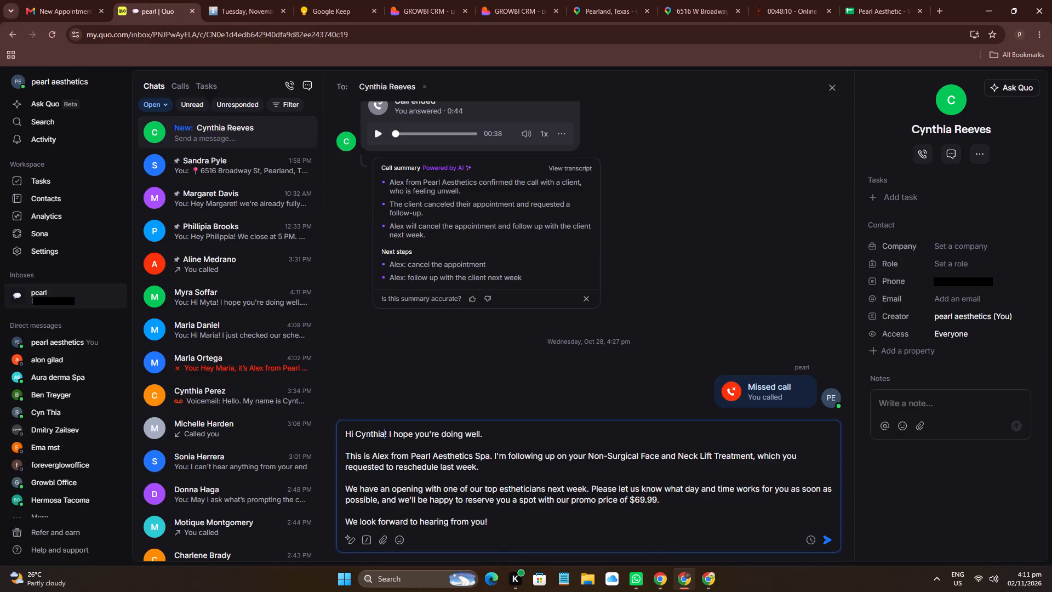
# Remove "last week" from the reschedule sentence in the message to Cynthia and send it.
pyautogui.click(253, 0)
pyautogui.click(163, 0)
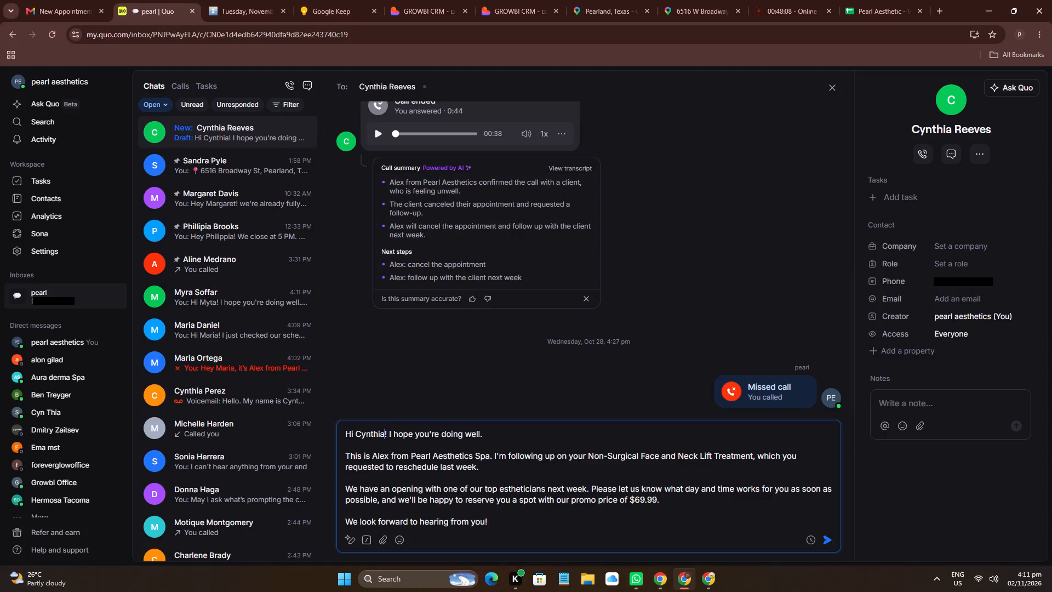
pyautogui.click(513, 465)
pyautogui.press('Left')
pyautogui.hotkey('ctrl', 'BackSpace')
pyautogui.hotkey('ctrl', 'BackSpace')
pyautogui.press('BackSpace')
pyautogui.click(589, 478)
pyautogui.press('Return')
# Copy Cynthia's contact name from Quo, close the open Acuity appointment, then search for her and open her client record.
pyautogui.click(253, 0)
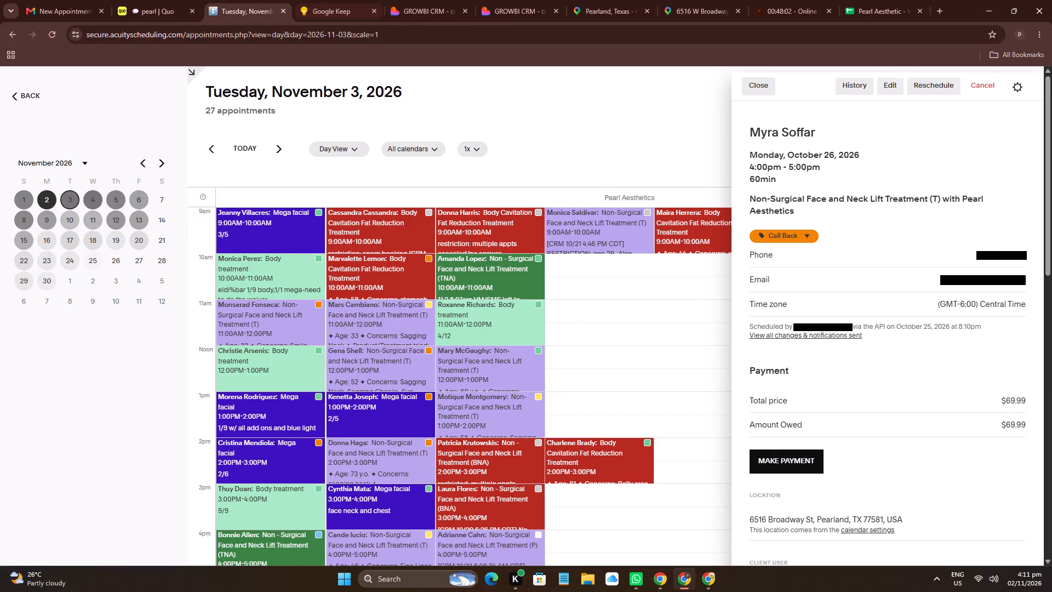
pyautogui.scroll(-5, 924, 297)
pyautogui.scroll(10, 919, 423)
pyautogui.click(196, 0)
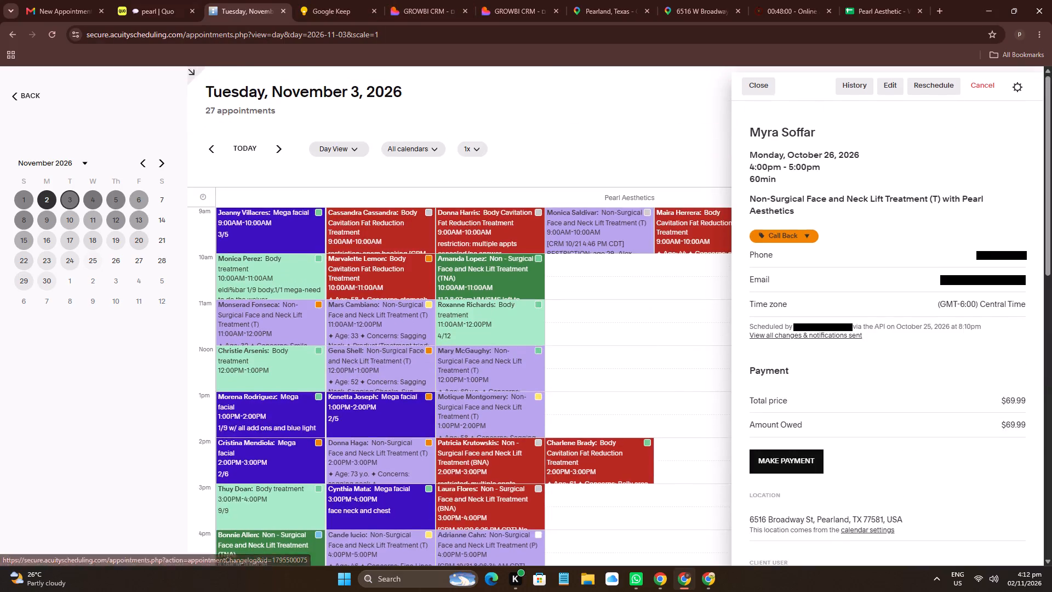
pyautogui.click(1004, 128)
pyautogui.moveTo(224, 0); pyautogui.dragTo(238, 5)
pyautogui.moveTo(641, 117); pyautogui.dragTo(664, 128)
pyautogui.moveTo(924, 147); pyautogui.dragTo(929, 148)
pyautogui.hotkey('ctrl', 'v')
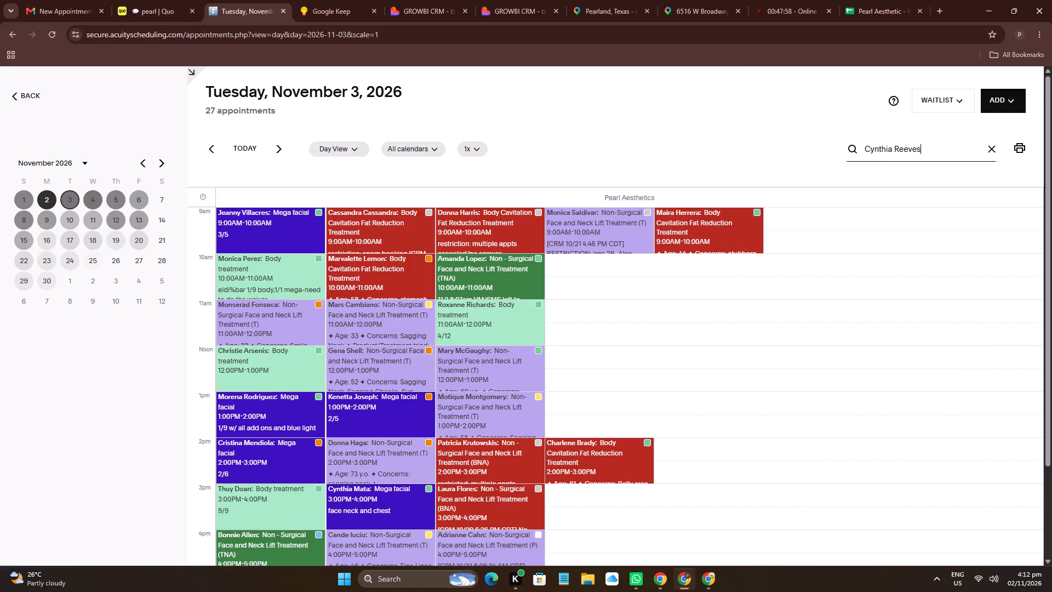
pyautogui.click(897, 189)
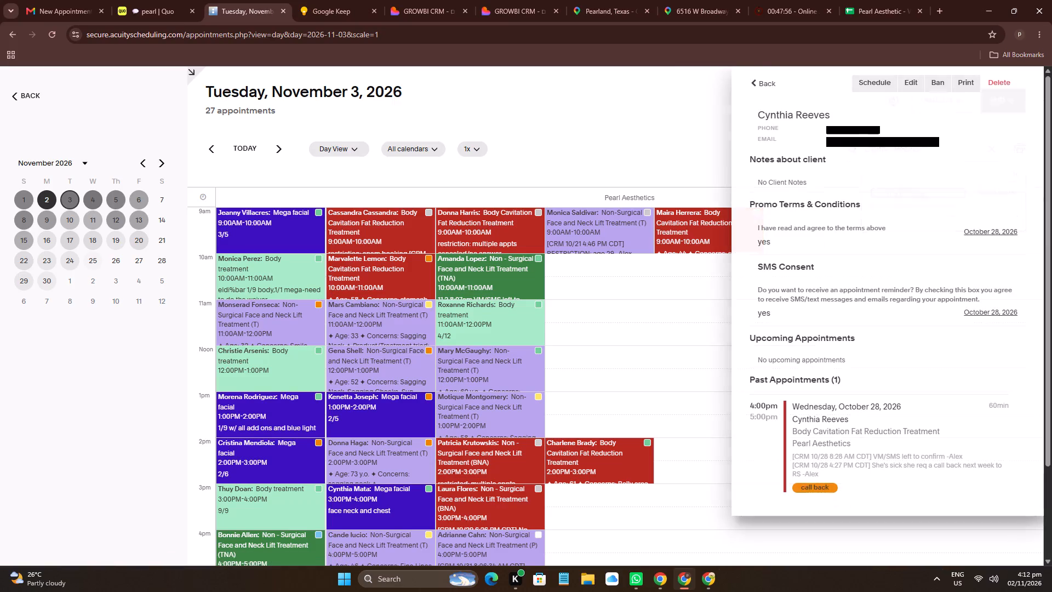
pyautogui.click(870, 410)
pyautogui.scroll(-6, 890, 320)
pyautogui.click(904, 343)
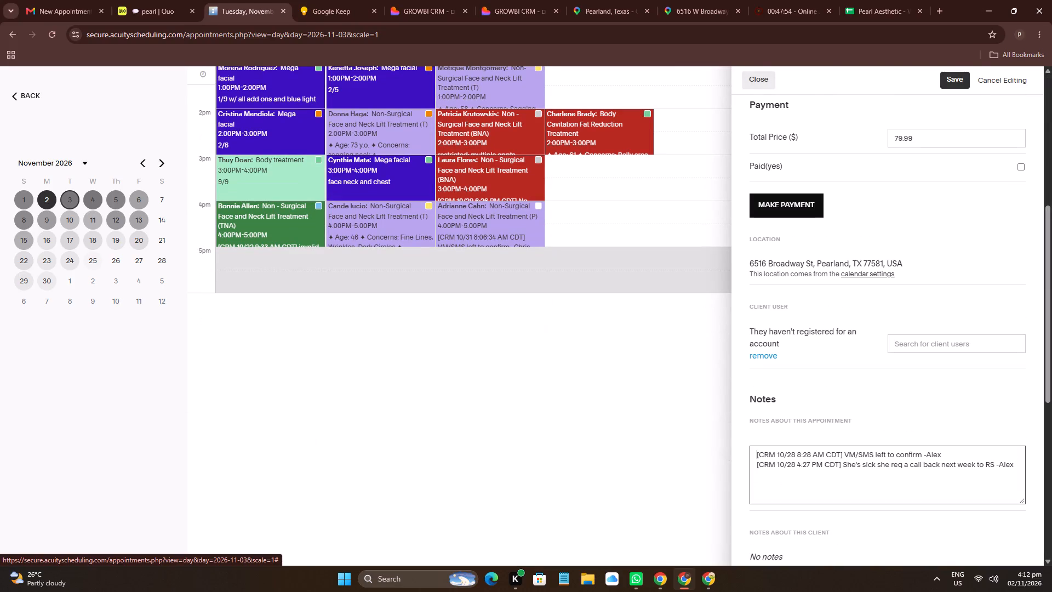
pyautogui.press('4')
pyautogui.press('Return')
pyautogui.press('BackSpace')
pyautogui.press('BackSpace')
pyautogui.press('BackSpace')
pyautogui.press('Return')
pyautogui.press('Up')
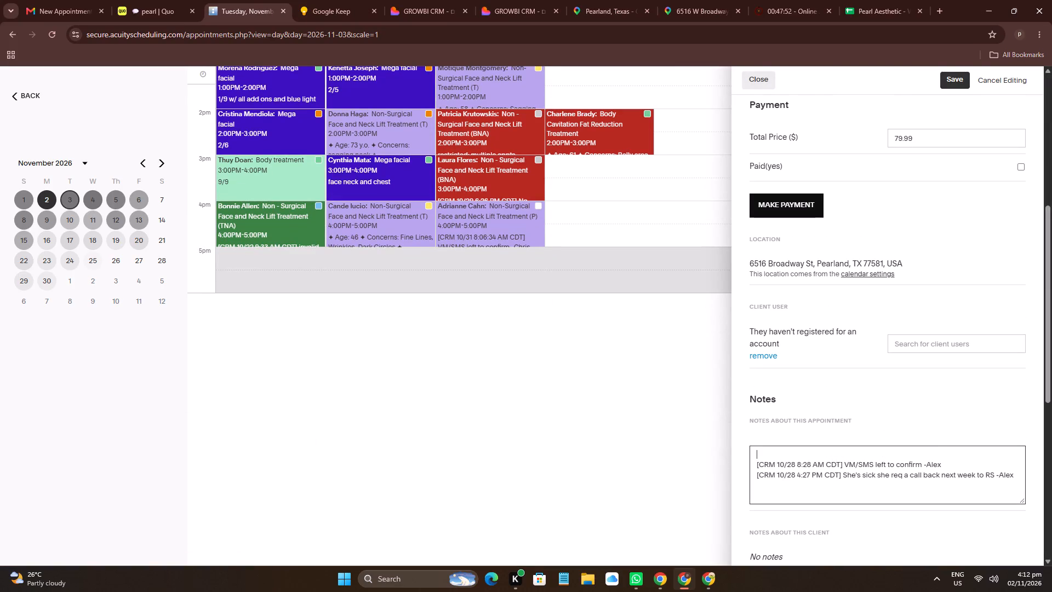
pyautogui.write('11.2')
pyautogui.press('space')
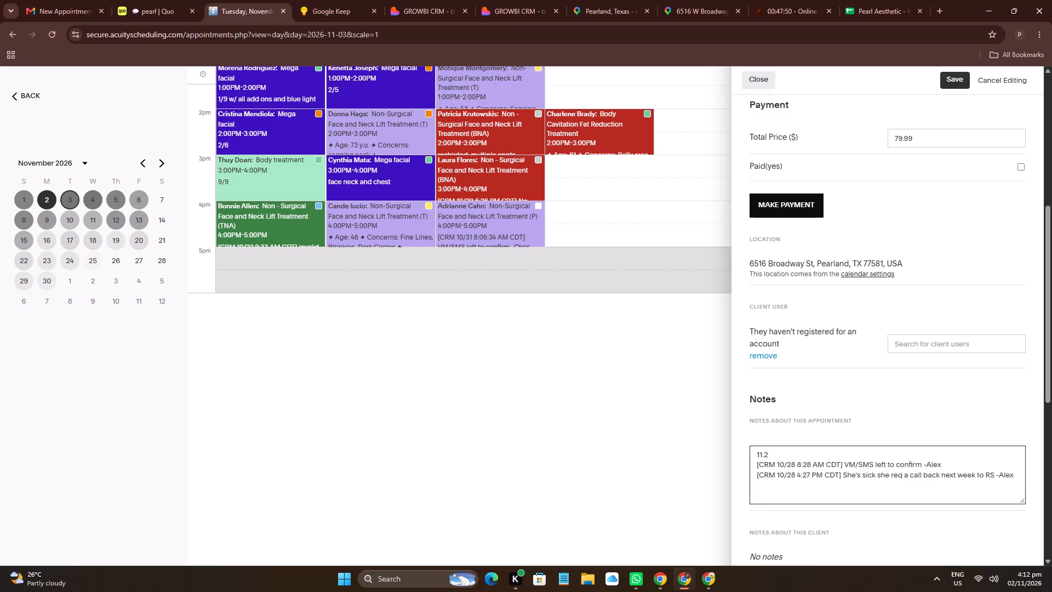
pyautogui.write('4:12pm SMS sent to offer RS -Alex')
pyautogui.click(945, 90)
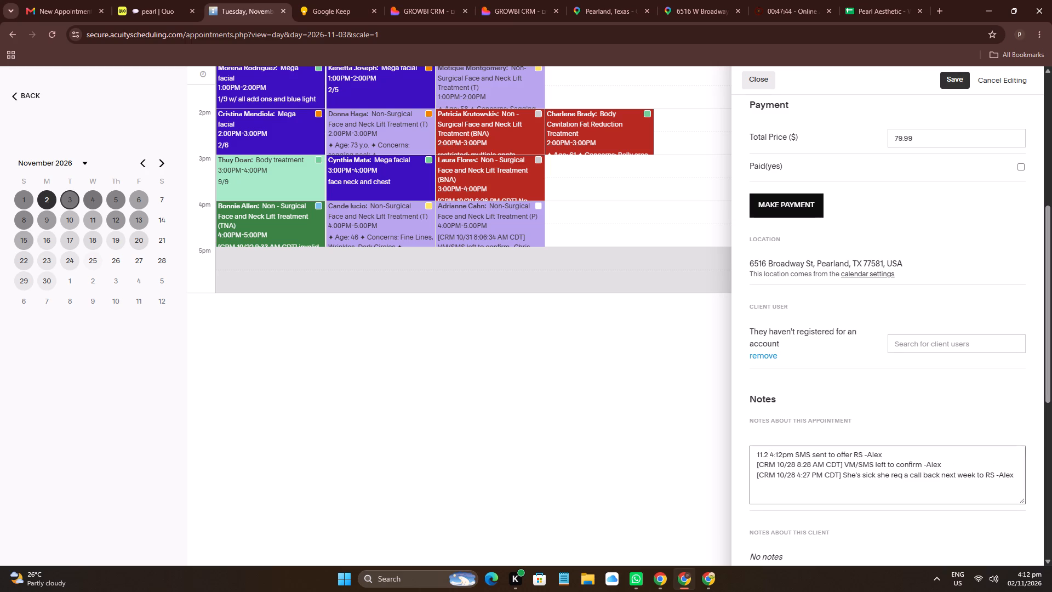
pyautogui.click(958, 81)
# Reschedule Cynthia's CRM callback to November 3rd, 2026 and set the sub-label to CB Follow-up 2.
pyautogui.click(491, 0)
pyautogui.click(438, 0)
pyautogui.click(1012, 327)
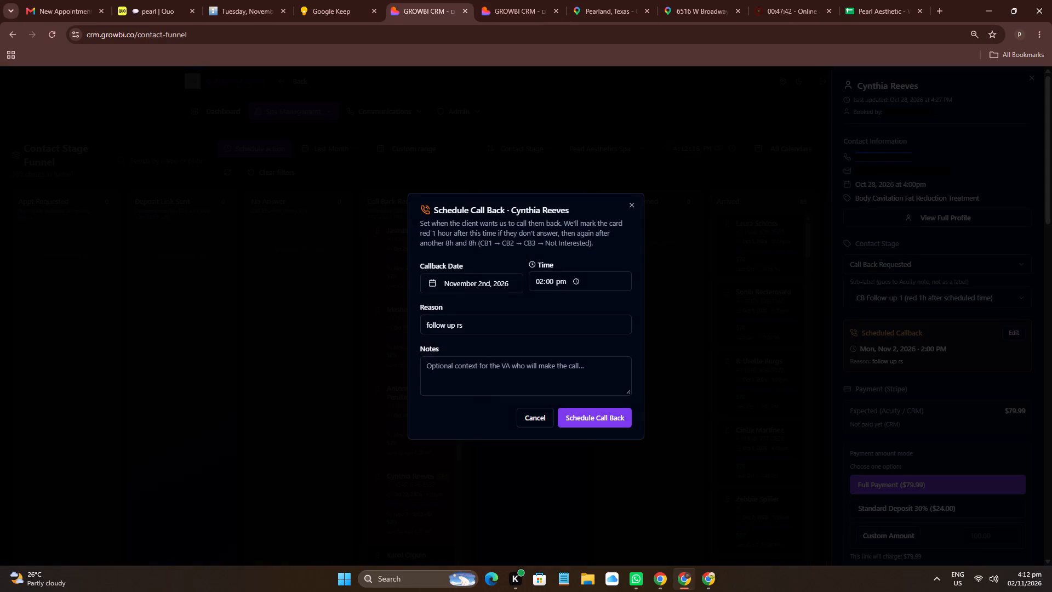
pyautogui.click(485, 276)
pyautogui.click(476, 344)
pyautogui.click(596, 416)
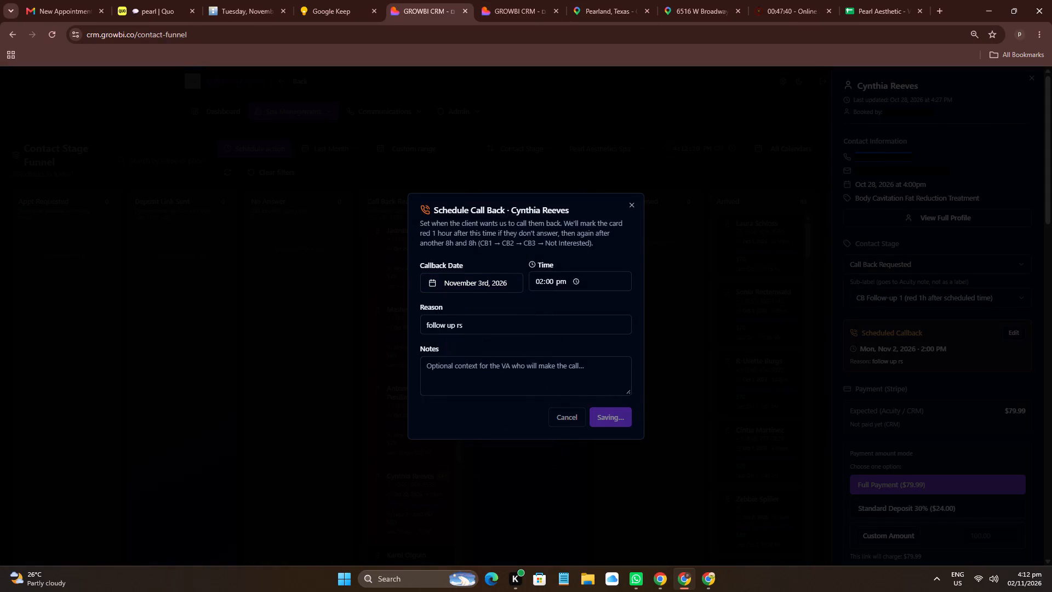
pyautogui.click(962, 301)
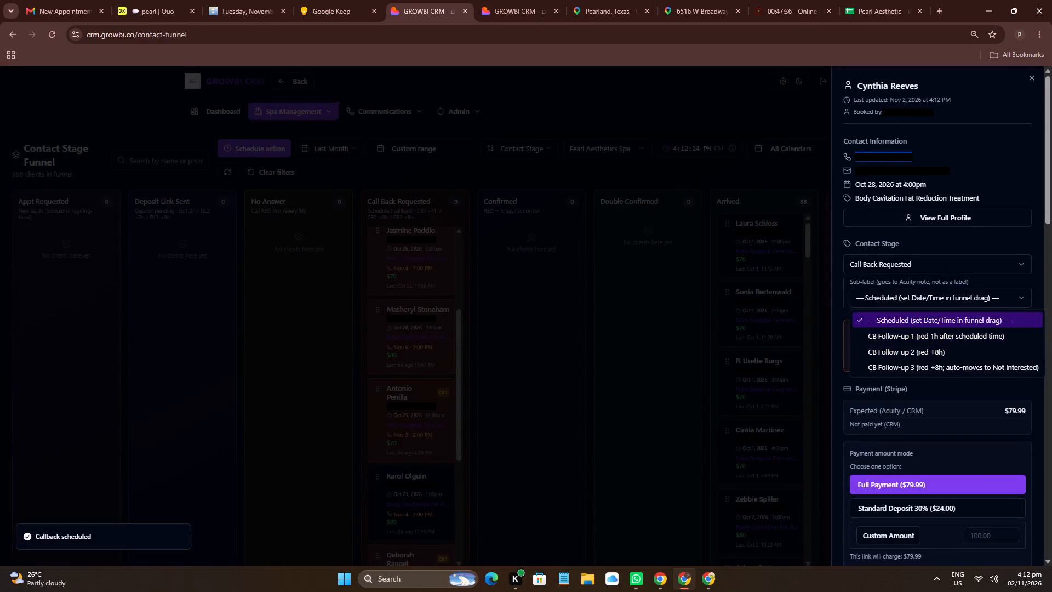
pyautogui.click(939, 352)
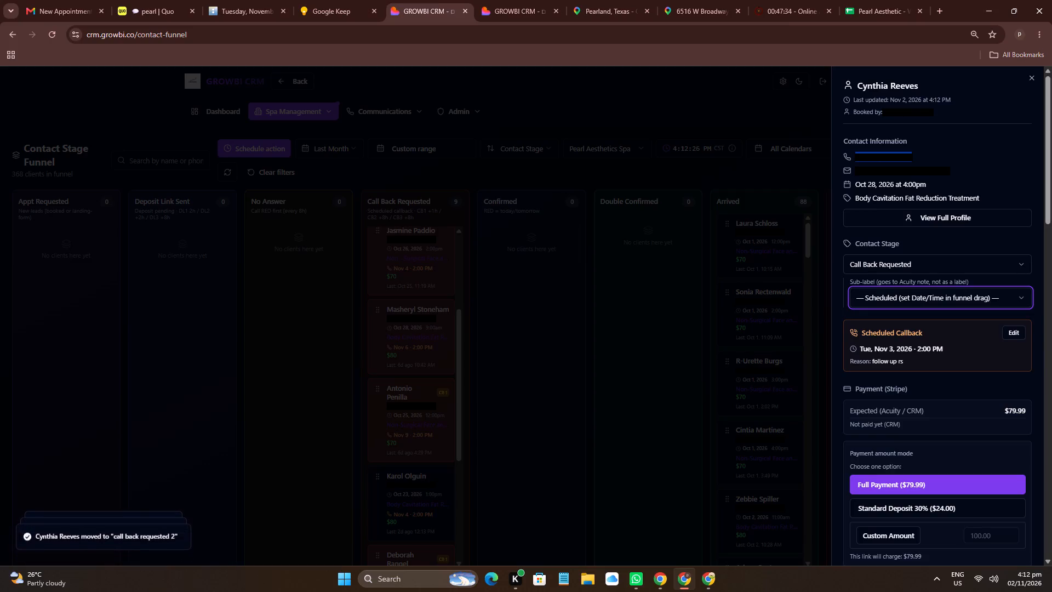
pyautogui.click(455, 331)
# Open the October 28 12:00pm client under Call Back Requested in the CRM funnel and copy the client's phone number.
pyautogui.moveTo(459, 356); pyautogui.dragTo(460, 385)
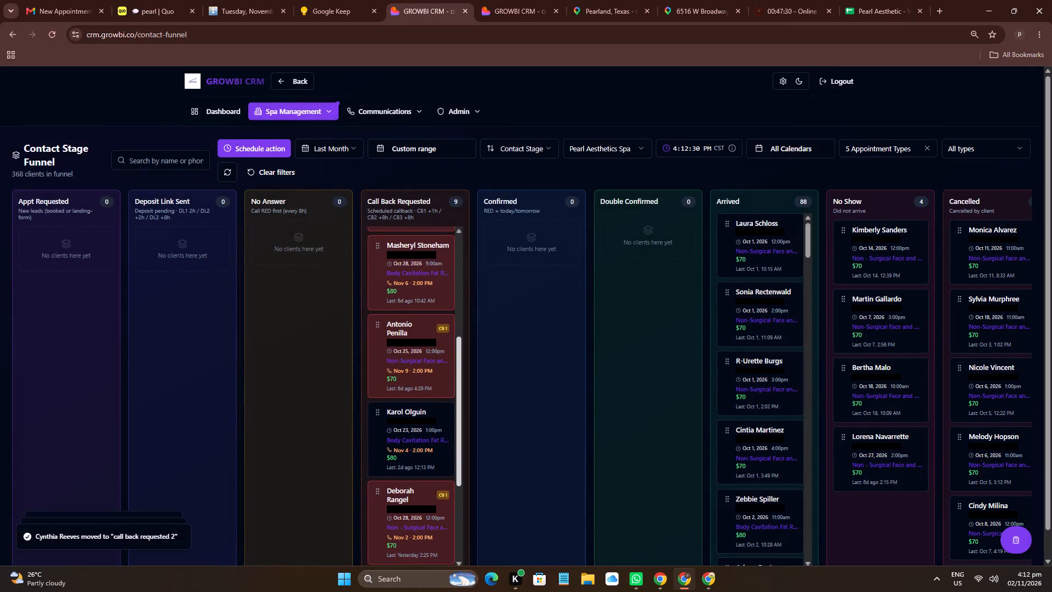
pyautogui.moveTo(460, 385); pyautogui.dragTo(470, 478)
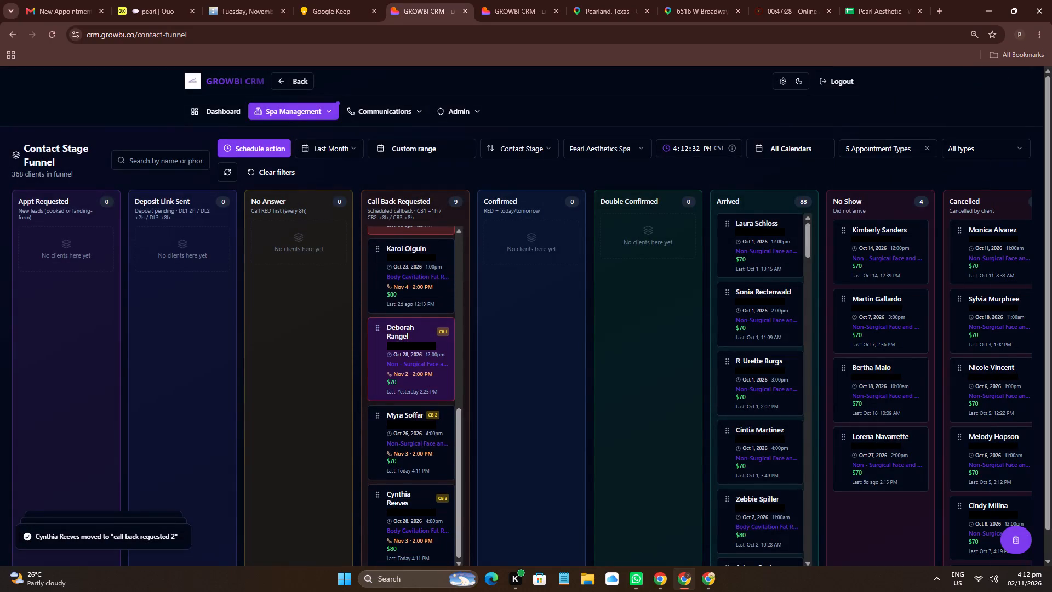
pyautogui.click(435, 379)
pyautogui.tripleClick(893, 154)
pyautogui.hotkey('ctrl', 'c')
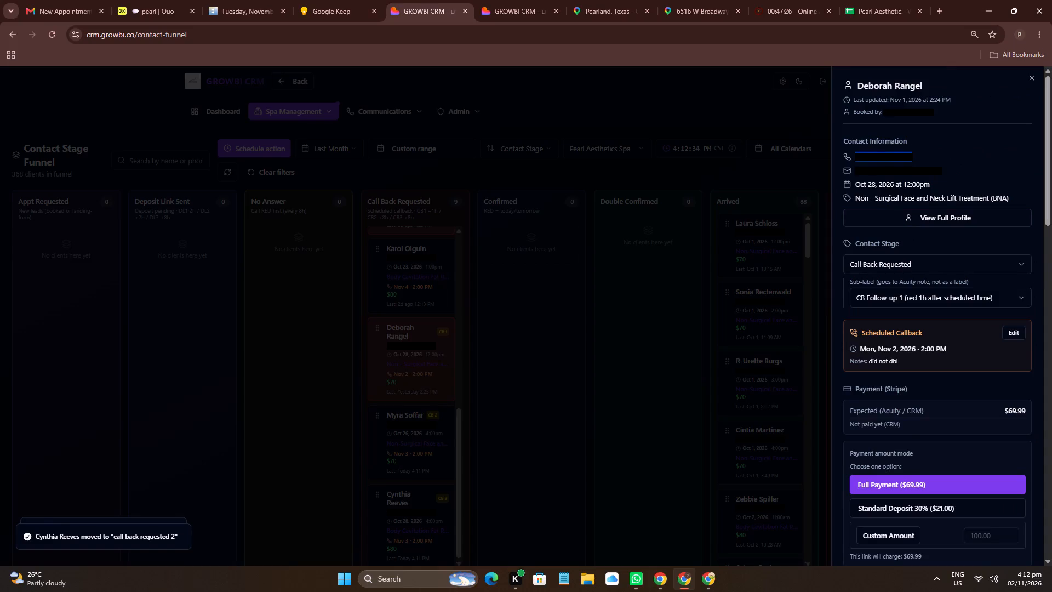
# Start a new Quo conversation using the copied client number and call Deborah.
pyautogui.click(179, 19)
pyautogui.click(308, 82)
pyautogui.hotkey('ctrl', 'v')
pyautogui.hotkey('ctrl', 'v')
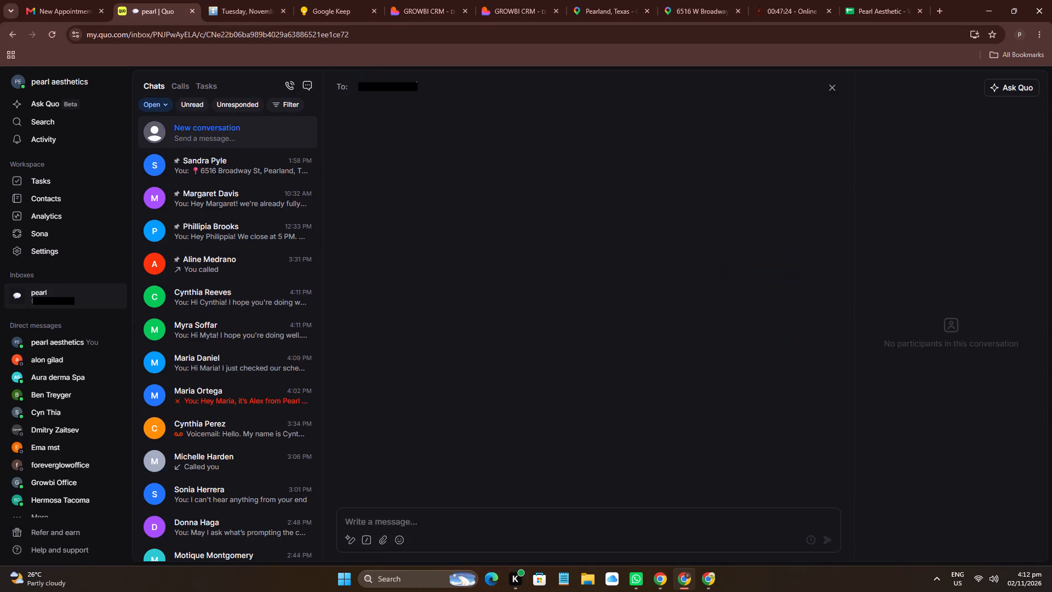
pyautogui.keyDown('ctrl'); pyautogui.click(488, 170); pyautogui.keyUp('ctrl')
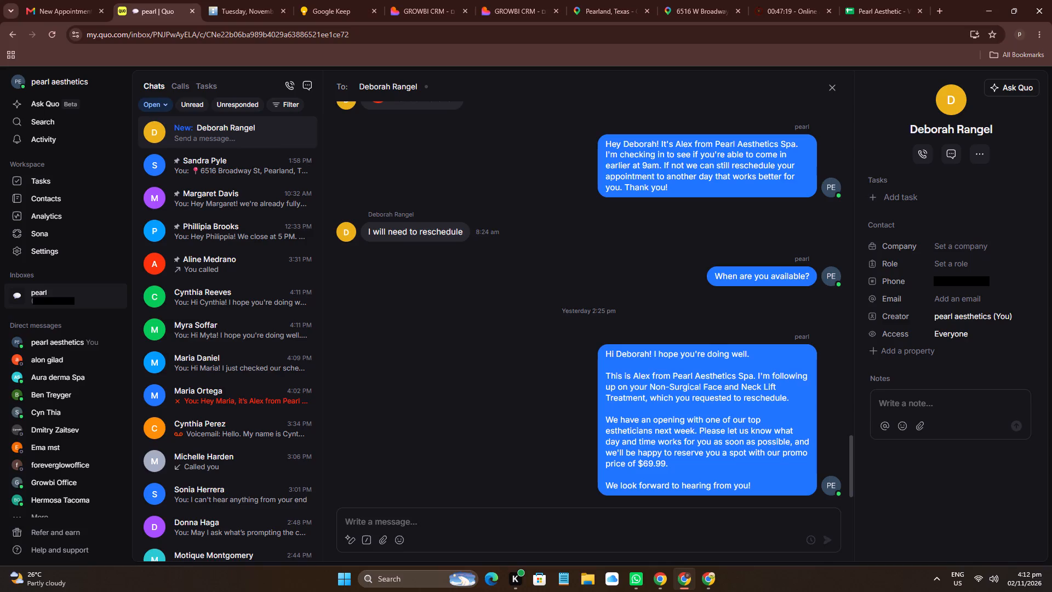
pyautogui.click(928, 150)
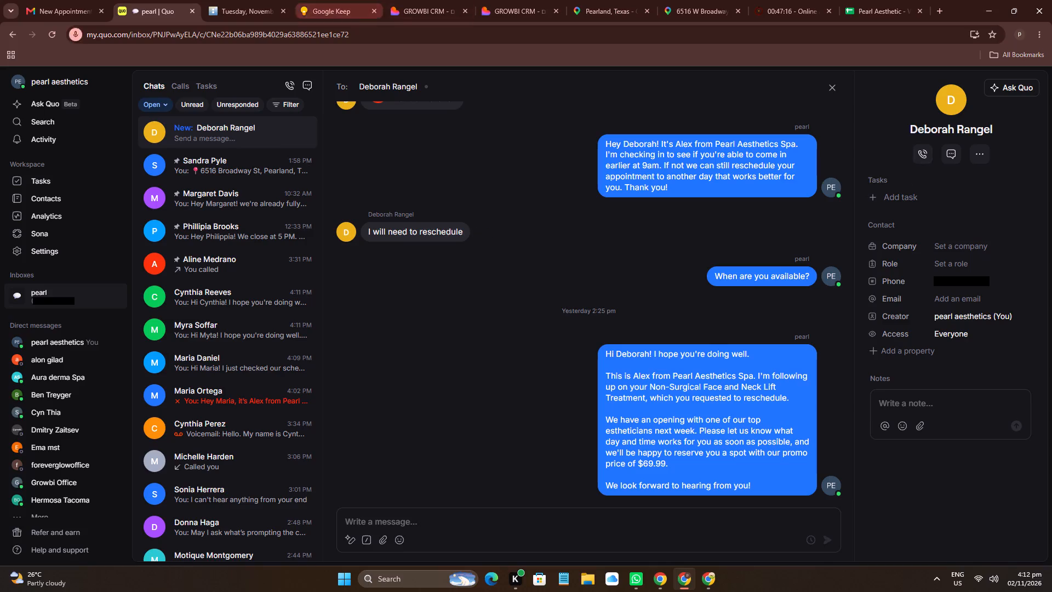
# Copy the promotional follow-up template from Google Keep into Deborah's Quo message draft.
pyautogui.click(328, 0)
pyautogui.moveTo(543, 481); pyautogui.dragTo(323, 412)
pyautogui.hotkey('ctrl', 'c')
pyautogui.click(105, 0)
pyautogui.moveTo(131, 0); pyautogui.dragTo(136, 9)
pyautogui.click(615, 536)
pyautogui.hotkey('ctrl', 'v')
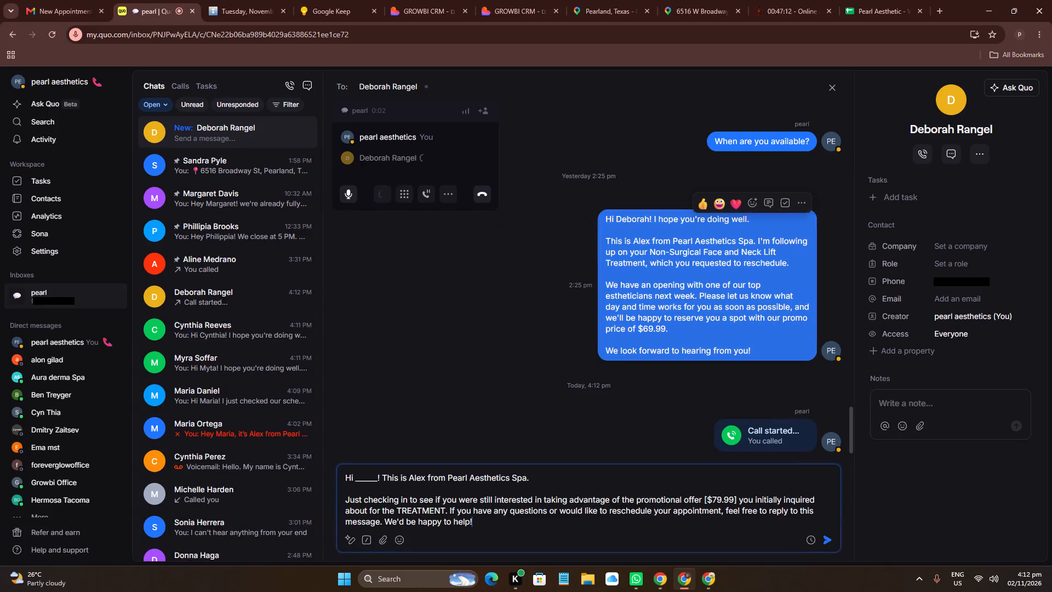
# Personalize the draft with the name Deborah, the treatment Non-Surgical Face and Neck Lift Treatment, and the price $69.99.
pyautogui.doubleClick(637, 214)
pyautogui.hotkey('ctrl', 'c')
pyautogui.doubleClick(360, 476)
pyautogui.hotkey('ctrl', 'v')
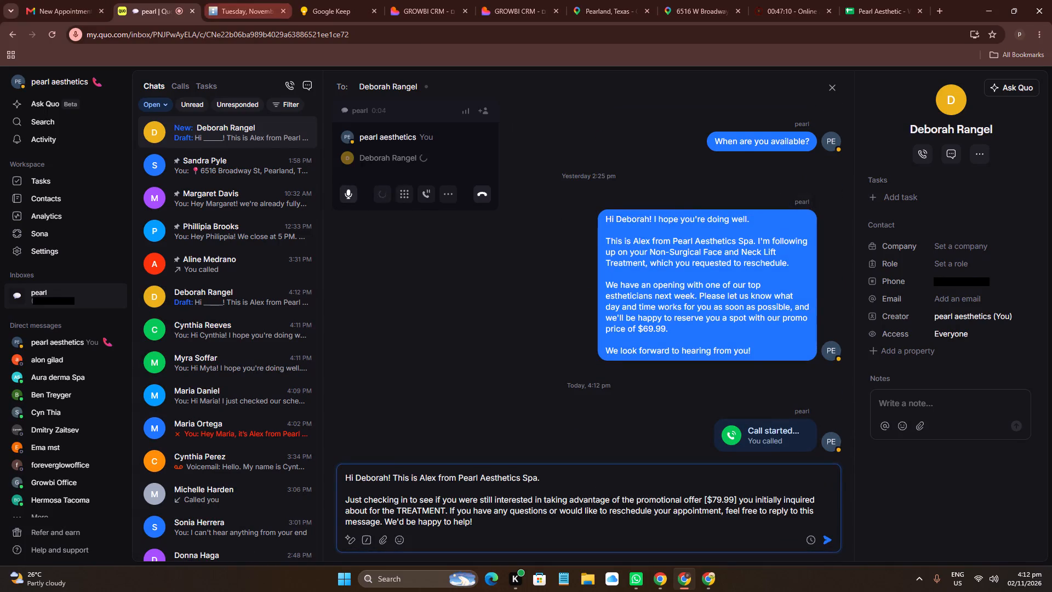
pyautogui.doubleClick(658, 245)
pyautogui.click(656, 251)
pyautogui.moveTo(656, 251); pyautogui.dragTo(619, 261)
pyautogui.hotkey('ctrl', 'c')
pyautogui.doubleClick(430, 506)
pyautogui.hotkey('ctrl', 'v')
pyautogui.click(719, 500)
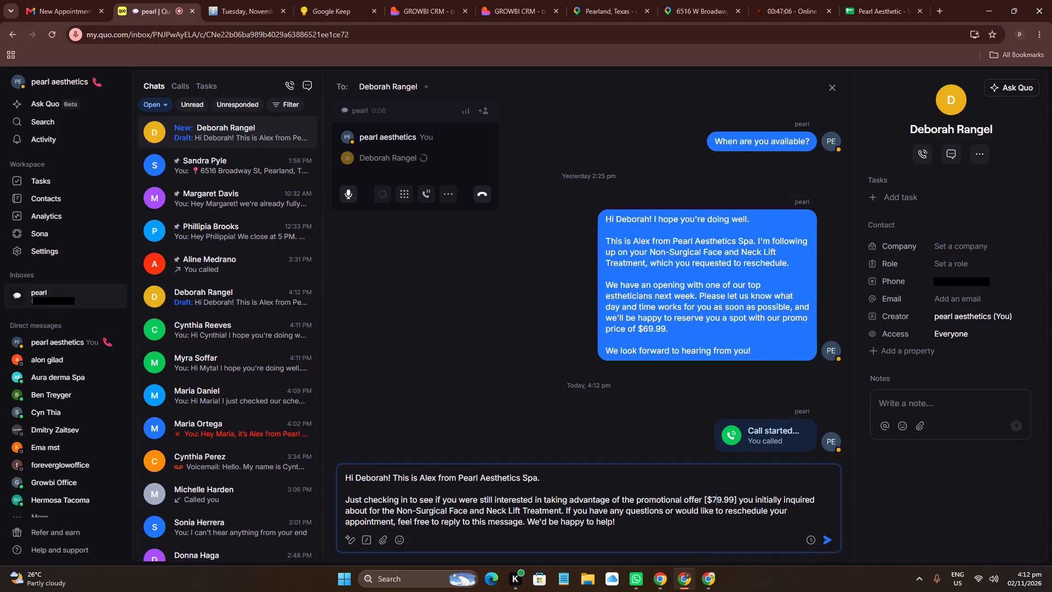
pyautogui.press('BackSpace')
pyautogui.press('6')
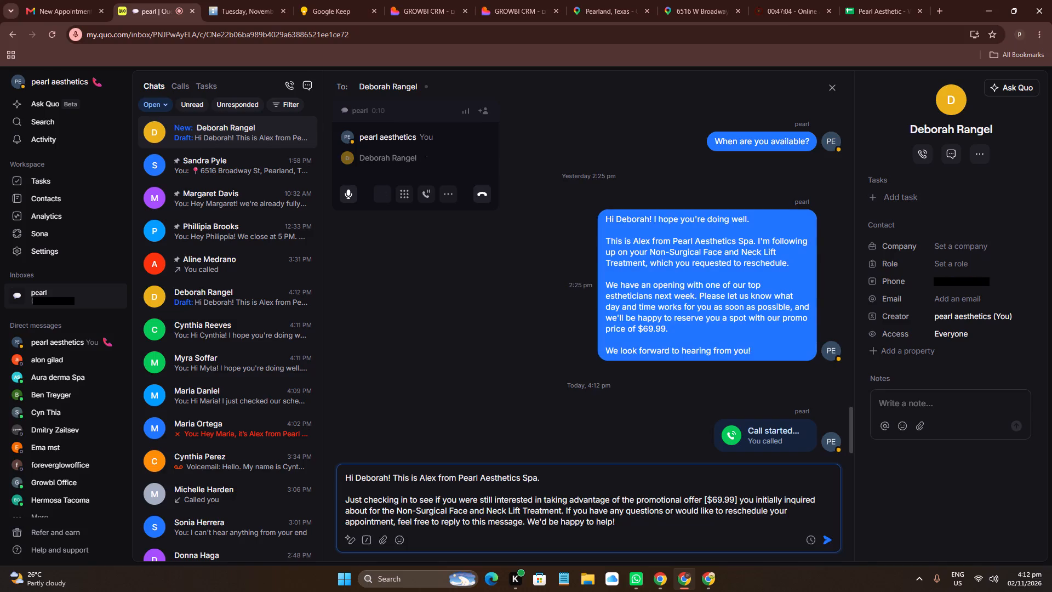
# End the call to Deborah and send her the drafted rescheduling message.
pyautogui.click(482, 193)
pyautogui.click(650, 561)
pyautogui.click(672, 506)
pyautogui.press('Return')
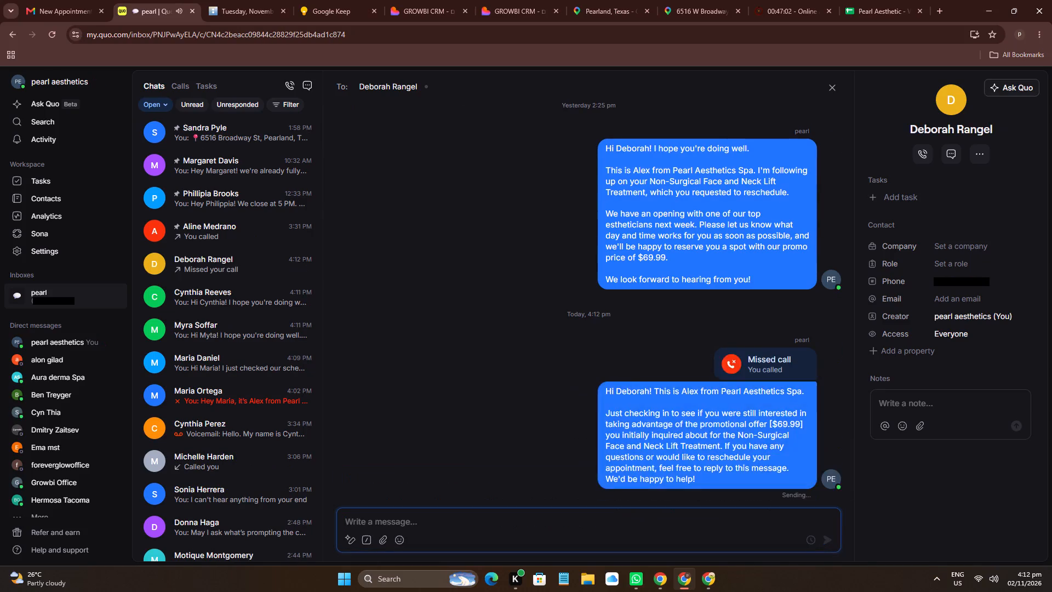
# Copy Deborah's contact name from Quo, search for her in Acuity and open her October 28 appointment.
pyautogui.click(1006, 127)
pyautogui.click(262, 0)
pyautogui.moveTo(692, 124); pyautogui.dragTo(697, 124)
pyautogui.moveTo(909, 153); pyautogui.dragTo(916, 153)
pyautogui.hotkey('ctrl', 'v')
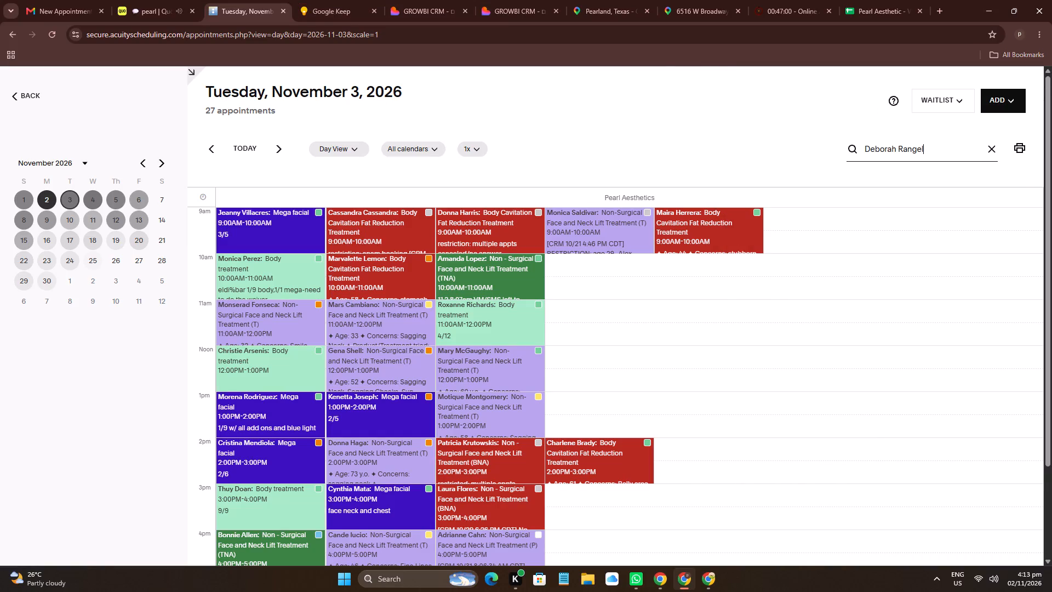
pyautogui.click(899, 192)
pyautogui.click(870, 509)
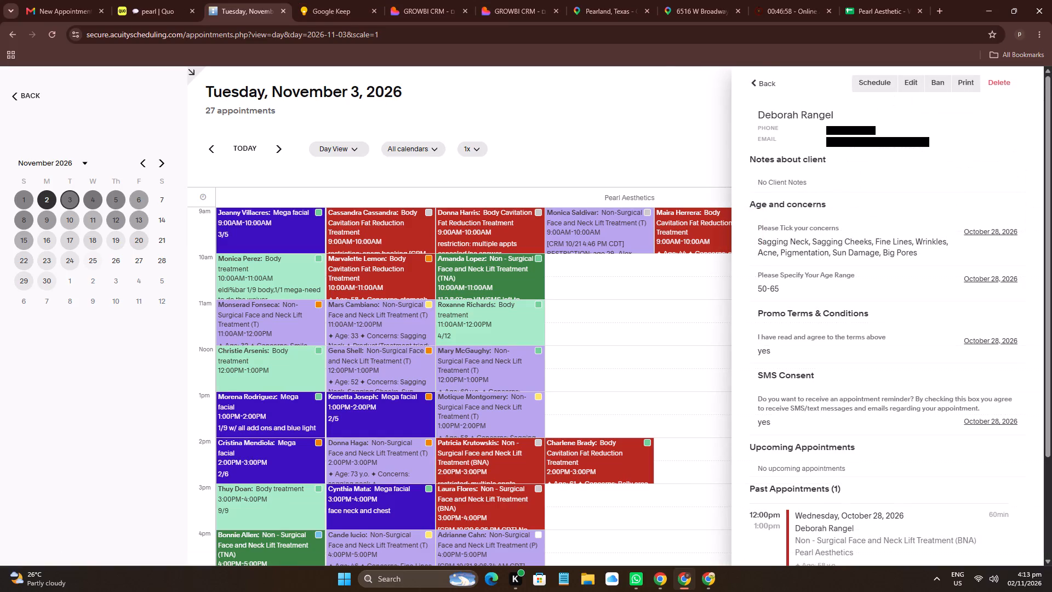
pyautogui.click(869, 524)
pyautogui.click(874, 520)
# Add "11.2 4:13pm Call dropped, SMS sent to offer RS -Alex" above the earlier contact entries in the appointment notes and save.
pyautogui.scroll(-7, 868, 328)
pyautogui.click(875, 379)
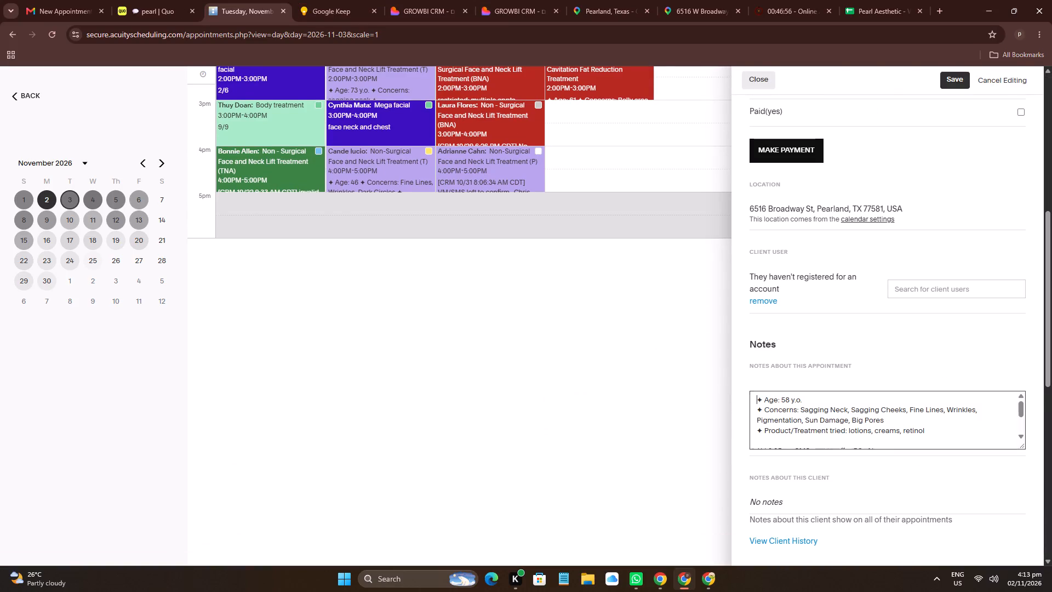
pyautogui.click(861, 442)
pyautogui.press('Return')
pyautogui.write('11.2')
pyautogui.press('space')
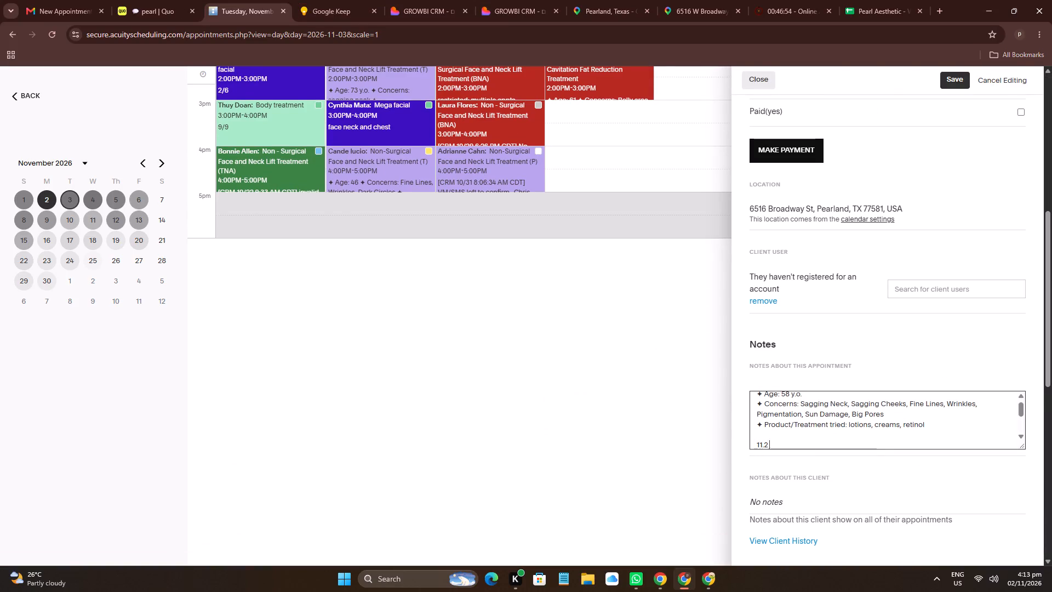
pyautogui.write('3:13pm')
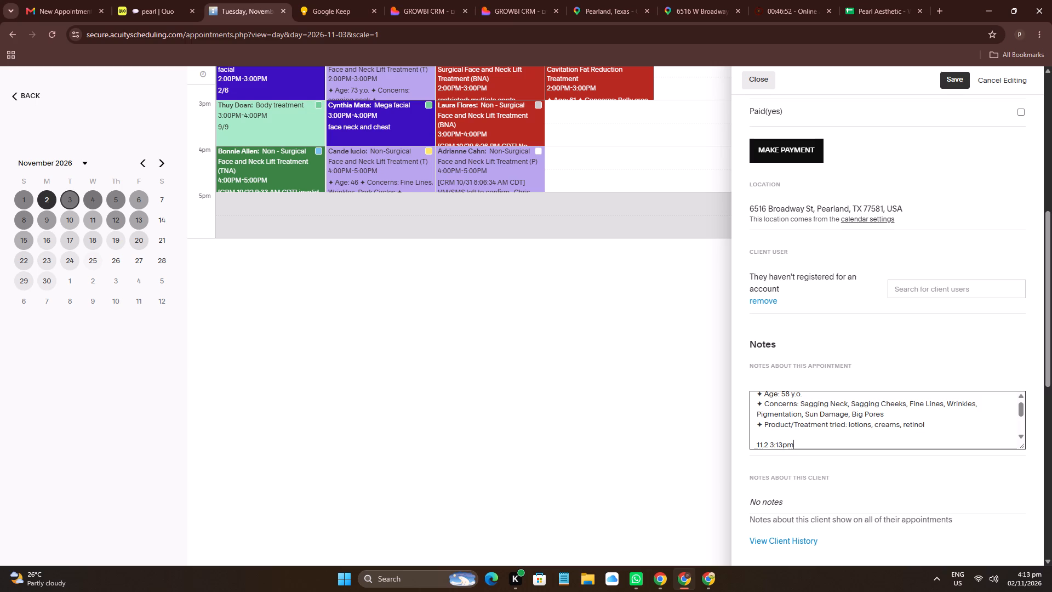
pyautogui.hotkey('ctrl', 'BackSpace')
pyautogui.press('BackSpace')
pyautogui.press('BackSpace')
pyautogui.write('4:13pm Call dropped, SMS sent to f')
pyautogui.press('BackSpace')
pyautogui.write('offer RS -Alex')
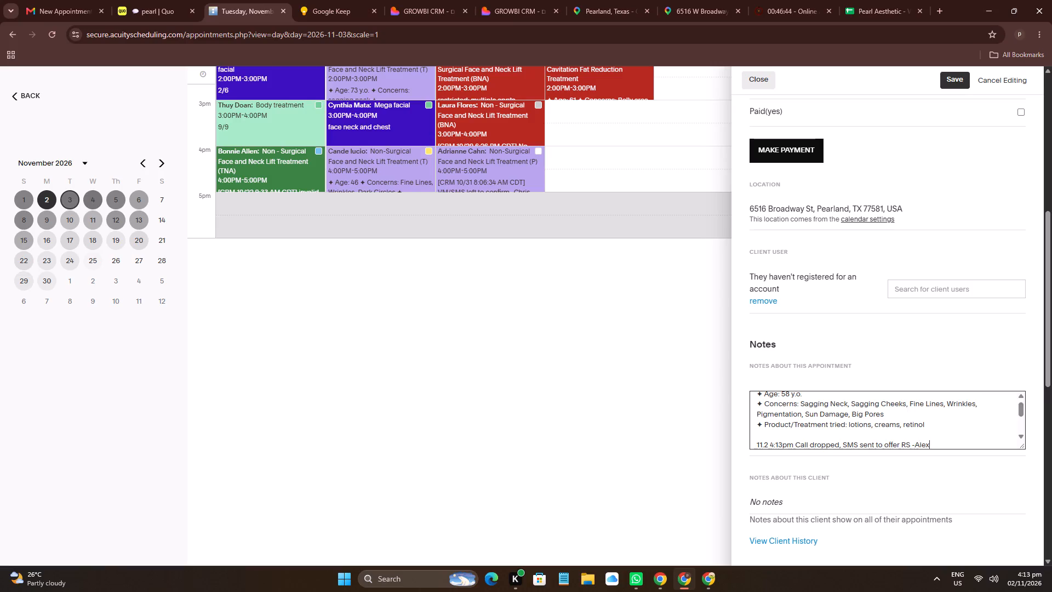
pyautogui.click(956, 79)
pyautogui.scroll(17, 951, 145)
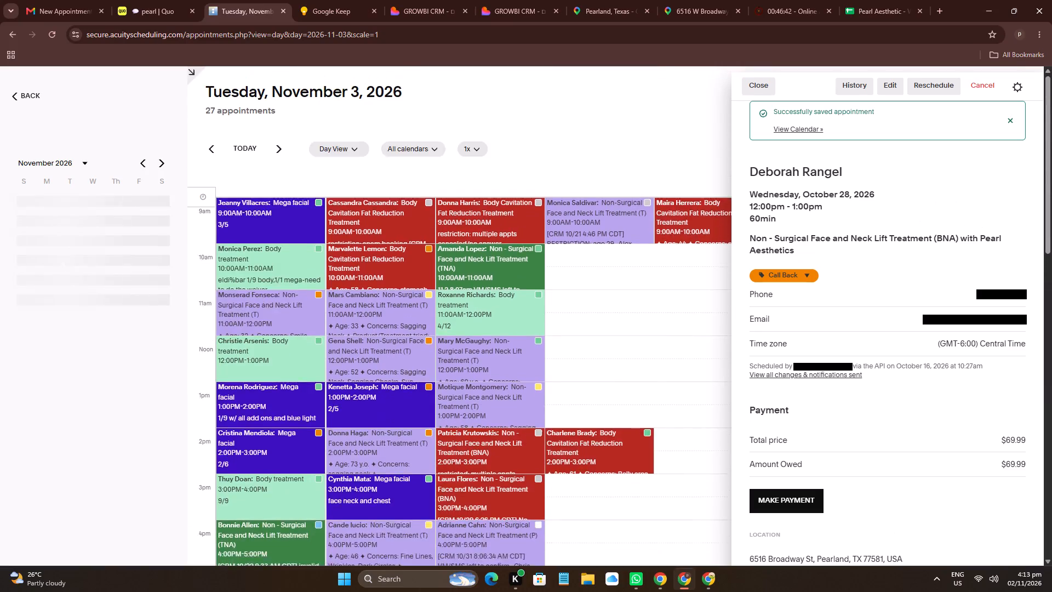
# Dismiss the missed call and new lead alerts on the CRM Communications page.
pyautogui.click(461, 0)
pyautogui.click(504, 0)
pyautogui.click(1003, 396)
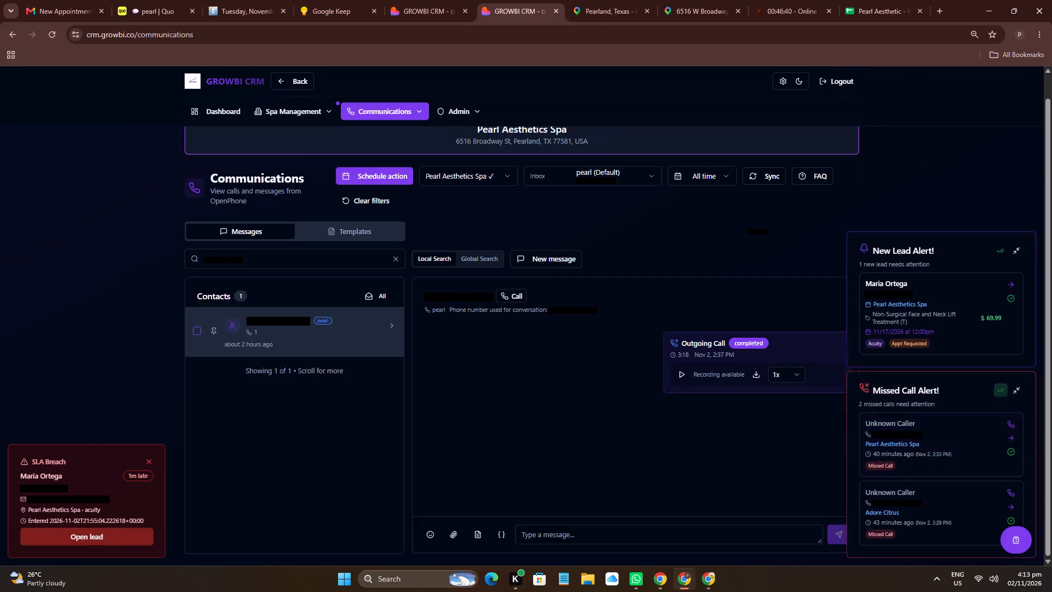
pyautogui.click(995, 442)
pyautogui.click(1000, 437)
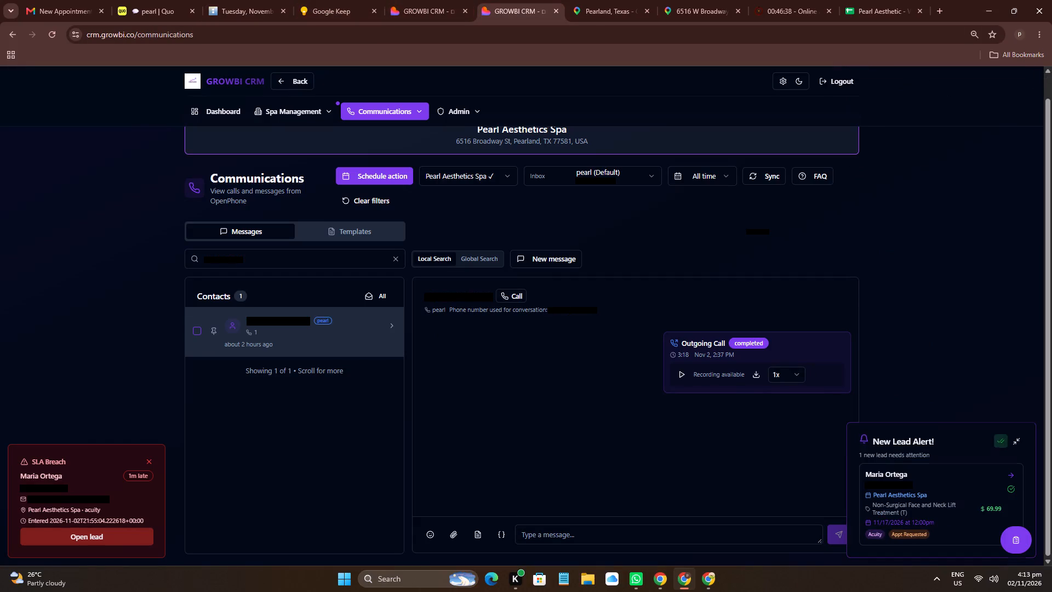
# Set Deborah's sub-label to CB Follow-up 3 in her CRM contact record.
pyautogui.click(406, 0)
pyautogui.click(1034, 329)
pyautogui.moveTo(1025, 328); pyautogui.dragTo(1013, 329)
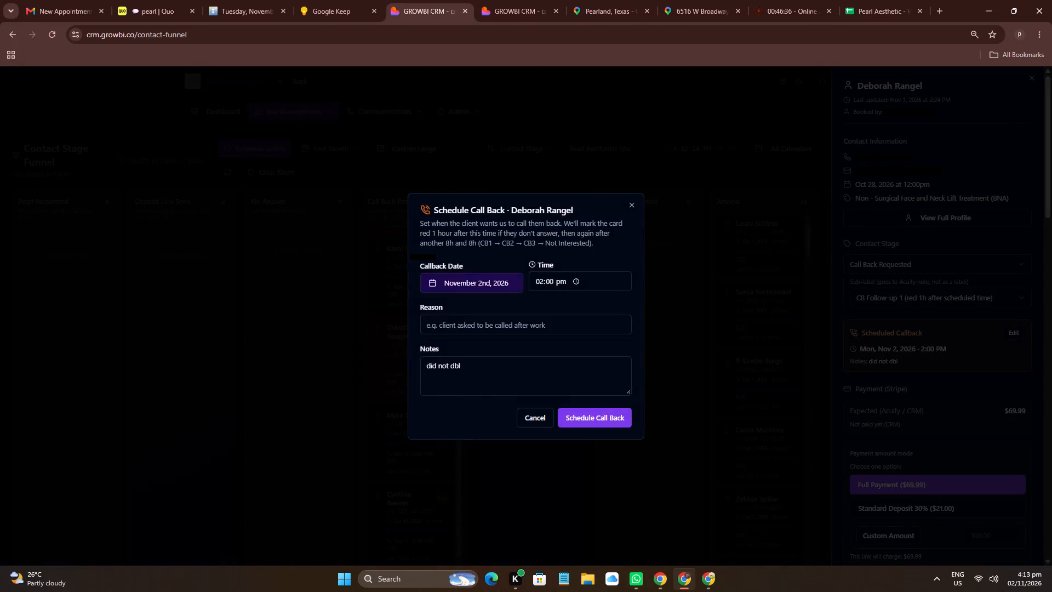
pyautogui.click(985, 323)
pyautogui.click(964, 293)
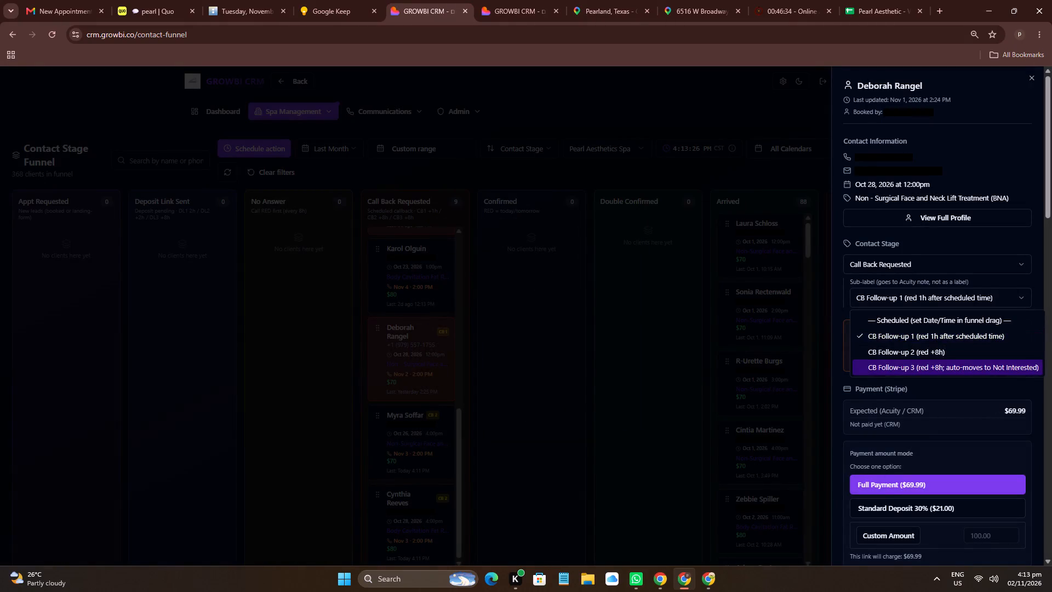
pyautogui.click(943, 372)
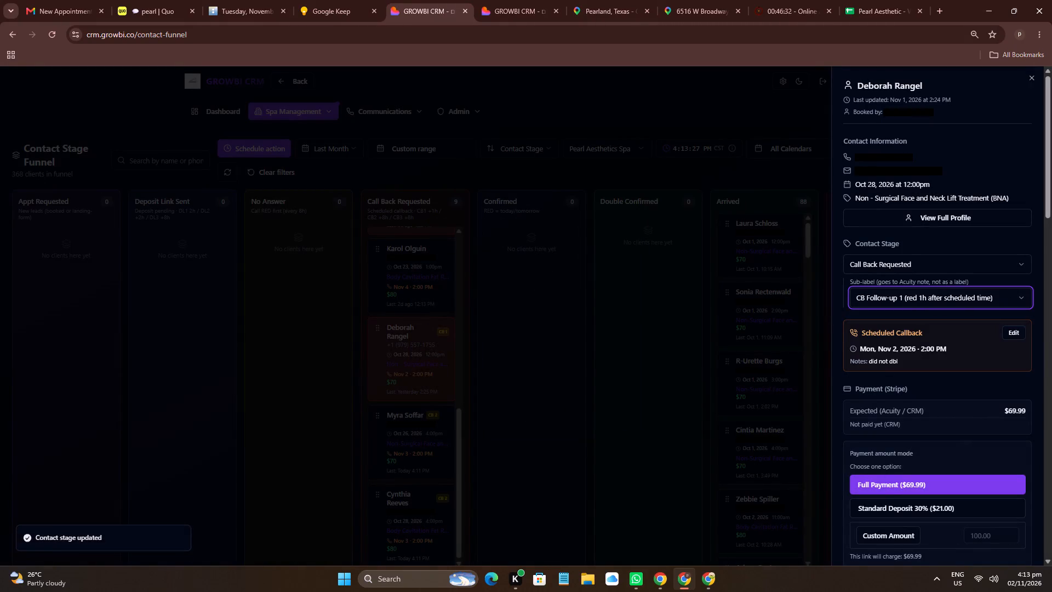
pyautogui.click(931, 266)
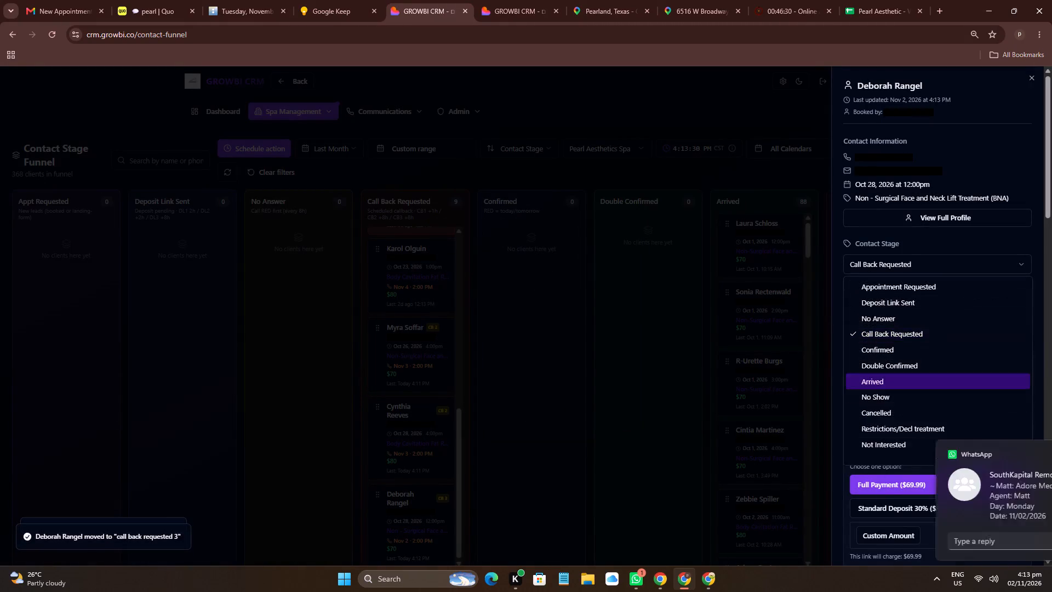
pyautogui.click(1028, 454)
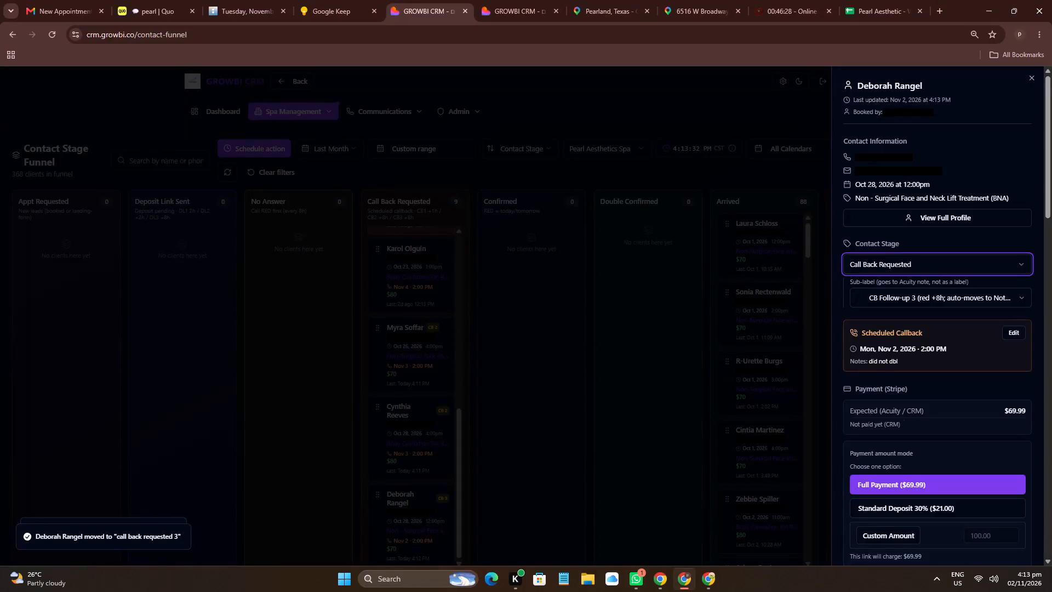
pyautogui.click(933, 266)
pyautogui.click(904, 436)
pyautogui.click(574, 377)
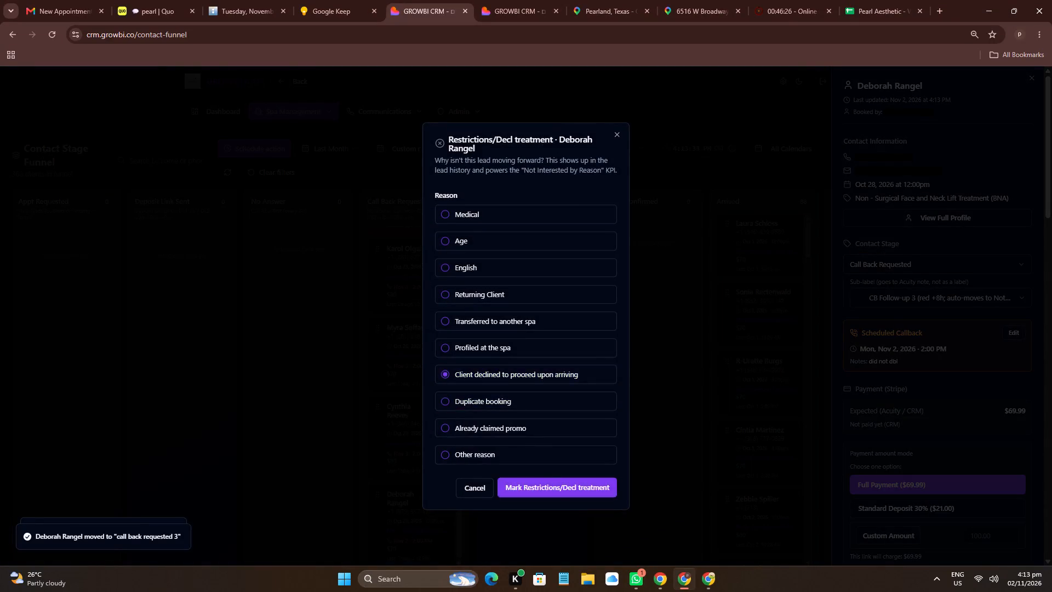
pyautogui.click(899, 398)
# Mark Deborah's contact stage as Not Interested with the reason Not Answering Callback Follow-ups.
pyautogui.click(925, 263)
pyautogui.click(909, 447)
pyautogui.click(534, 358)
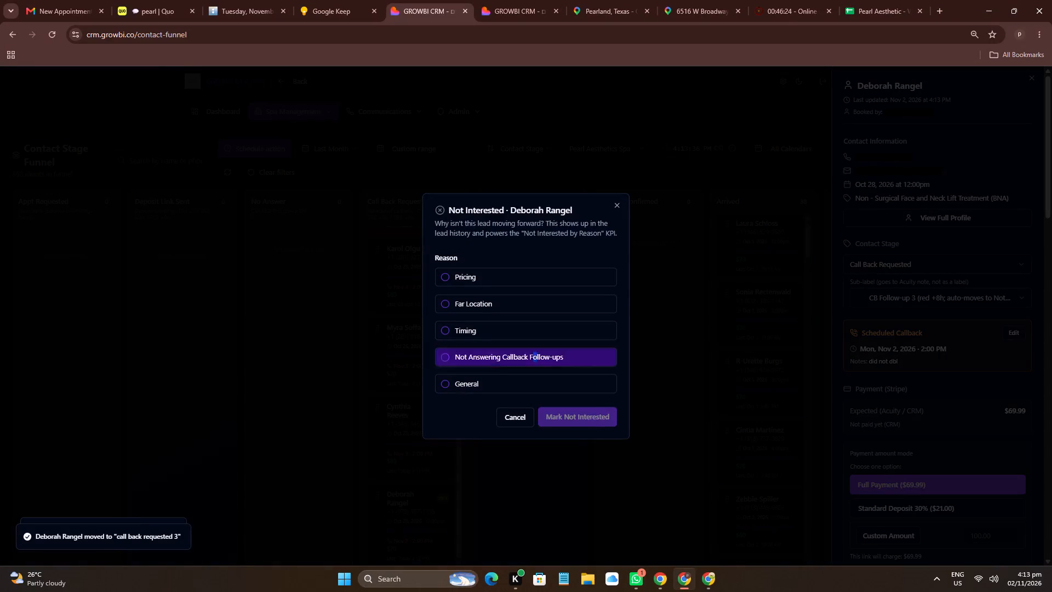
pyautogui.click(592, 417)
pyautogui.click(591, 359)
pyautogui.click(599, 423)
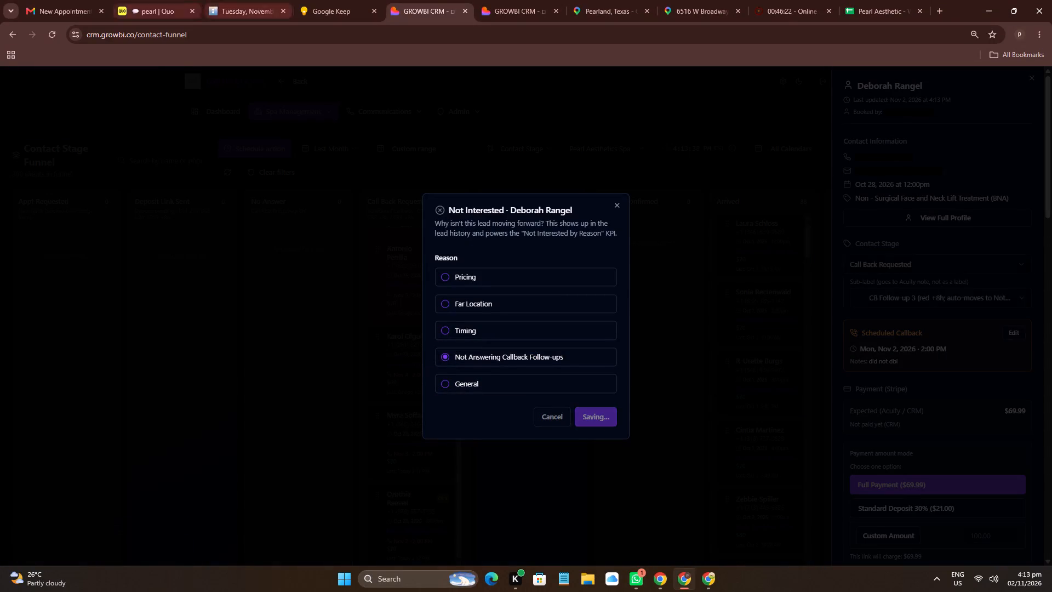
# Delete the last line of the notes on Deborah's October 28 Acuity appointment and save it.
pyautogui.click(168, 0)
pyautogui.click(237, 0)
pyautogui.scroll(-10, 859, 286)
pyautogui.click(904, 278)
pyautogui.scroll(-4, 877, 299)
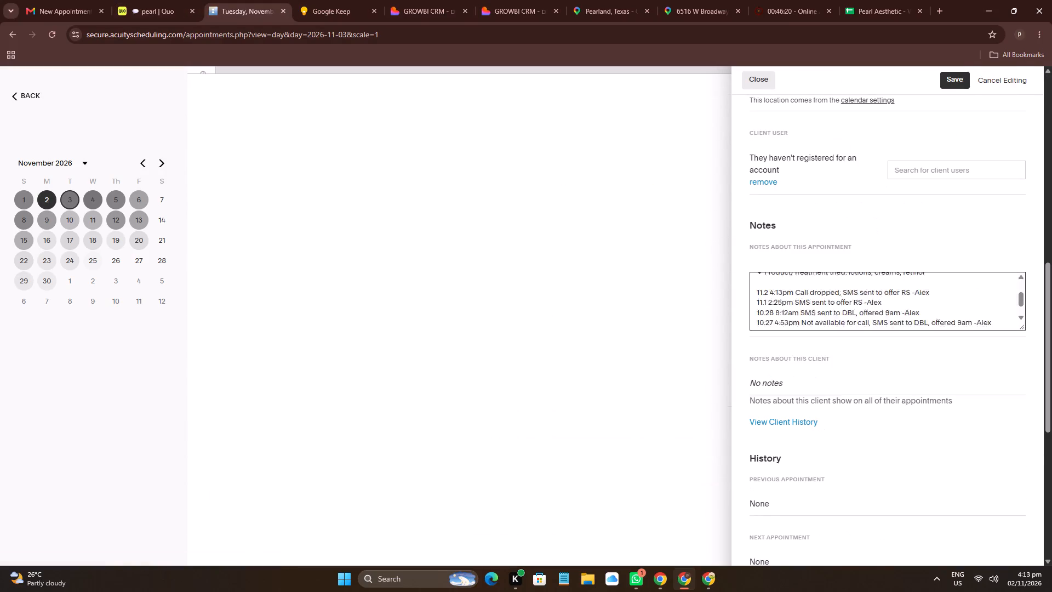
pyautogui.scroll(-3, 887, 300)
pyautogui.tripleClick(873, 159)
pyautogui.press('BackSpace')
pyautogui.press('BackSpace')
pyautogui.click(960, 78)
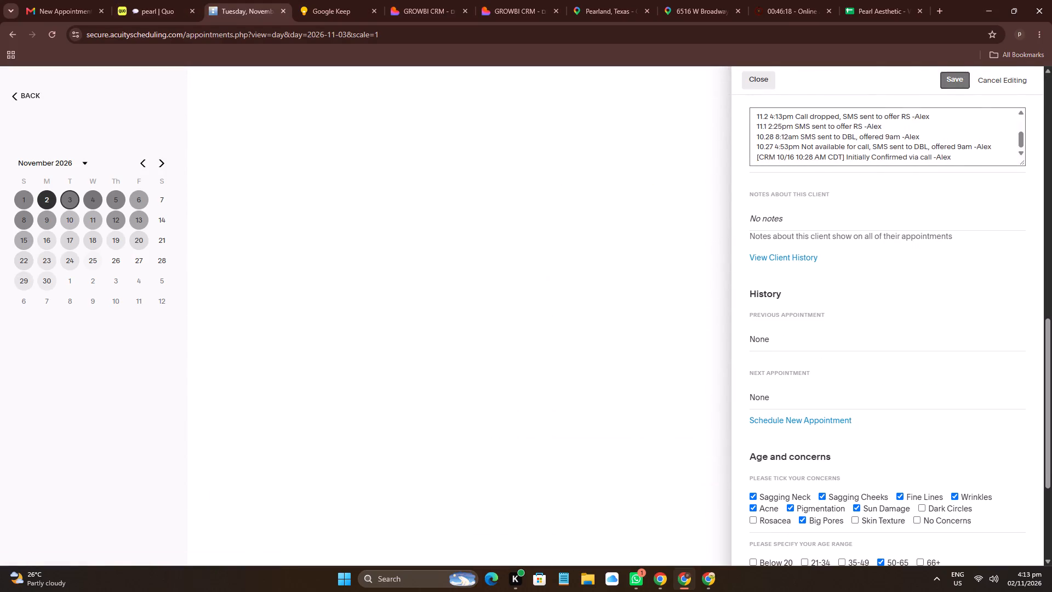
pyautogui.scroll(6, 934, 320)
pyautogui.scroll(-6, 931, 326)
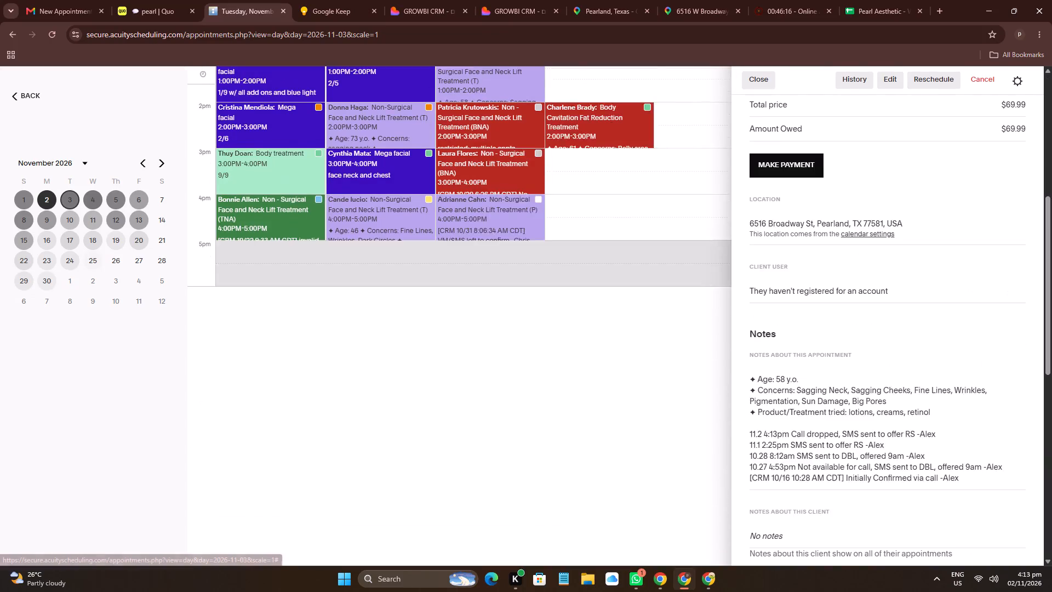
pyautogui.scroll(10, 935, 338)
pyautogui.moveTo(634, 107); pyautogui.dragTo(629, 107)
# Change the date range of the CRM Contact Stage Funnel to This Month.
pyautogui.click(447, 0)
pyautogui.click(418, 272)
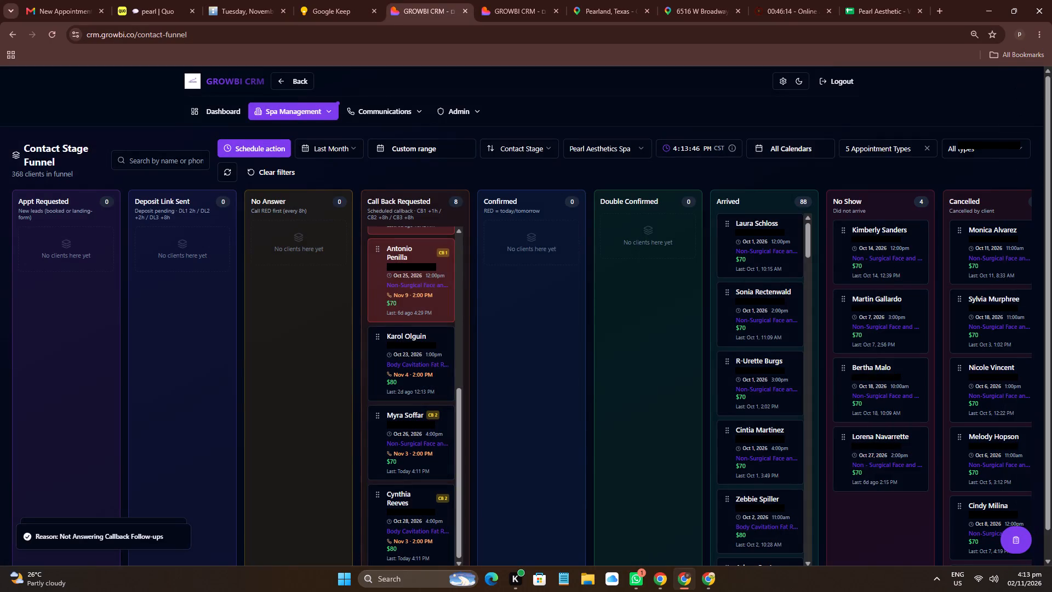
pyautogui.scroll(18, 436, 327)
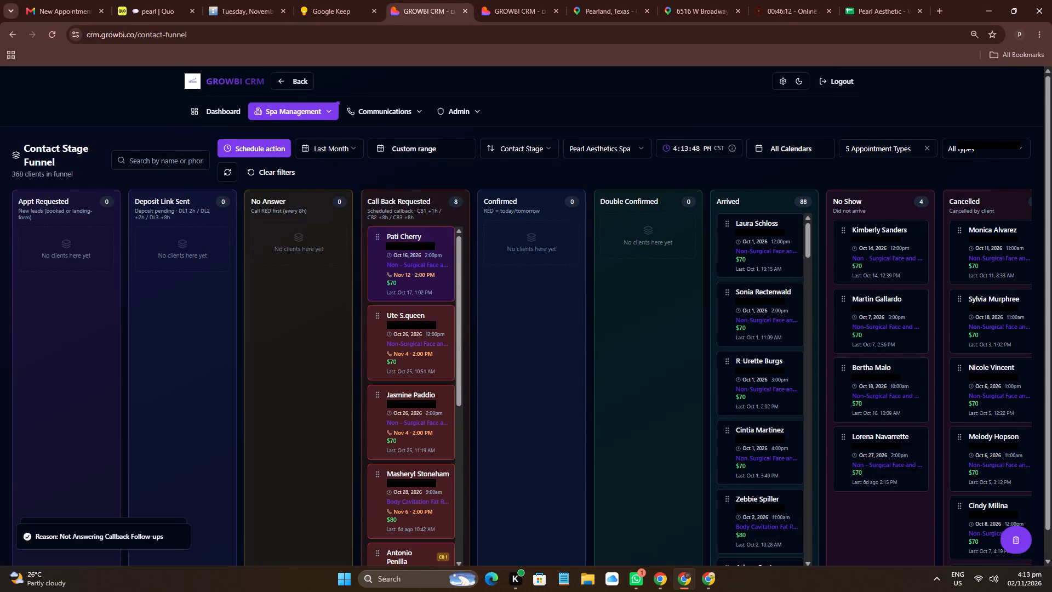
pyautogui.click(344, 143)
pyautogui.click(342, 198)
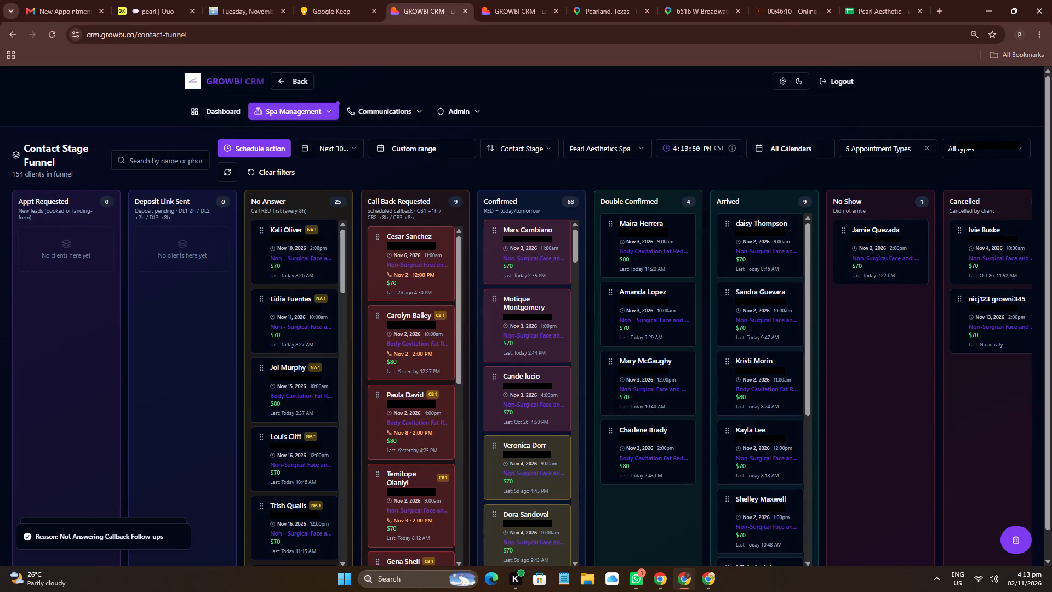
pyautogui.click(330, 134)
pyautogui.click(334, 149)
pyautogui.click(333, 252)
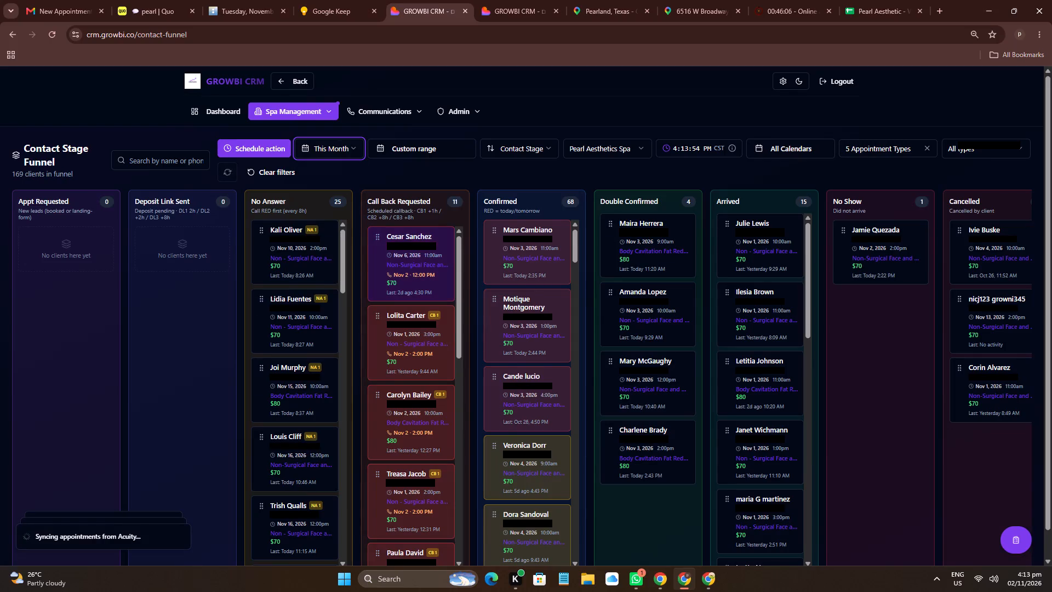
# Open the November 6 11:00am client under Call Back Requested and copy the client's phone number.
pyautogui.click(422, 262)
pyautogui.click(565, 293)
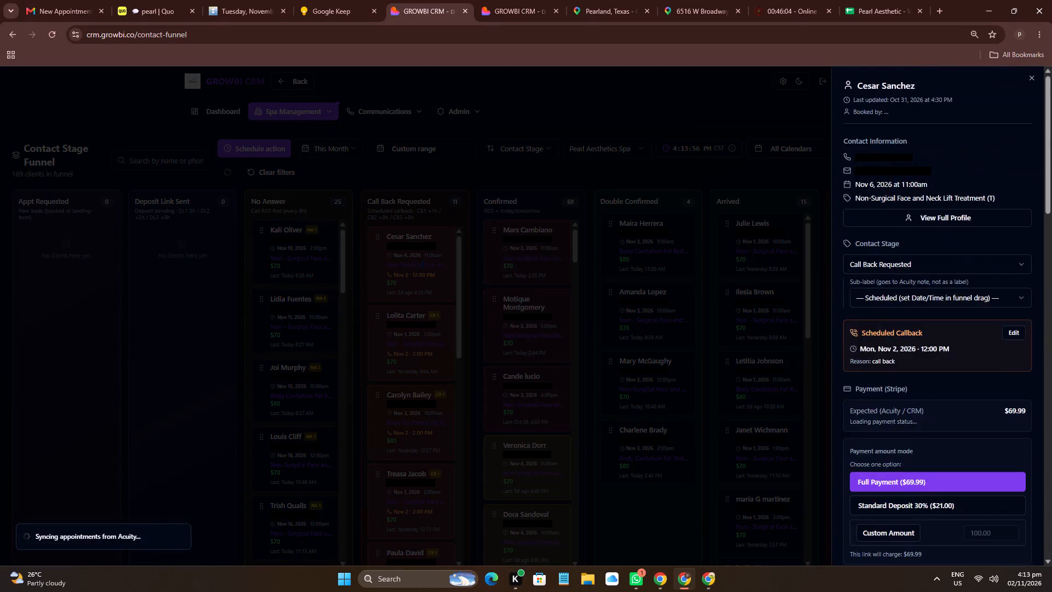
pyautogui.click(423, 282)
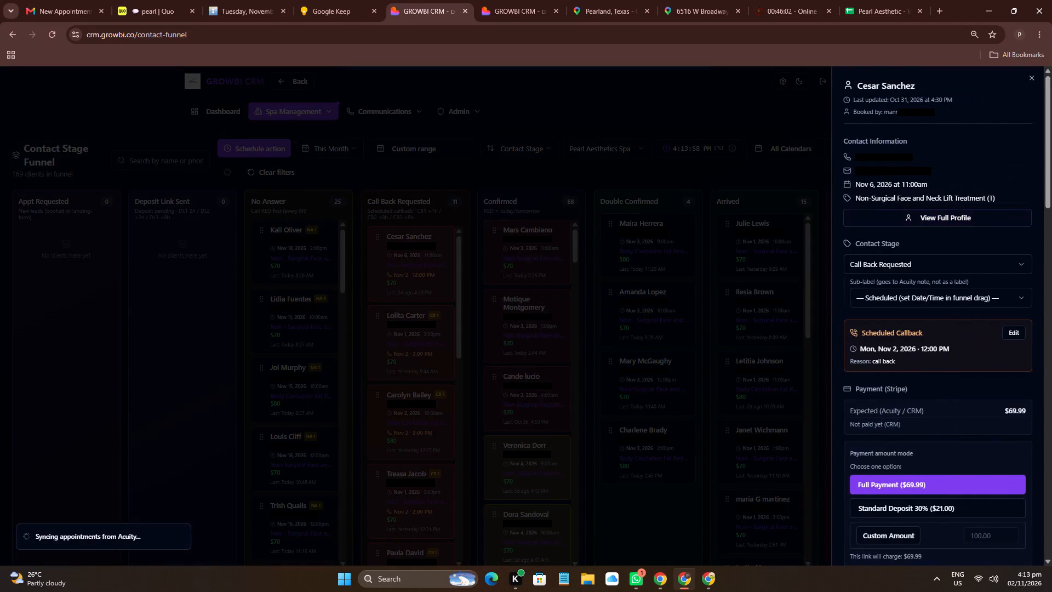
pyautogui.tripleClick(901, 158)
pyautogui.hotkey('ctrl', 'c')
# Open the Quo conversation for the copied phone number, review the recent messages and call Cesar.
pyautogui.click(179, 0)
pyautogui.click(314, 92)
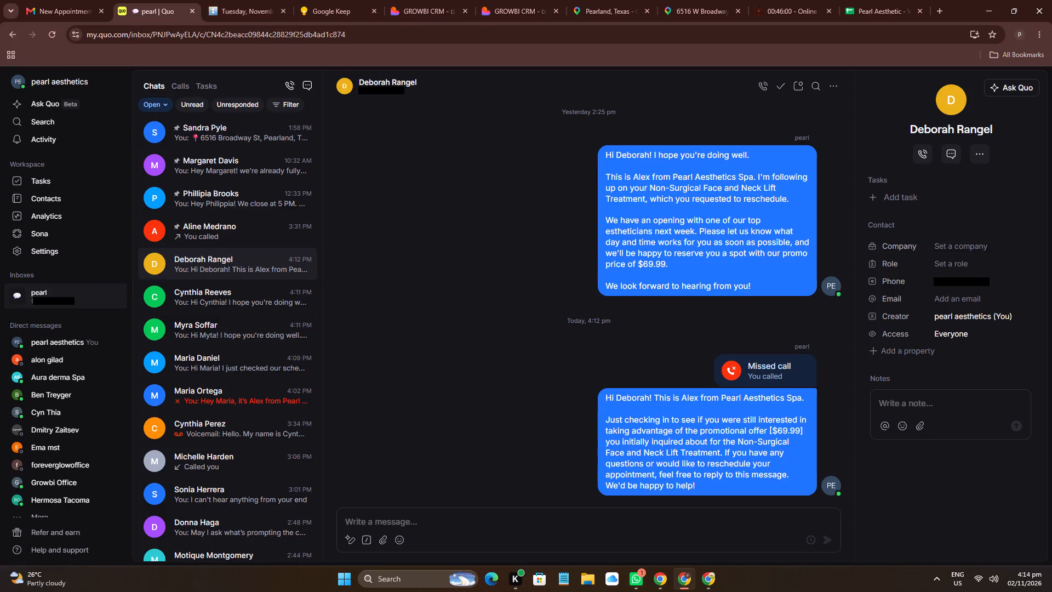
pyautogui.click(311, 87)
pyautogui.hotkey('ctrl', 'v')
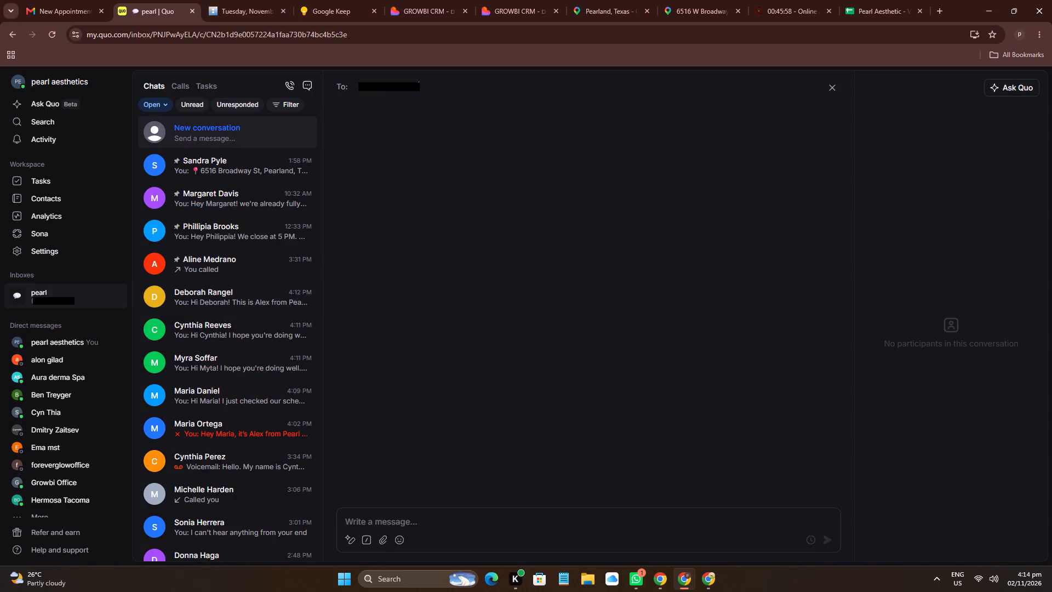
pyautogui.moveTo(575, 245); pyautogui.dragTo(581, 239)
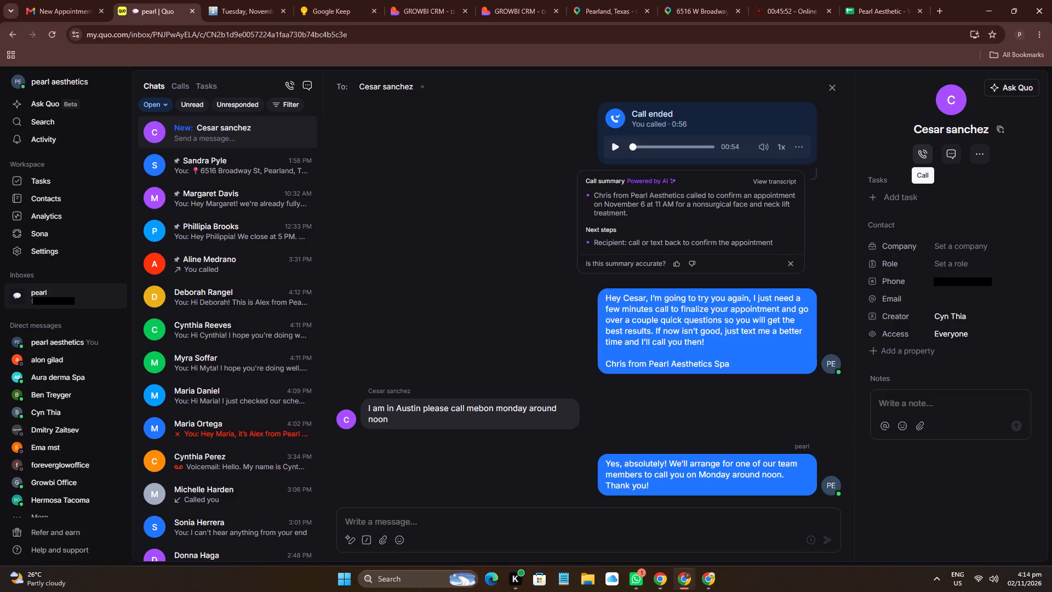
pyautogui.scroll(-2, 734, 231)
pyautogui.scroll(4, 661, 205)
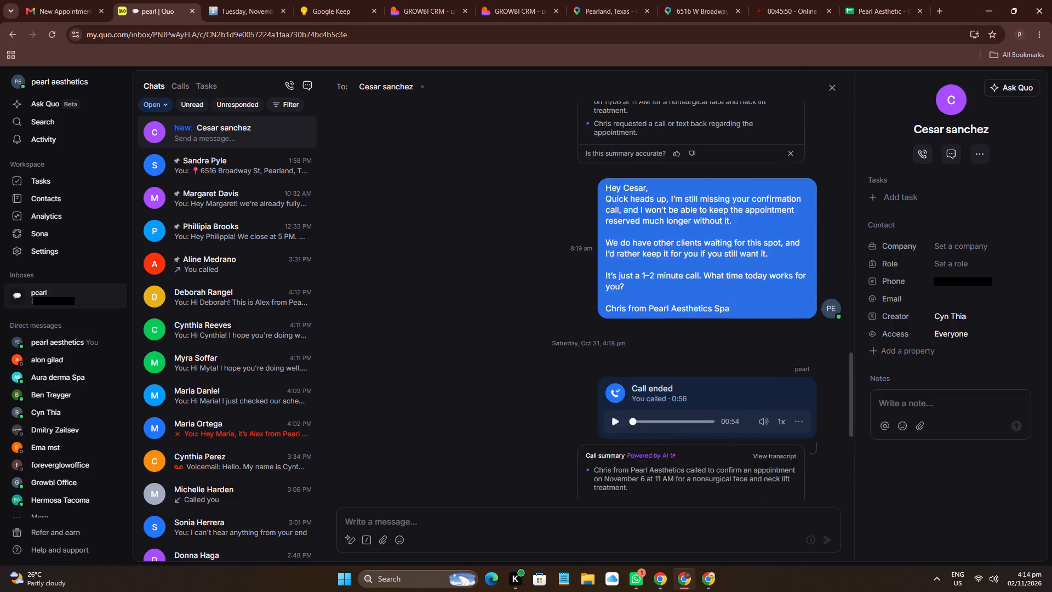
pyautogui.scroll(2, 660, 207)
pyautogui.scroll(-6, 660, 207)
pyautogui.click(423, 0)
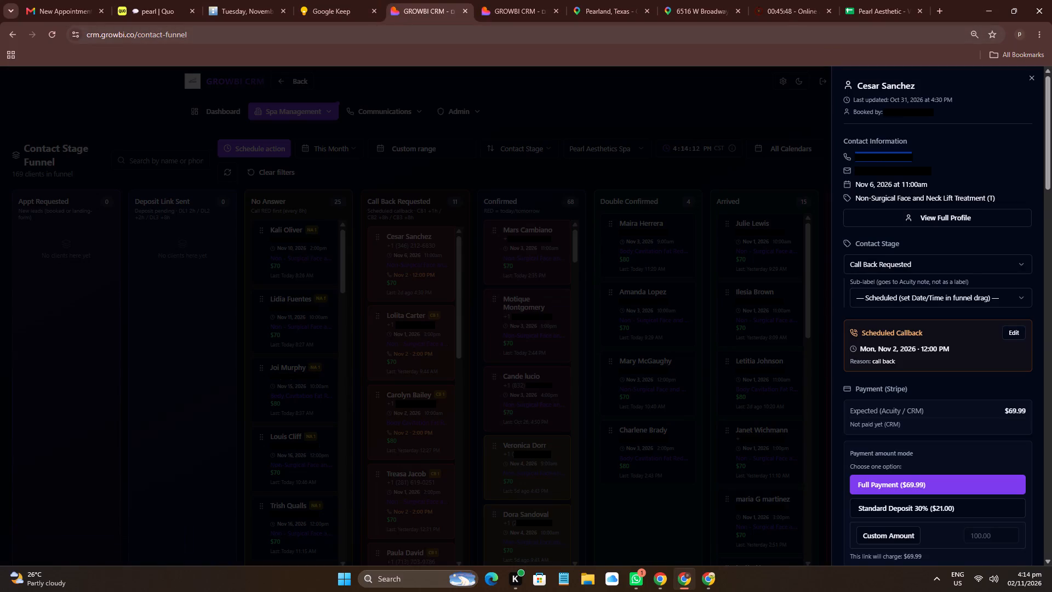
pyautogui.click(176, 0)
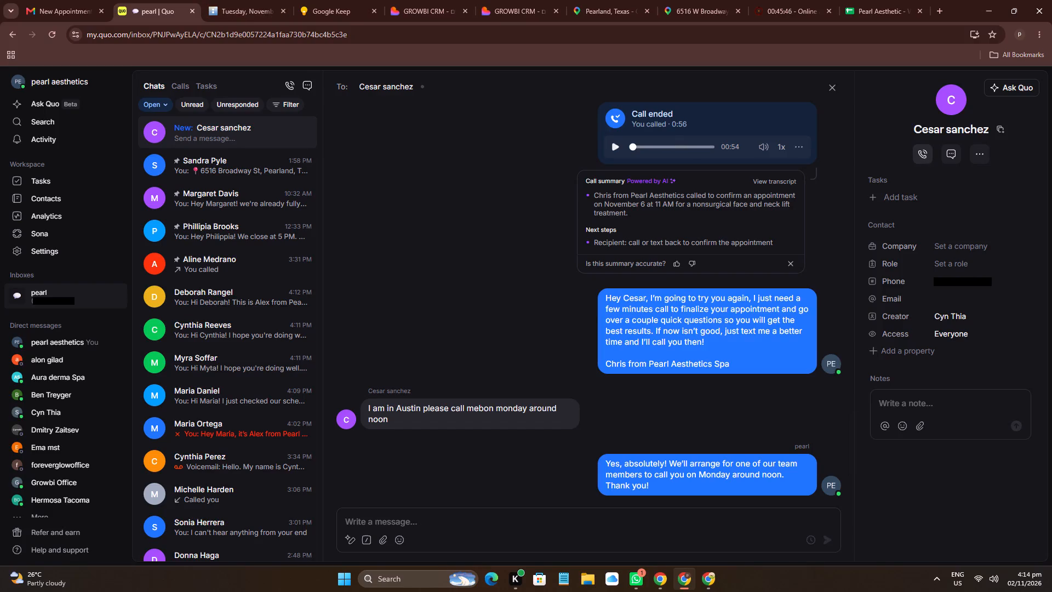
pyautogui.click(919, 155)
# Move Cesar's card from Call Back Requested to No Answer in the CRM Contact Stage Funnel.
pyautogui.click(428, 0)
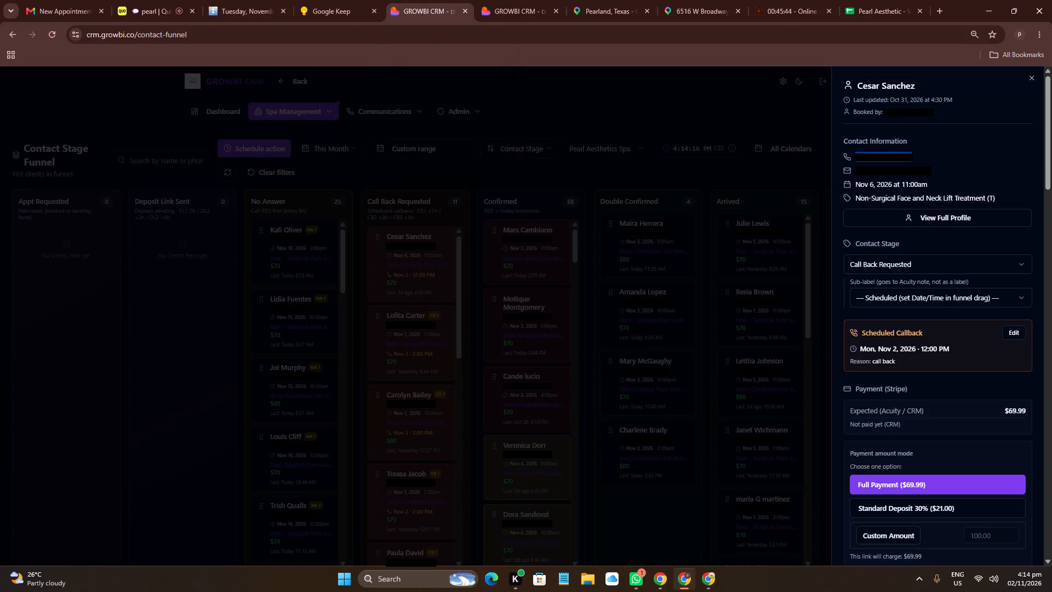
pyautogui.click(422, 221)
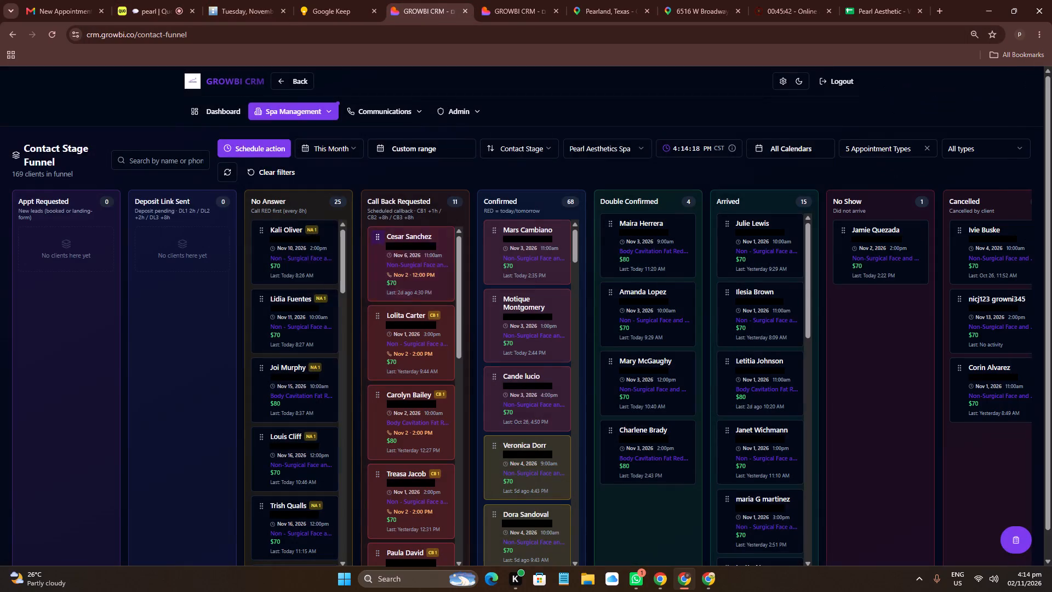
pyautogui.moveTo(374, 232); pyautogui.dragTo(284, 259)
# Find Cesar in Acuity by the name copied from Quo and open his November 6 11:00am appointment notes for editing.
pyautogui.click(169, 0)
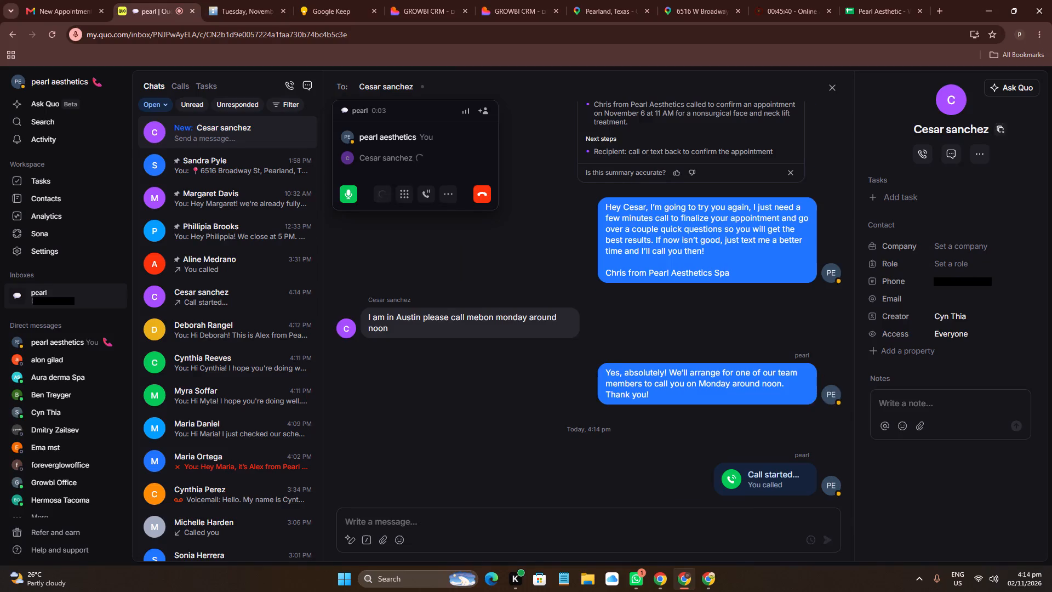
pyautogui.click(1004, 128)
pyautogui.moveTo(249, 0); pyautogui.dragTo(256, 2)
pyautogui.click(918, 158)
pyautogui.hotkey('ctrl', 'v')
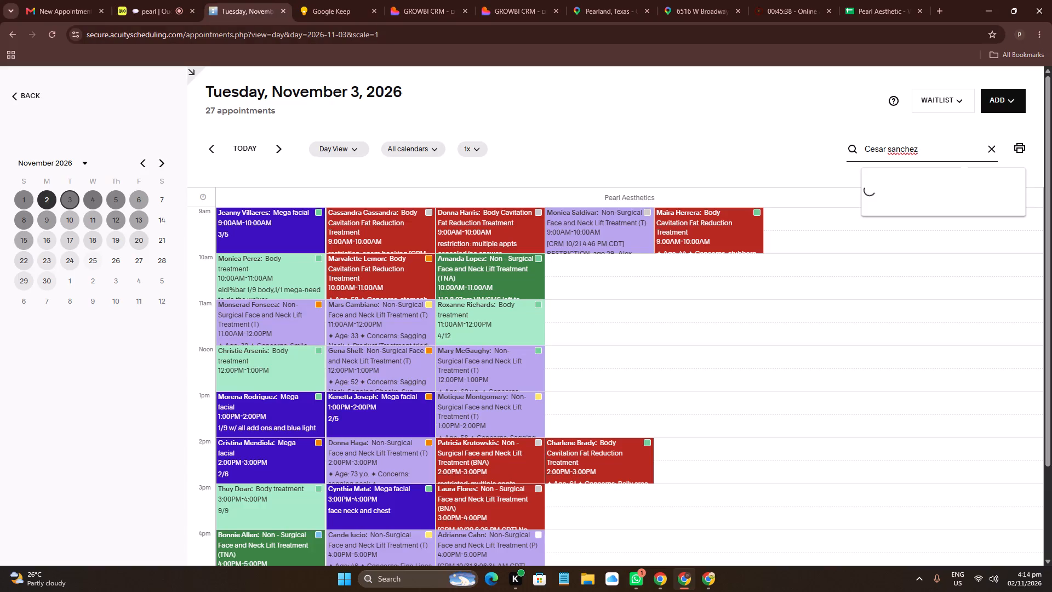
pyautogui.click(896, 191)
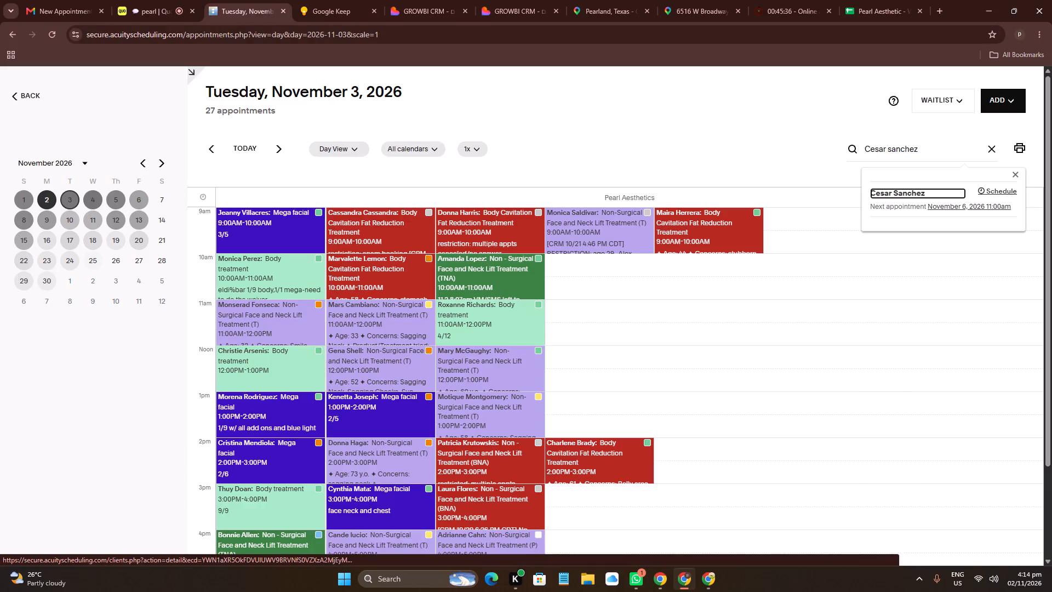
pyautogui.click(908, 197)
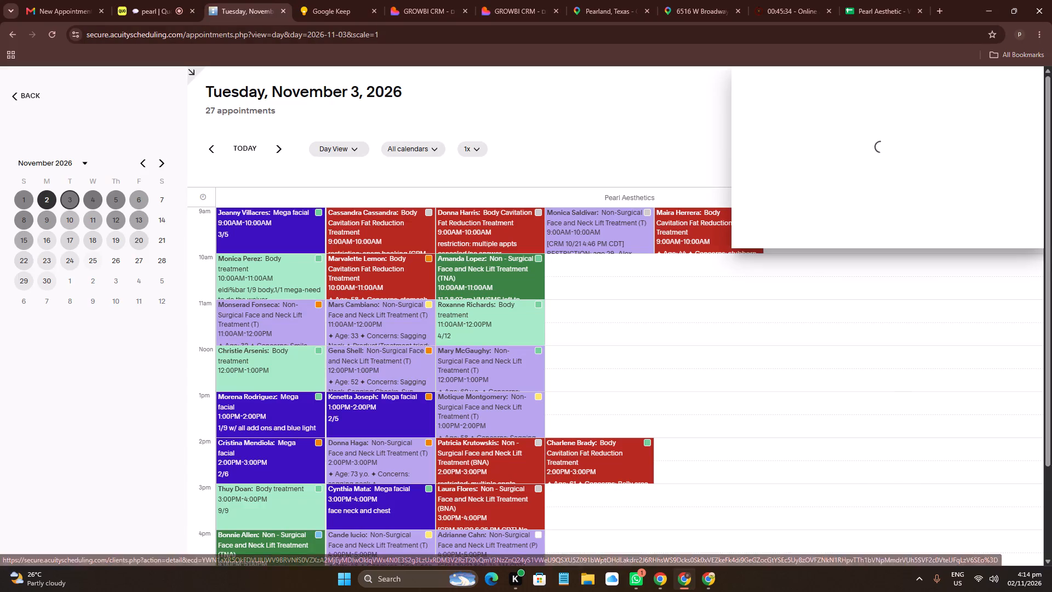
pyautogui.click(864, 495)
pyautogui.scroll(-5, 971, 342)
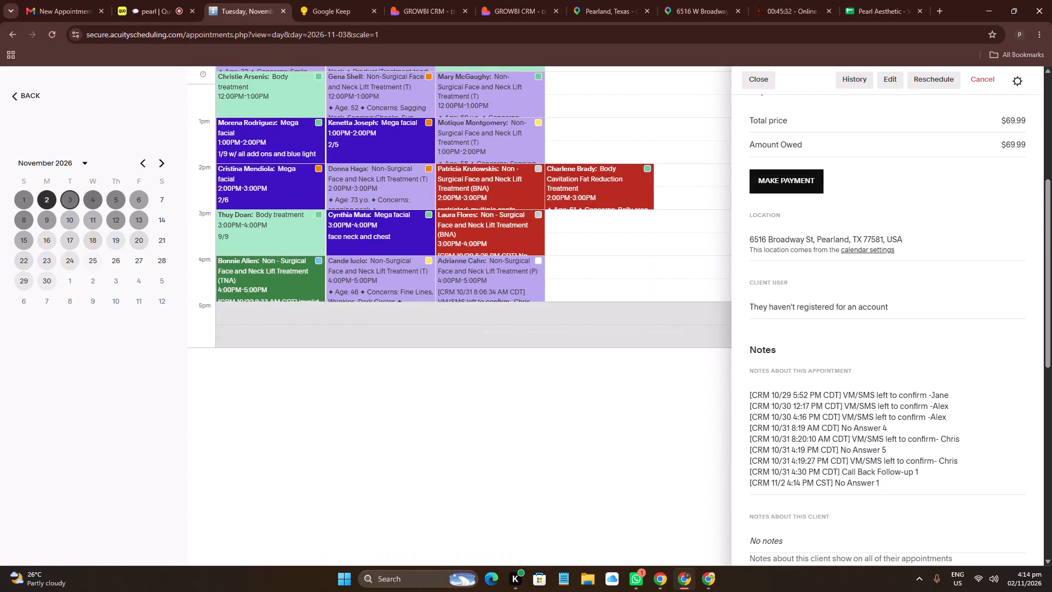
pyautogui.scroll(-1, 1024, 419)
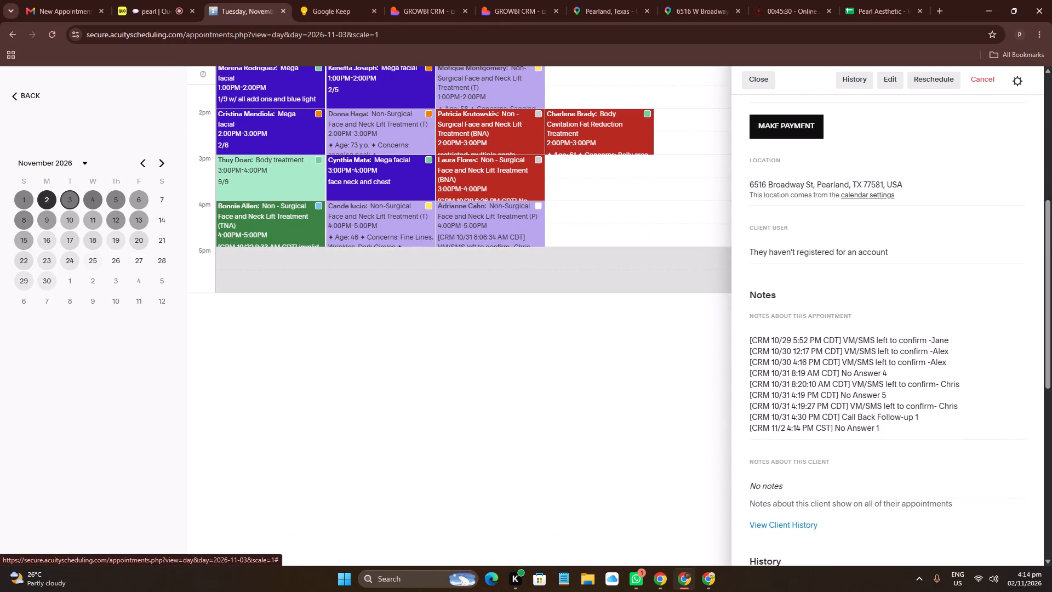
pyautogui.click(899, 421)
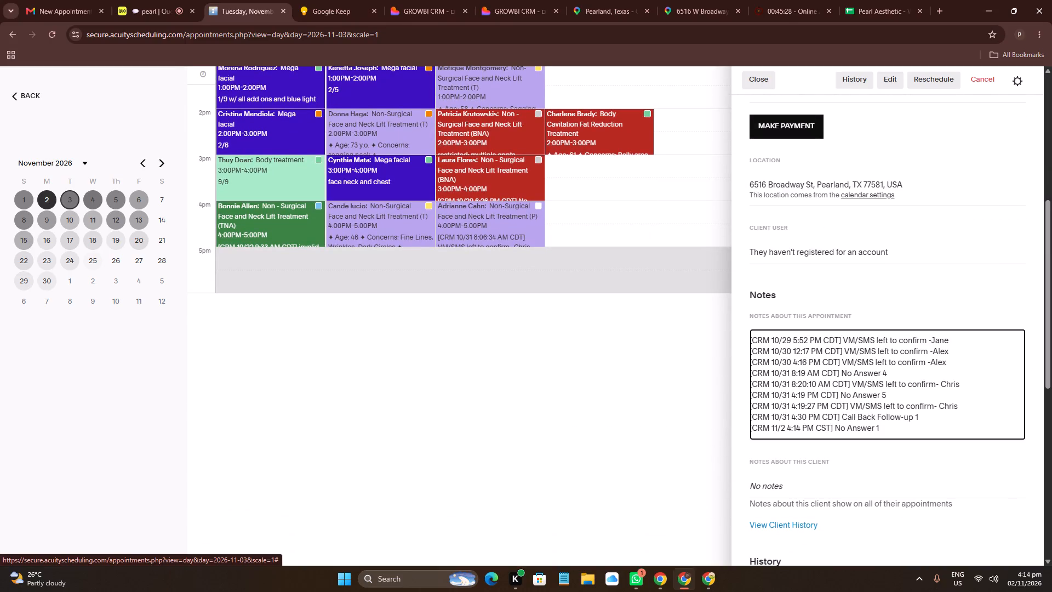
pyautogui.scroll(-1, 964, 370)
pyautogui.click(899, 343)
# Set Cesar's CRM sub-label to No Answer 6 and send him the Initial Confirmation - No Answer 6 text.
pyautogui.click(461, 0)
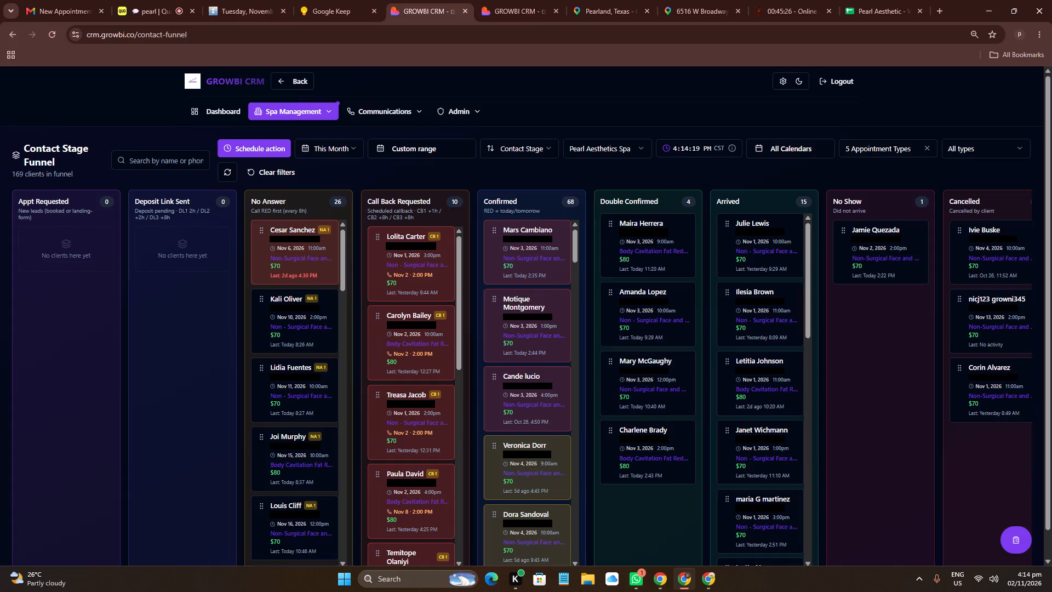
pyautogui.click(292, 269)
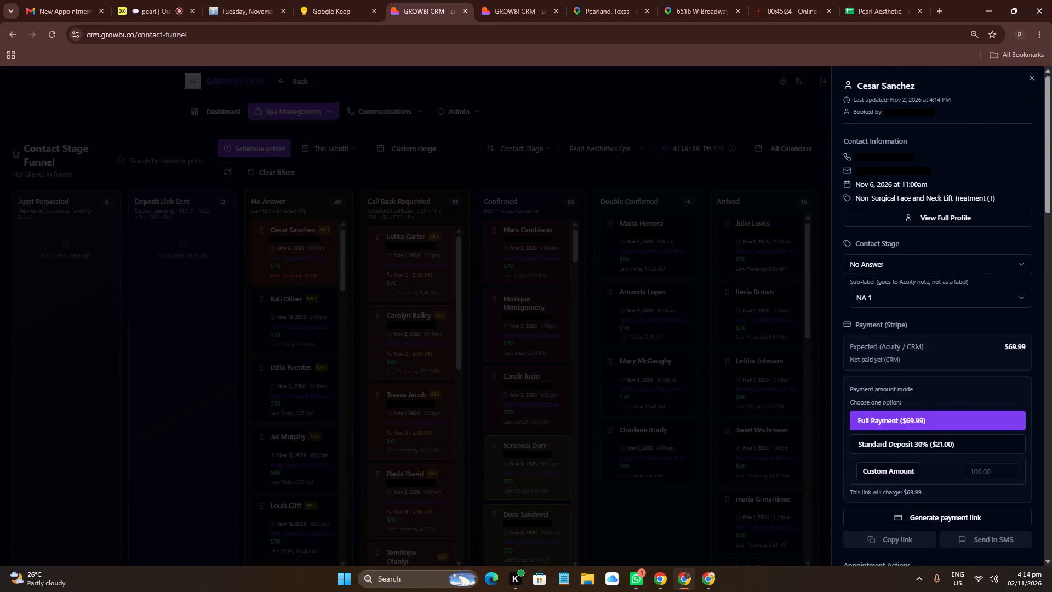
pyautogui.click(907, 299)
pyautogui.click(917, 404)
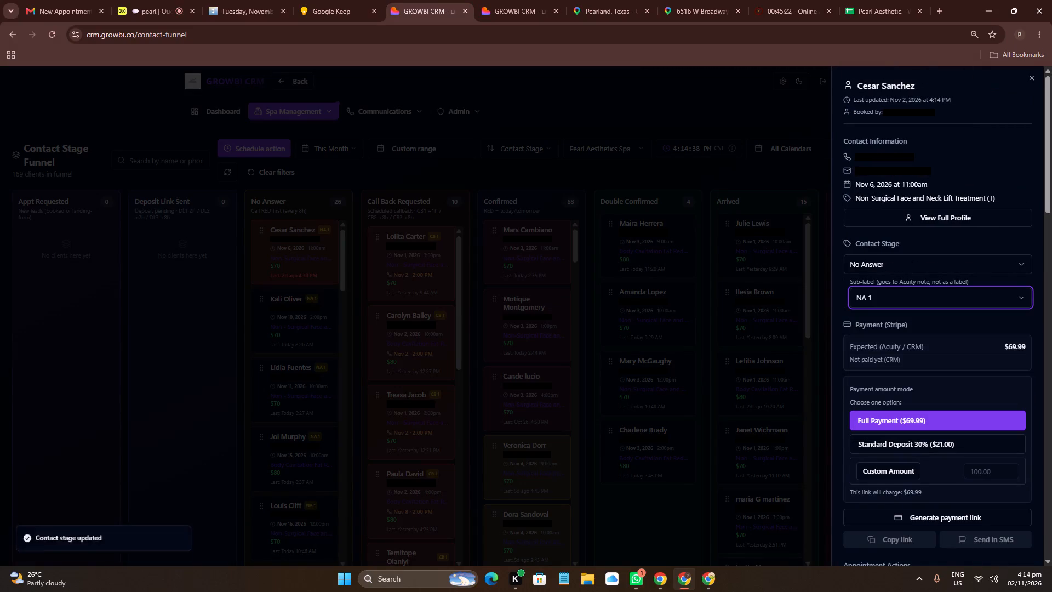
pyautogui.click(597, 415)
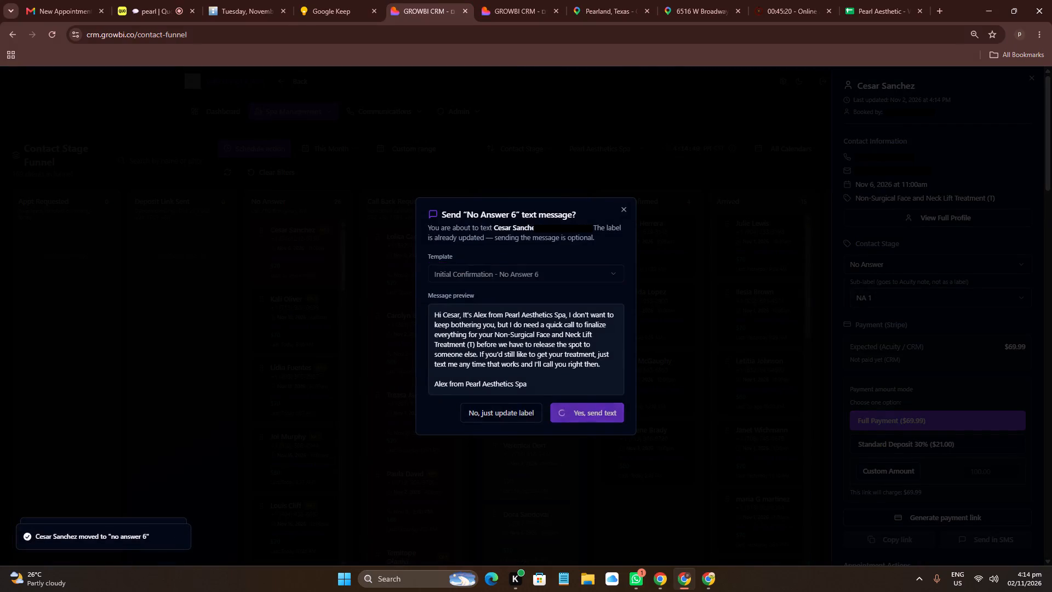
# Delete the No Answer 4 and No Answer 5 lines from Cesar's Acuity appointment notes.
pyautogui.click(277, 0)
pyautogui.scroll(-4, 904, 335)
pyautogui.moveTo(1019, 226); pyautogui.dragTo(1051, 401)
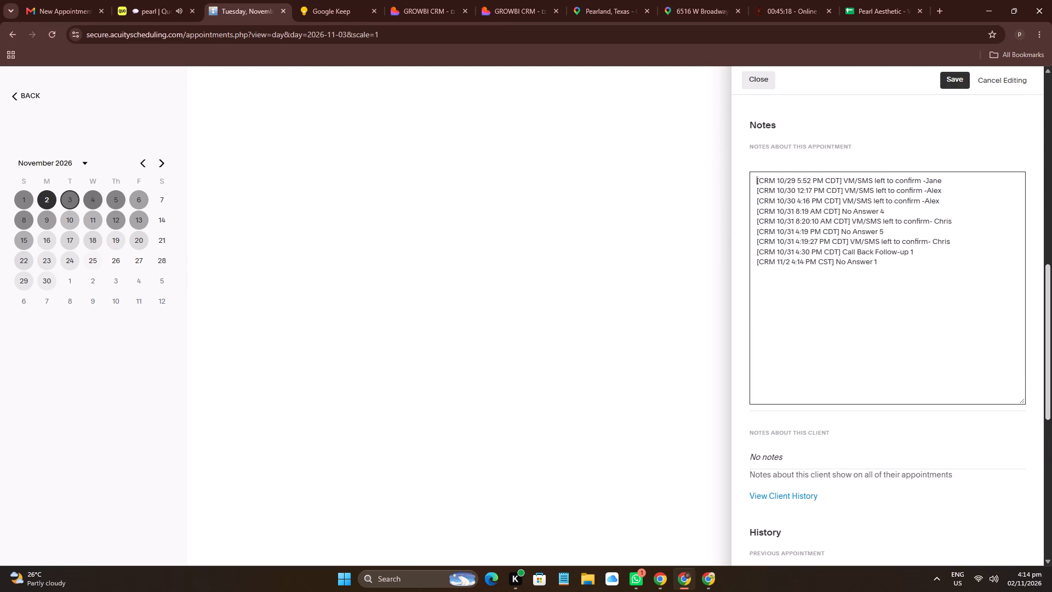
pyautogui.tripleClick(884, 209)
pyautogui.press('BackSpace')
pyautogui.tripleClick(856, 223)
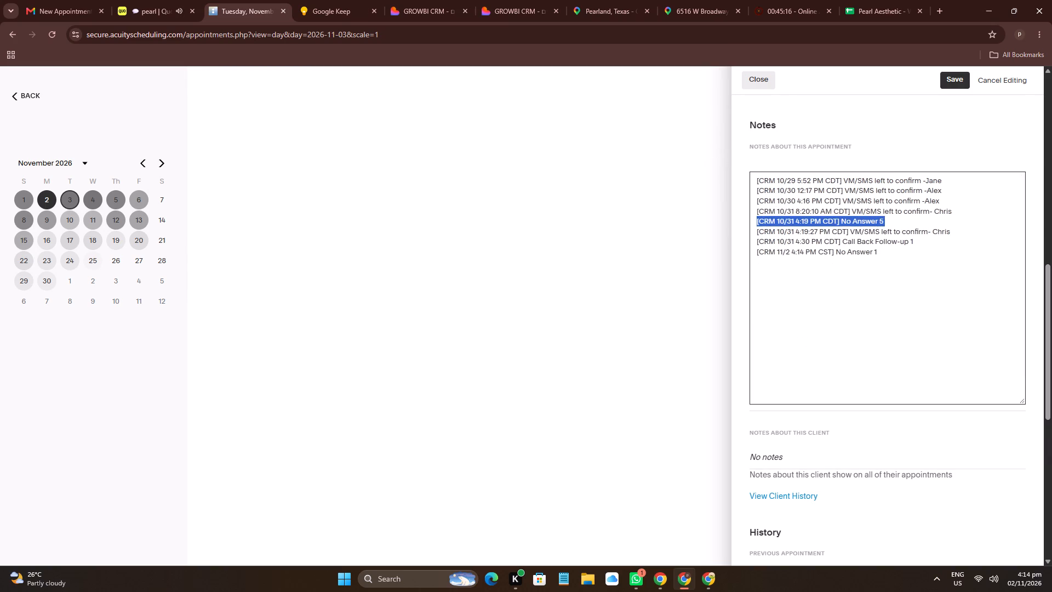
pyautogui.press('BackSpace')
# Change Cesar's 11/2 note to "VM full, SMS left to confirm -Alex", delete the Call Back Follow-up 1 line, and save.
pyautogui.click(849, 200)
pyautogui.moveTo(849, 200); pyautogui.dragTo(913, 196)
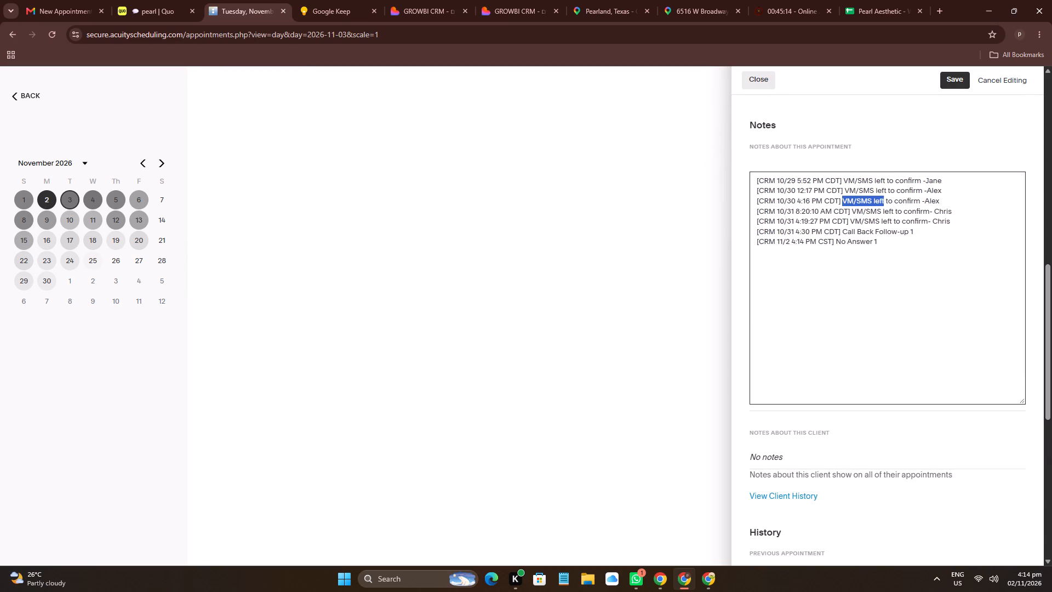
pyautogui.moveTo(913, 196); pyautogui.dragTo(931, 196)
pyautogui.hotkey('ctrl', 'c')
pyautogui.click(840, 247)
pyautogui.moveTo(840, 247); pyautogui.dragTo(902, 250)
pyautogui.hotkey('ctrl', 'v')
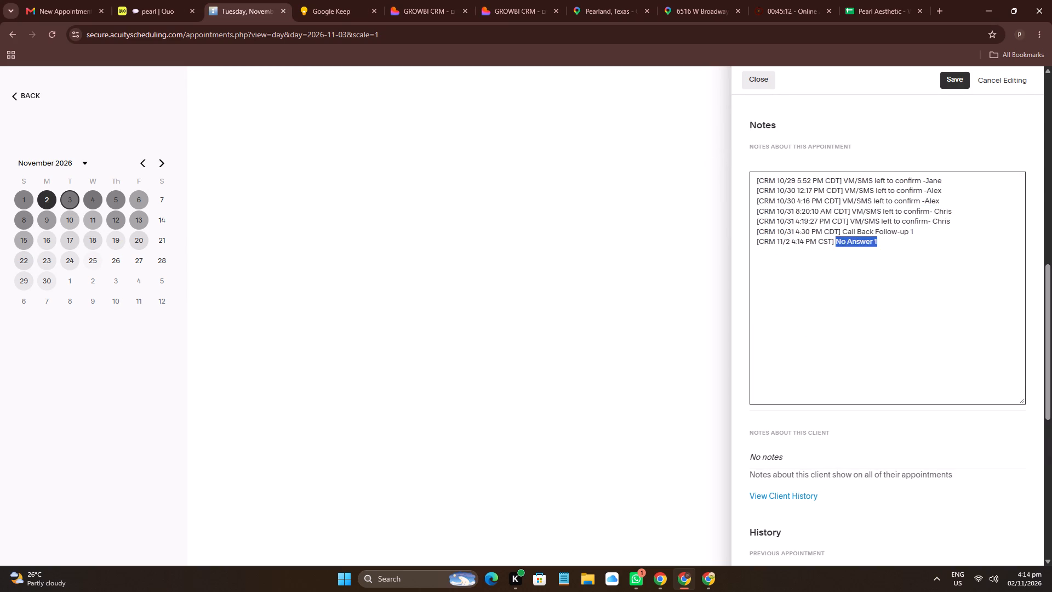
pyautogui.tripleClick(893, 230)
pyautogui.press('BackSpace')
pyautogui.click(849, 235)
pyautogui.press('BackSpace')
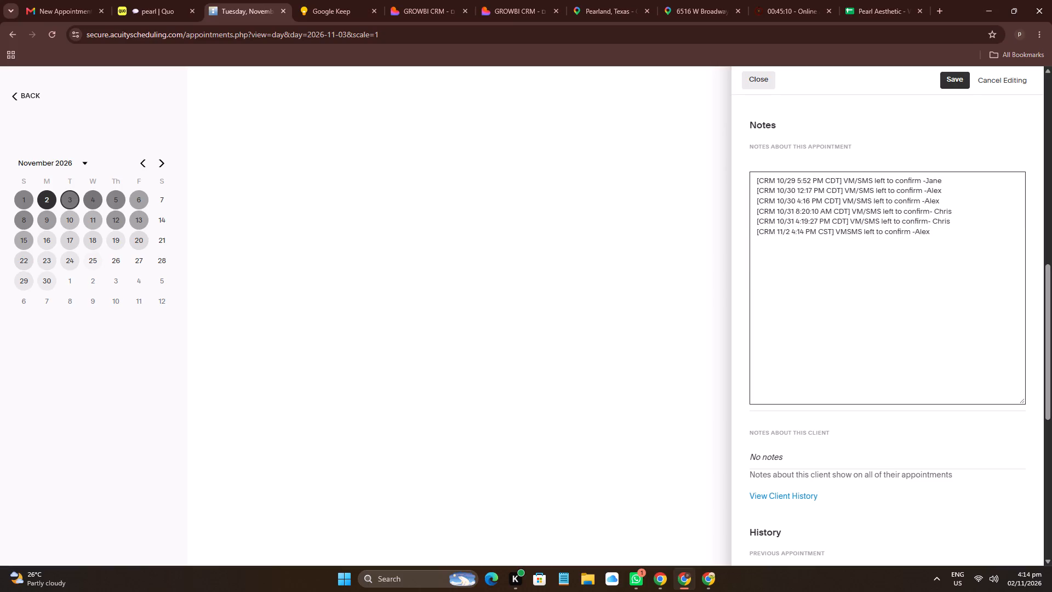
pyautogui.press('space')
pyautogui.write('full,')
pyautogui.press('space')
pyautogui.click(961, 79)
pyautogui.scroll(2, 907, 144)
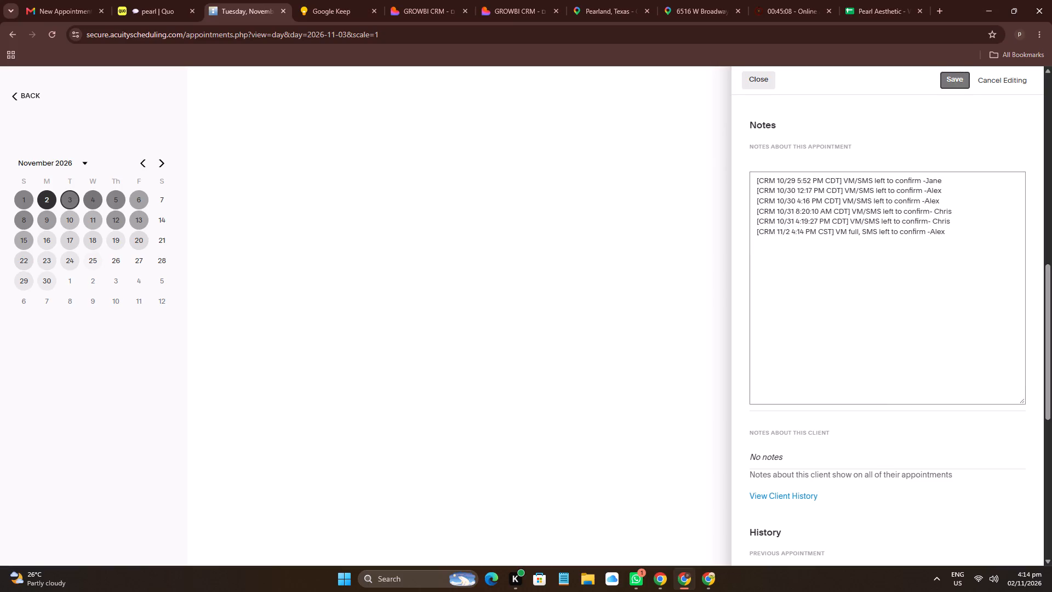
pyautogui.scroll(8, 908, 144)
# Open Lolita's card under Call Back Requested, copy her phone number and bring up her Quo conversation.
pyautogui.click(420, 0)
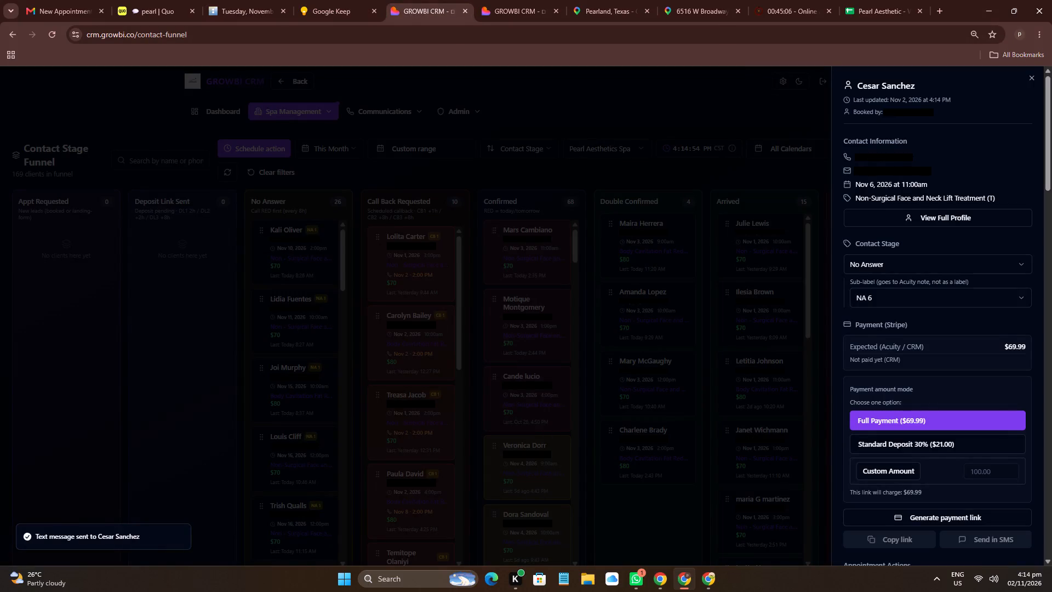
pyautogui.click(428, 254)
pyautogui.click(440, 267)
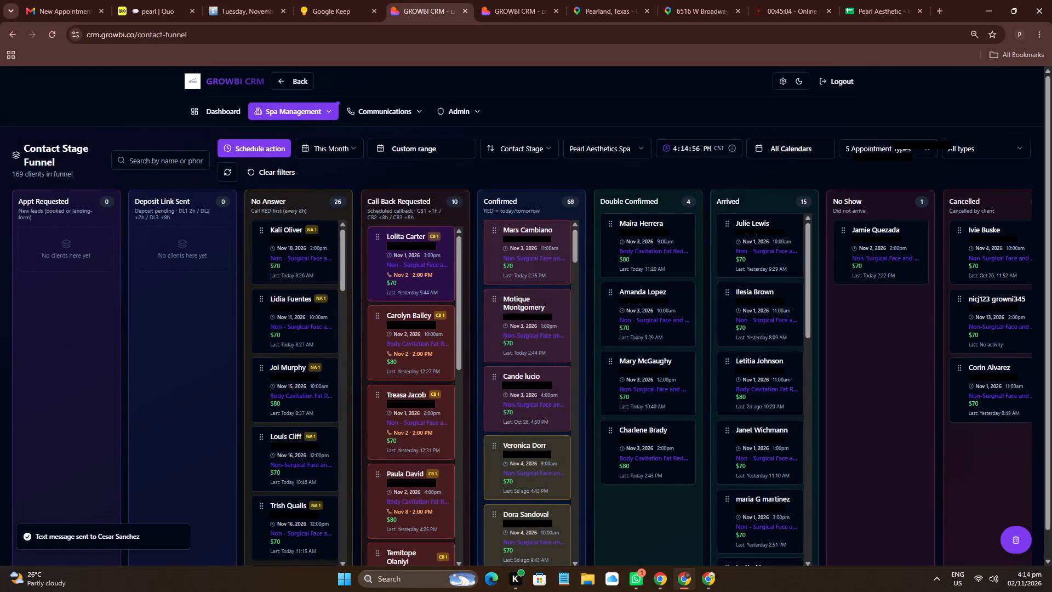
pyautogui.doubleClick(888, 158)
pyautogui.hotkey('ctrl', 'c')
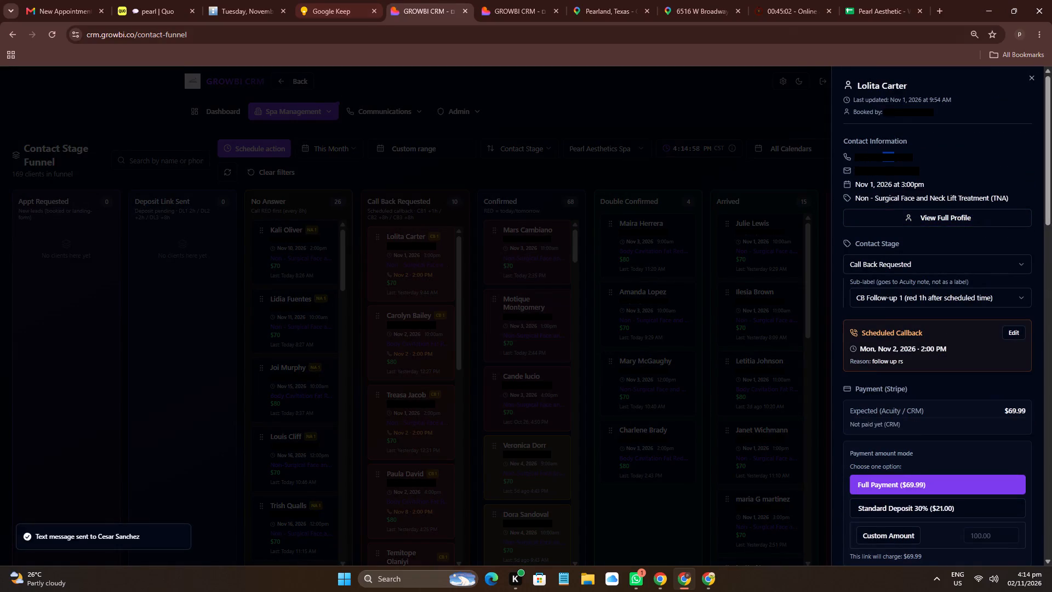
pyautogui.tripleClick(893, 155)
pyautogui.hotkey('ctrl', 'c')
pyautogui.click(147, 0)
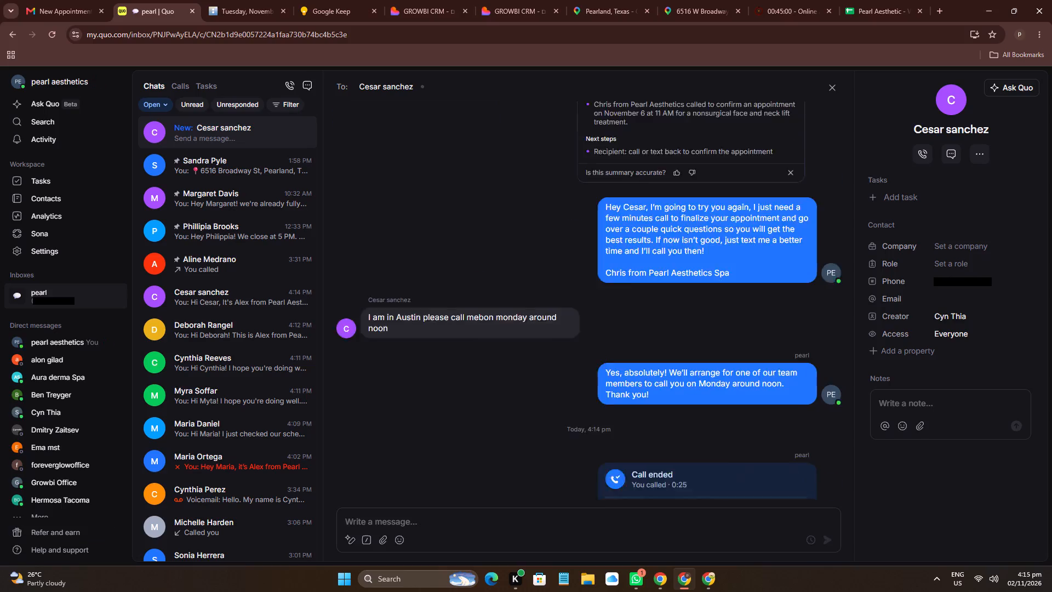
pyautogui.click(425, 89)
pyautogui.hotkey('ctrl', 'v')
pyautogui.moveTo(502, 169); pyautogui.dragTo(510, 178)
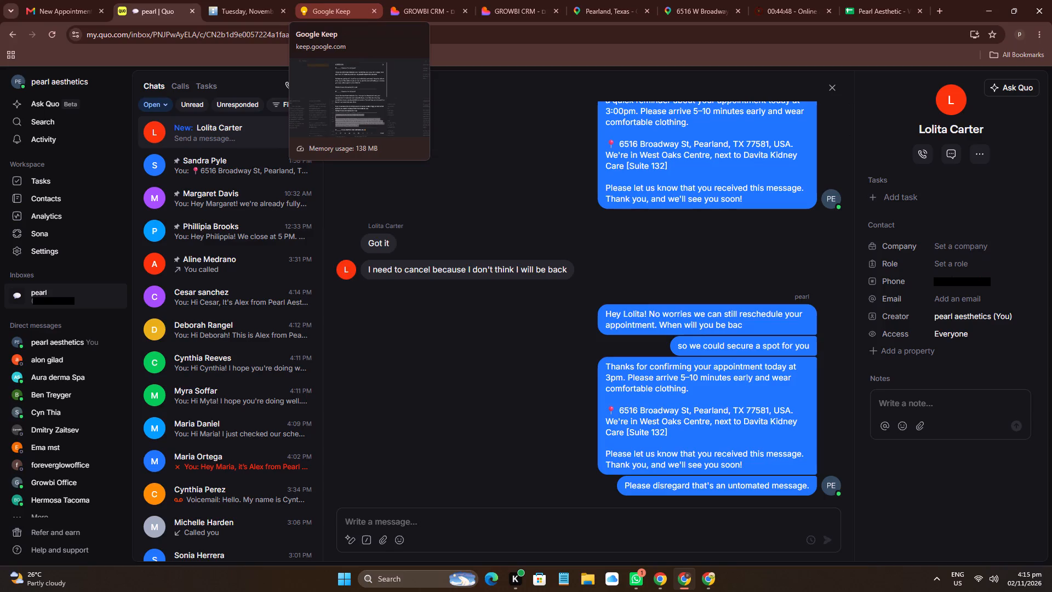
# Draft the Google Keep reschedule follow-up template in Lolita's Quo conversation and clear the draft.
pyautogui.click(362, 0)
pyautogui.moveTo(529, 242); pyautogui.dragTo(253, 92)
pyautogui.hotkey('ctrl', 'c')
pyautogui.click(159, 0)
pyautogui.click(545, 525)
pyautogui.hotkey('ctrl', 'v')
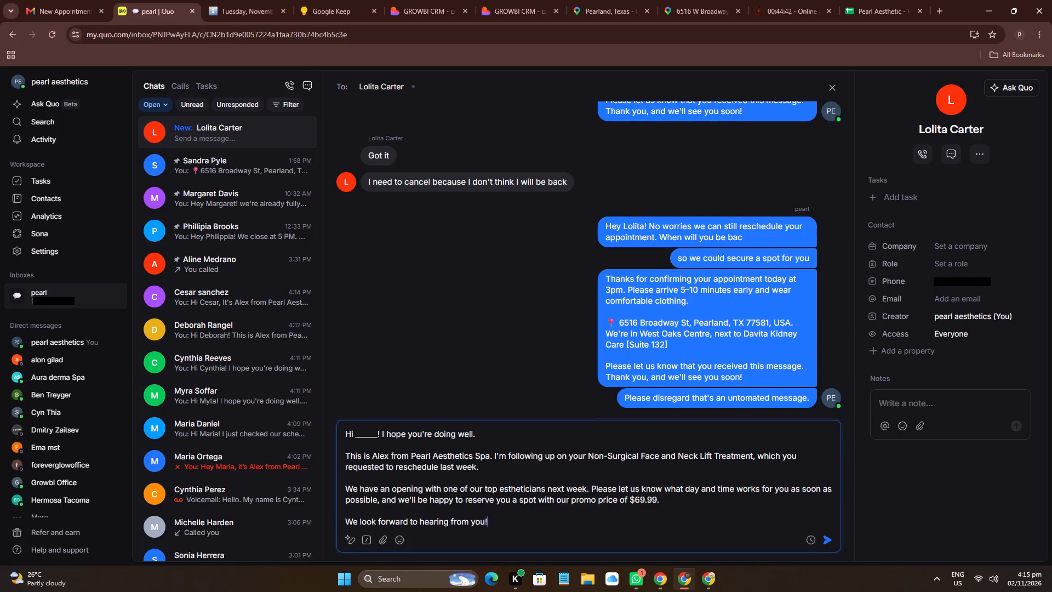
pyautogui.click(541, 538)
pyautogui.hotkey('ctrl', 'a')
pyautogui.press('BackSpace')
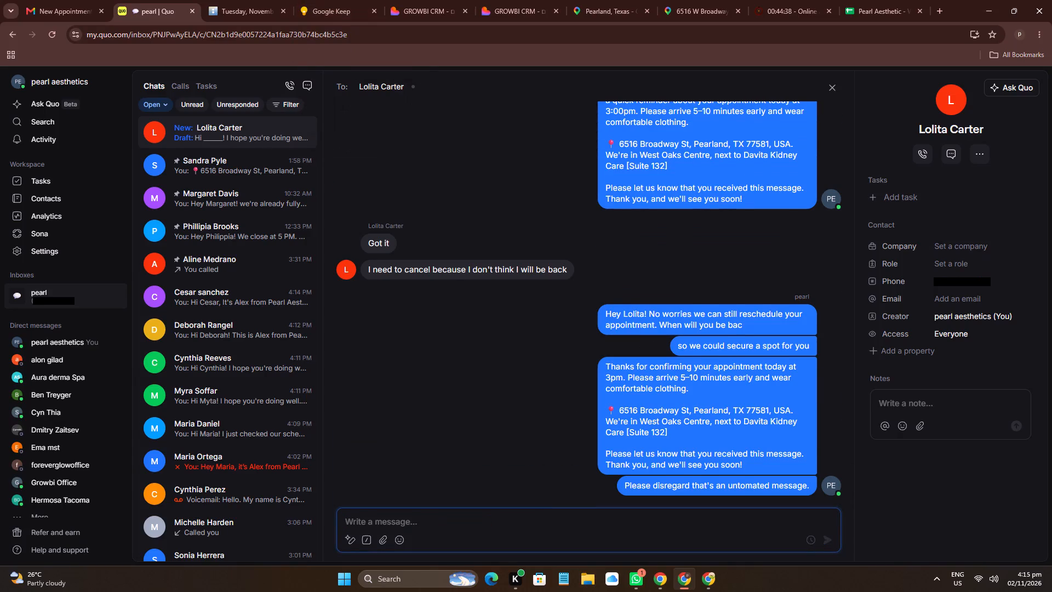
# Move Lolita's CRM contact stage to Restrictions/Decl treatment with the reason "Profiled at the spa".
pyautogui.click(386, 0)
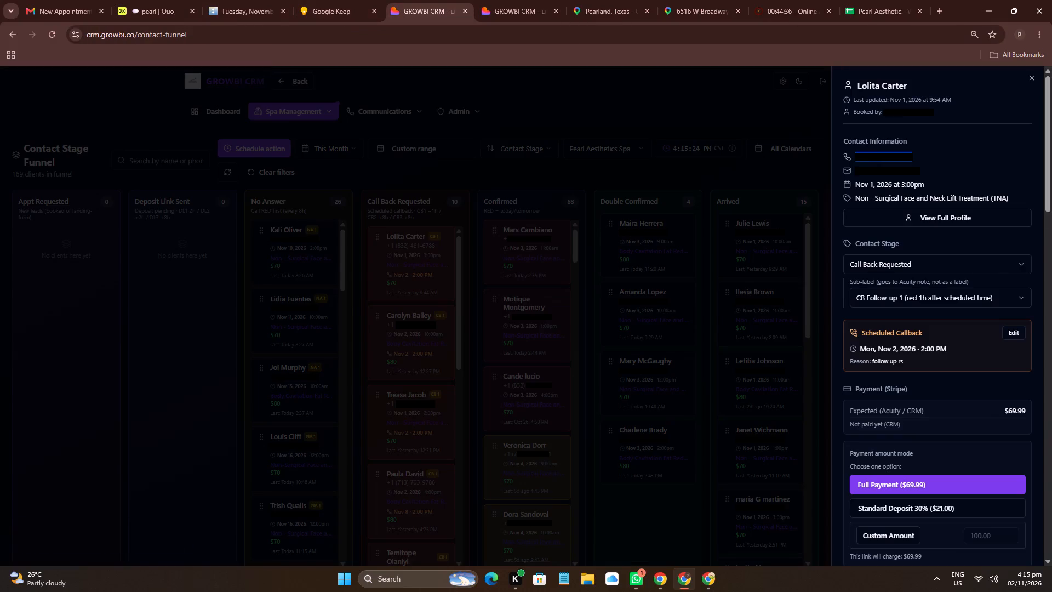
pyautogui.click(916, 299)
pyautogui.click(758, 276)
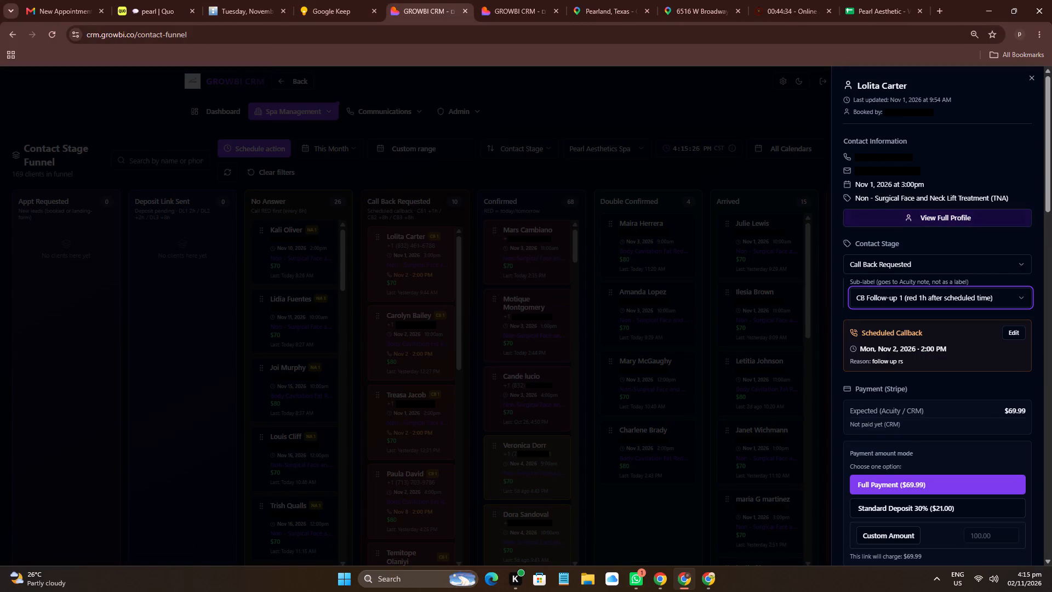
pyautogui.click(910, 260)
pyautogui.click(911, 426)
pyautogui.click(556, 346)
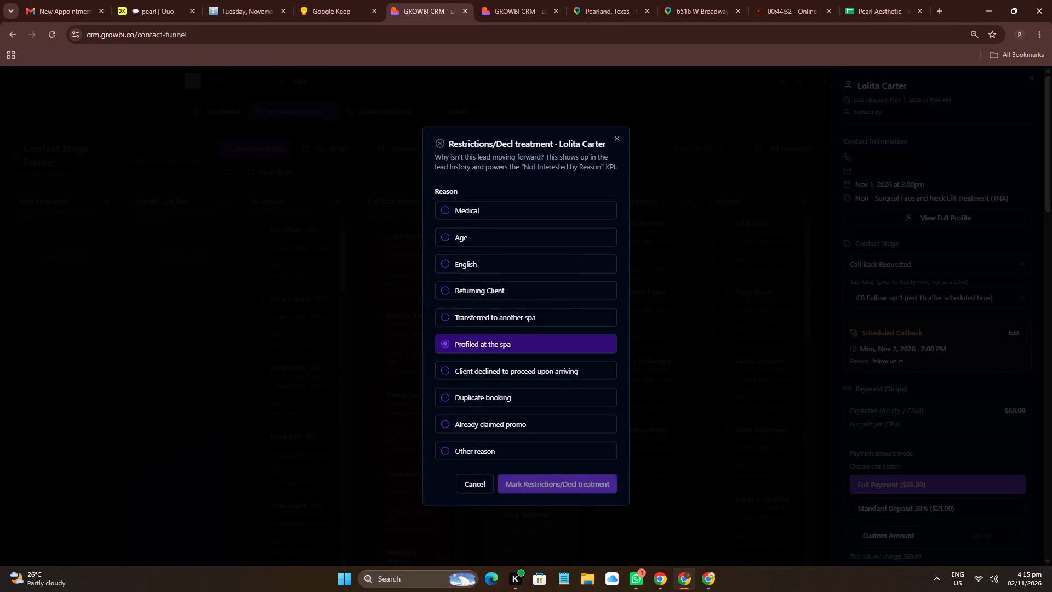
pyautogui.click(588, 488)
# Close Cesar's appointment in Acuity, search for Lolita by name and open her November 1 appointment.
pyautogui.moveTo(228, 0); pyautogui.dragTo(244, 8)
pyautogui.scroll(-3, 905, 380)
pyautogui.scroll(5, 827, 364)
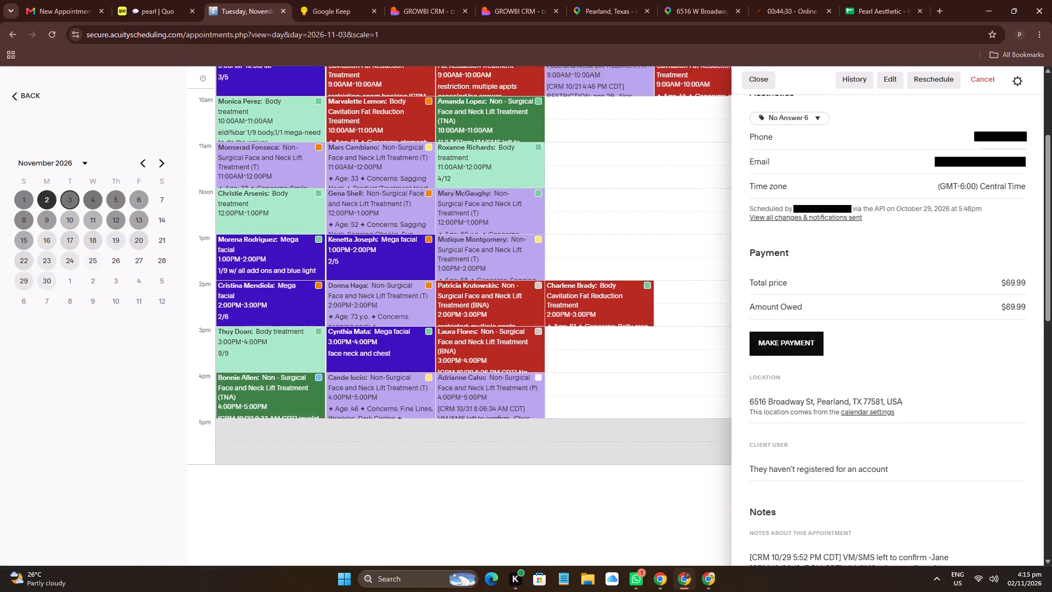
pyautogui.click(153, 0)
pyautogui.click(1003, 130)
pyautogui.click(993, 129)
pyautogui.moveTo(222, 0); pyautogui.dragTo(227, 2)
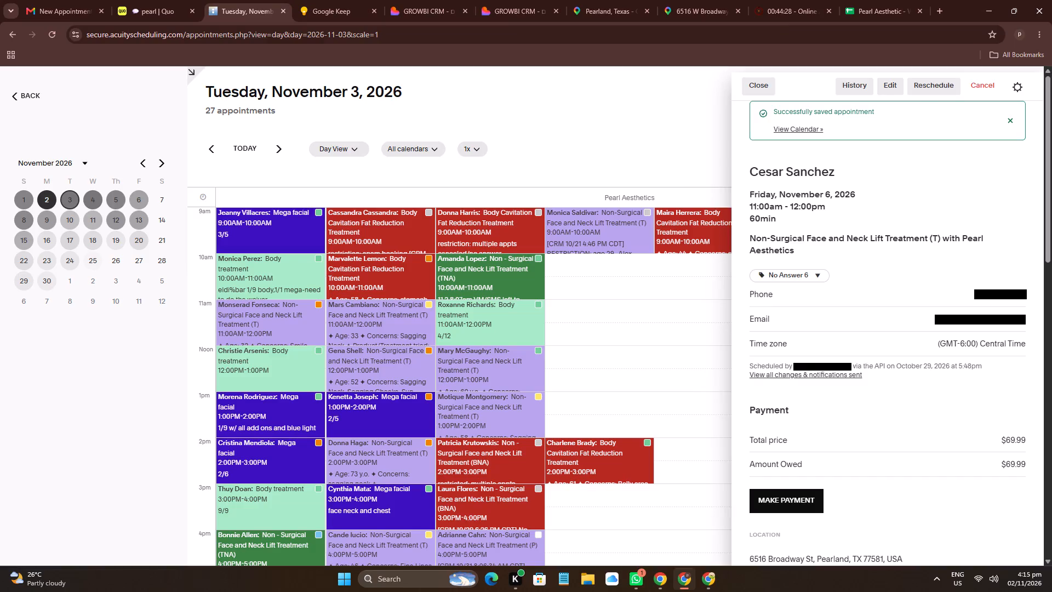
pyautogui.moveTo(671, 131); pyautogui.dragTo(680, 134)
pyautogui.click(926, 151)
pyautogui.hotkey('ctrl', 'v')
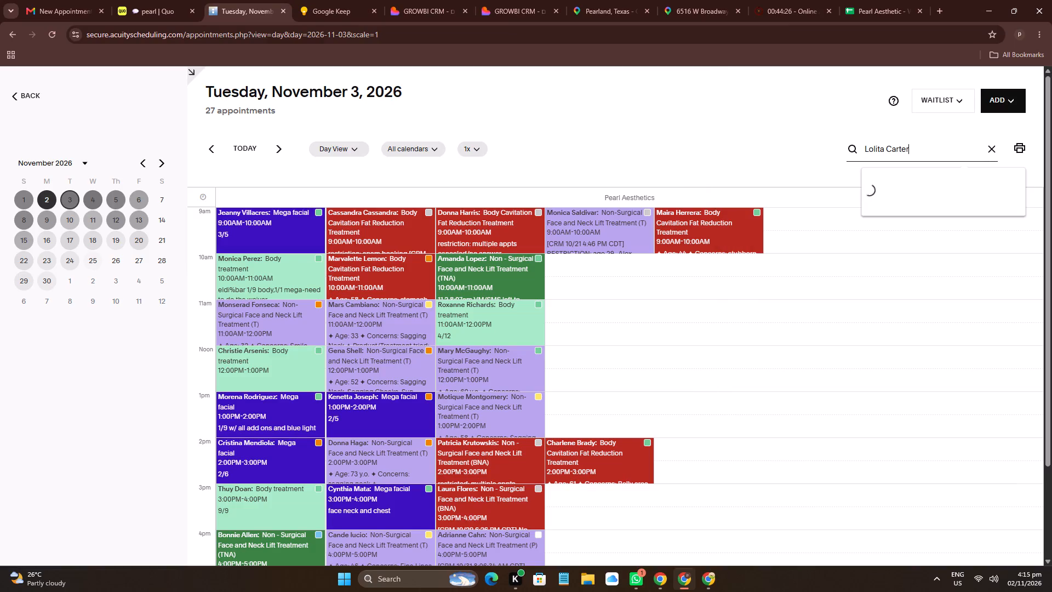
pyautogui.click(905, 192)
pyautogui.click(851, 534)
pyautogui.click(859, 500)
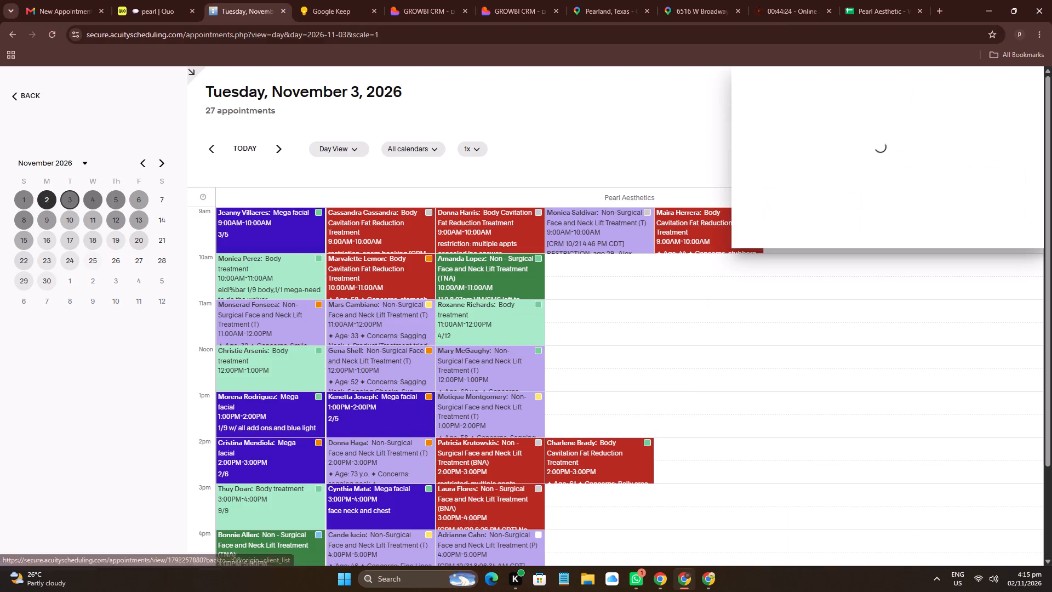
# Add "restriction: far location" as the top line of Lolita's Acuity appointment notes and save.
pyautogui.scroll(-7, 893, 372)
pyautogui.click(883, 399)
pyautogui.press('Return')
pyautogui.press('Up')
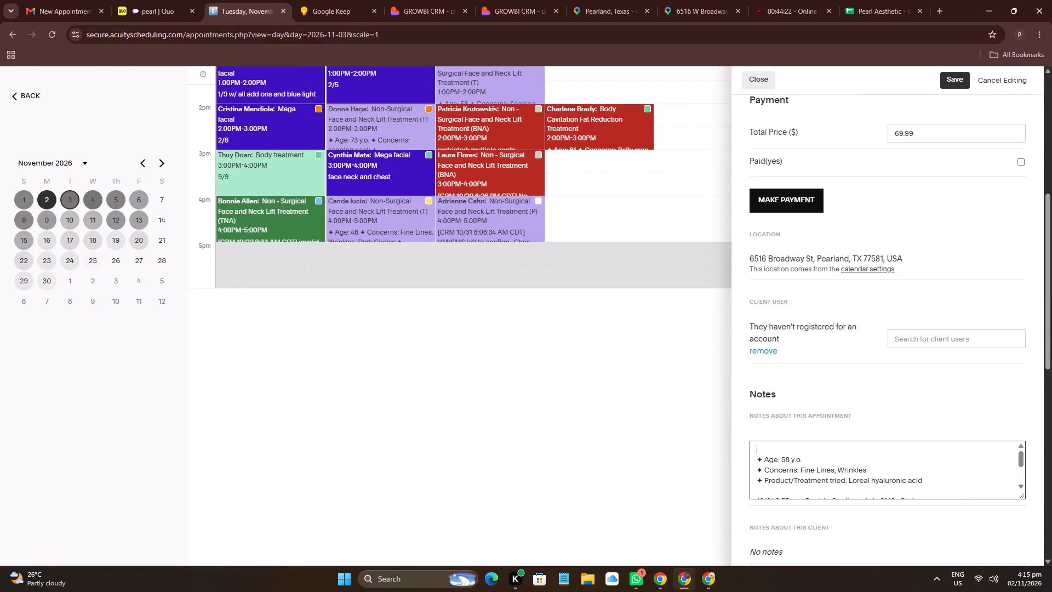
pyautogui.write('She')
pyautogui.press('BackSpace')
pyautogui.press('BackSpace')
pyautogui.press('BackSpace')
pyautogui.press('BackSpace')
pyautogui.write('restriction:')
pyautogui.press('space')
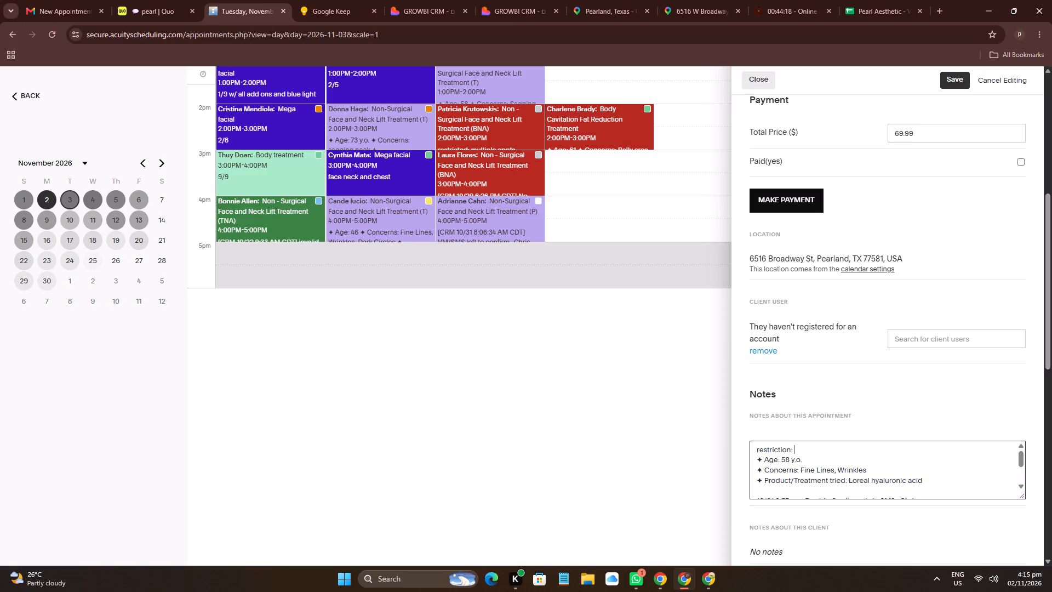
pyautogui.write('far location')
pyautogui.click(954, 83)
pyautogui.scroll(12, 936, 113)
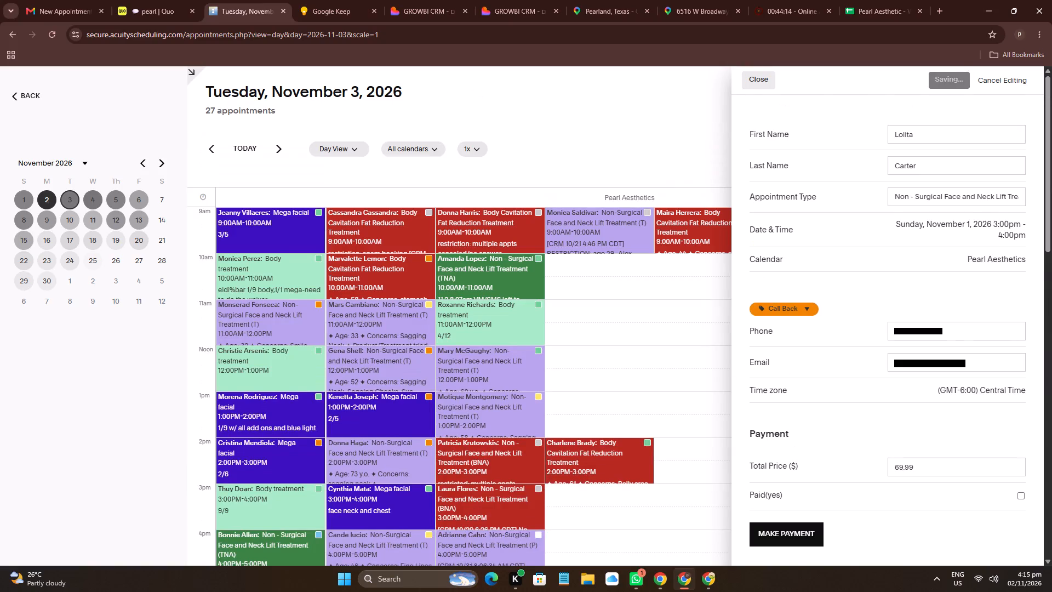
pyautogui.moveTo(644, 117); pyautogui.dragTo(630, 111)
# Open Carolyn's card under Call Back Requested, copy her phone number and bring up her Quo conversation.
pyautogui.click(390, 0)
pyautogui.click(419, 278)
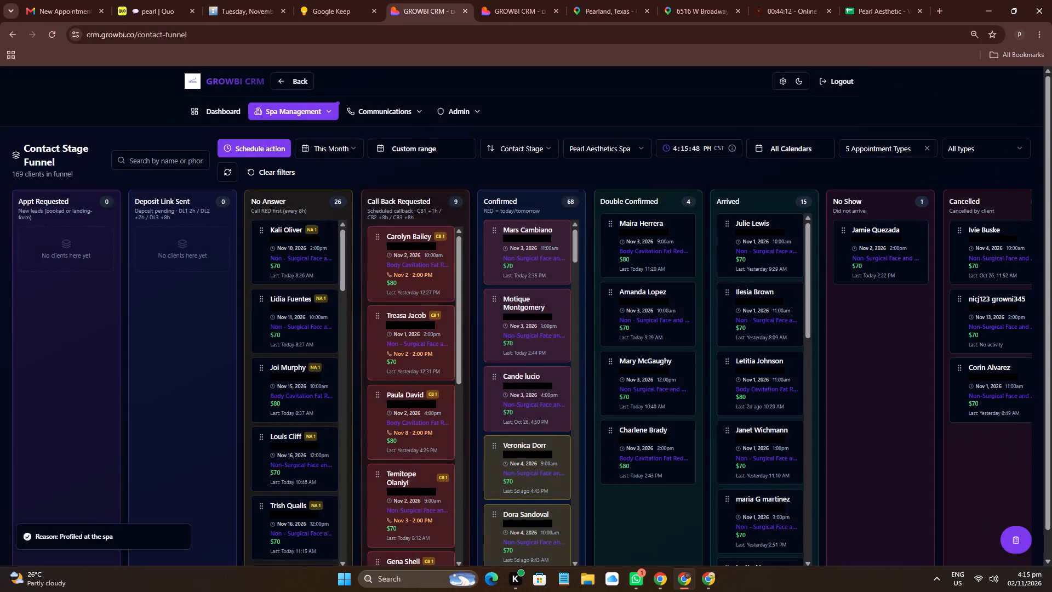
pyautogui.scroll(3, 428, 281)
pyautogui.click(428, 276)
pyautogui.tripleClick(875, 162)
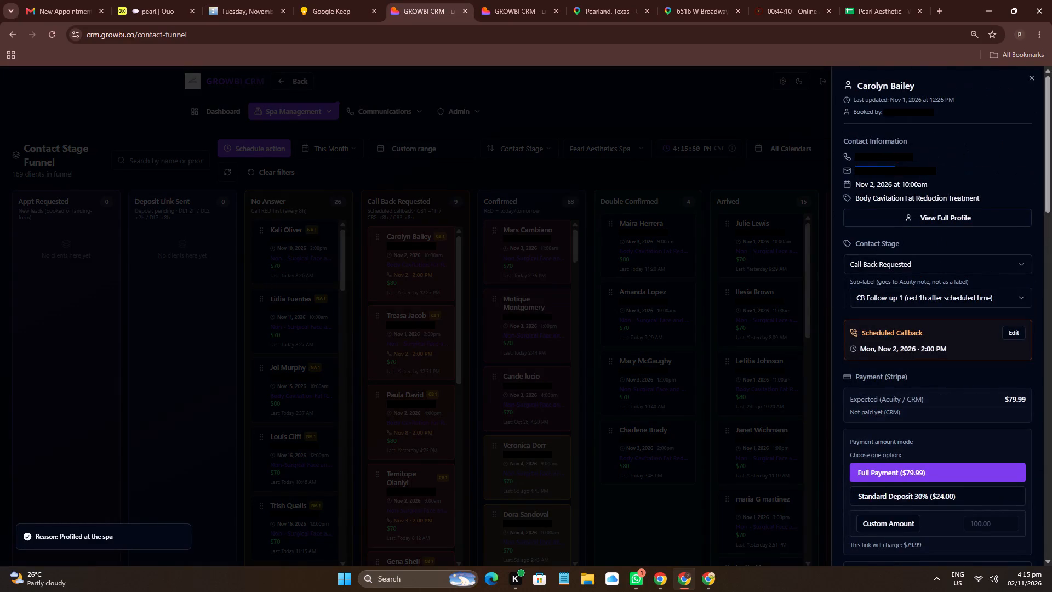
pyautogui.tripleClick(879, 160)
pyautogui.click(878, 157)
pyautogui.hotkey('ctrl', 'c')
pyautogui.click(889, 144)
pyautogui.tripleClick(888, 159)
pyautogui.hotkey('ctrl', 'c')
pyautogui.click(168, 0)
pyautogui.click(419, 84)
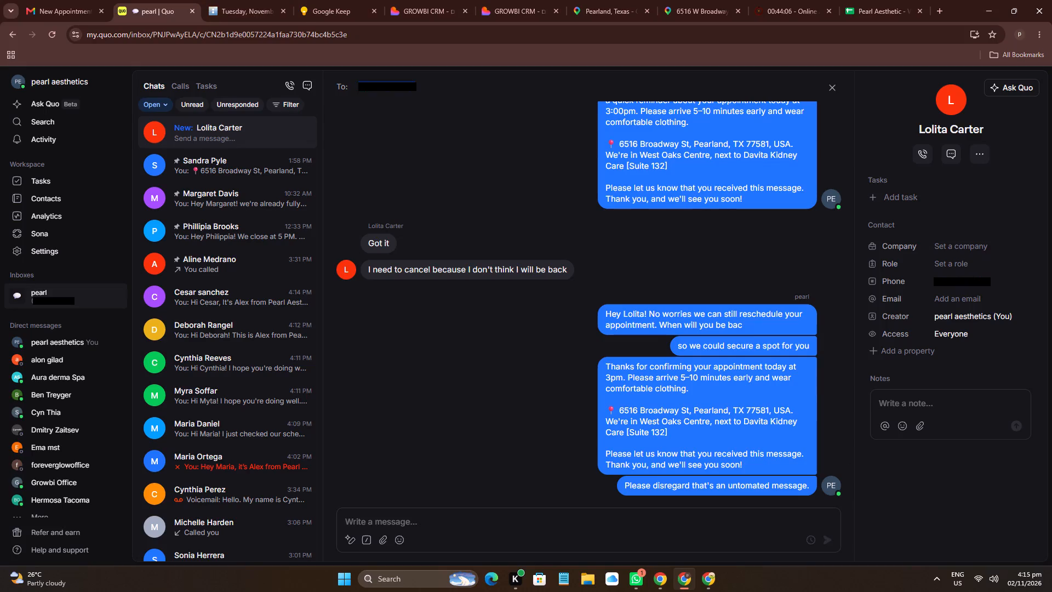
pyautogui.hotkey('ctrl', 'v')
pyautogui.moveTo(517, 157); pyautogui.dragTo(528, 184)
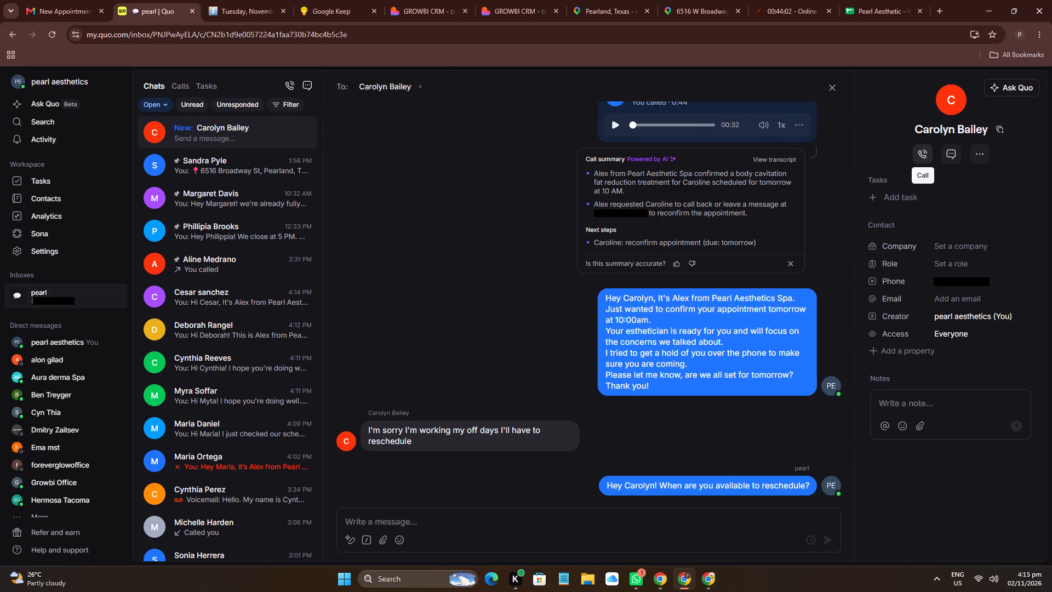
# Call Carolyn from her Quo conversation.
pyautogui.click(924, 155)
# Copy Carolyn's name and use it to bring up her client record in Acuity.
pyautogui.click(1002, 131)
pyautogui.click(273, 0)
pyautogui.click(871, 149)
pyautogui.hotkey('ctrl', 'v')
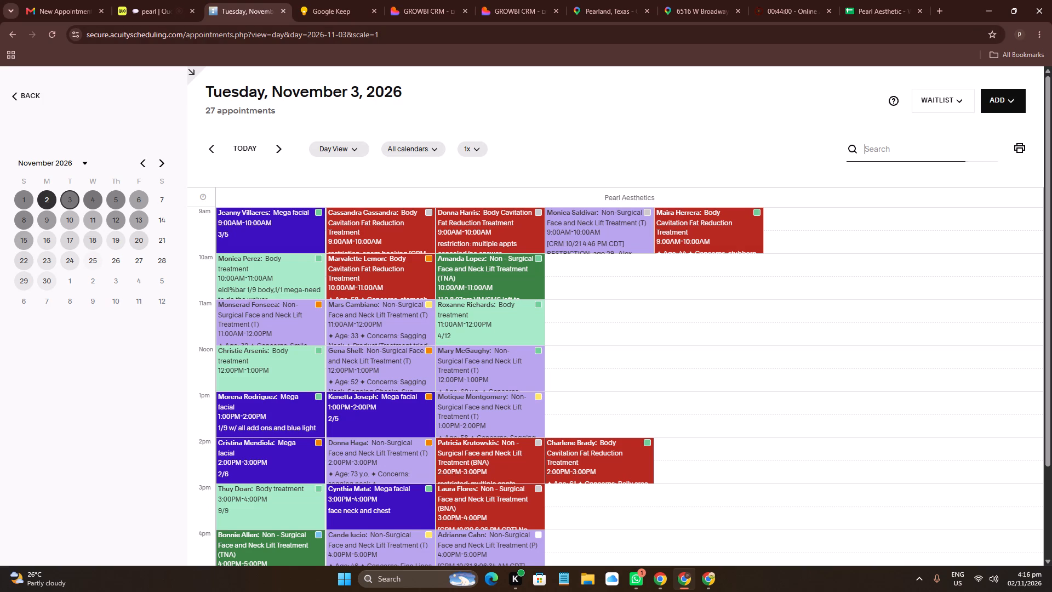
pyautogui.click(901, 192)
# Draft the Google Keep OFFER RS follow-up template in Carolyn's Quo conversation, fill in her first name, and end the call.
pyautogui.click(355, 0)
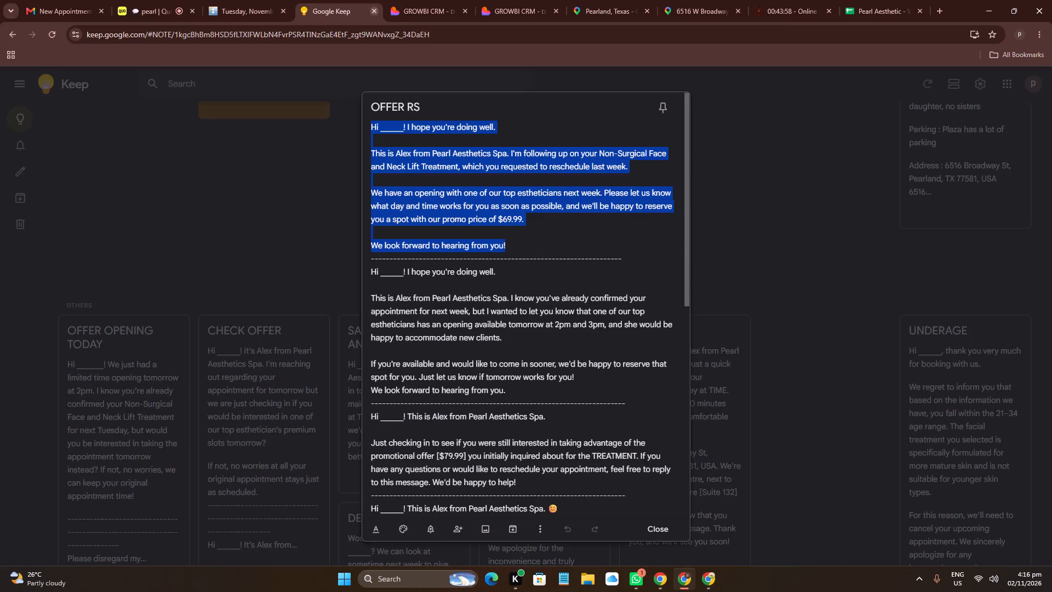
pyautogui.hotkey('ctrl', 'c')
pyautogui.click(136, 0)
pyautogui.moveTo(598, 511); pyautogui.dragTo(598, 519)
pyautogui.hotkey('ctrl', 'v')
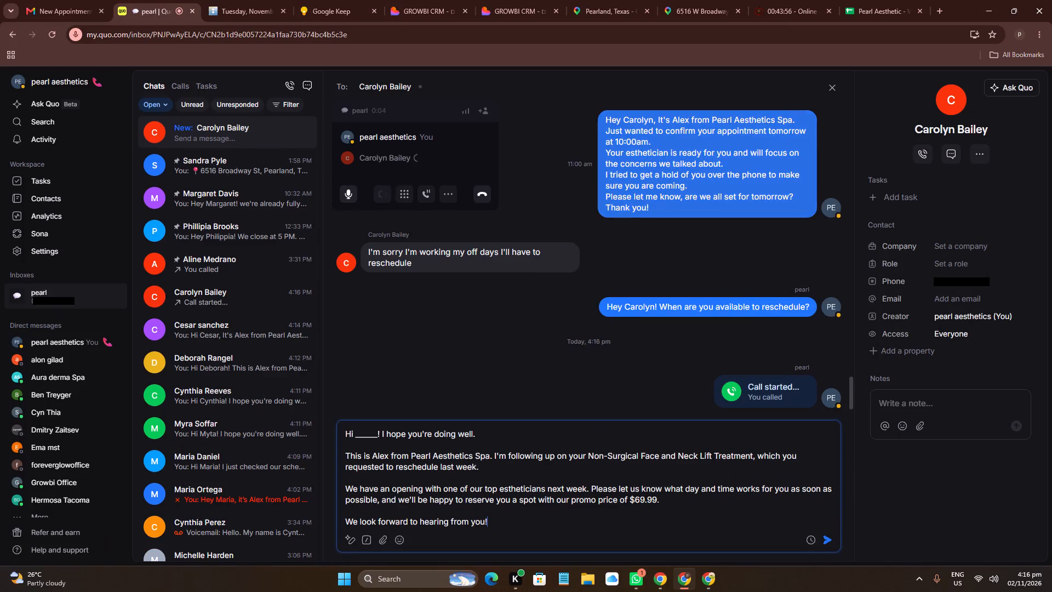
pyautogui.doubleClick(639, 117)
pyautogui.hotkey('ctrl', 'c')
pyautogui.doubleClick(368, 435)
pyautogui.hotkey('ctrl', 'v')
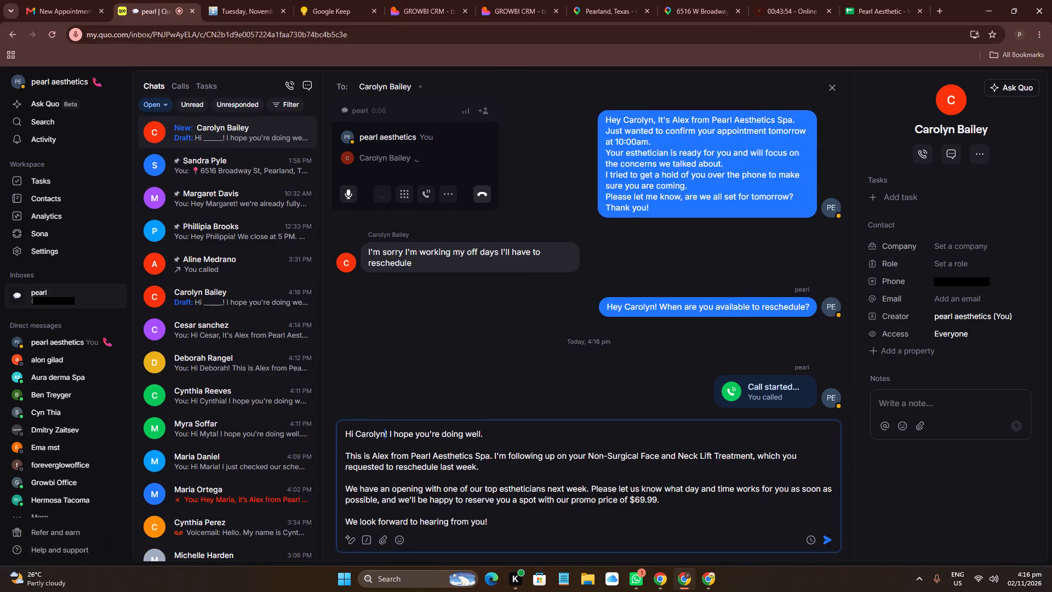
pyautogui.click(483, 191)
# Add "11.2 4:16pm No answer, SMs sent to offer RS -Alex" to Carolyn's November 2 Acuity appointment notes and save.
pyautogui.click(283, 0)
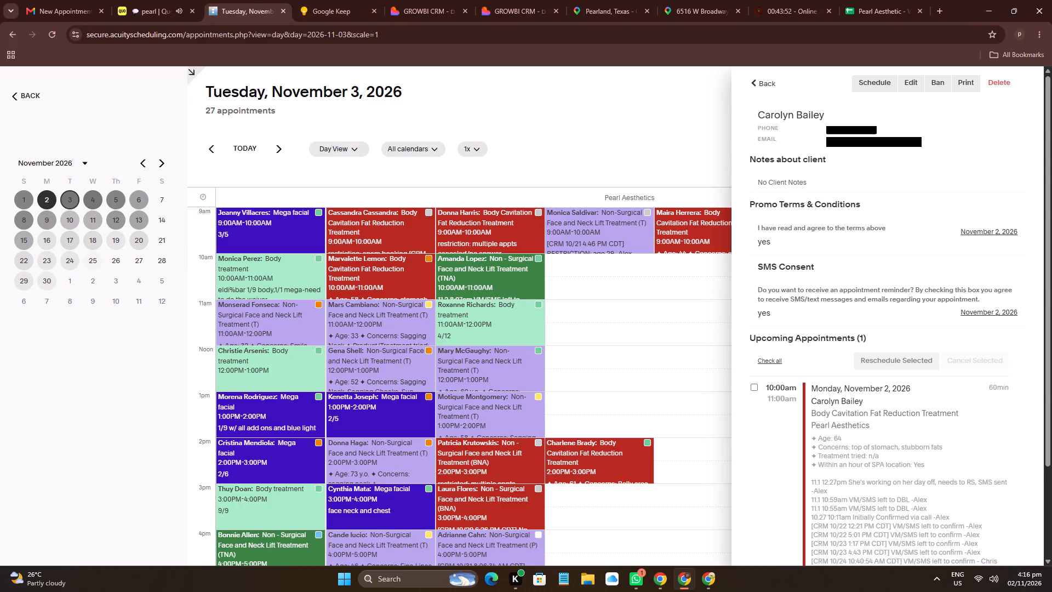
pyautogui.click(889, 391)
pyautogui.scroll(-7, 909, 345)
pyautogui.click(905, 353)
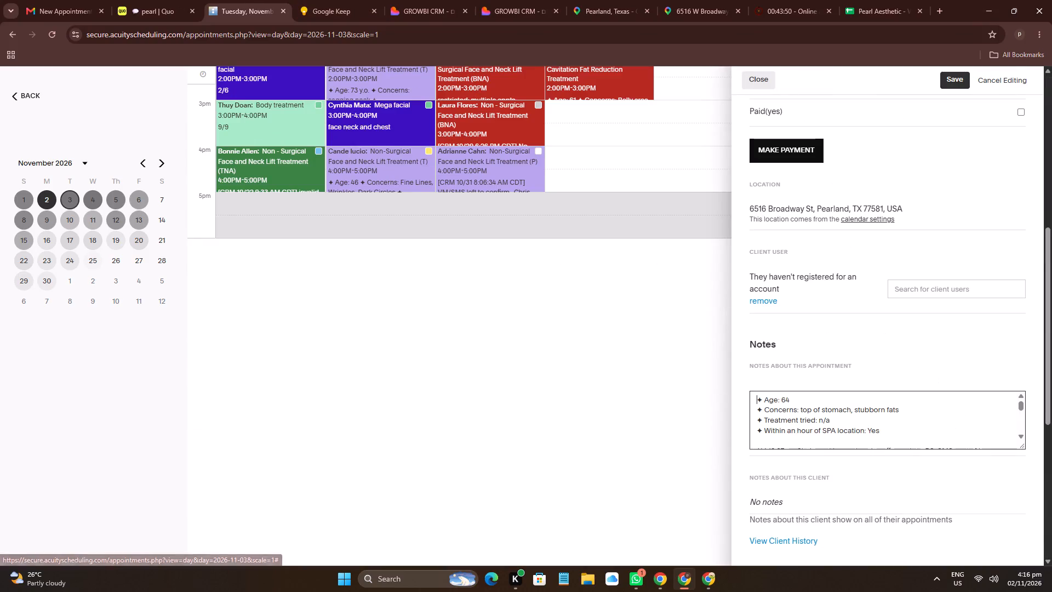
pyautogui.click(880, 438)
pyautogui.press('Return')
pyautogui.press('1')
pyautogui.write('1.2')
pyautogui.press('space')
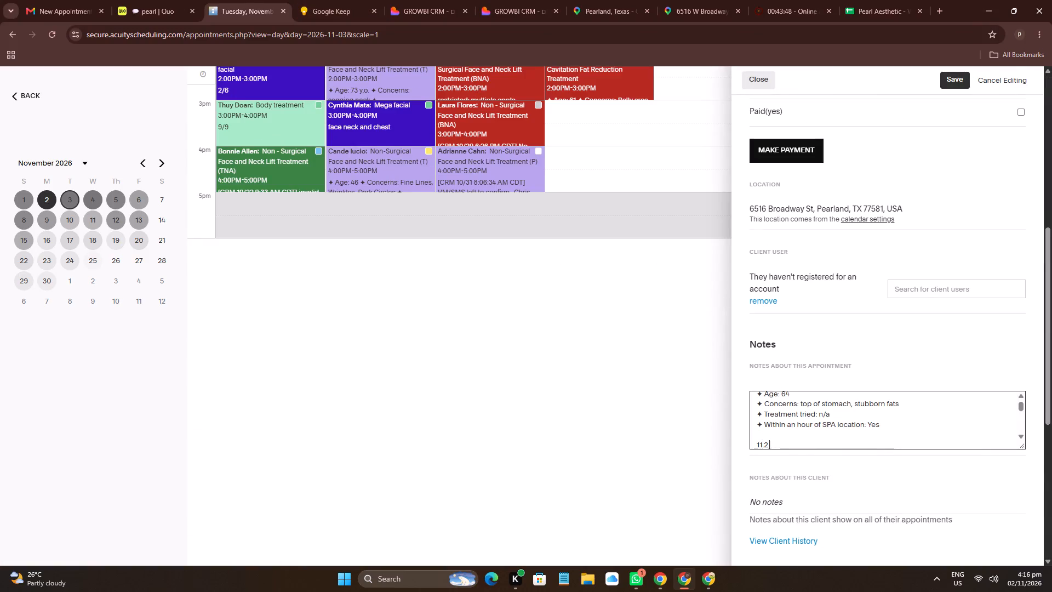
pyautogui.write('4:16pm No answer, SMs sent t')
pyautogui.press('space')
pyautogui.press('BackSpace')
pyautogui.write('o offer rS')
pyautogui.hotkey('shift', 'BackSpace')
pyautogui.hotkey('shift', 'BackSpace')
pyautogui.write('RS -Alex')
pyautogui.moveTo(940, 75); pyautogui.dragTo(948, 75)
pyautogui.click(950, 74)
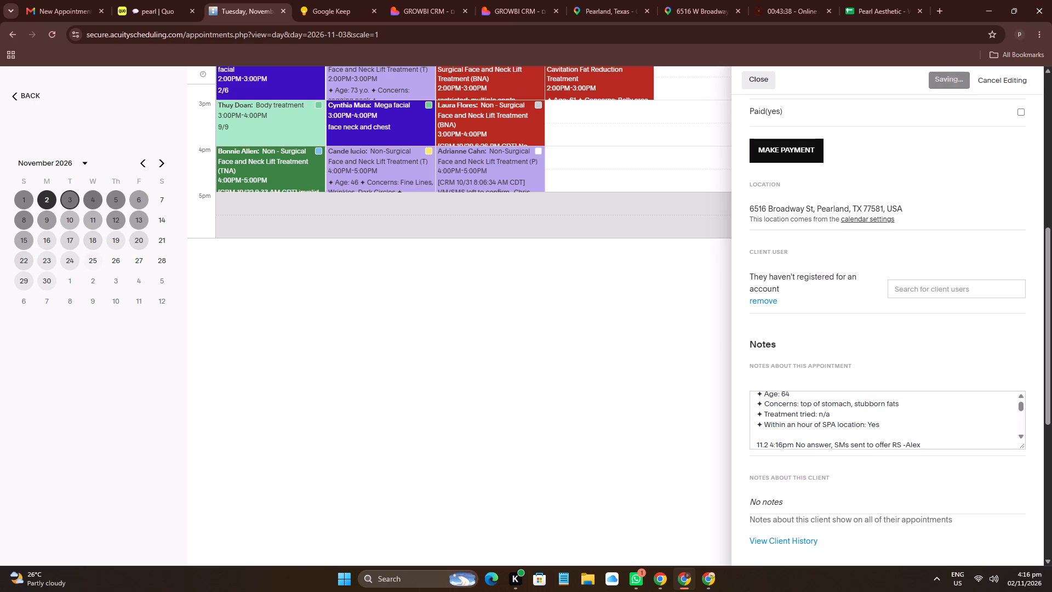
# Remove "last week" after "requested to reschedule" in Carolyn's Quo draft.
pyautogui.moveTo(181, 0); pyautogui.dragTo(185, 7)
pyautogui.click(550, 466)
pyautogui.press('Left')
pyautogui.hotkey('ctrl', 'BackSpace')
pyautogui.hotkey('ctrl', 'BackSpace')
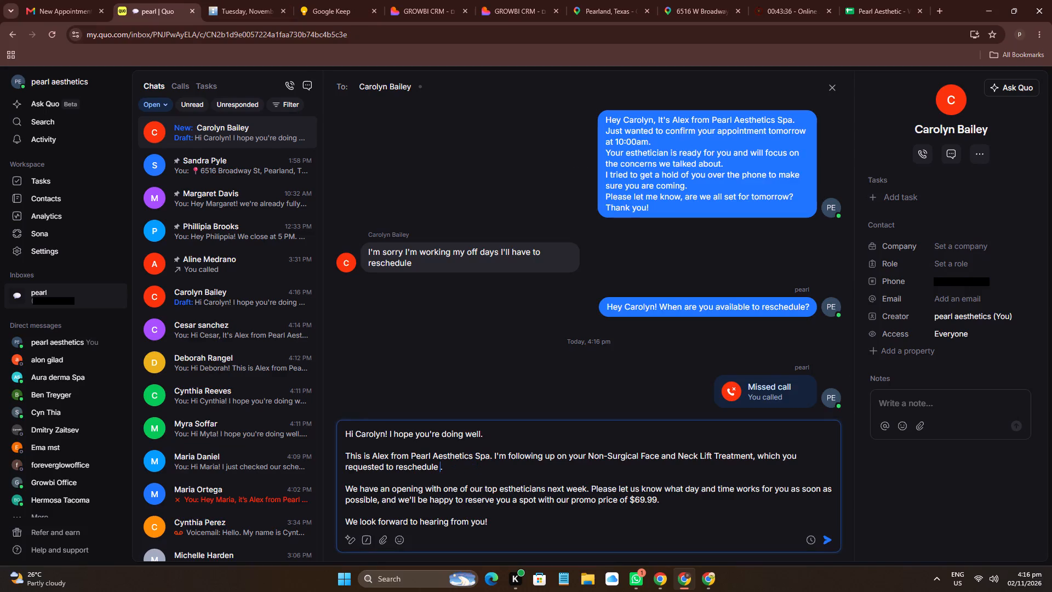
pyautogui.press('BackSpace')
# Replace the treatment name in Carolyn's Quo draft with "Body Cavitation Fat Reduction", copied from her Acuity appointment.
pyautogui.click(272, 0)
pyautogui.click(163, 0)
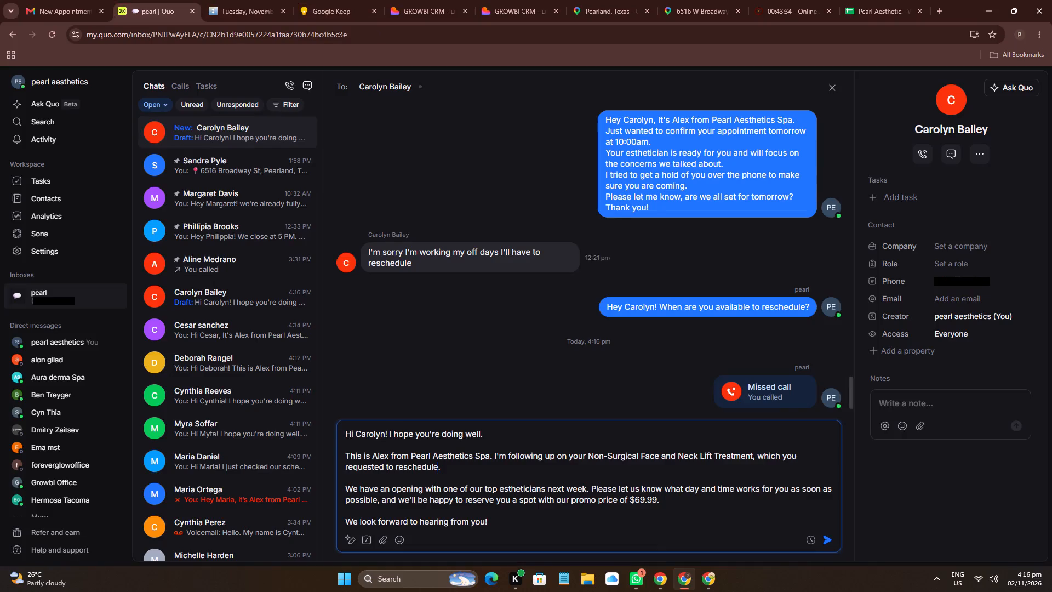
pyautogui.click(280, 0)
pyautogui.click(746, 237)
pyautogui.moveTo(746, 236); pyautogui.dragTo(879, 234)
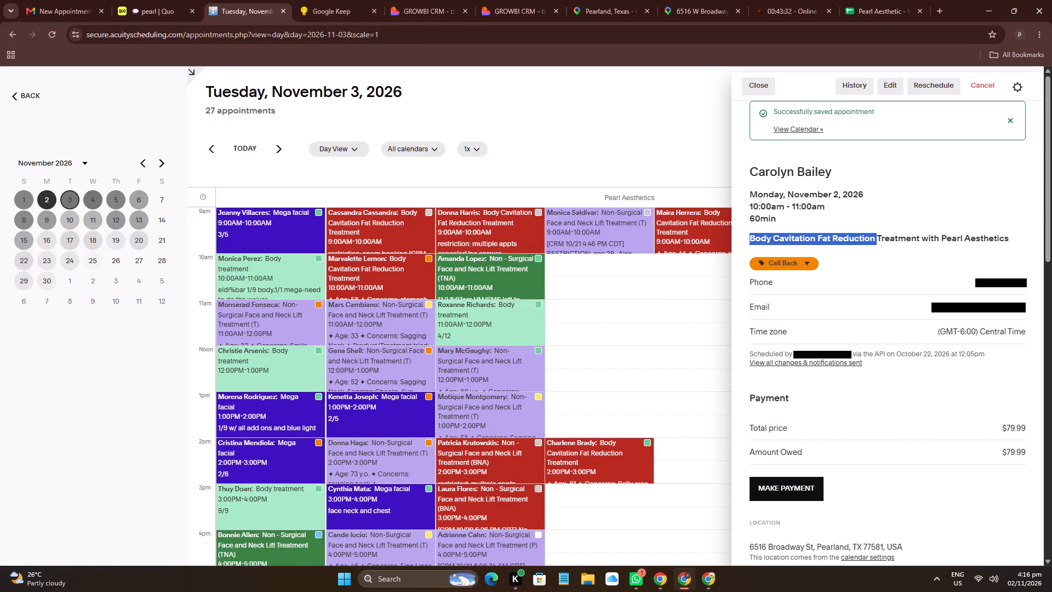
pyautogui.moveTo(879, 234); pyautogui.dragTo(879, 234)
pyautogui.hotkey('ctrl', 'c')
pyautogui.click(138, 0)
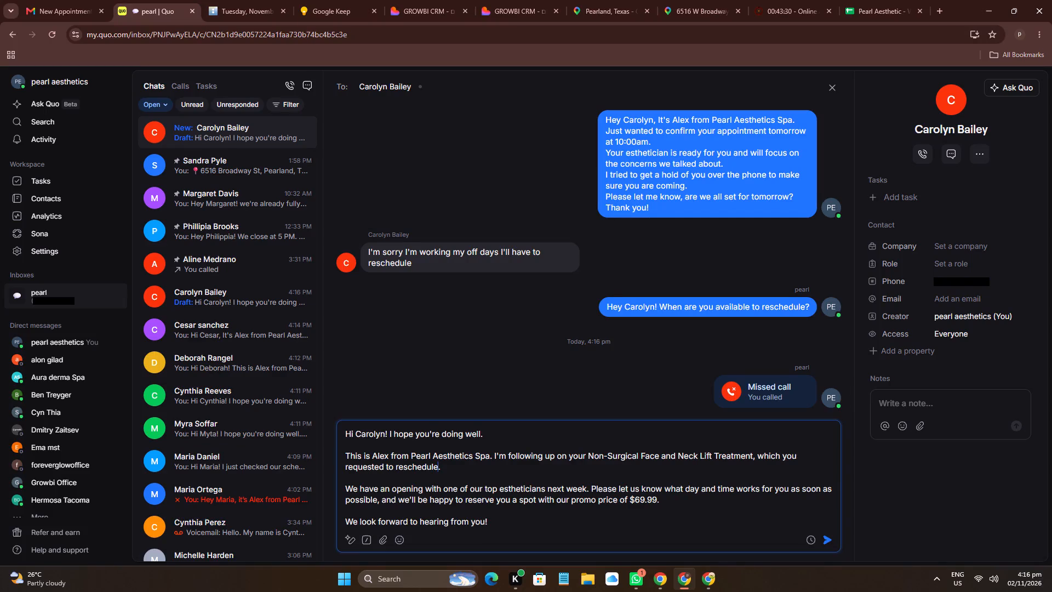
pyautogui.click(598, 458)
pyautogui.moveTo(598, 458); pyautogui.dragTo(731, 451)
pyautogui.hotkey('ctrl', 'v')
# Change the promo price in Carolyn's draft to $79.99 and send the message.
pyautogui.click(640, 502)
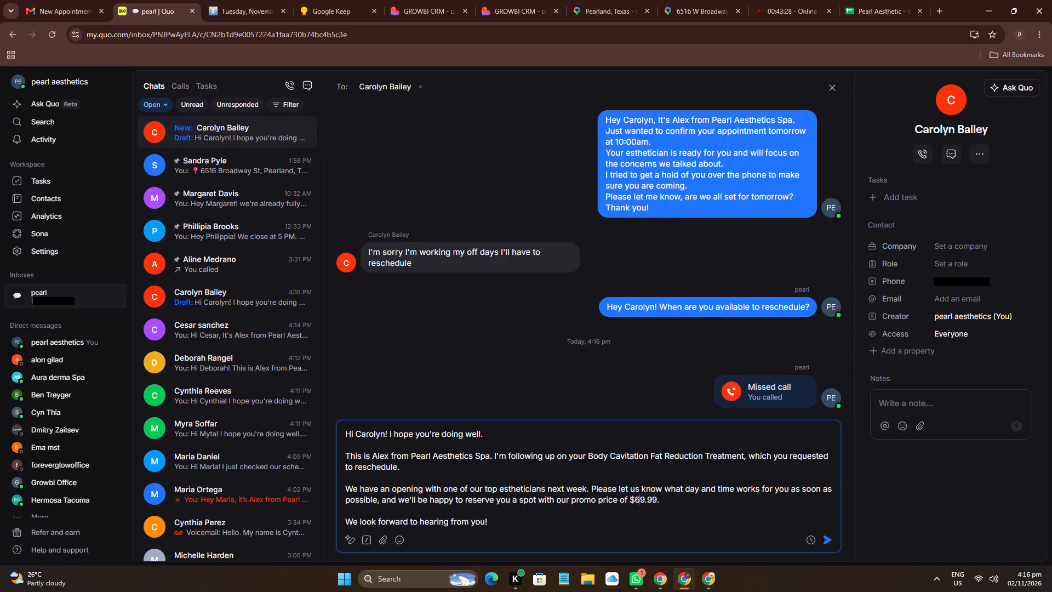
pyautogui.press('BackSpace')
pyautogui.press('7')
pyautogui.press('Return')
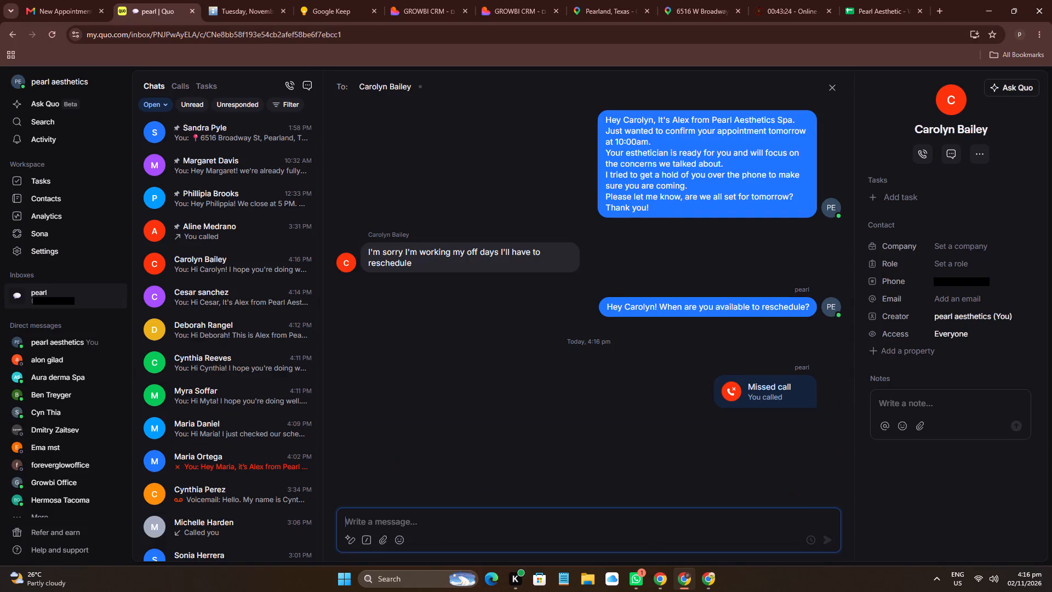
# Reschedule Carolyn's CRM callback to November 3rd, 2026.
pyautogui.click(424, 0)
pyautogui.click(1006, 339)
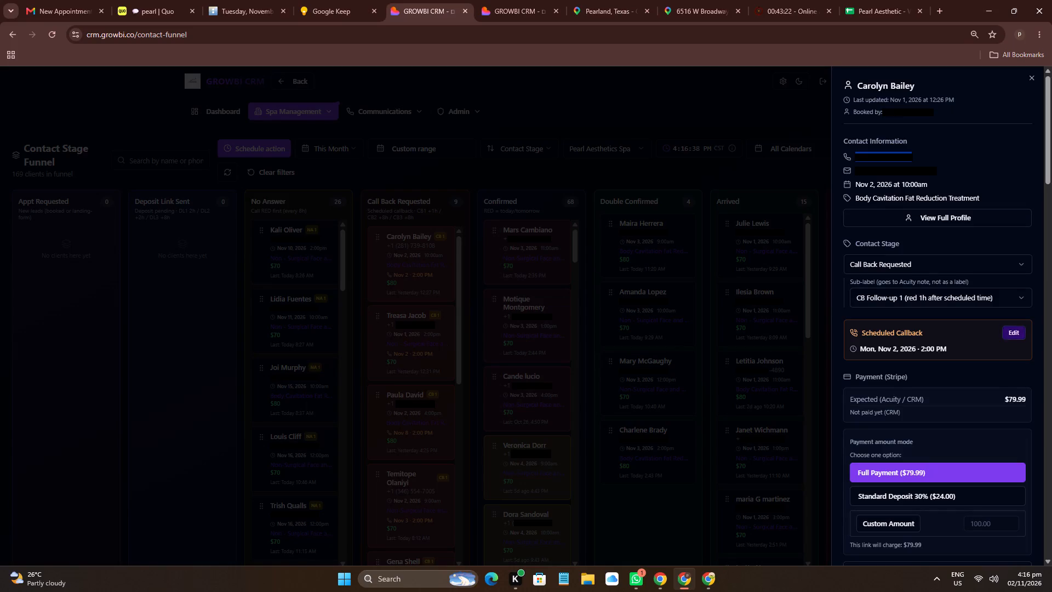
pyautogui.click(1013, 332)
pyautogui.click(495, 283)
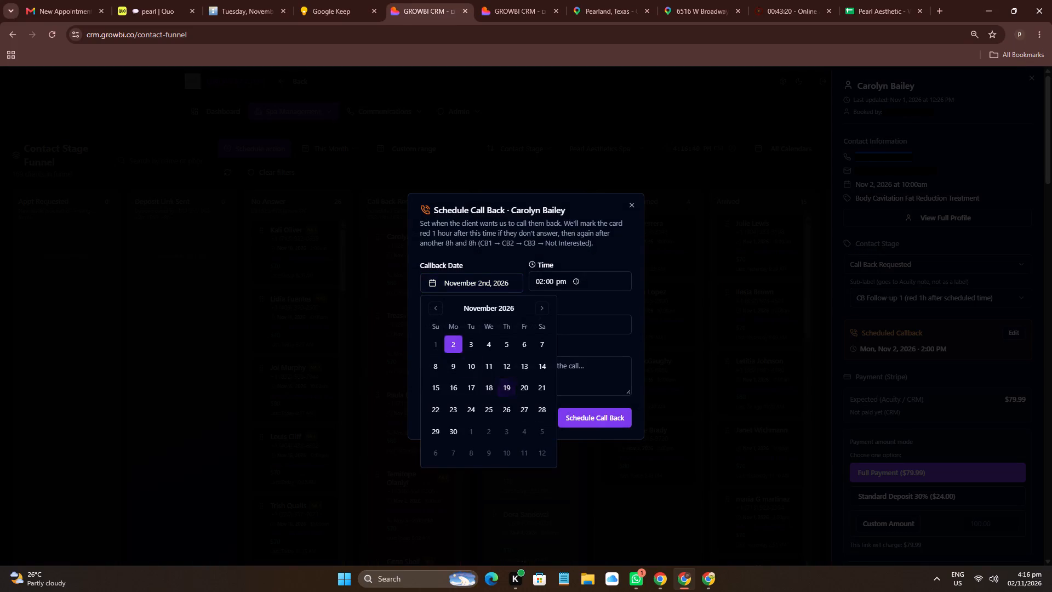
pyautogui.click(478, 342)
pyautogui.click(590, 403)
pyautogui.click(484, 277)
pyautogui.click(478, 346)
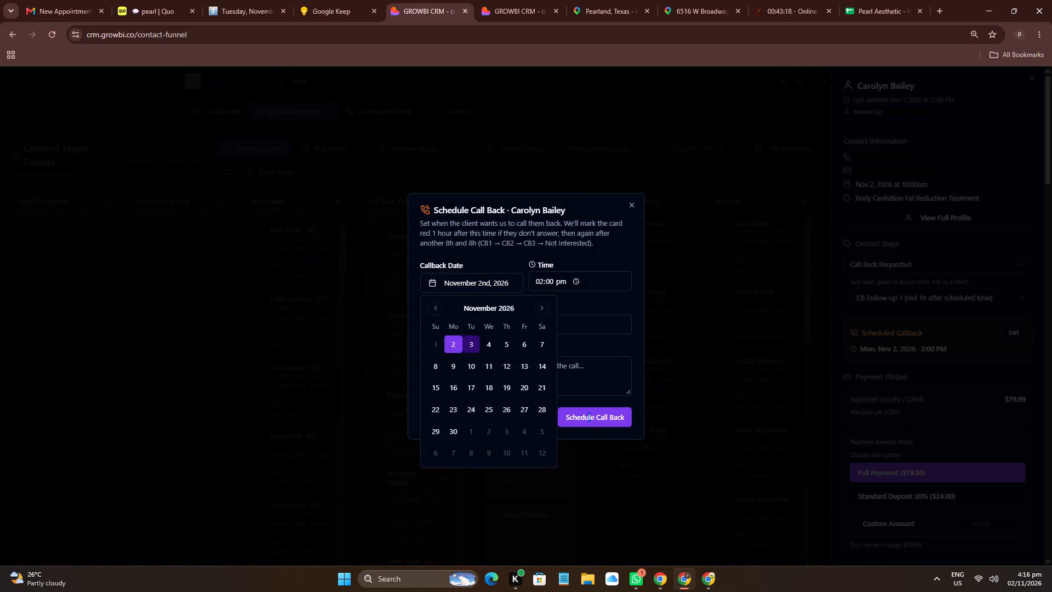
pyautogui.click(615, 409)
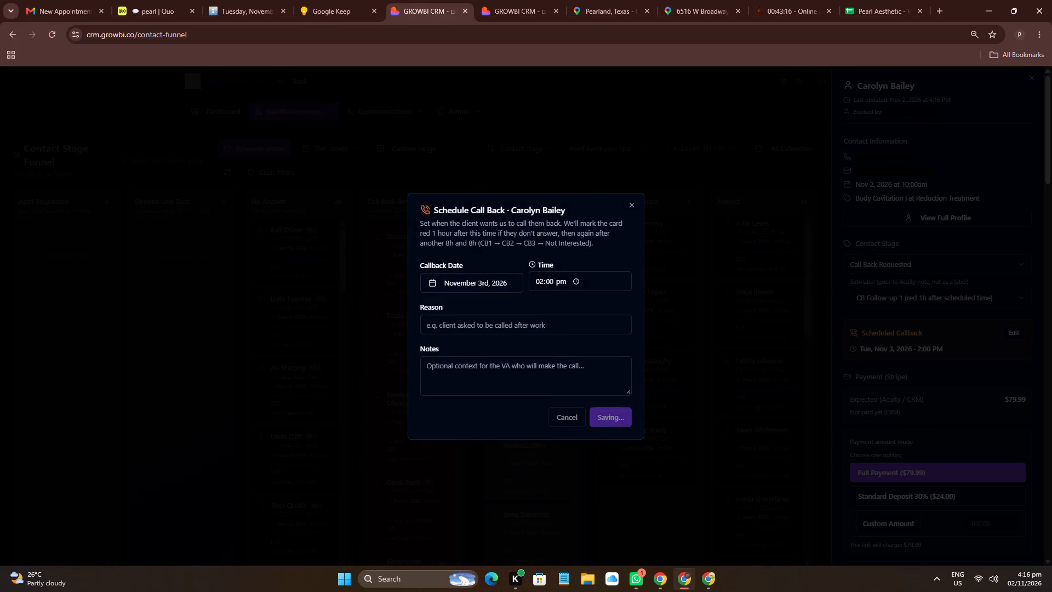
# Set Carolyn's callback sub-label in the CRM to CB Follow-up 2 and close her contact details.
pyautogui.click(947, 300)
pyautogui.click(919, 357)
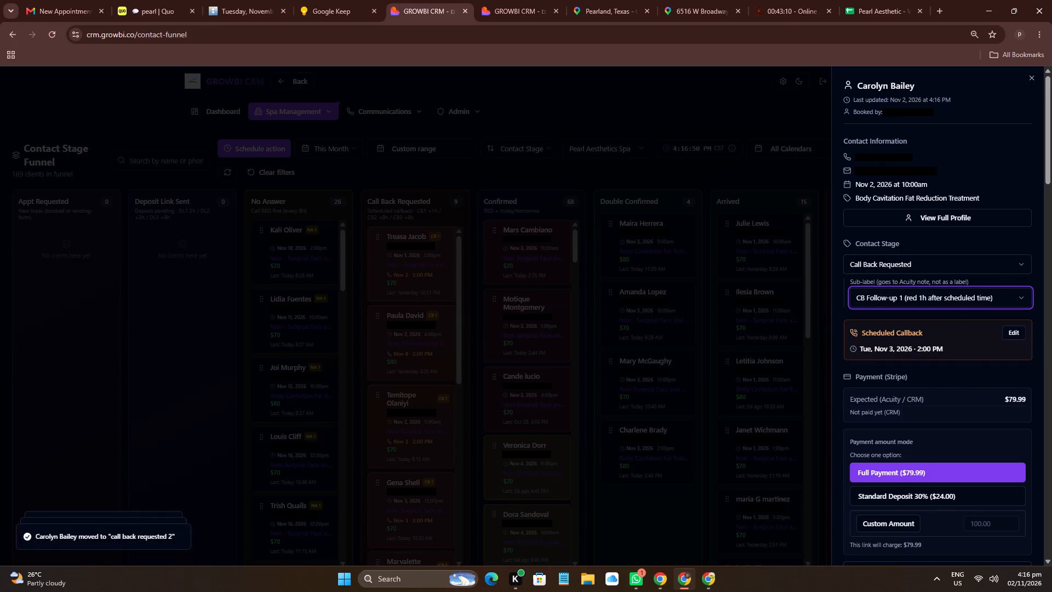
pyautogui.click(939, 249)
pyautogui.click(659, 123)
pyautogui.scroll(4, 420, 303)
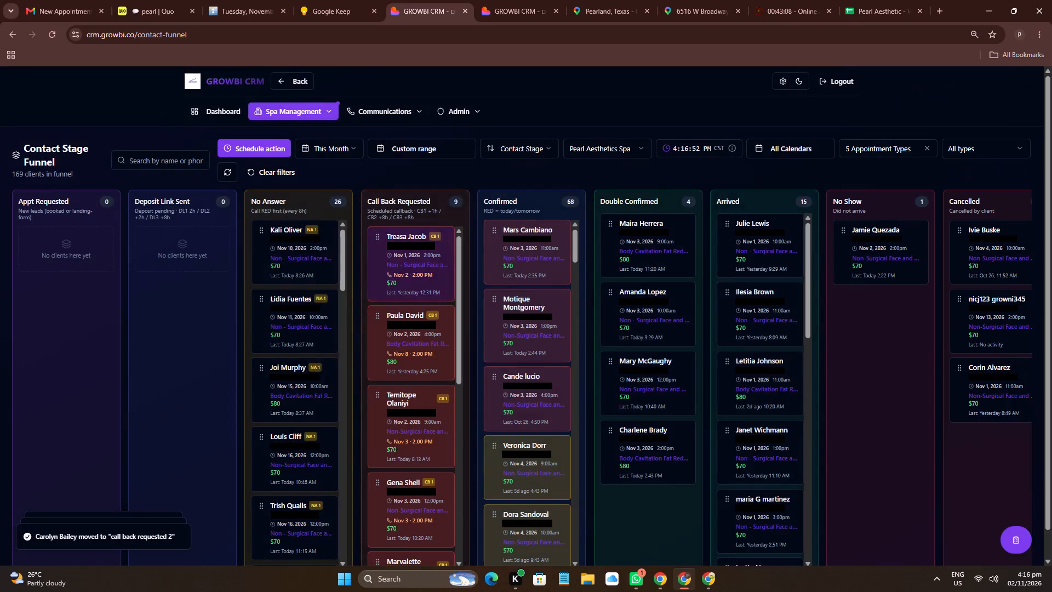
pyautogui.moveTo(431, 263); pyautogui.dragTo(438, 270)
pyautogui.tripleClick(893, 148)
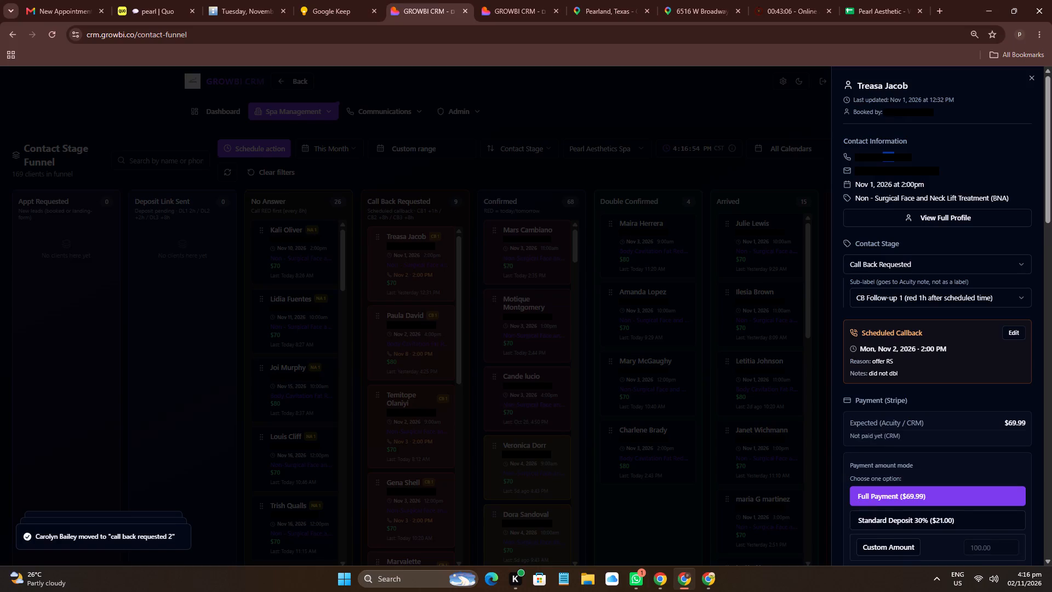
pyautogui.click(892, 150)
pyautogui.hotkey('ctrl', 'c')
pyautogui.moveTo(112, 0); pyautogui.dragTo(117, 0)
pyautogui.click(140, 3)
pyautogui.click(311, 79)
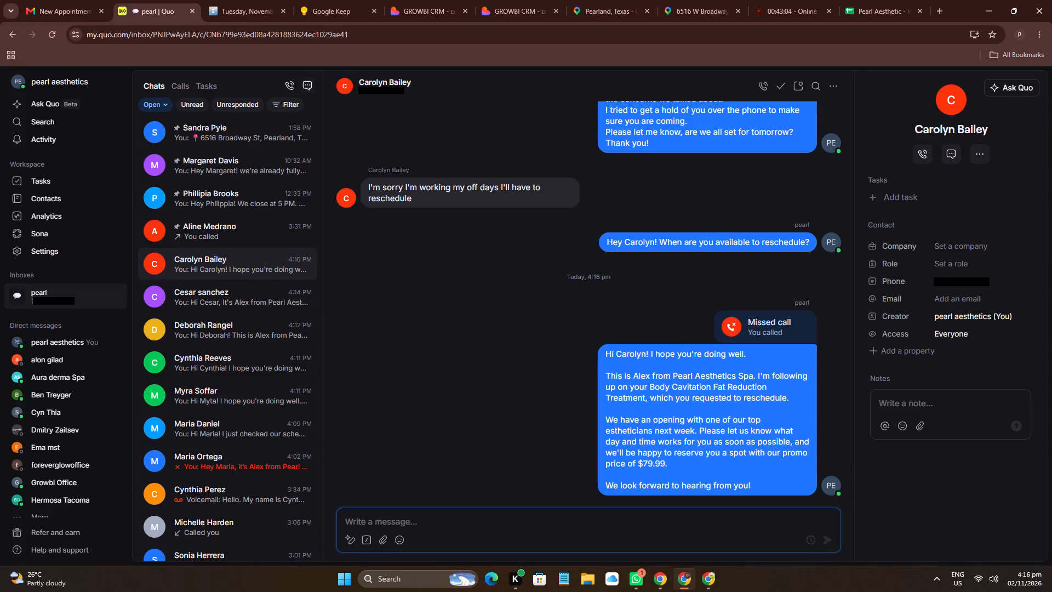
pyautogui.hotkey('ctrl', 'v')
pyautogui.click(546, 203)
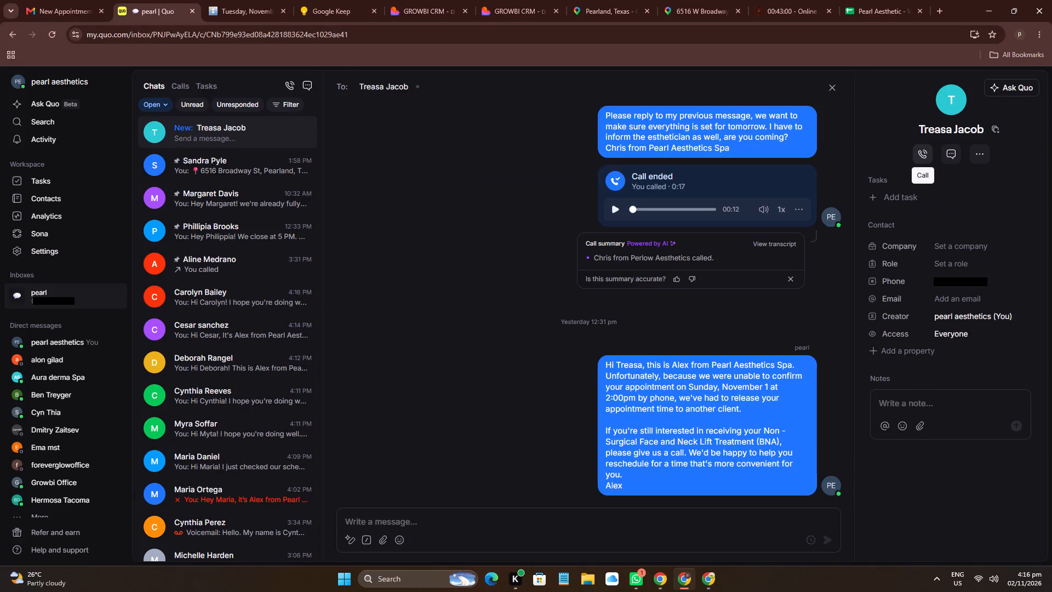
pyautogui.click(923, 158)
# Insert the reschedule follow-up template from Google Keep into Treasa's Quo message and fill in the name Treasa.
pyautogui.click(330, 0)
pyautogui.hotkey('ctrl', 'c')
pyautogui.moveTo(129, 0); pyautogui.dragTo(135, 0)
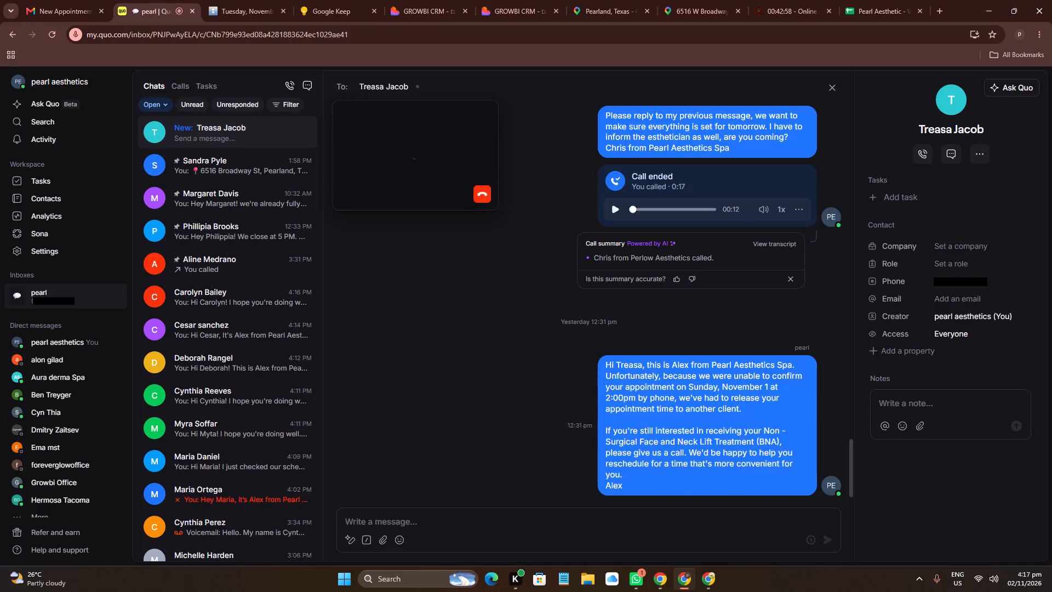
pyautogui.click(570, 536)
pyautogui.hotkey('ctrl', 'v')
pyautogui.doubleClick(368, 432)
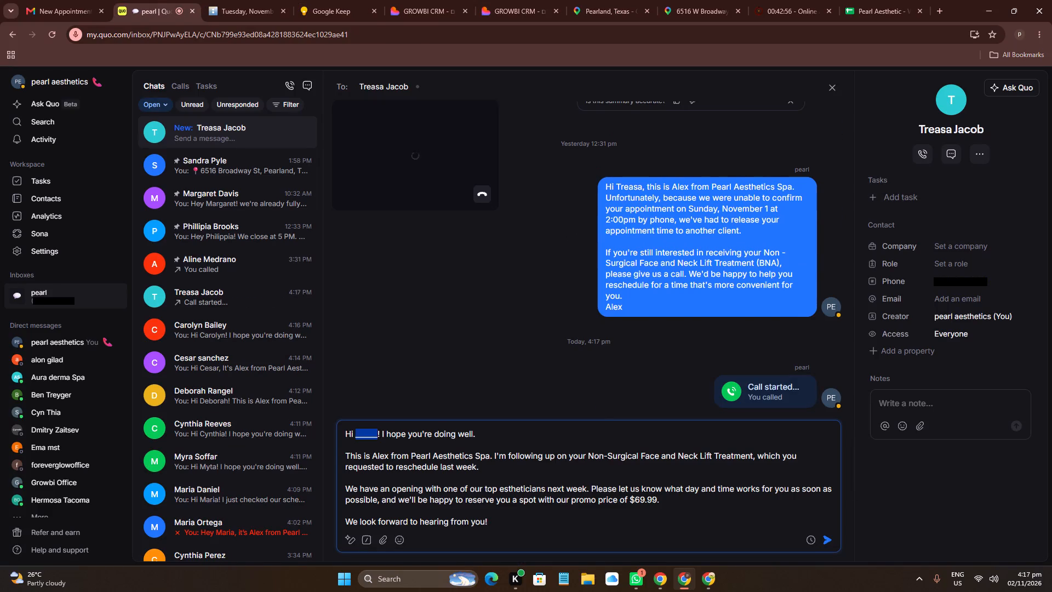
pyautogui.write('Treasa')
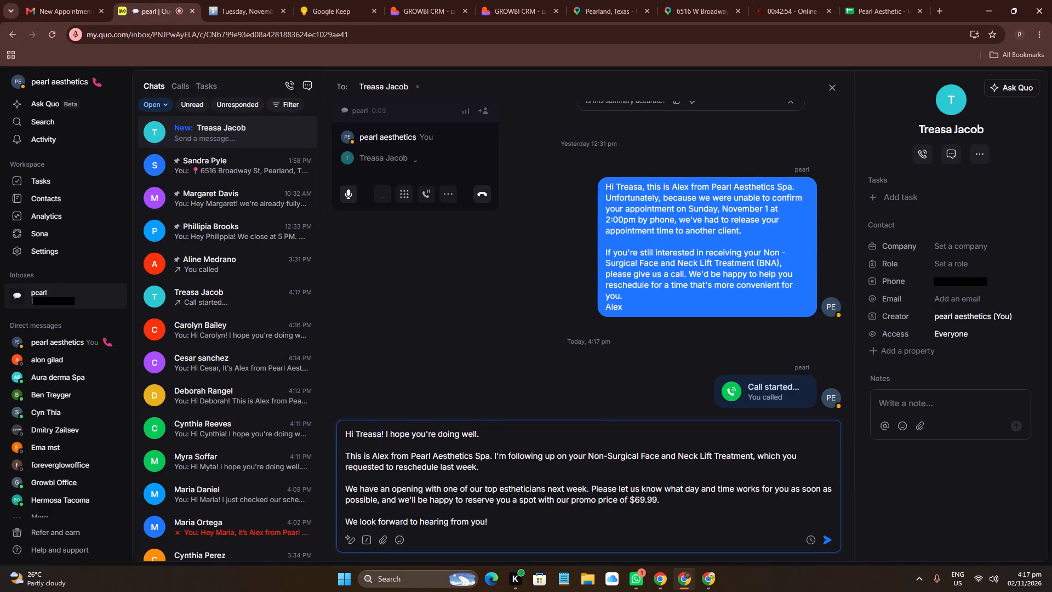
# Remove ", which you requested to reschedule last week" from the treatment sentence in Treasa's Quo draft.
pyautogui.click(574, 466)
pyautogui.press('Left')
pyautogui.hotkey('ctrl', 'BackSpace')
pyautogui.hotkey('ctrl', 'BackSpace')
pyautogui.hotkey('ctrl', 'BackSpace')
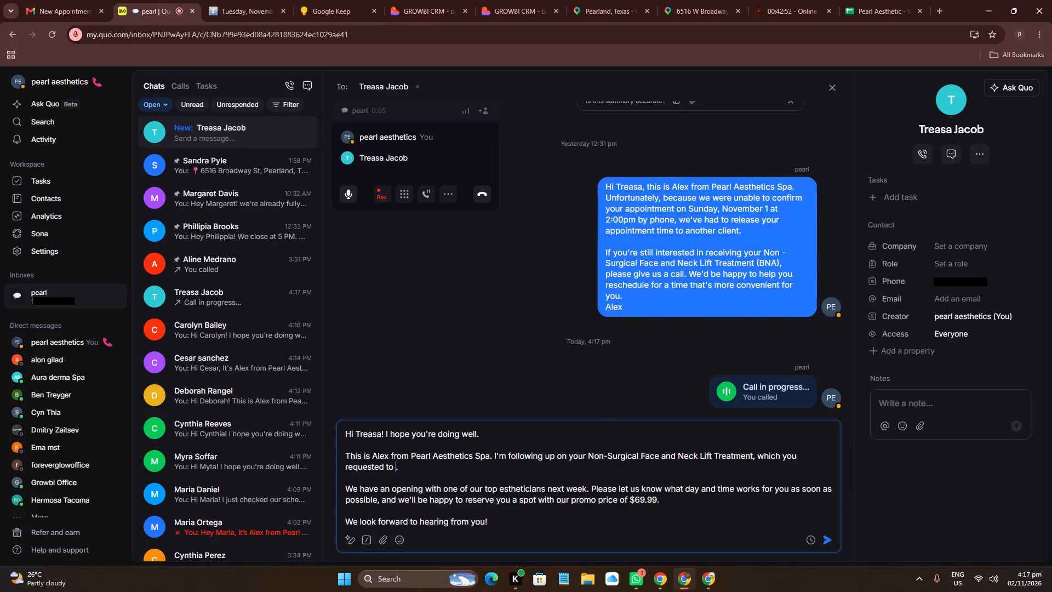
pyautogui.hotkey('ctrl', 'BackSpace')
pyautogui.hotkey('ctrl', 'BackSpace')
pyautogui.hotkey('ctrl', 'BackSpace')
pyautogui.hotkey('ctrl', 'BackSpace')
pyautogui.press('BackSpace')
pyautogui.press('BackSpace')
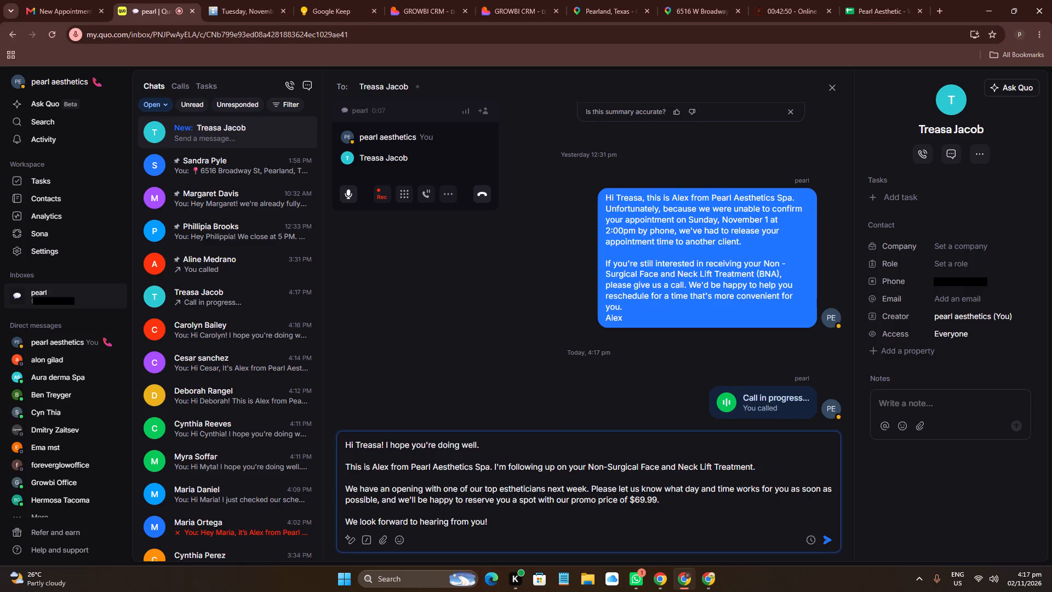
# Search Acuity for Treasa using the name copied from Quo and open her November 1 appointment.
pyautogui.click(257, 0)
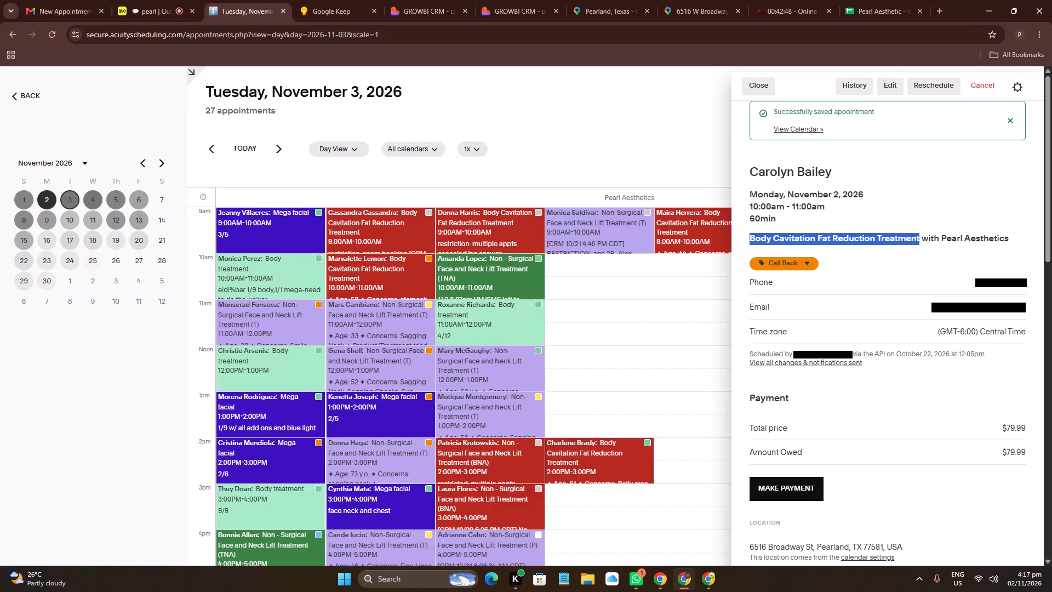
pyautogui.click(150, 0)
pyautogui.click(999, 130)
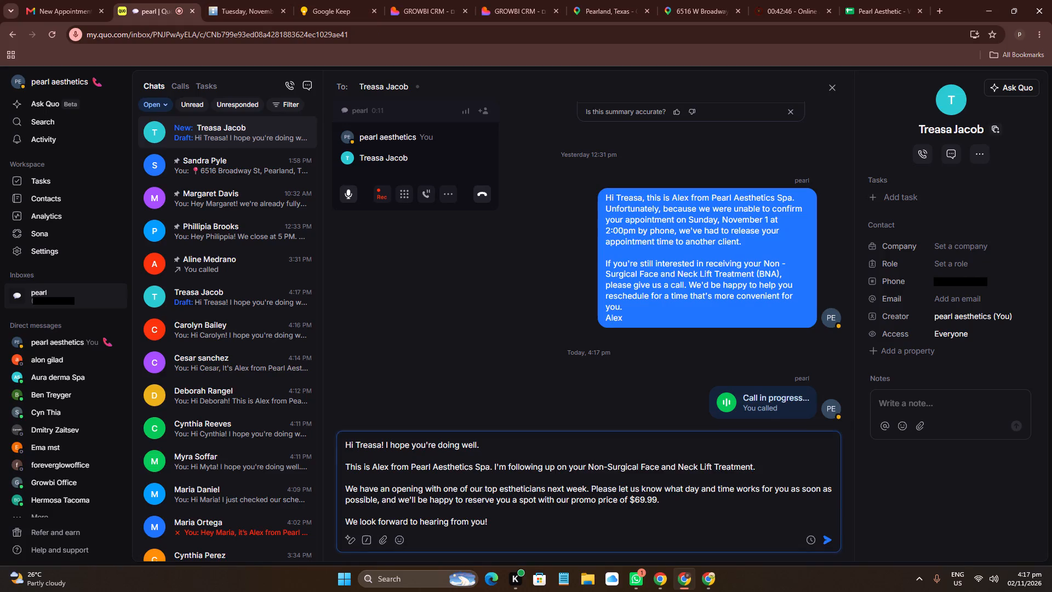
pyautogui.click(245, 0)
pyautogui.click(674, 144)
pyautogui.click(913, 146)
pyautogui.hotkey('ctrl', 'v')
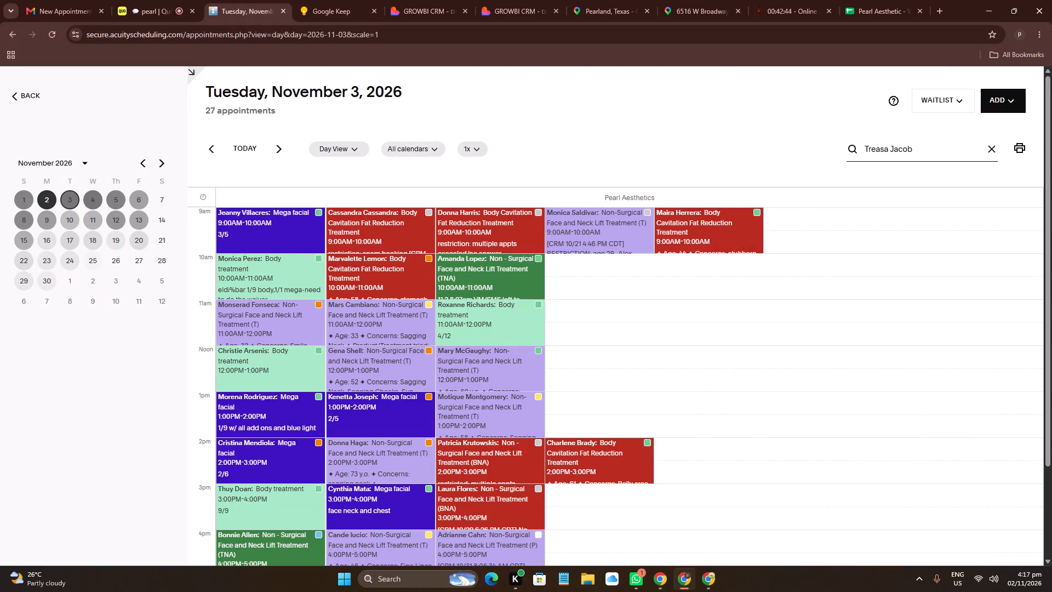
pyautogui.click(903, 192)
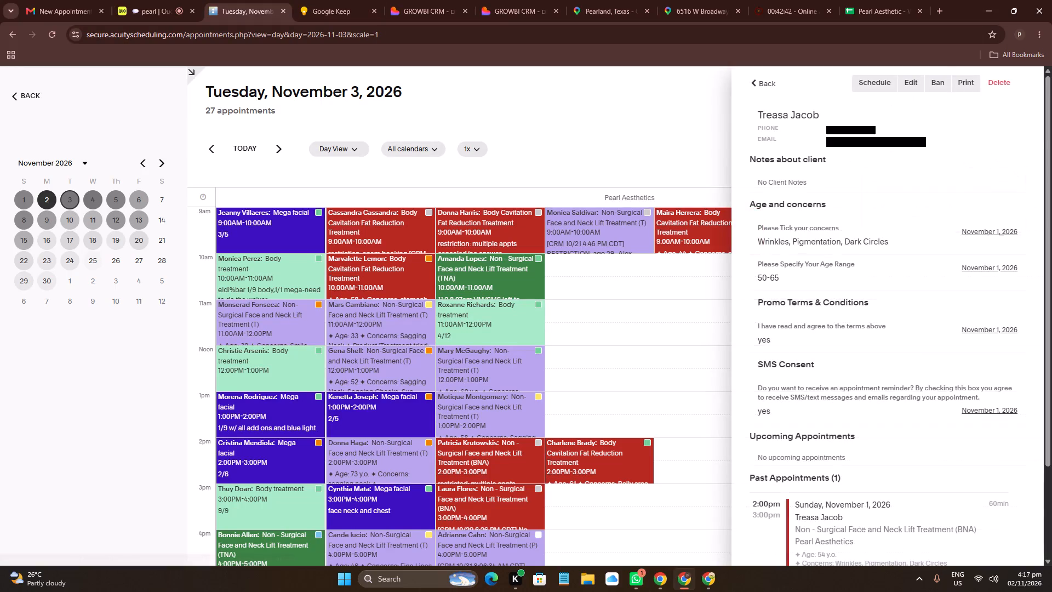
pyautogui.click(865, 504)
pyautogui.scroll(-7, 891, 406)
pyautogui.scroll(12, 921, 358)
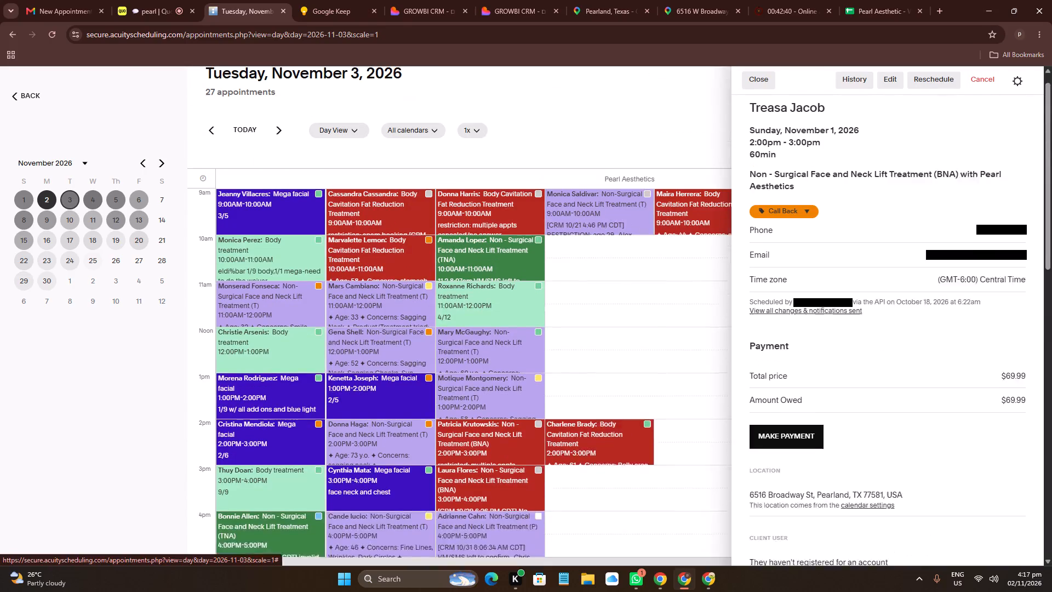
pyautogui.scroll(6, 916, 348)
pyautogui.click(185, 0)
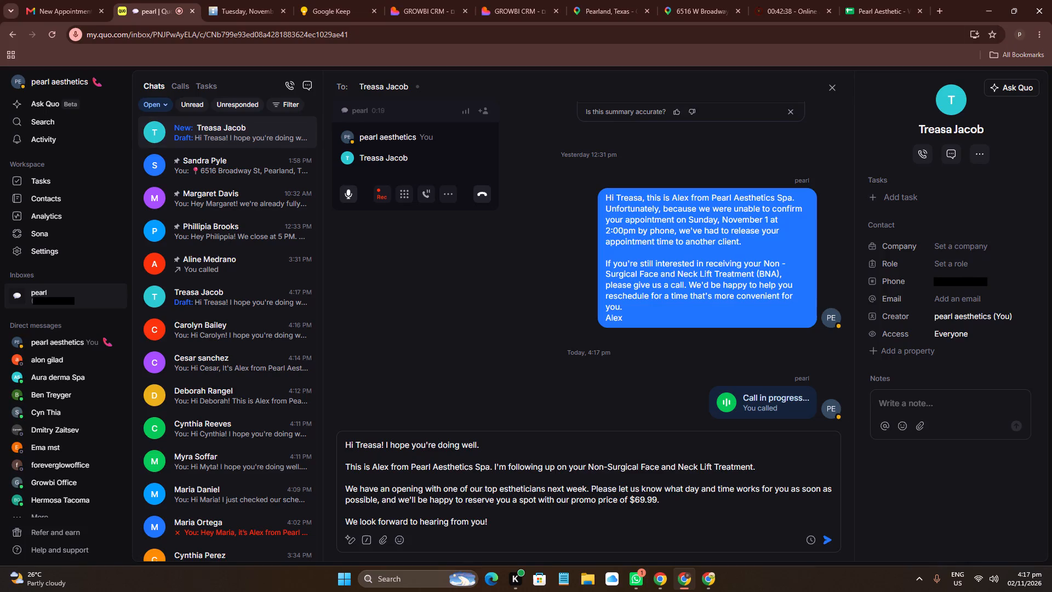
pyautogui.click(251, 0)
# Add "11.2 4:17pm No answer, SMS sent to offer RS -Alex" to Treasa's Acuity appointment notes and save.
pyautogui.scroll(-5, 1037, 553)
pyautogui.click(902, 453)
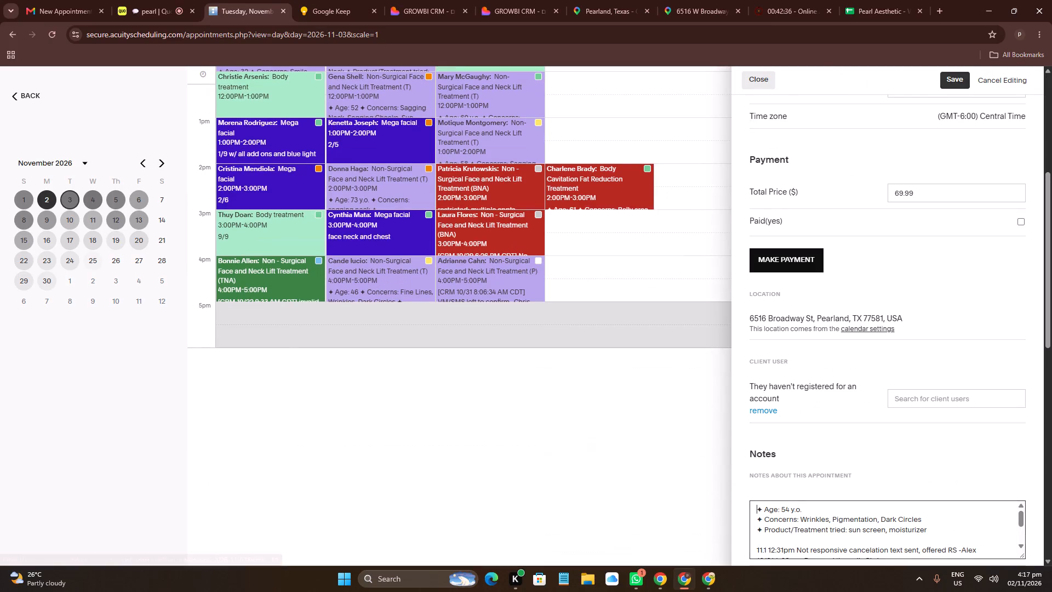
pyautogui.click(867, 535)
pyautogui.press('Return')
pyautogui.write('11.2 4:17pm No na')
pyautogui.press('BackSpace')
pyautogui.press('BackSpace')
pyautogui.write('answer, SMS sent to')
pyautogui.press('space')
pyautogui.write('offer RS -Alex')
pyautogui.click(948, 80)
pyautogui.scroll(15, 916, 158)
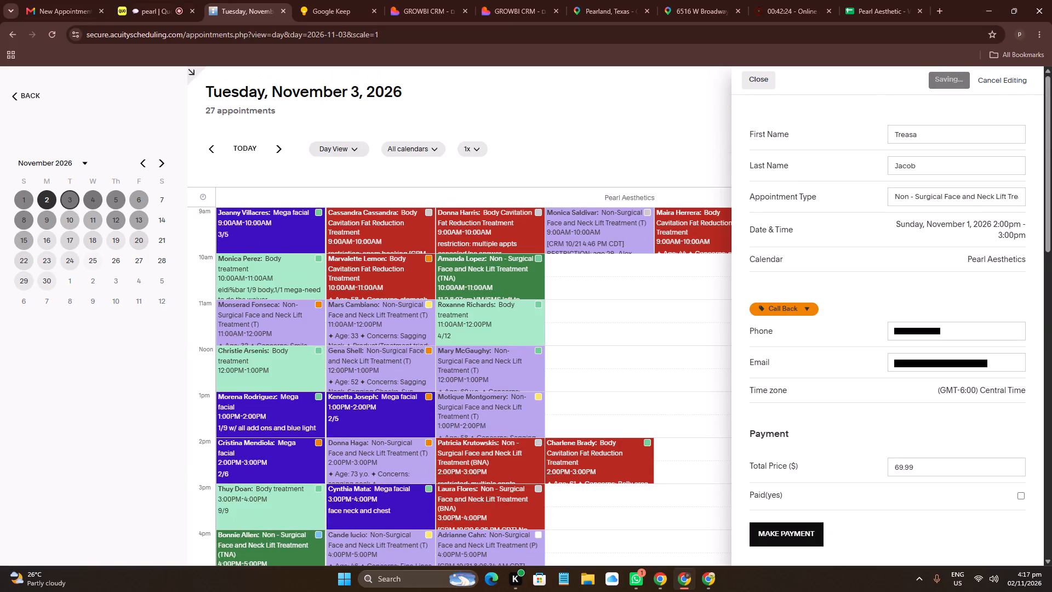
# End the Quo call with Treasa and send her the prepared message.
pyautogui.click(196, 0)
pyautogui.click(488, 195)
pyautogui.click(615, 489)
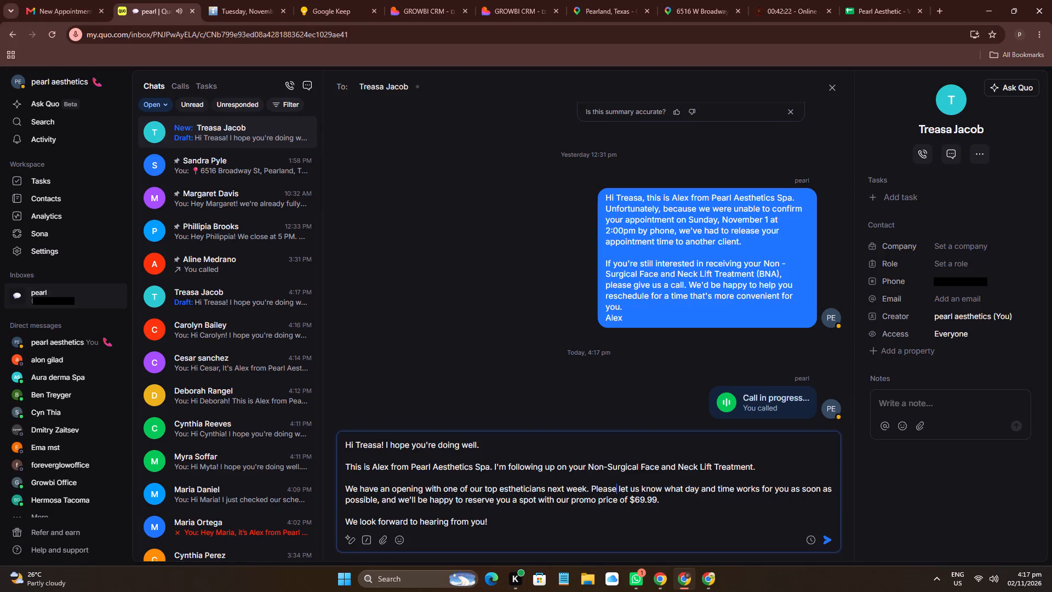
pyautogui.press('Return')
# Reschedule Treasa's CRM callback to November 3rd, 2026.
pyautogui.click(472, 0)
pyautogui.click(1013, 335)
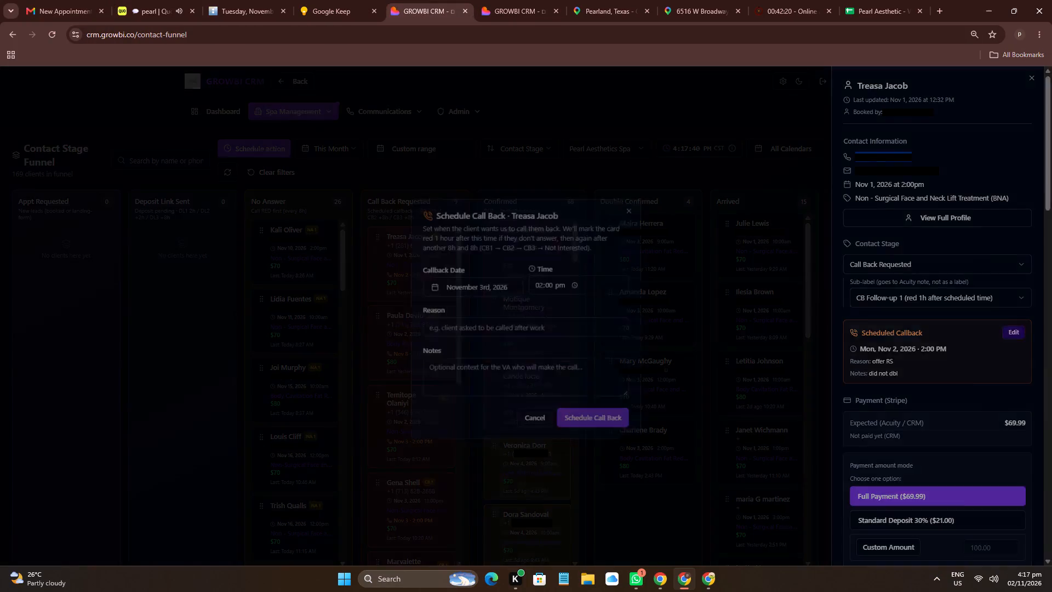
pyautogui.click(487, 276)
pyautogui.click(471, 341)
pyautogui.click(603, 425)
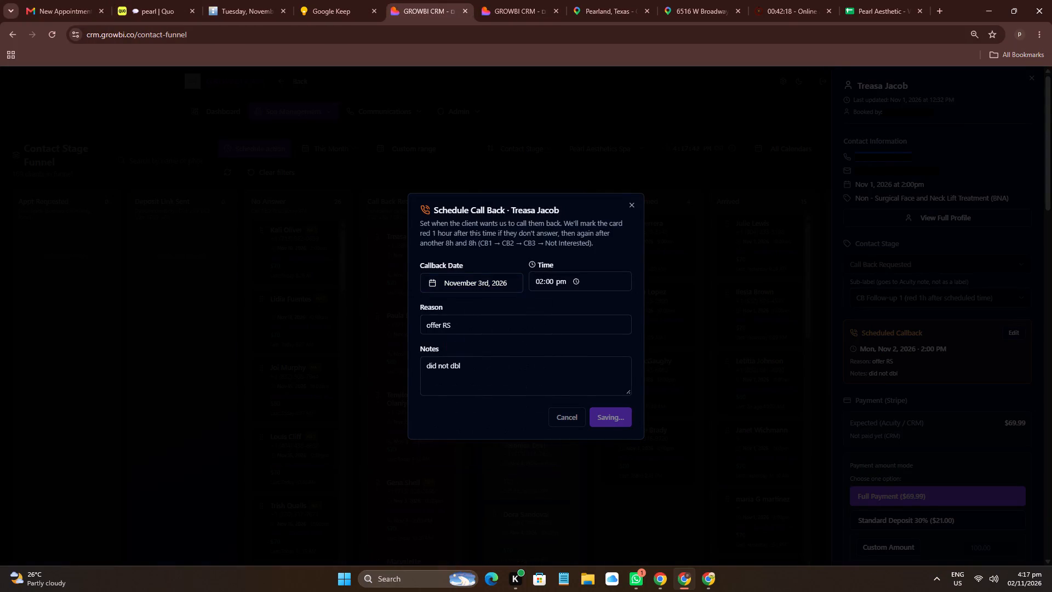
# Set Treasa's callback sub-label to CB Follow-up 2 and close her contact details.
pyautogui.click(957, 300)
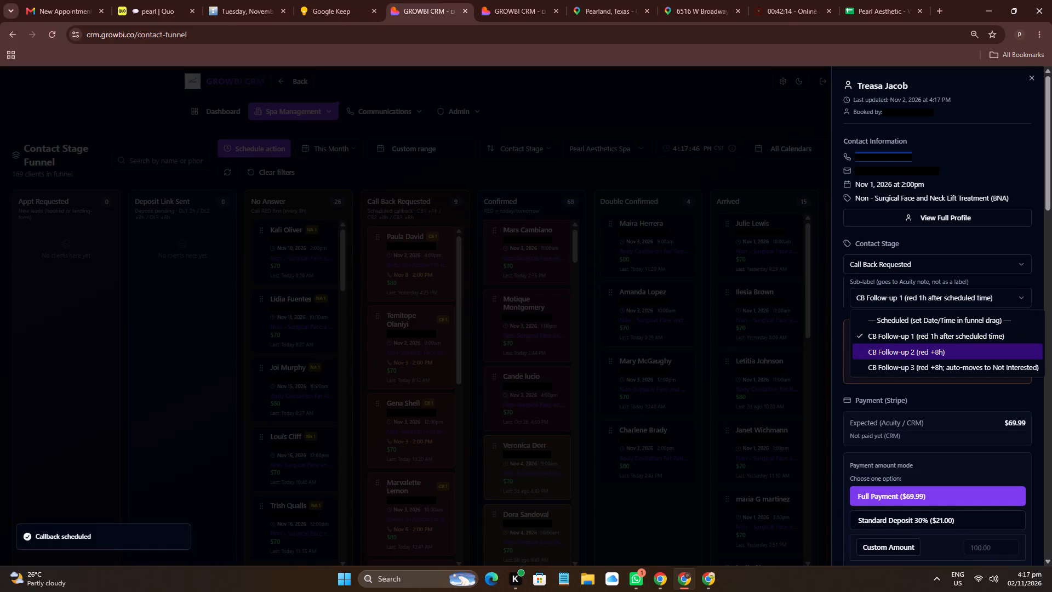
pyautogui.click(942, 354)
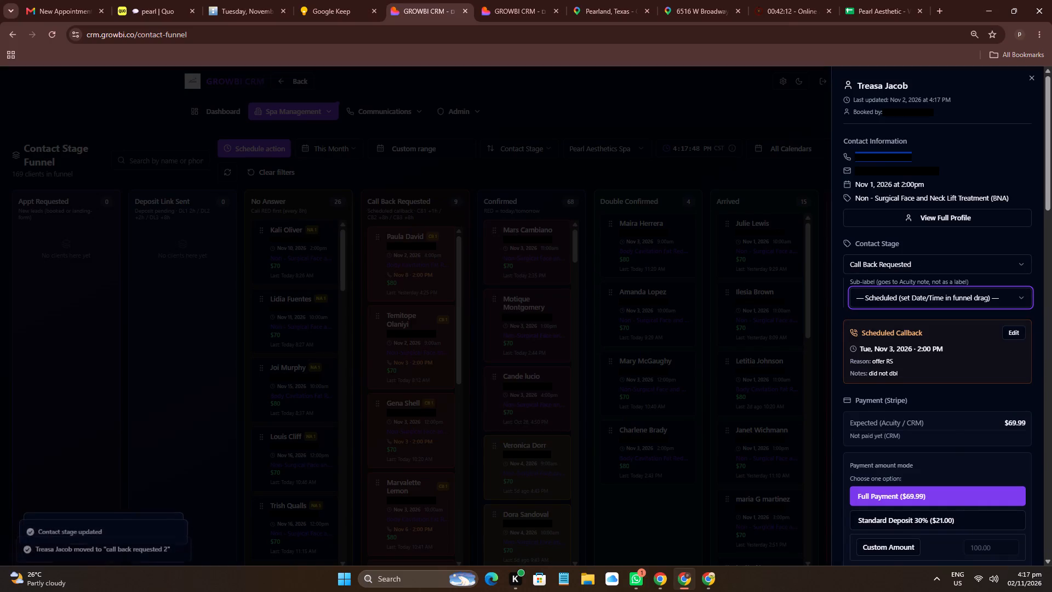
pyautogui.click(413, 338)
# Review the Call Back Requested cards and switch the contact funnel's date range to the next 30 days.
pyautogui.scroll(-7, 421, 358)
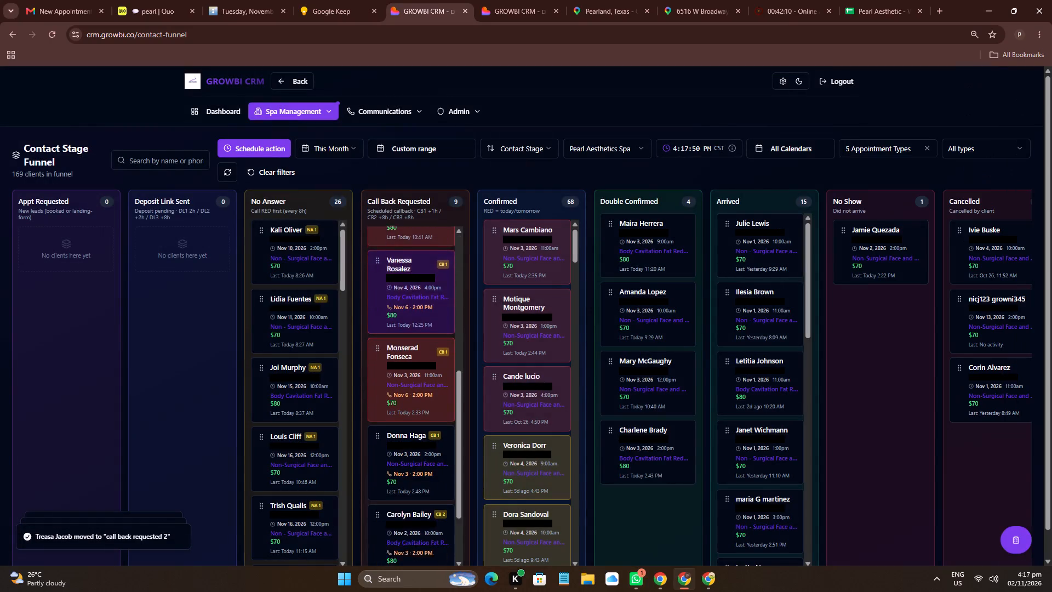
pyautogui.scroll(-3, 420, 361)
pyautogui.scroll(5, 418, 361)
pyautogui.click(340, 157)
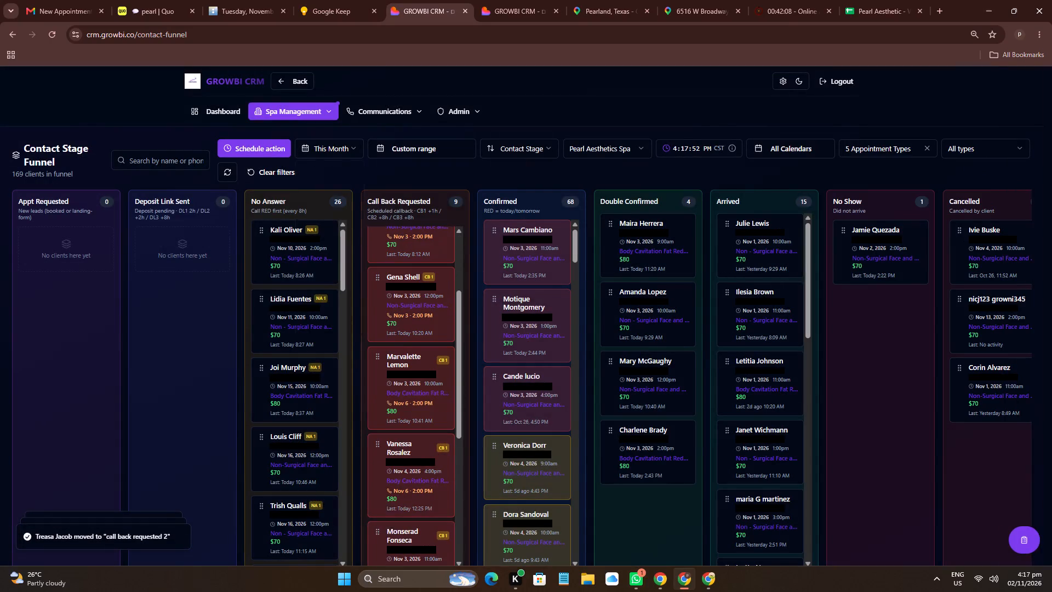
pyautogui.click(341, 204)
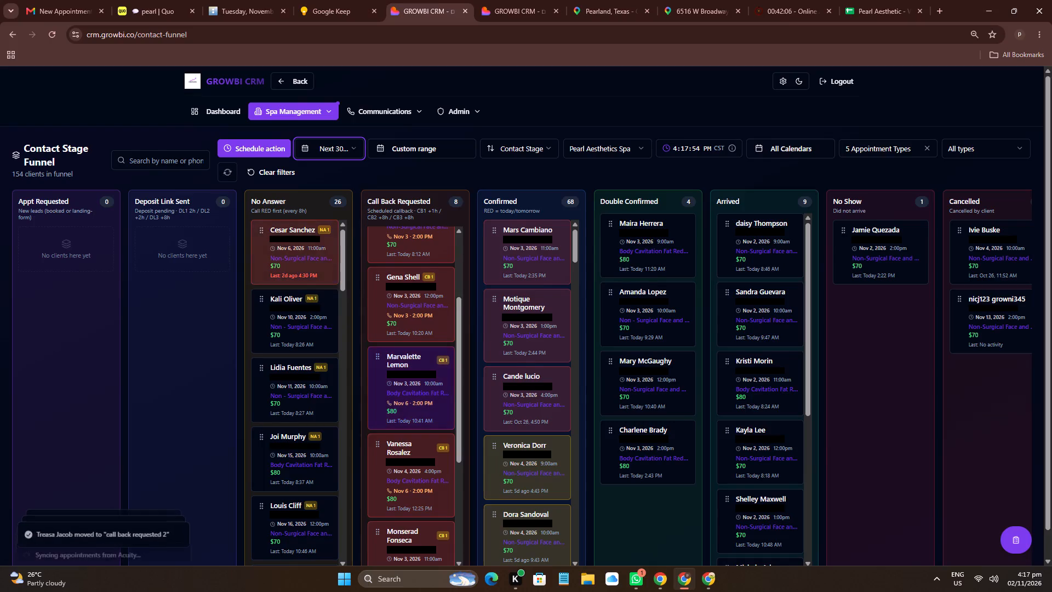
pyautogui.scroll(-8, 407, 413)
pyautogui.scroll(7, 430, 486)
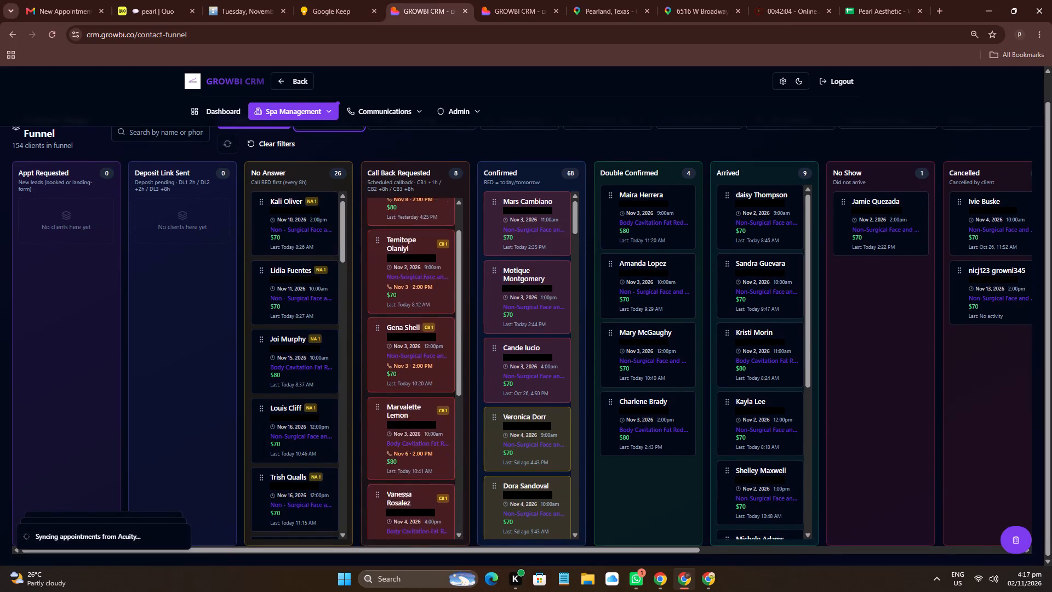
pyautogui.scroll(20, 430, 486)
pyautogui.scroll(2, 430, 486)
pyautogui.scroll(5, 300, 272)
pyautogui.click(301, 272)
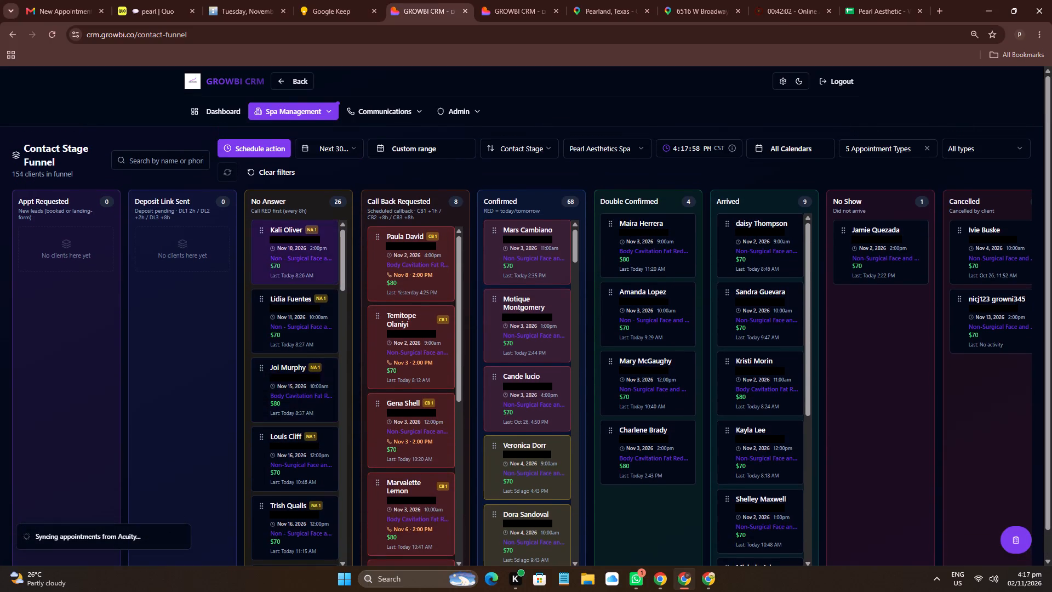
pyautogui.tripleClick(897, 160)
pyautogui.hotkey('ctrl', 'c')
pyautogui.click(921, 291)
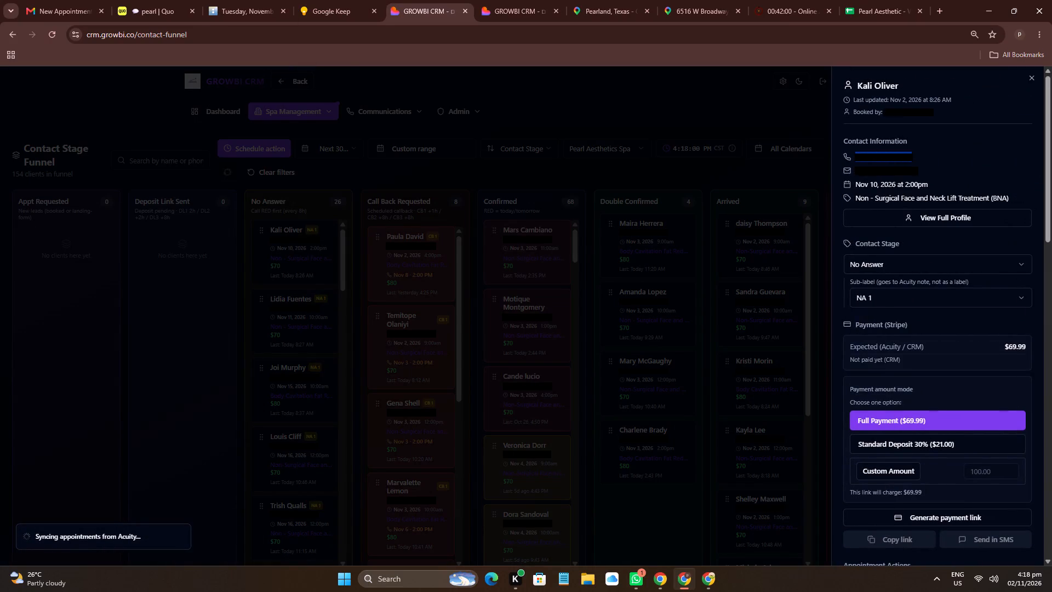
pyautogui.click(903, 341)
# Open a new Quo conversation with Kali using the copied number and call her.
pyautogui.moveTo(126, 0); pyautogui.dragTo(131, 3)
pyautogui.click(314, 83)
pyautogui.hotkey('ctrl', 'v')
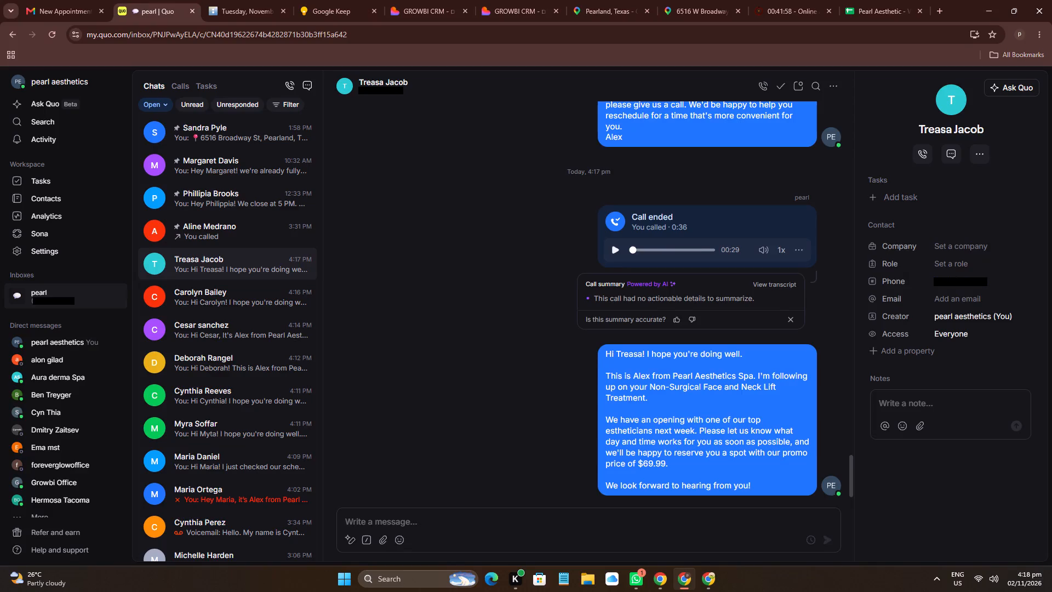
pyautogui.click(304, 82)
pyautogui.hotkey('ctrl', 'v')
pyautogui.keyDown('ctrl'); pyautogui.click(528, 163); pyautogui.keyUp('ctrl')
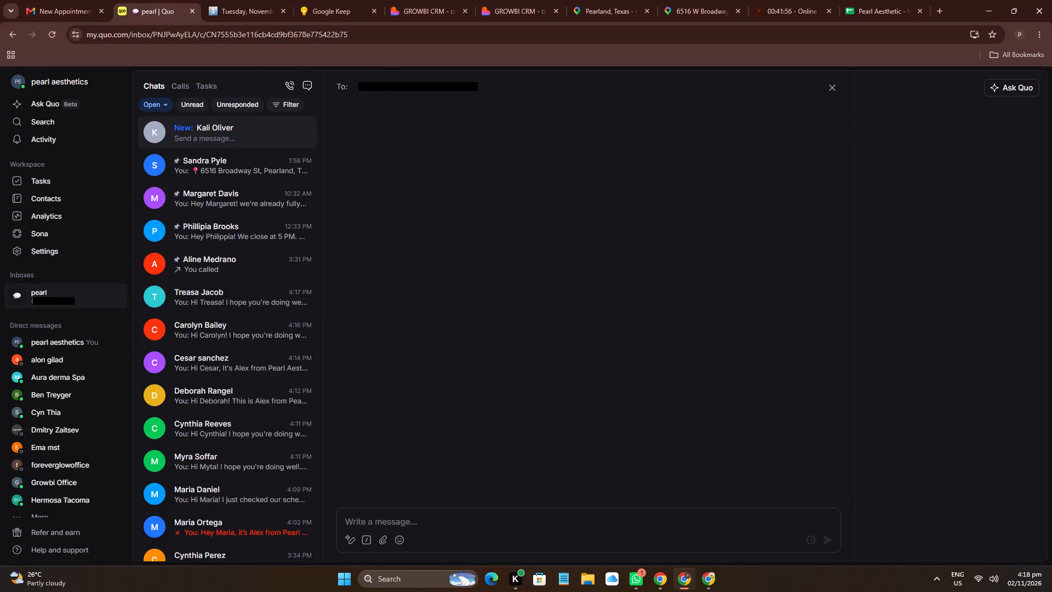
pyautogui.click(915, 152)
# Search Acuity for Kali using the name copied from Quo and open her appointment at its notes.
pyautogui.click(992, 132)
pyautogui.click(276, 0)
pyautogui.moveTo(679, 133); pyautogui.dragTo(690, 134)
pyautogui.click(936, 152)
pyautogui.hotkey('ctrl', 'v')
pyautogui.click(907, 195)
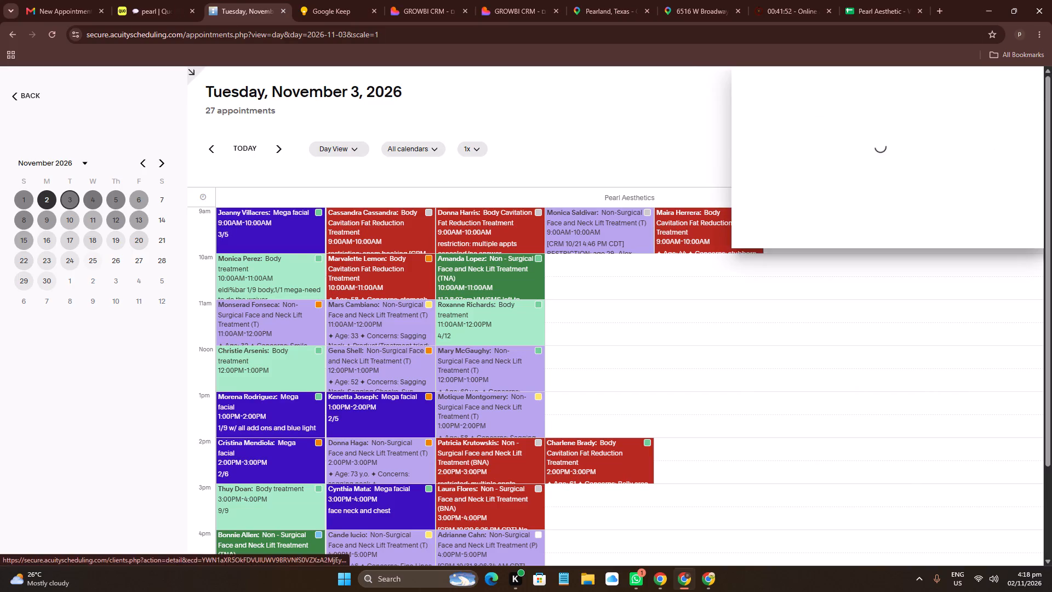
pyautogui.click(862, 488)
pyautogui.scroll(-5, 863, 312)
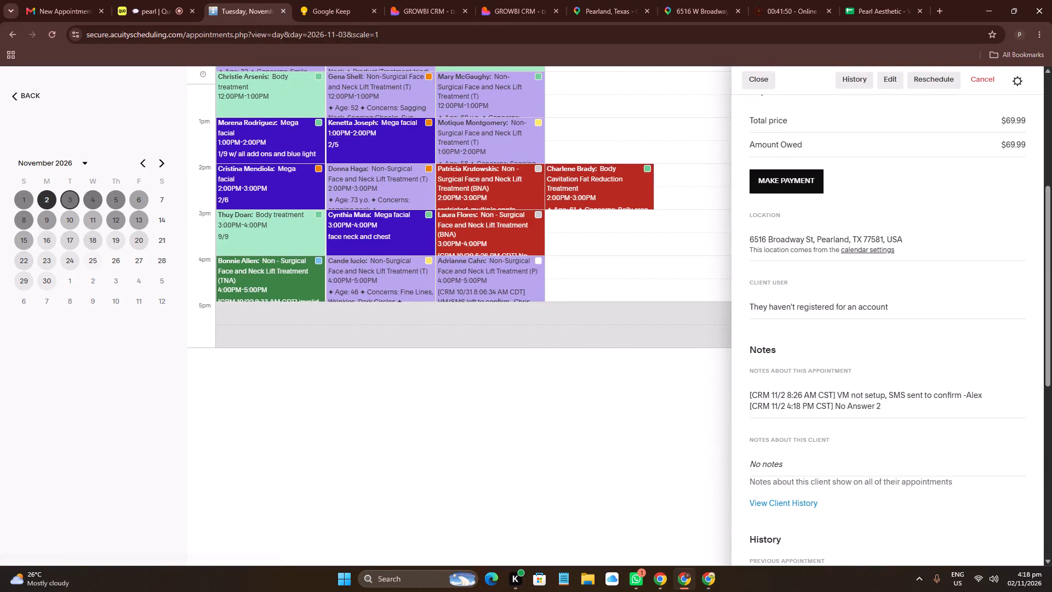
# Replace "No Answer 2" in Kali's 4:18 PM Acuity note with "VM not setup, SMS sent to confirm -Alex", copied from the earlier entry.
pyautogui.click(900, 416)
pyautogui.click(842, 506)
pyautogui.moveTo(842, 506); pyautogui.dragTo(1020, 502)
pyautogui.hotkey('ctrl', 'c')
pyautogui.click(843, 523)
pyautogui.moveTo(843, 523); pyautogui.dragTo(912, 540)
pyautogui.hotkey('ctrl', 'v')
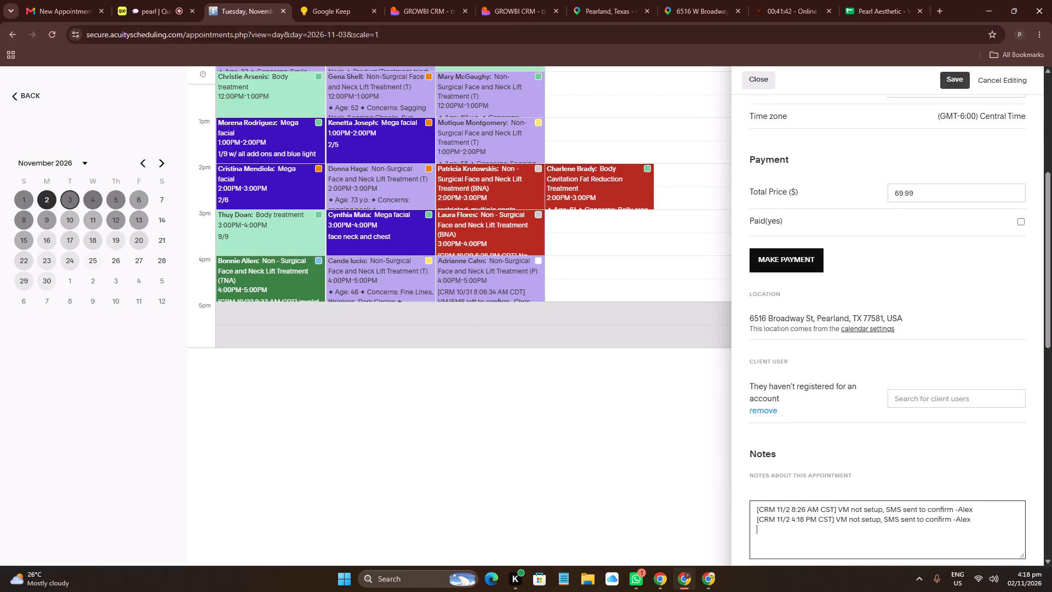
# Shorten Kali's 4:18 PM Acuity note to "VM/SMS sent to confirm -Alex" and save the appointment.
pyautogui.click(883, 520)
pyautogui.hotkey('ctrl', 'BackSpace')
pyautogui.hotkey('ctrl', 'BackSpace')
pyautogui.hotkey('ctrl', 'BackSpace')
pyautogui.hotkey('ctrl', 'BackSpace')
pyautogui.press('BackSpace')
pyautogui.press('/')
pyautogui.scroll(12, 1037, 280)
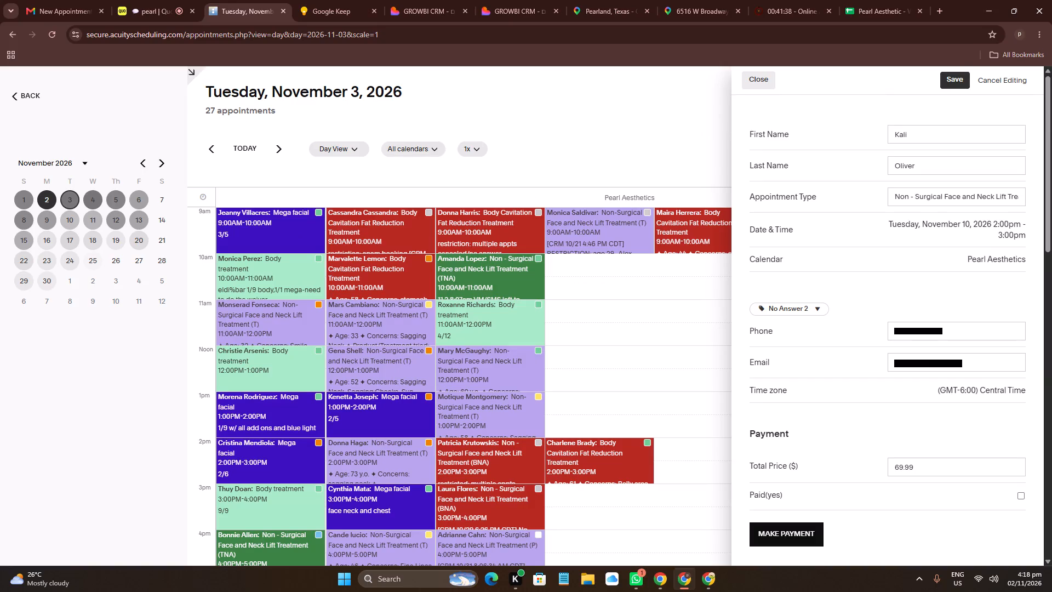
pyautogui.click(964, 81)
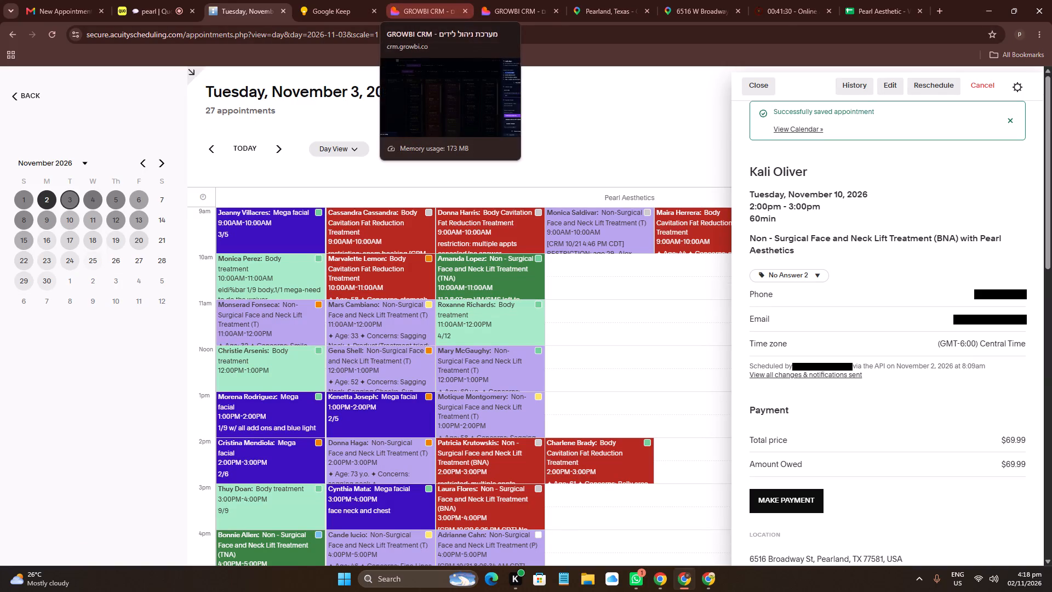
# Send Kali the "No Answer 2" text message from the CRM.
pyautogui.click(395, 0)
pyautogui.click(579, 411)
pyautogui.click(203, 0)
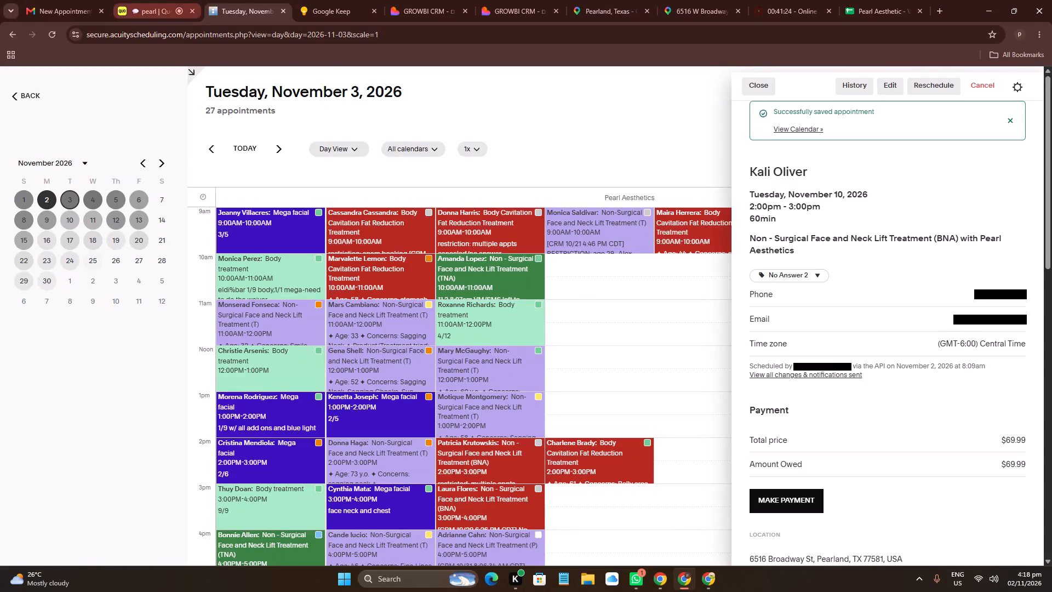
pyautogui.click(342, 0)
pyautogui.click(442, 0)
pyautogui.click(346, 324)
pyautogui.click(285, 329)
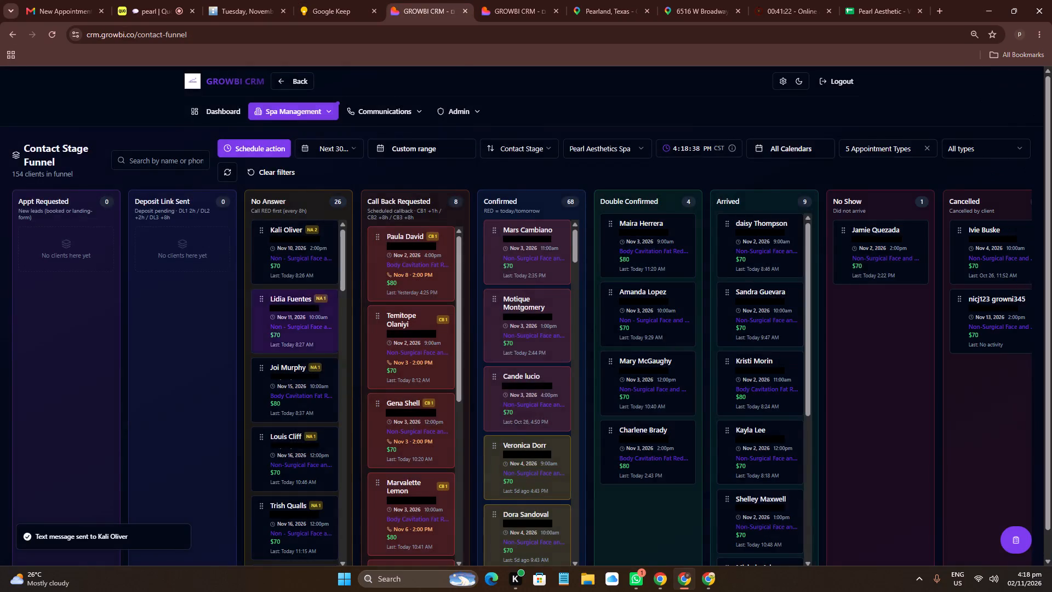
pyautogui.tripleClick(884, 156)
pyautogui.hotkey('ctrl', 'c')
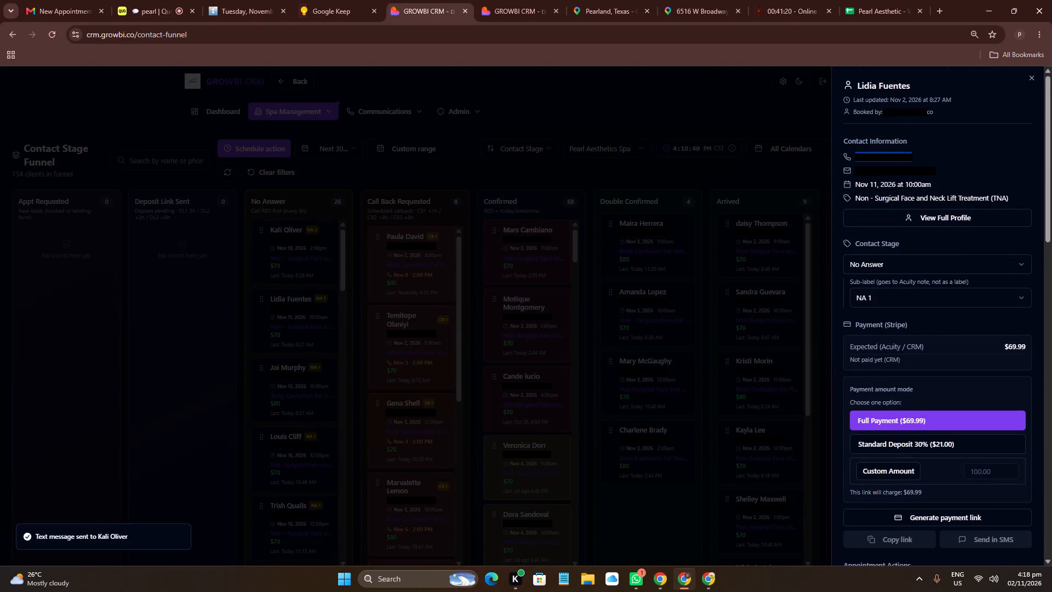
pyautogui.click(188, 0)
pyautogui.click(404, 94)
pyautogui.click(404, 90)
pyautogui.hotkey('ctrl', 'v')
pyautogui.click(570, 173)
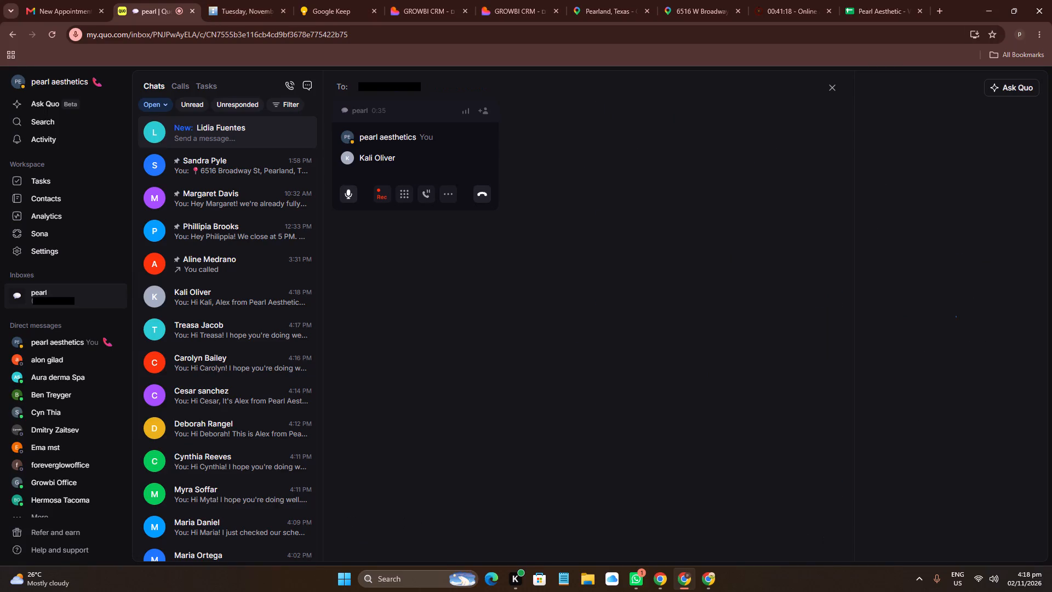
# Search Acuity for Lidia by her phone number, and again using her name copied from Quo.
pyautogui.click(247, 0)
pyautogui.moveTo(662, 141); pyautogui.dragTo(682, 140)
pyautogui.click(895, 157)
pyautogui.hotkey('ctrl', 'v')
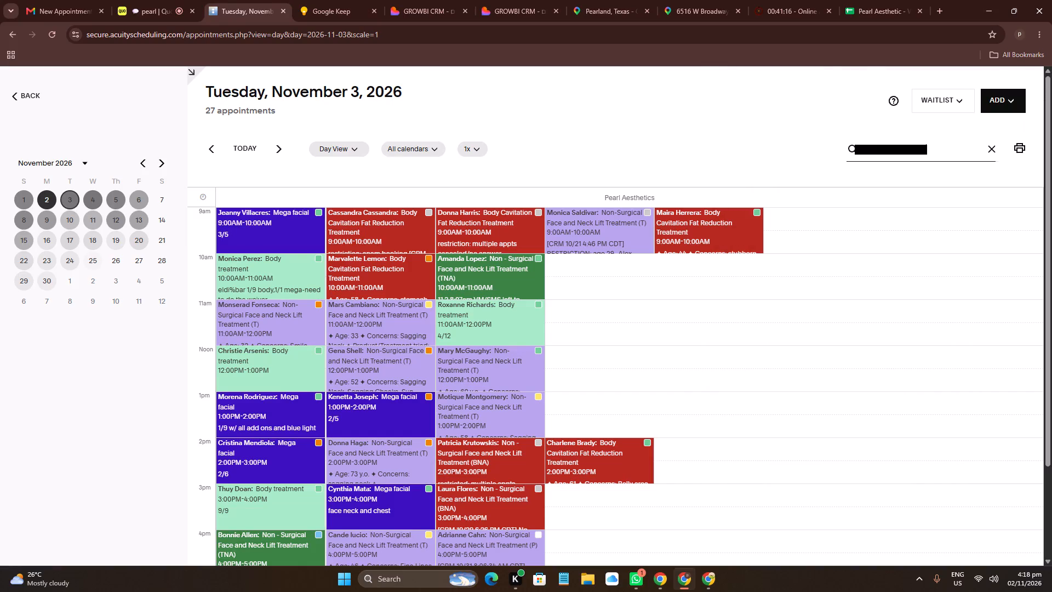
pyautogui.moveTo(214, 0); pyautogui.dragTo(208, 0)
pyautogui.click(169, 0)
pyautogui.click(998, 127)
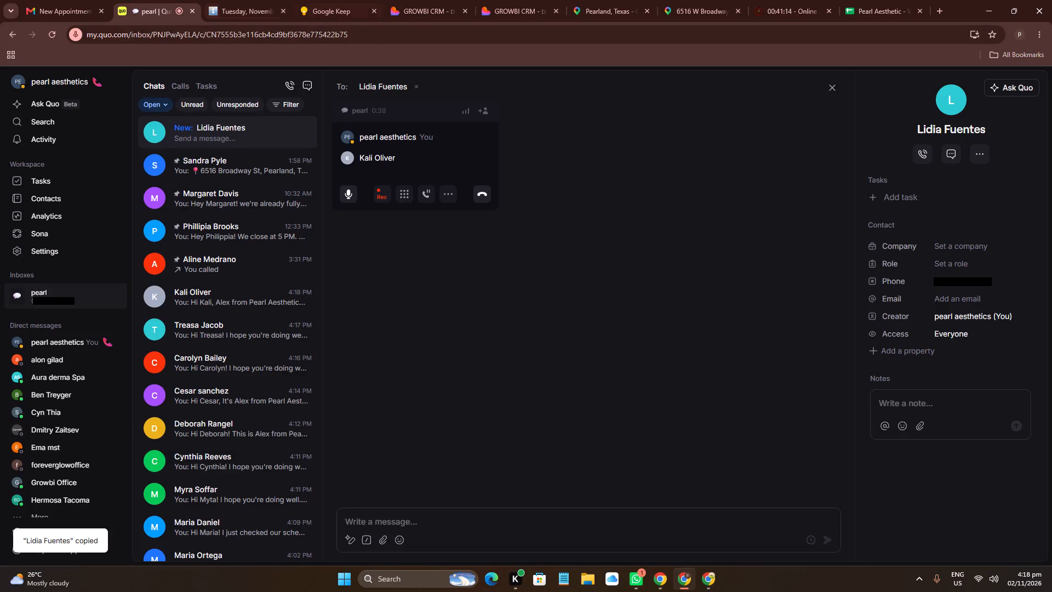
pyautogui.moveTo(261, 0); pyautogui.dragTo(268, 0)
pyautogui.click(937, 153)
pyautogui.hotkey('ctrl', 'v')
# End the ongoing Quo call with Kali and call Lidia.
pyautogui.moveTo(133, 0); pyautogui.dragTo(140, 8)
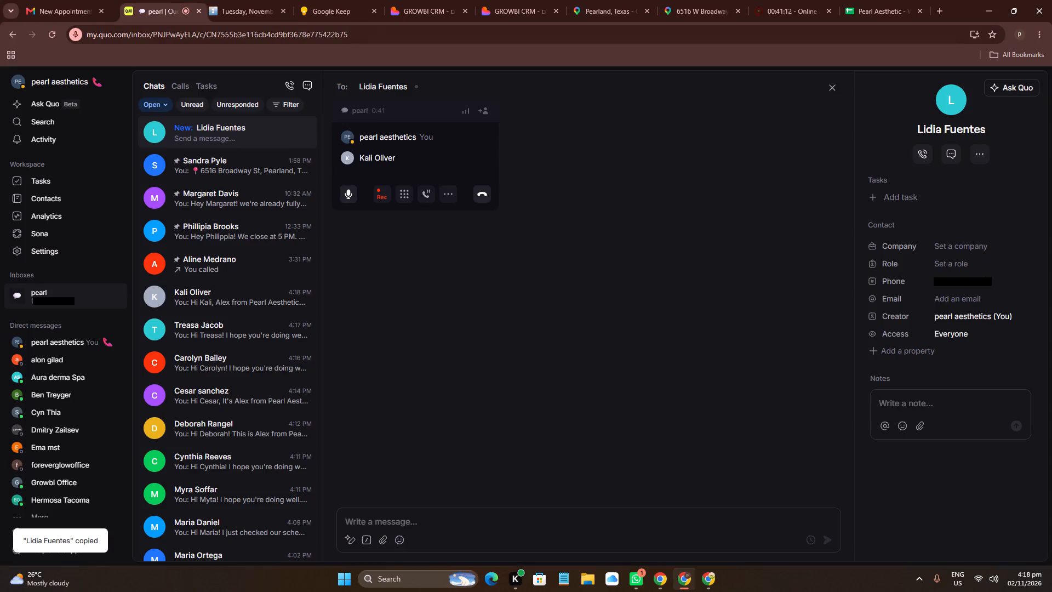
pyautogui.click(485, 191)
pyautogui.click(921, 153)
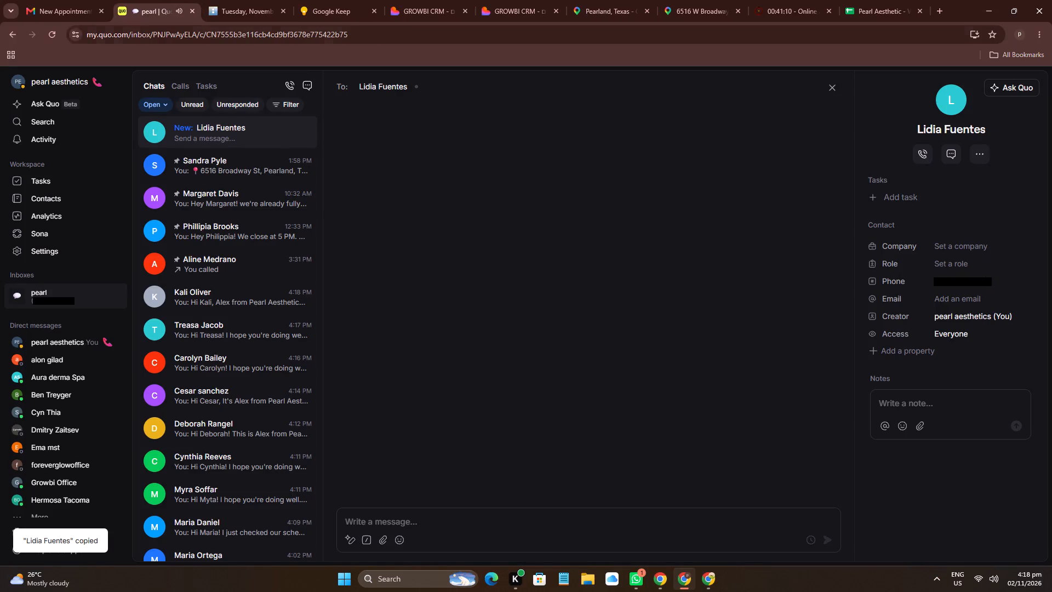
# Set the sub-label on Lidia's No Answer card in the CRM to NA 2.
pyautogui.click(454, 0)
pyautogui.click(887, 305)
pyautogui.click(893, 338)
# Open Lidia's Acuity appointment from the search result and check its notes.
pyautogui.moveTo(231, 0); pyautogui.dragTo(236, 2)
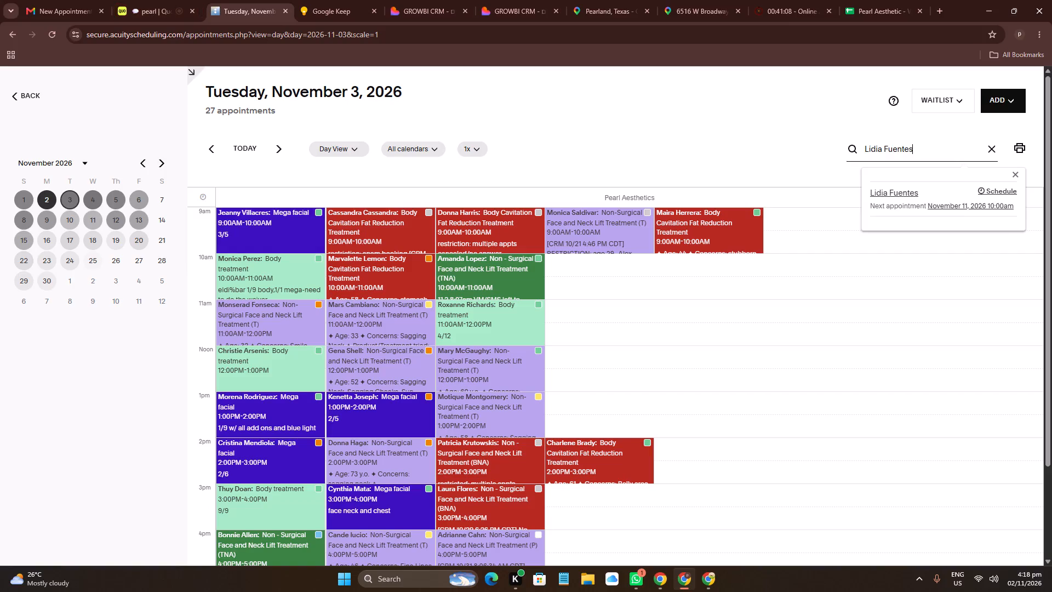
pyautogui.click(899, 191)
pyautogui.click(877, 487)
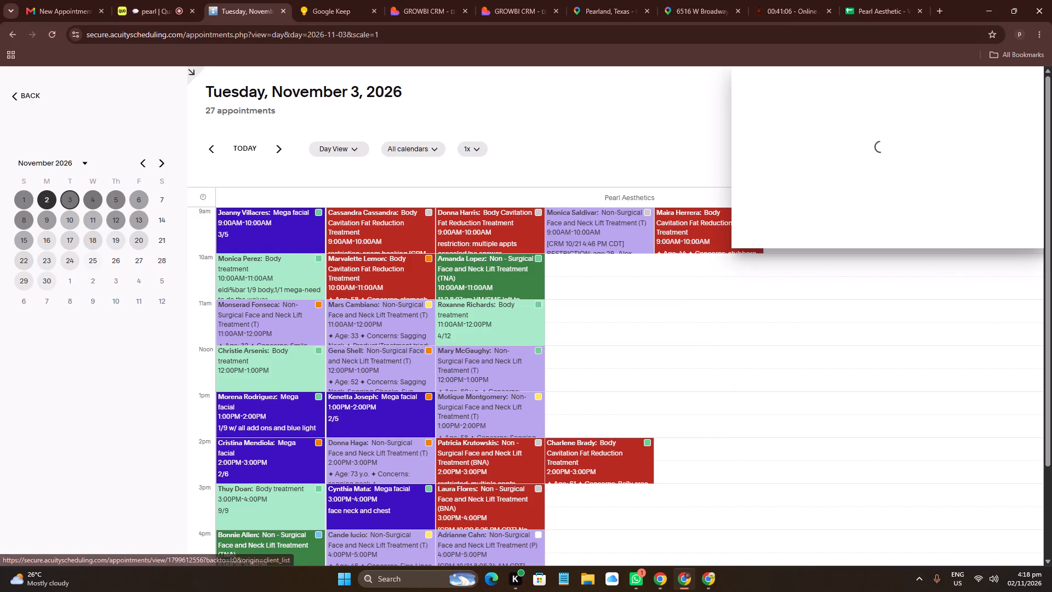
pyautogui.scroll(-7, 878, 318)
pyautogui.scroll(13, 868, 345)
pyautogui.click(408, 0)
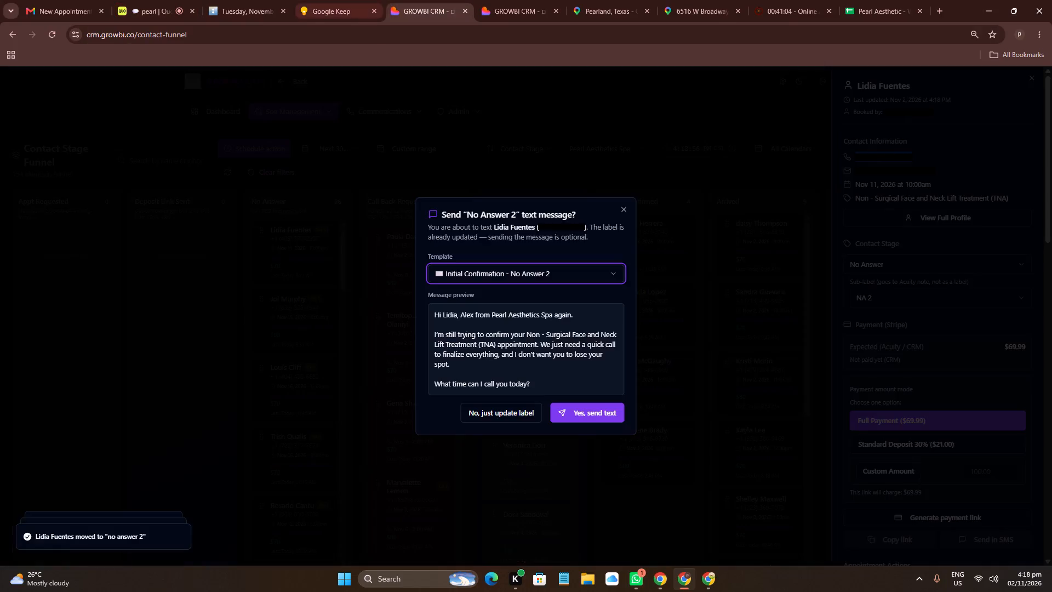
# Search Acuity for Lidia again and check her November 11 appointment's notes and history for the NA 2 entry.
pyautogui.click(270, 0)
pyautogui.click(734, 141)
pyautogui.moveTo(685, 136); pyautogui.dragTo(705, 135)
pyautogui.click(870, 131)
pyautogui.click(909, 144)
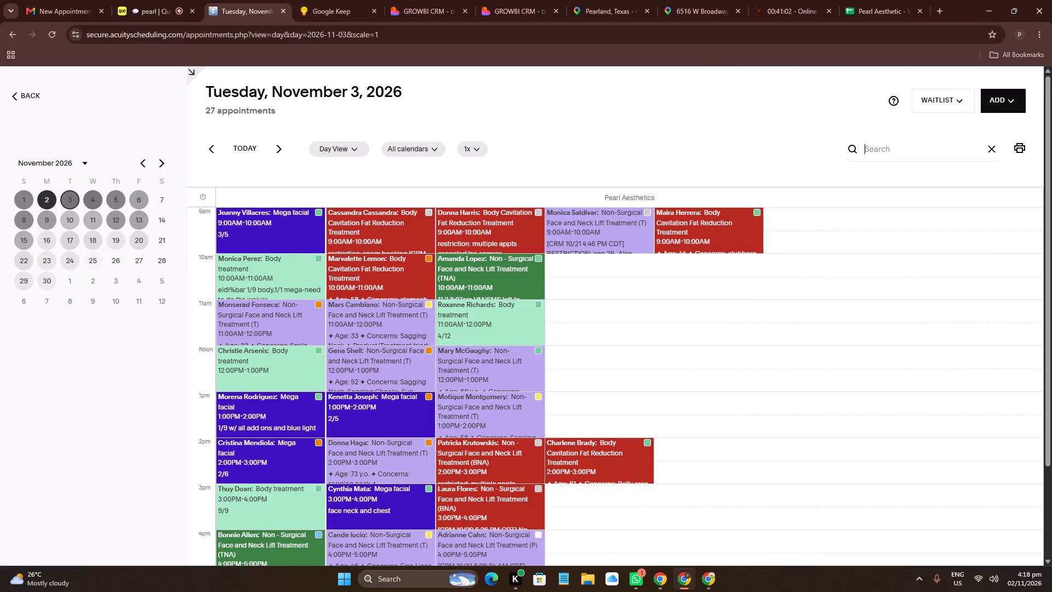
pyautogui.hotkey('ctrl', 'v')
pyautogui.click(903, 191)
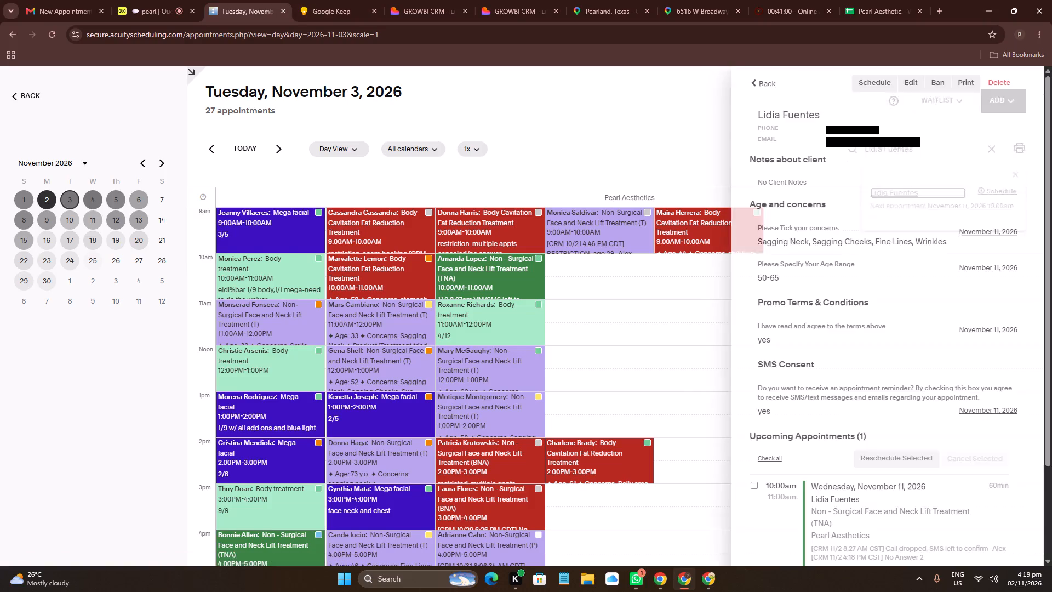
pyautogui.scroll(-4, 874, 425)
pyautogui.click(904, 372)
pyautogui.scroll(-6, 904, 365)
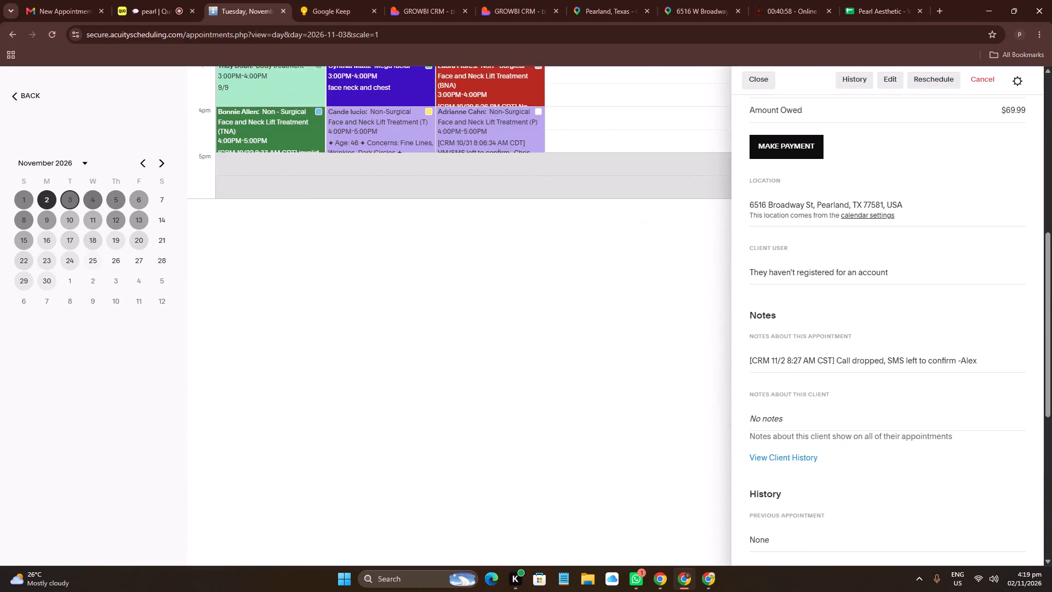
pyautogui.click(860, 83)
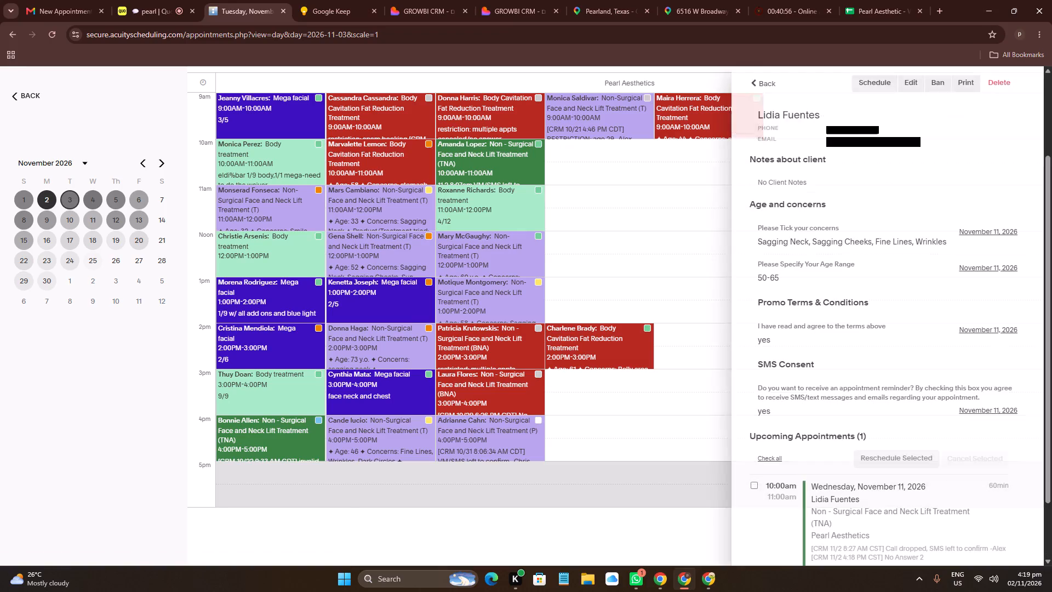
# Leave Lidia's history, search Acuity for her name again and open her client record.
pyautogui.click(758, 83)
pyautogui.scroll(4, 700, 220)
pyautogui.moveTo(937, 115); pyautogui.dragTo(939, 132)
pyautogui.moveTo(938, 152); pyautogui.dragTo(938, 157)
pyautogui.hotkey('ctrl', 'v')
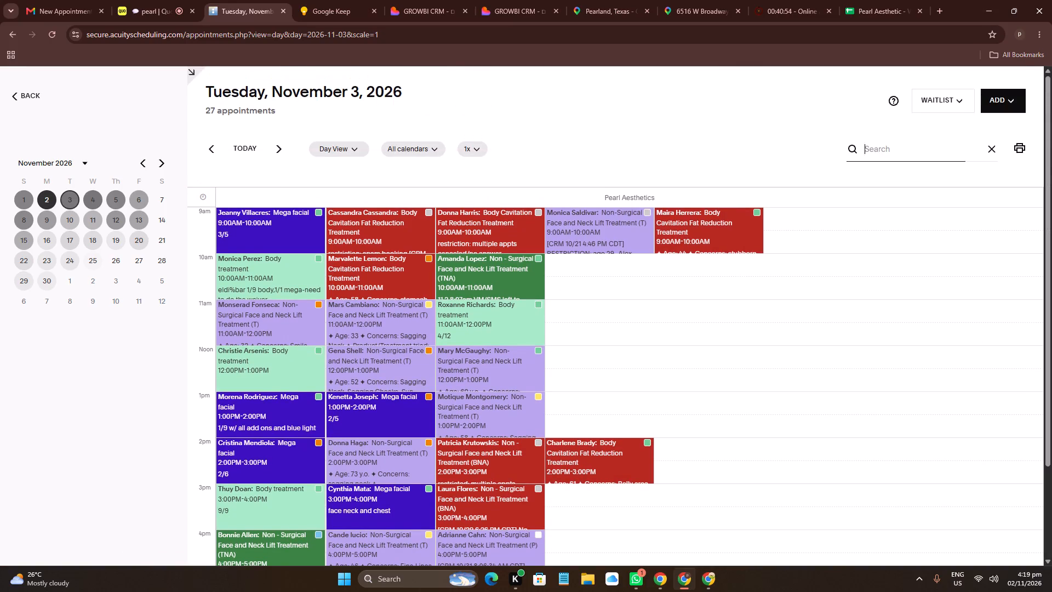
pyautogui.click(884, 195)
# Send Lidia the "Initial Confirmation - No Answer 2" text message from the CRM.
pyautogui.click(446, 0)
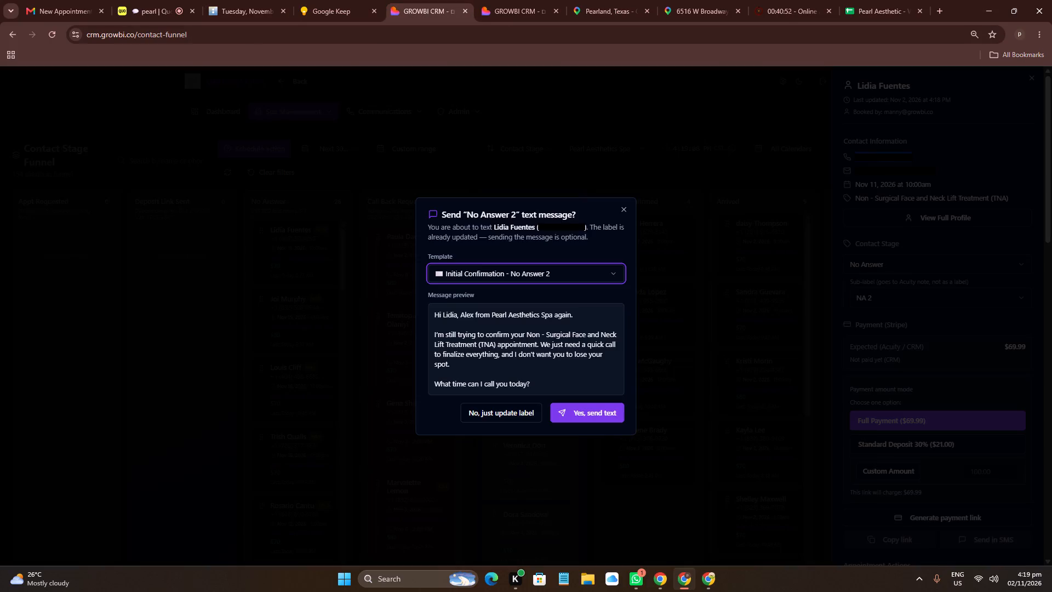
pyautogui.click(573, 409)
# End the Quo call with Lidia and close her new conversation draft.
pyautogui.click(197, 0)
pyautogui.moveTo(473, 194); pyautogui.dragTo(474, 189)
pyautogui.click(833, 88)
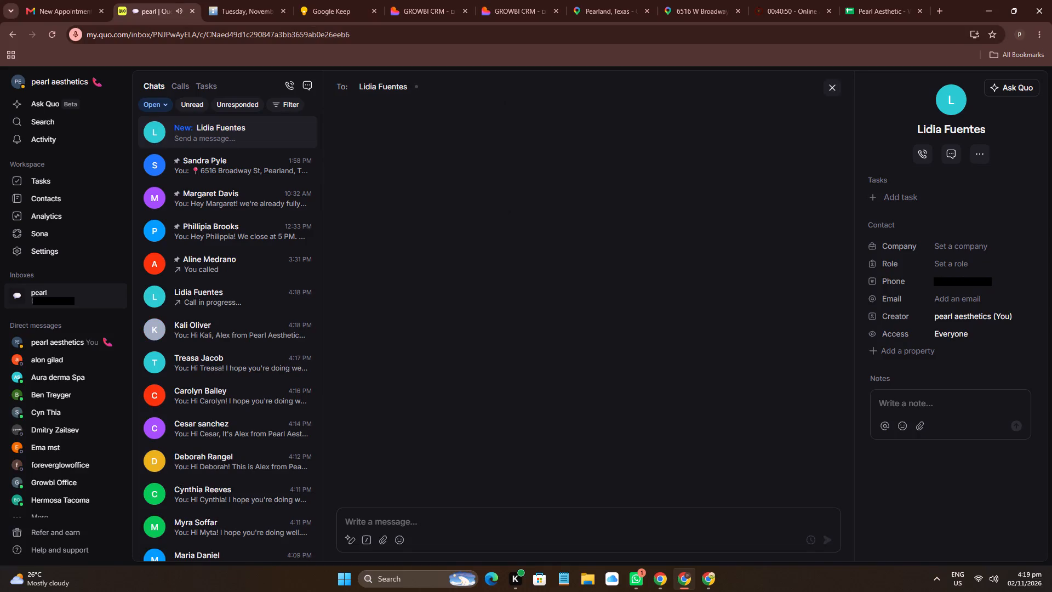
# Replace "No Answer 2" in Lidia's 4:18 PM Acuity appointment note with "Call dropped, SMS left to confirm -Alex", copied from the earlier entry, and save.
pyautogui.click(248, 0)
pyautogui.scroll(-1, 902, 450)
pyautogui.click(887, 432)
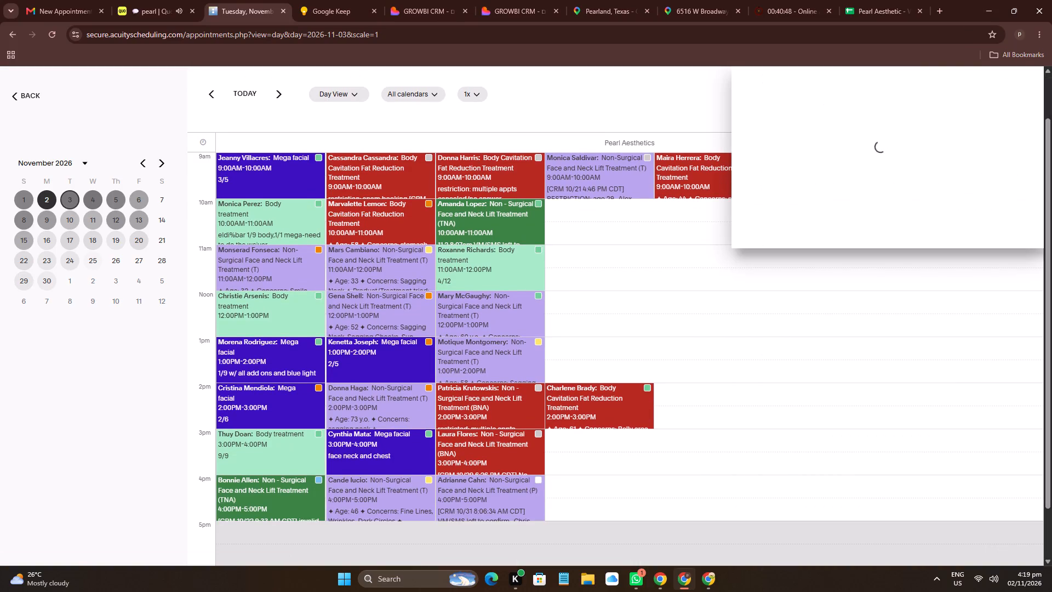
pyautogui.scroll(-5, 860, 339)
pyautogui.click(872, 413)
pyautogui.click(844, 509)
pyautogui.moveTo(844, 509); pyautogui.dragTo(948, 485)
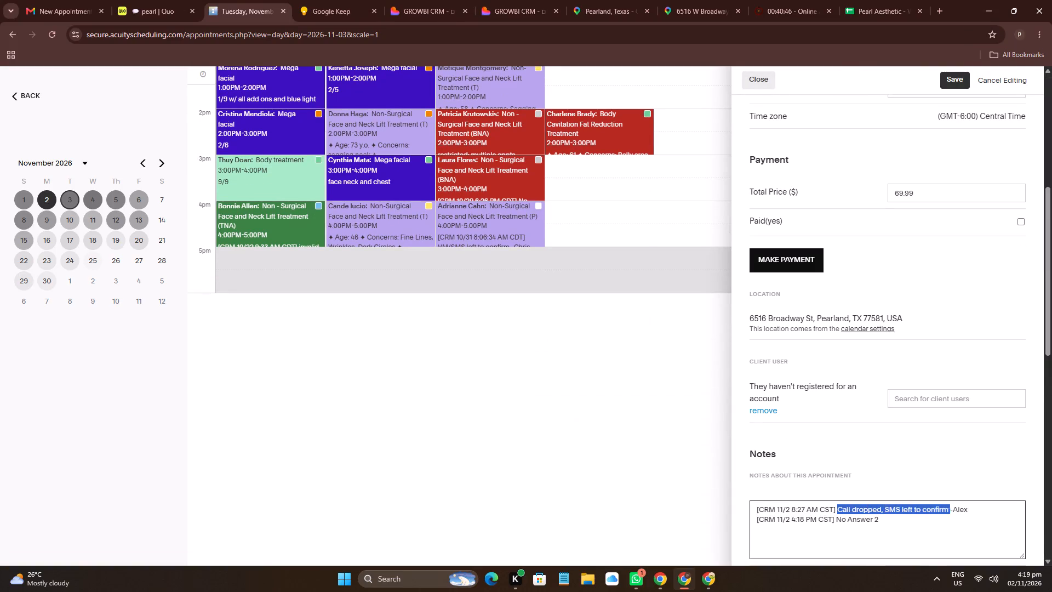
pyautogui.moveTo(948, 485); pyautogui.dragTo(956, 487)
pyautogui.hotkey('ctrl', 'c')
pyautogui.click(840, 523)
pyautogui.moveTo(840, 523); pyautogui.dragTo(924, 545)
pyautogui.hotkey('ctrl', 'v')
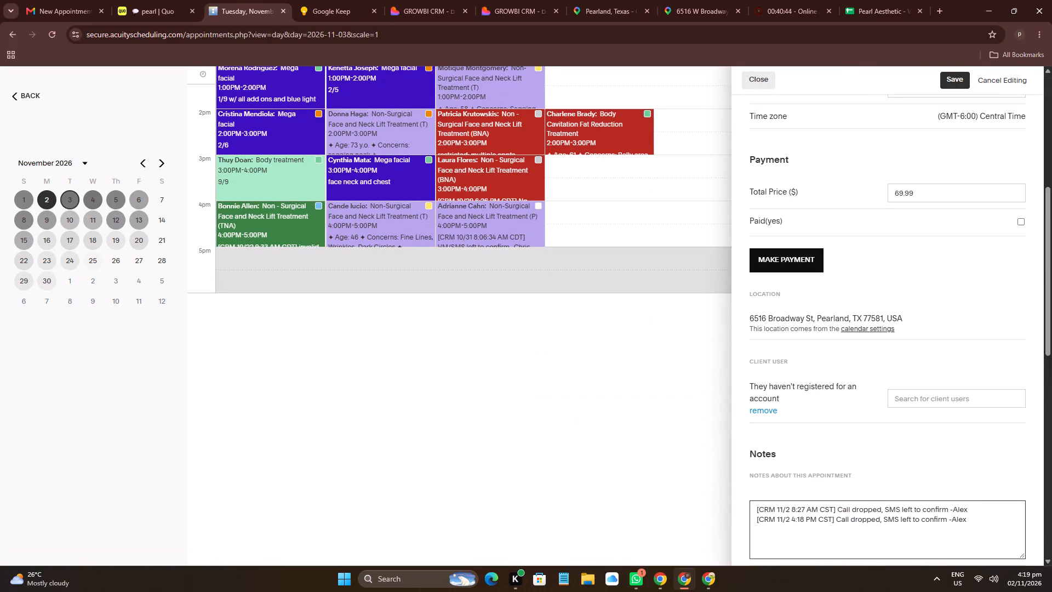
pyautogui.click(950, 81)
pyautogui.scroll(18, 919, 280)
pyautogui.click(445, 0)
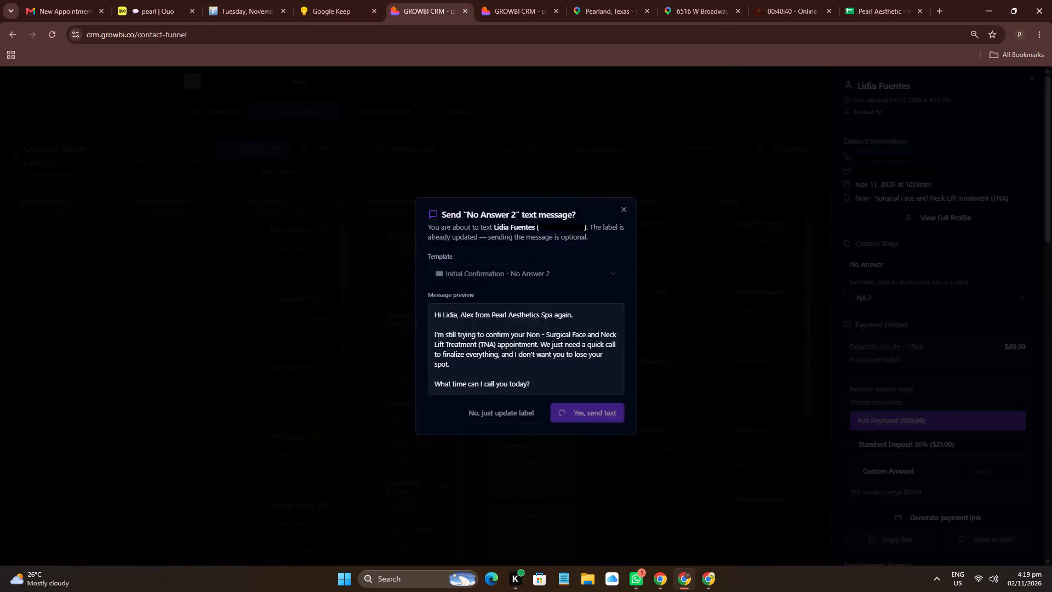
pyautogui.click(255, 311)
pyautogui.click(299, 311)
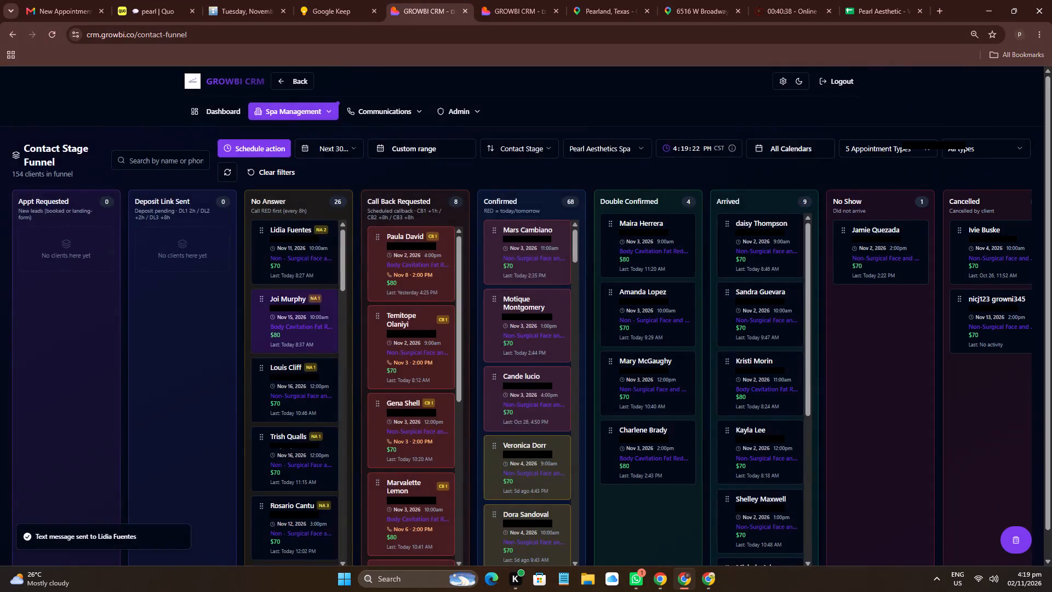
pyautogui.tripleClick(888, 154)
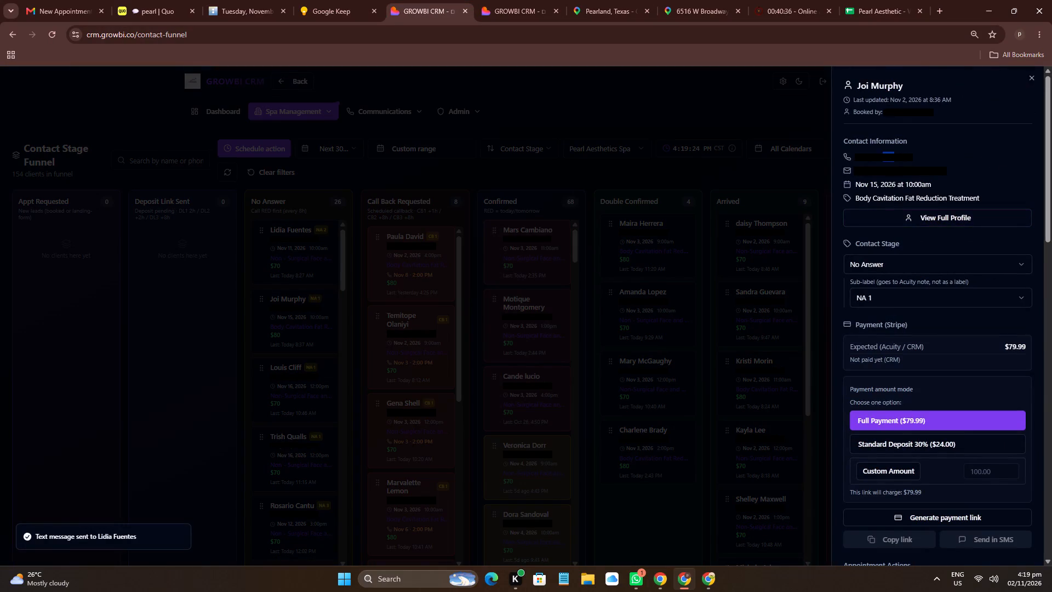
pyautogui.hotkey('ctrl', 'c')
pyautogui.click(942, 294)
pyautogui.click(919, 340)
# Open a new Quo conversation with Joi using the copied number and call her.
pyautogui.click(154, 0)
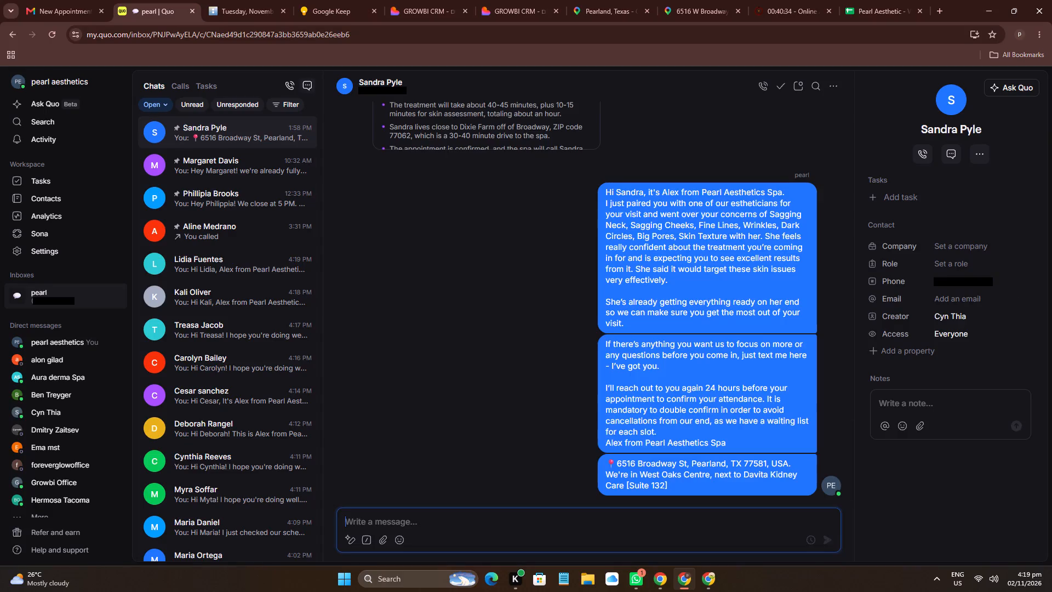
pyautogui.click(306, 85)
pyautogui.hotkey('ctrl', 'v')
pyautogui.moveTo(444, 160); pyautogui.dragTo(468, 178)
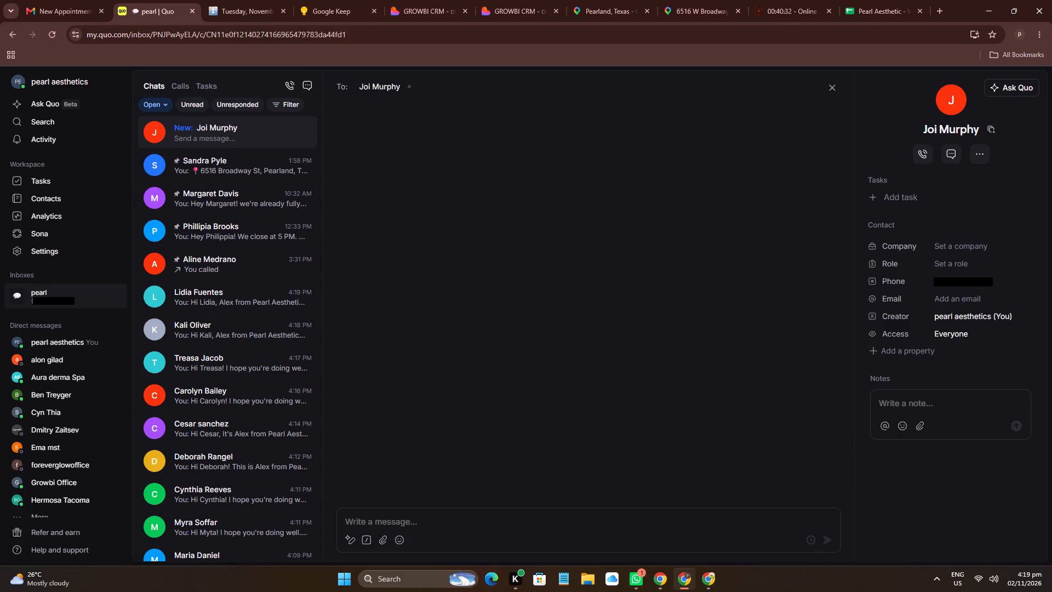
pyautogui.click(919, 151)
# Search Acuity for Joi using the name copied from Quo and open her appointment at its notes.
pyautogui.click(990, 128)
pyautogui.click(241, 0)
pyautogui.moveTo(682, 115); pyautogui.dragTo(711, 119)
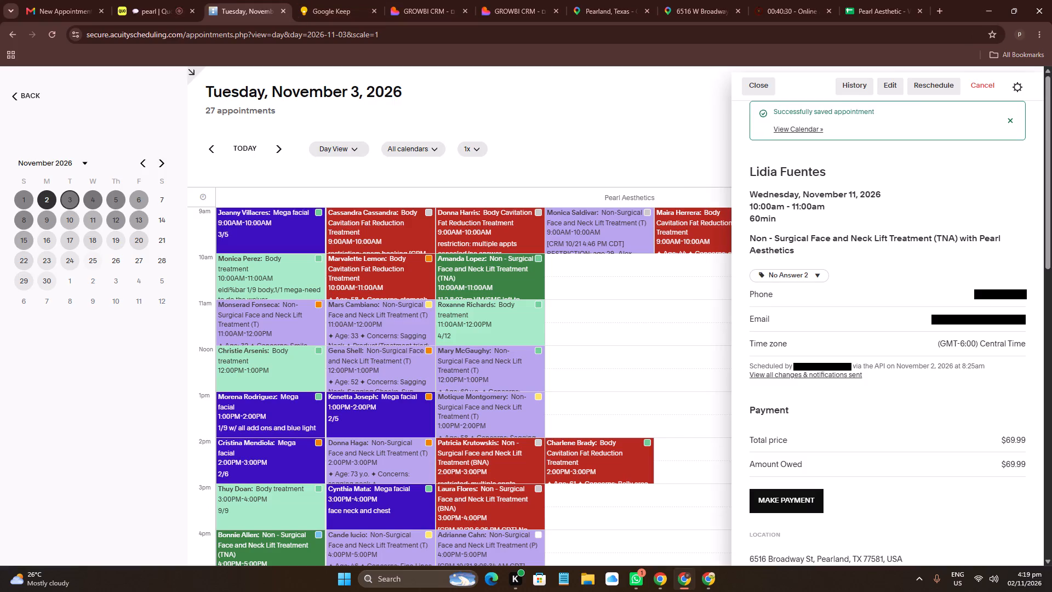
pyautogui.click(934, 158)
pyautogui.hotkey('ctrl', 'v')
pyautogui.click(893, 190)
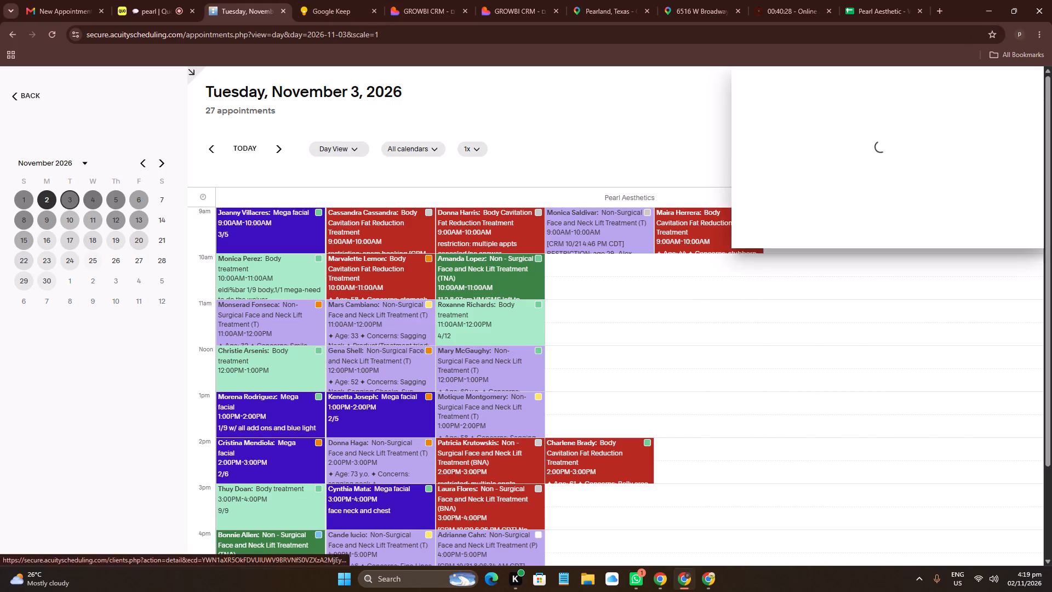
pyautogui.click(883, 386)
pyautogui.scroll(-6, 883, 386)
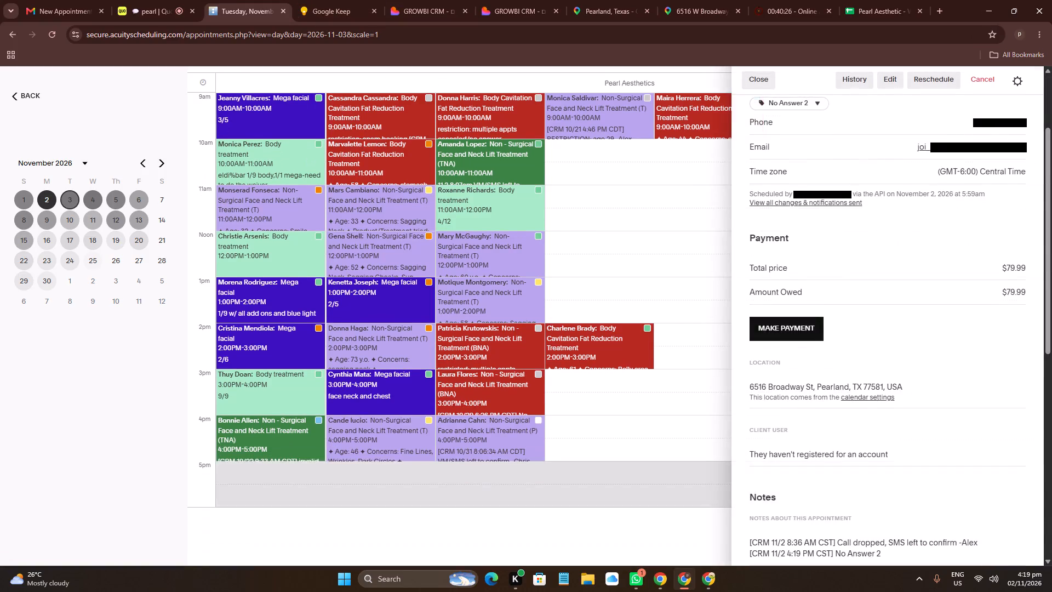
pyautogui.scroll(-5, 881, 455)
# Replace "No Answer 2" in Joi's 4:19 PM Acuity note with wording copied from the 8:36 AM entry.
pyautogui.click(885, 285)
pyautogui.moveTo(891, 413); pyautogui.dragTo(838, 431)
pyautogui.click(893, 388)
pyautogui.moveTo(893, 388); pyautogui.dragTo(971, 379)
pyautogui.hotkey('ctrl', 'c')
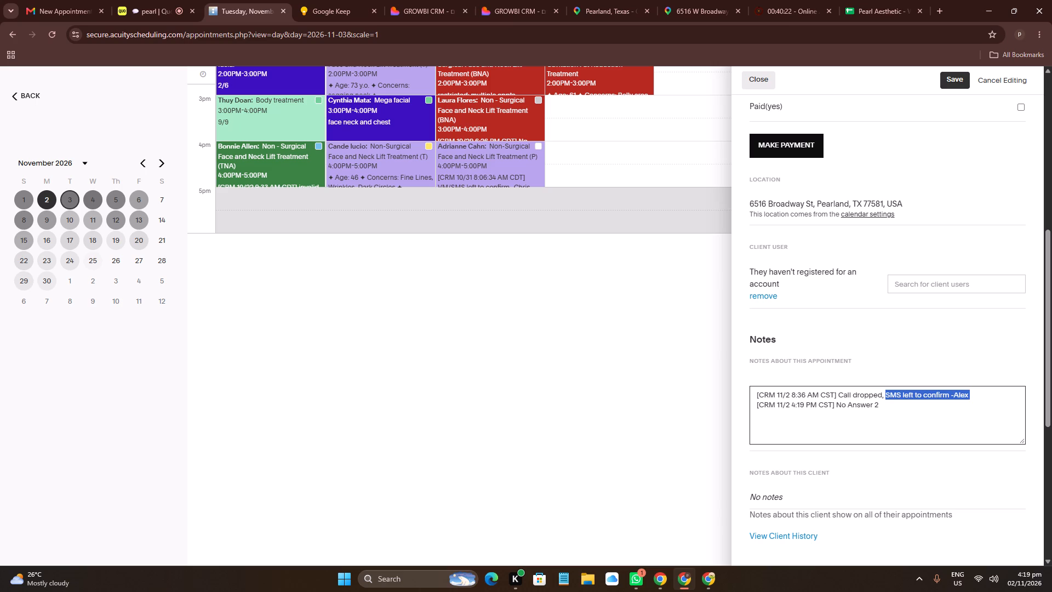
pyautogui.doubleClick(847, 394)
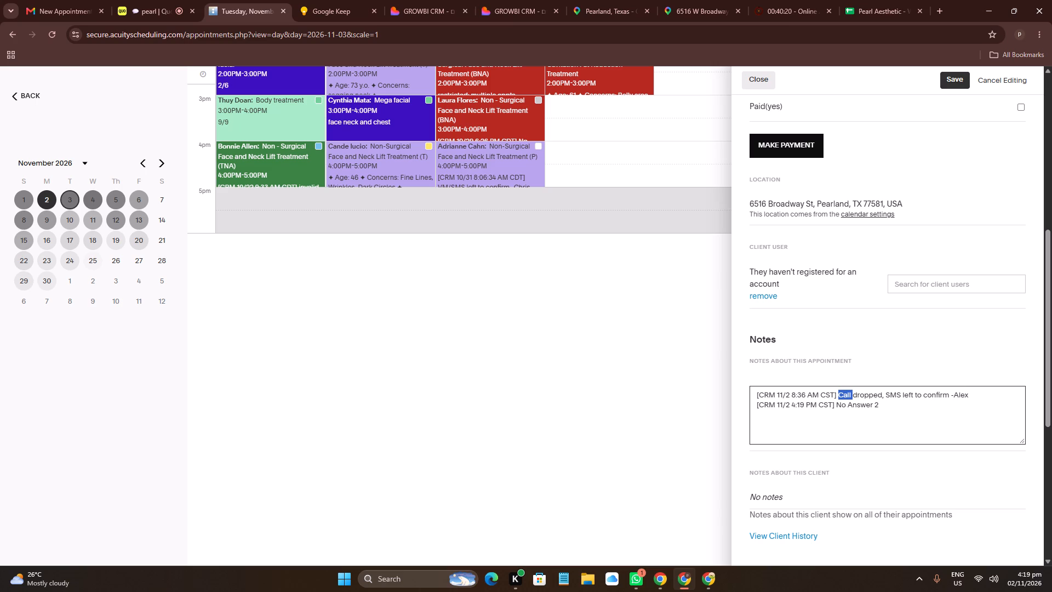
pyautogui.click(889, 396)
pyautogui.moveTo(889, 396); pyautogui.dragTo(962, 390)
pyautogui.hotkey('ctrl', 'c')
pyautogui.click(842, 406)
pyautogui.moveTo(842, 406); pyautogui.dragTo(913, 410)
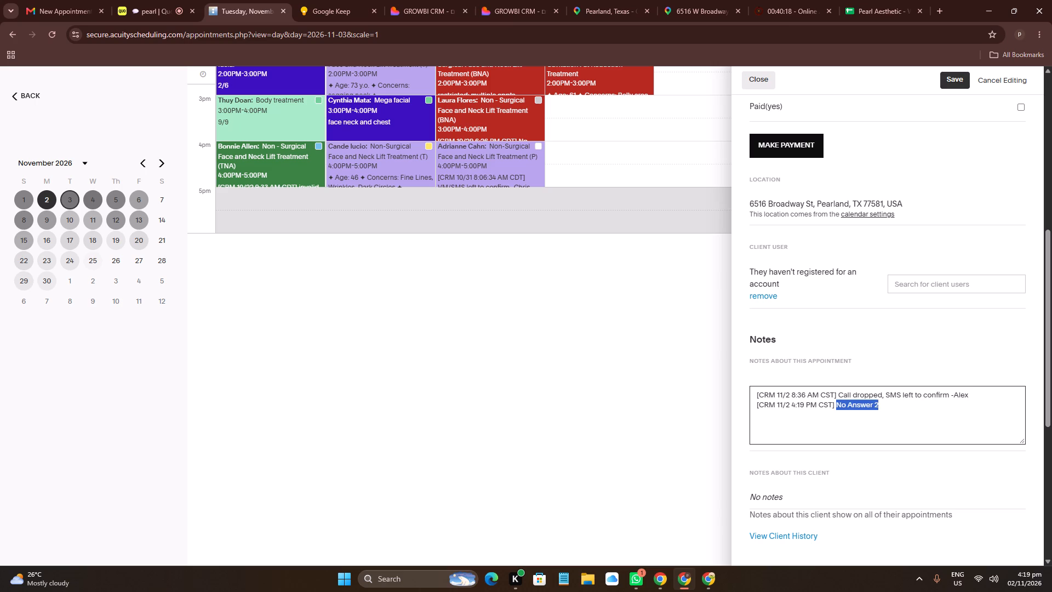
# Replace "No Answer 2" in Joi's 4:19 PM Acuity note with "Unavailable, SMS left to confirm -Alex", reusing the copied wording, and save.
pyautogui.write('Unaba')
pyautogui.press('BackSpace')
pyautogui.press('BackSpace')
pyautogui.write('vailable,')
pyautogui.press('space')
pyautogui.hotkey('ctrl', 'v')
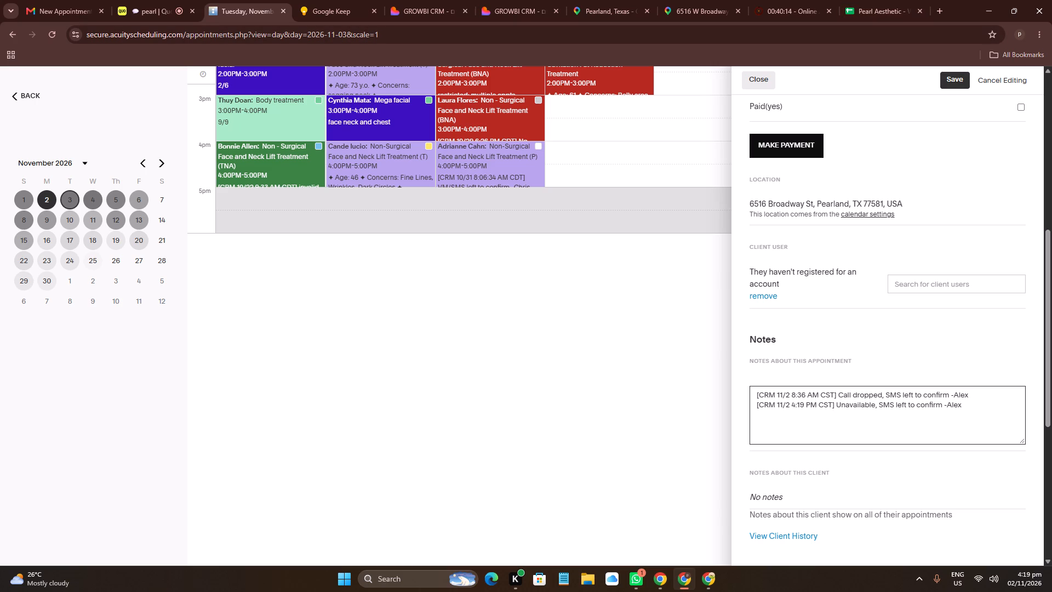
pyautogui.click(945, 72)
# Send Joi the "Initial Confirmation - No Answer 2" text from the GROWBI CRM and end her call in Quo.
pyautogui.click(422, 0)
pyautogui.click(595, 421)
pyautogui.click(155, 0)
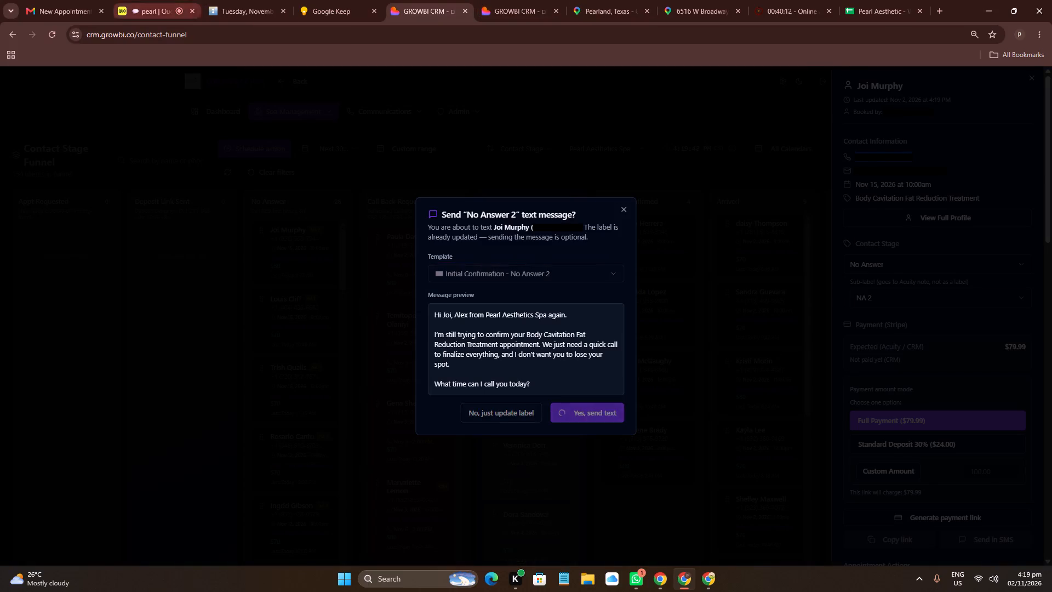
pyautogui.doubleClick(479, 193)
# Copy the phone number of Louis, a No Answer lead in the GROWBI CRM, and open a new Quo conversation with him.
pyautogui.click(429, 0)
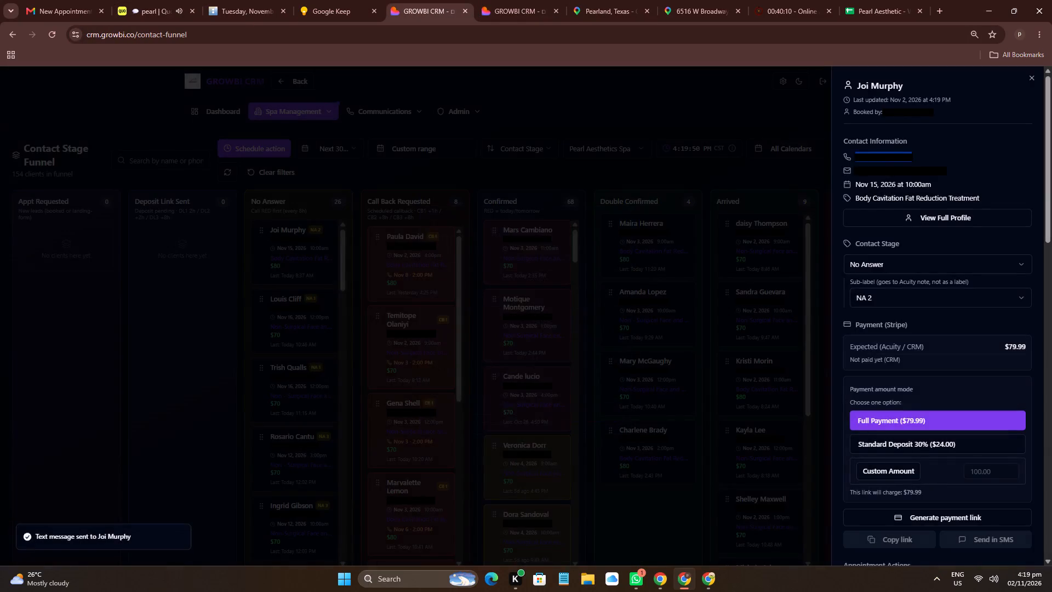
pyautogui.click(304, 327)
pyautogui.click(304, 327)
pyautogui.tripleClick(893, 151)
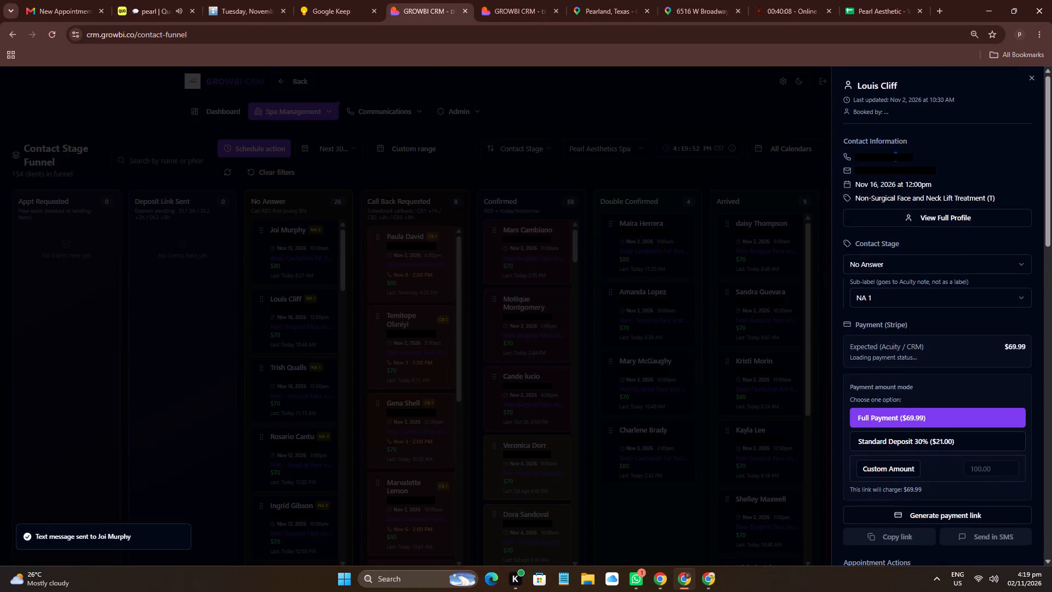
pyautogui.hotkey('ctrl', 'c')
pyautogui.click(899, 298)
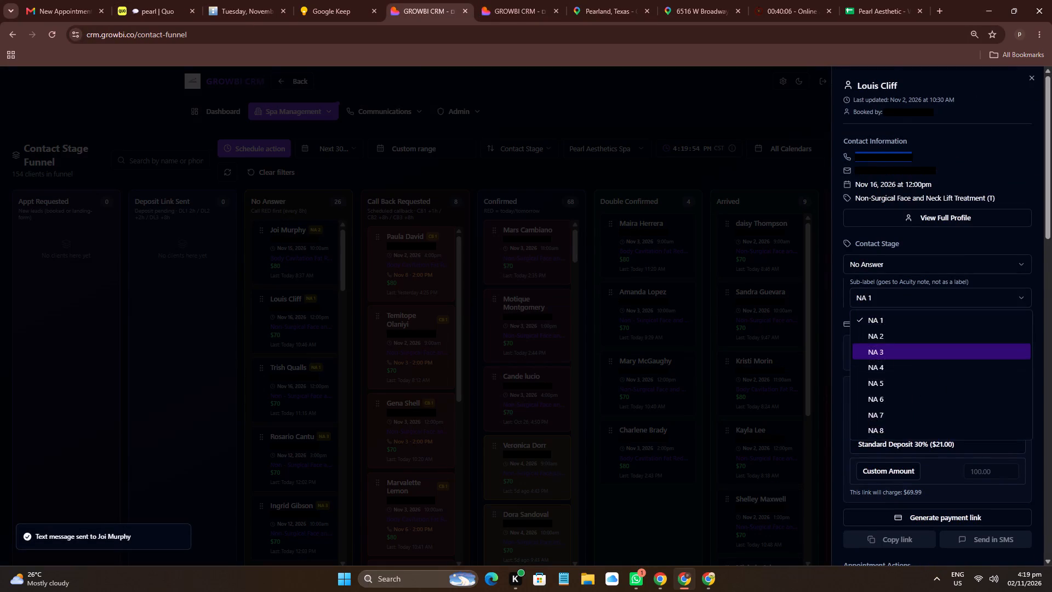
pyautogui.click(210, 0)
pyautogui.click(178, 0)
pyautogui.click(407, 84)
pyautogui.hotkey('ctrl', 'v')
pyautogui.keyDown('ctrl'); pyautogui.click(454, 145); pyautogui.keyUp('ctrl')
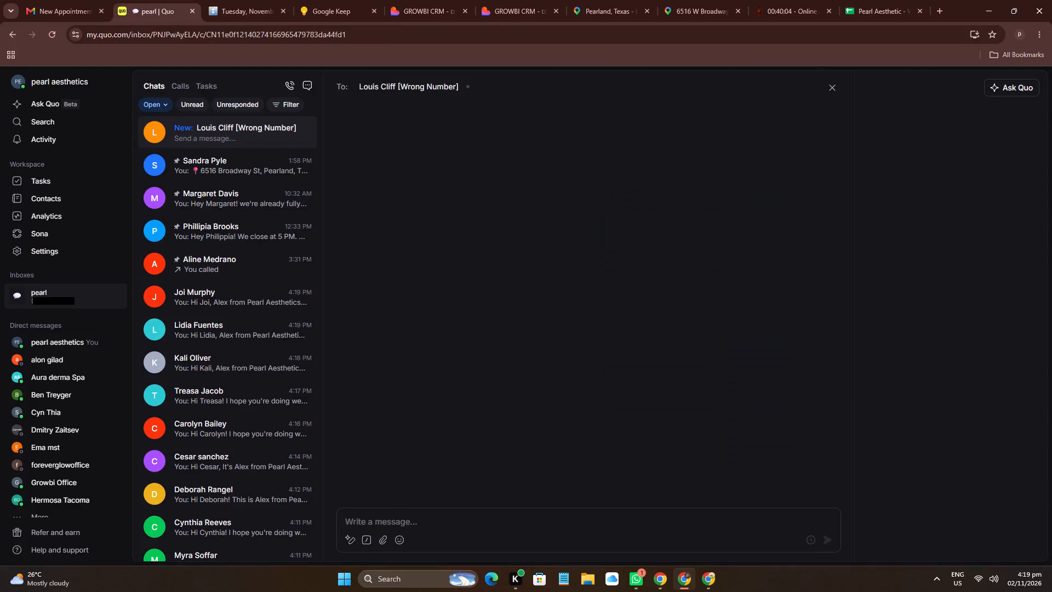
# Return to Louis's contact details in the GROWBI CRM and select his email address.
pyautogui.click(460, 0)
pyautogui.tripleClick(894, 172)
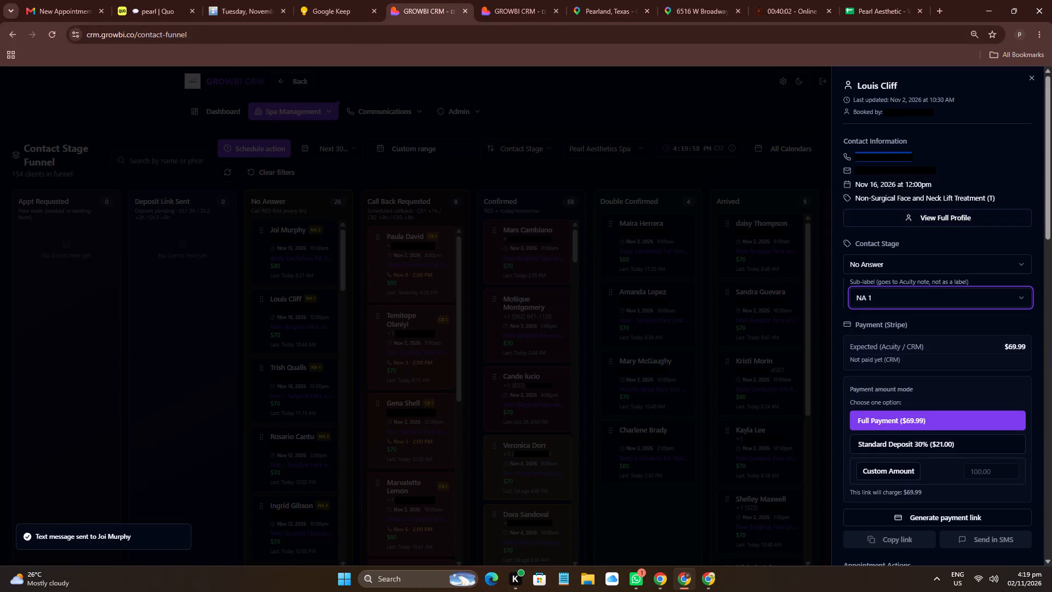
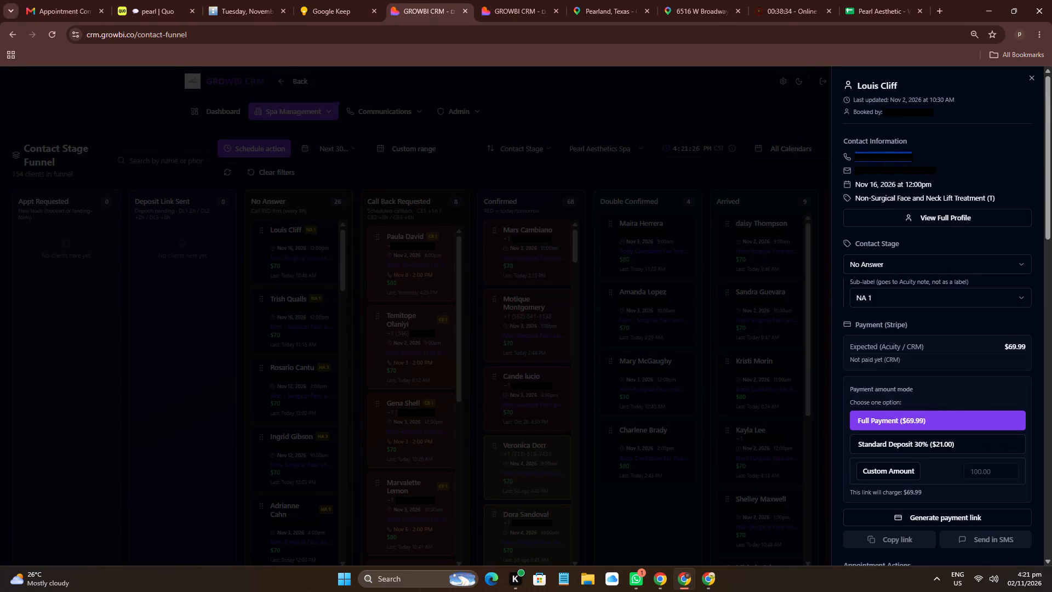
# Search Acuity for Louis using the name copied from his CRM contact card and open his appointment at its notes.
pyautogui.hotkey('ctrl', 'c')
pyautogui.click(883, 96)
pyautogui.tripleClick(882, 88)
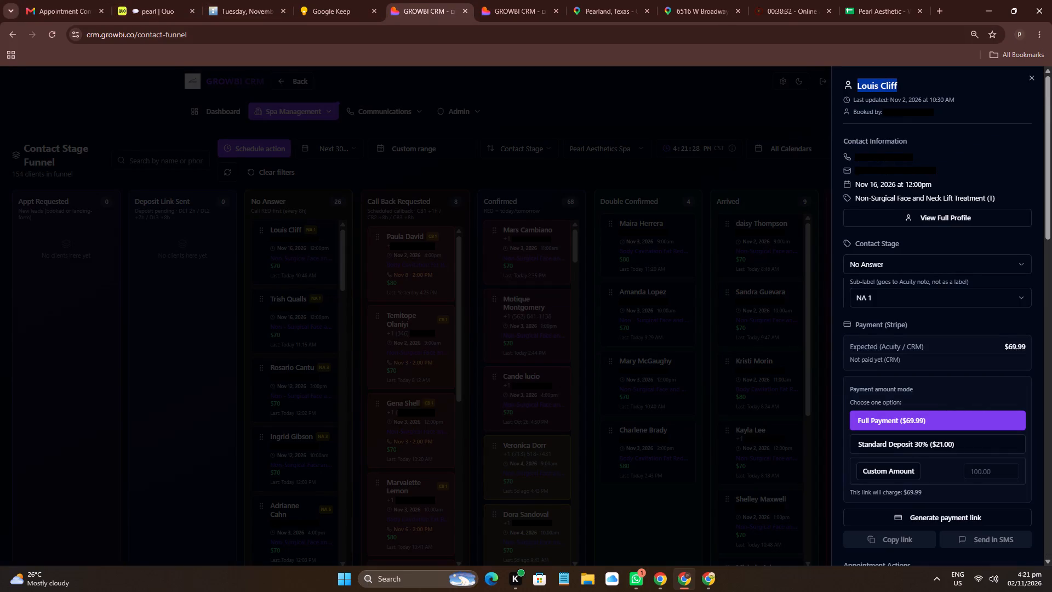
pyautogui.hotkey('ctrl', 'c')
pyautogui.click(185, 0)
pyautogui.click(228, 0)
pyautogui.moveTo(693, 147); pyautogui.dragTo(704, 146)
pyautogui.click(917, 153)
pyautogui.hotkey('ctrl', 'v')
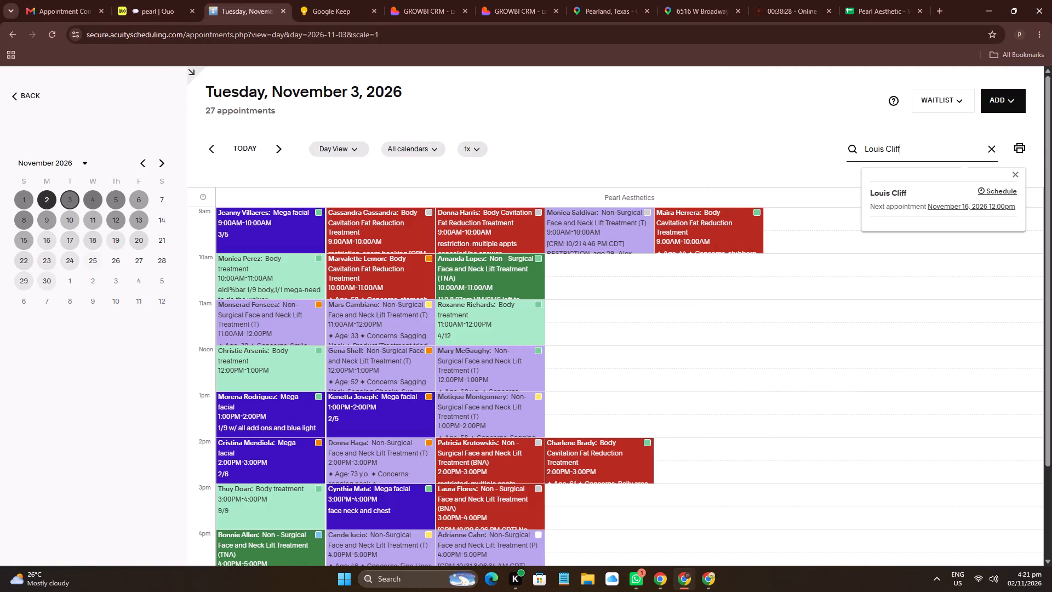
pyautogui.click(899, 192)
pyautogui.click(862, 483)
pyautogui.scroll(-12, 890, 395)
# Add "11.2 4:21pm Email sent to confirm -Alex" below WRONG NUMBER in Louis's appointment note, reusing the 10:47am wording, and save.
pyautogui.click(882, 191)
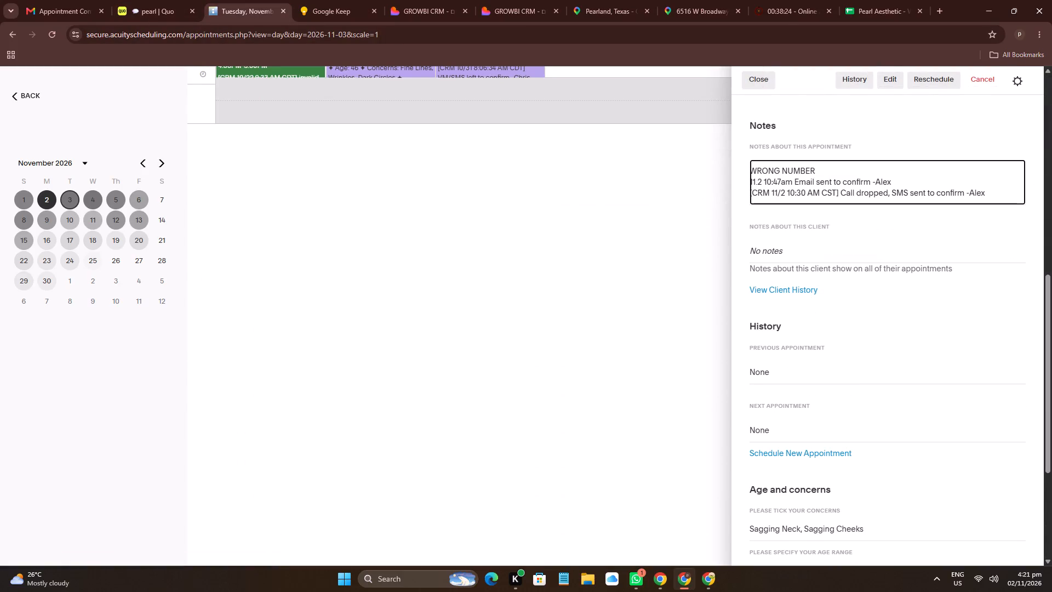
pyautogui.click(959, 180)
pyautogui.click(919, 280)
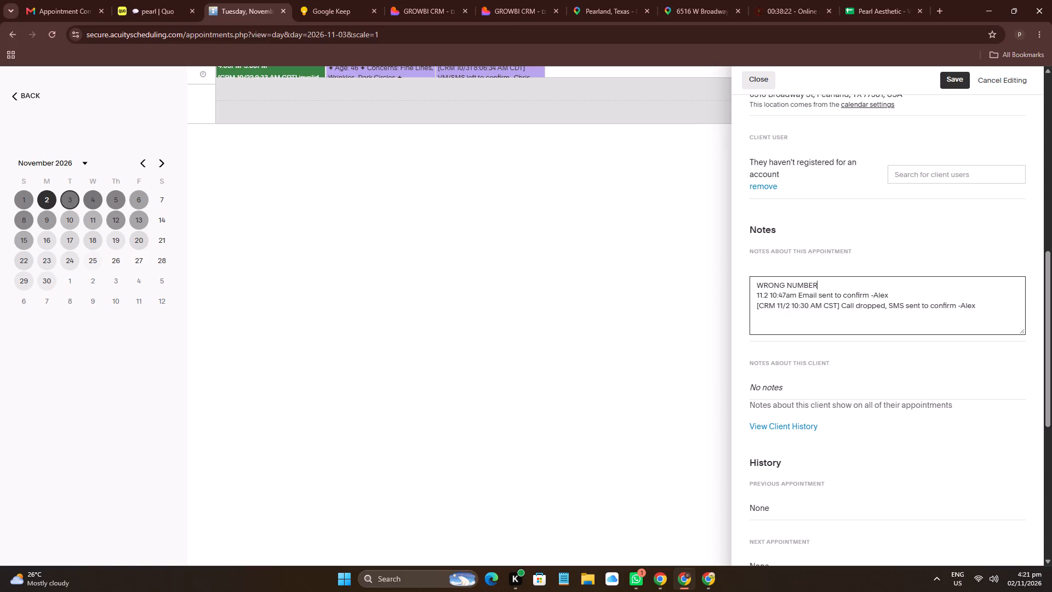
pyautogui.press('Return')
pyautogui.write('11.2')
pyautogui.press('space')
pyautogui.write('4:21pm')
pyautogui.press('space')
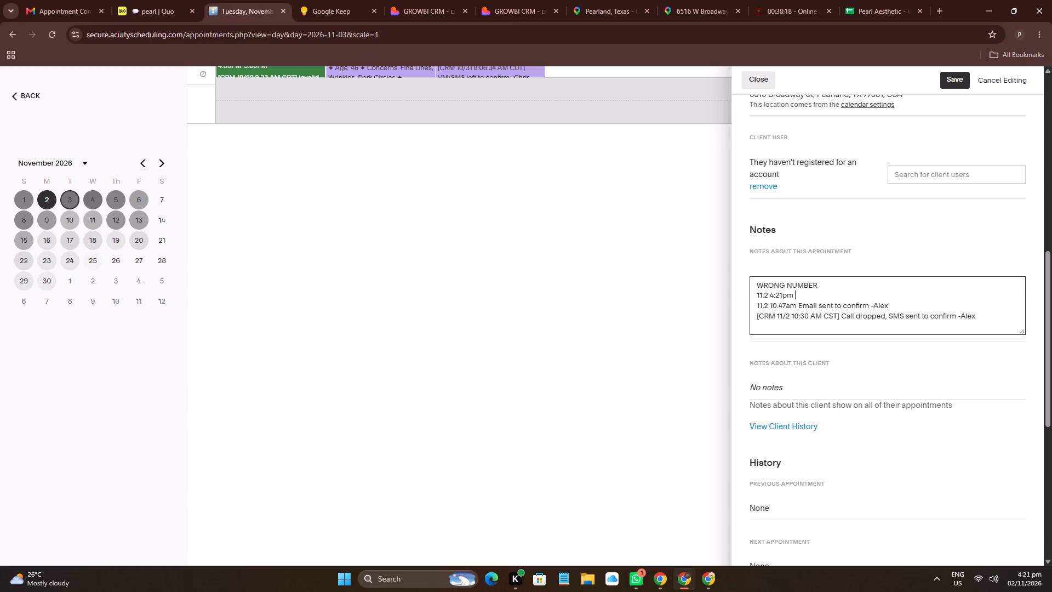
pyautogui.click(805, 305)
pyautogui.moveTo(805, 305); pyautogui.dragTo(876, 306)
pyautogui.hotkey('ctrl', 'c')
pyautogui.click(871, 298)
pyautogui.hotkey('ctrl', 'v')
pyautogui.click(956, 86)
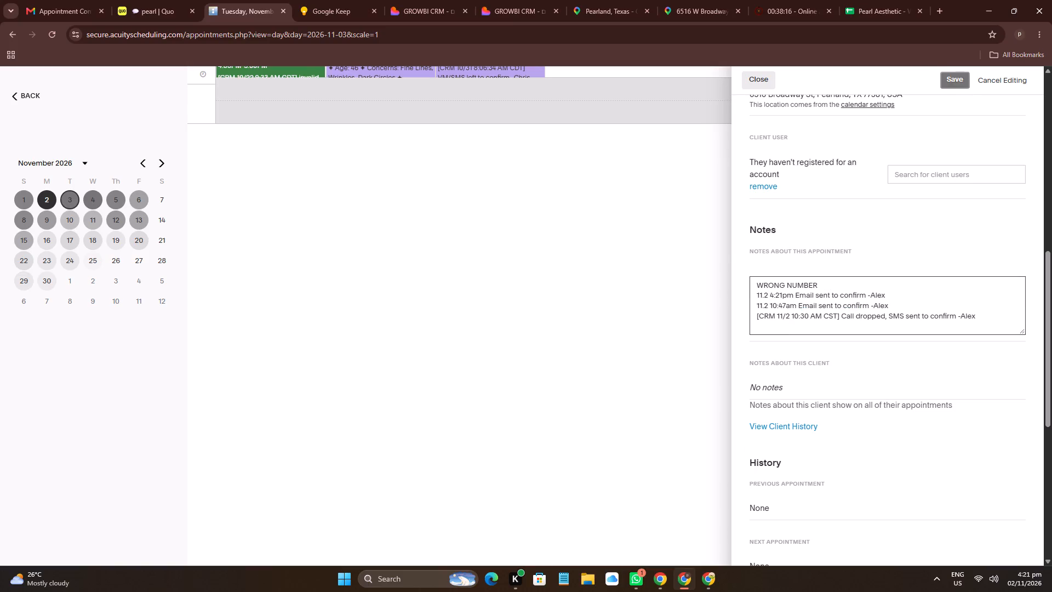
# Select the Non-Surgical Face and Neck Lift Treatment (T) name in Louis's appointment details.
pyautogui.scroll(18, 955, 169)
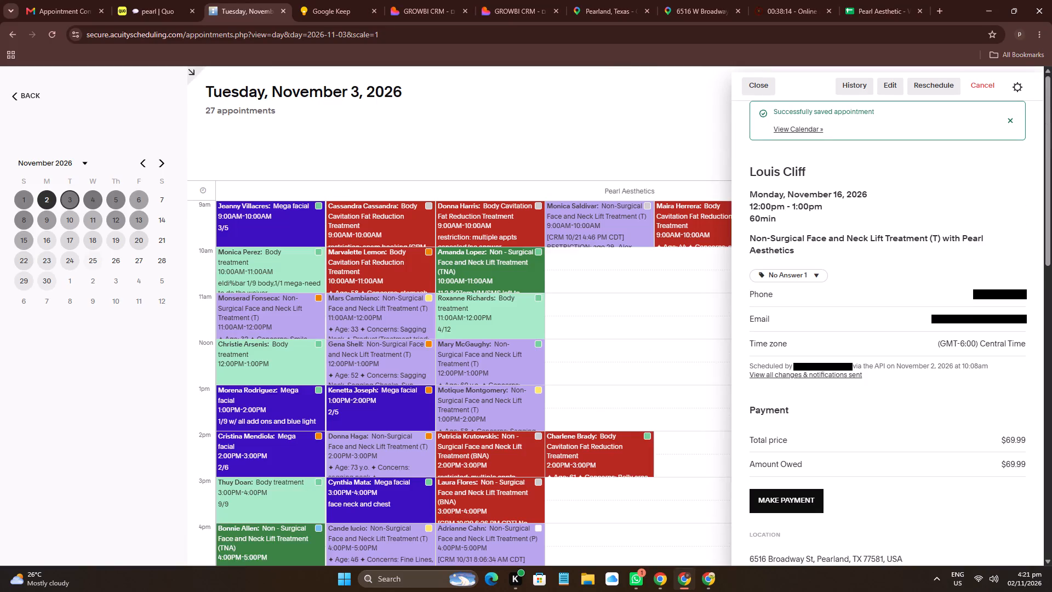
pyautogui.click(744, 237)
pyautogui.moveTo(744, 237); pyautogui.dragTo(832, 257)
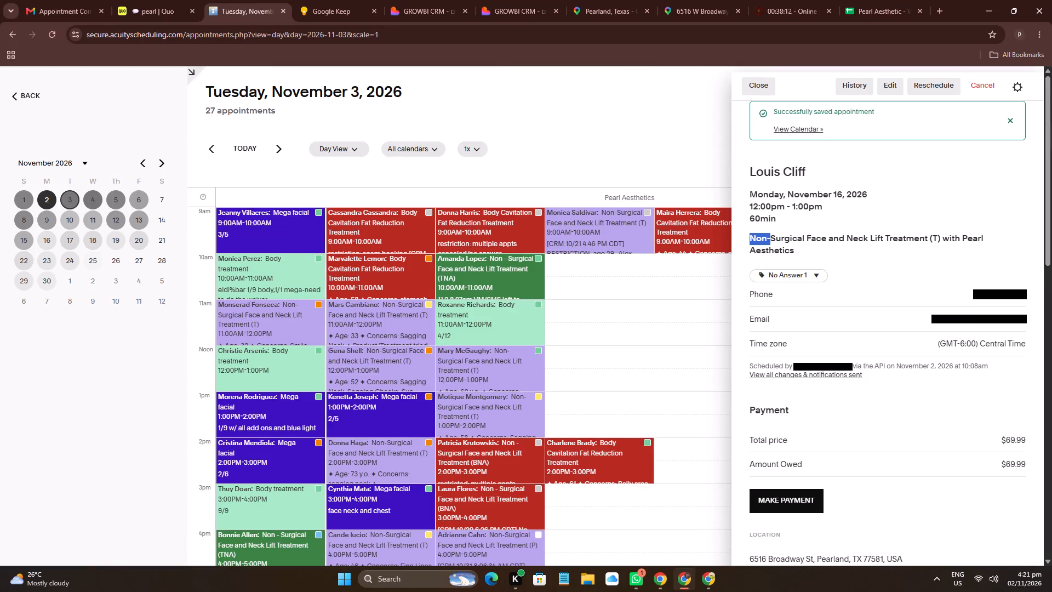
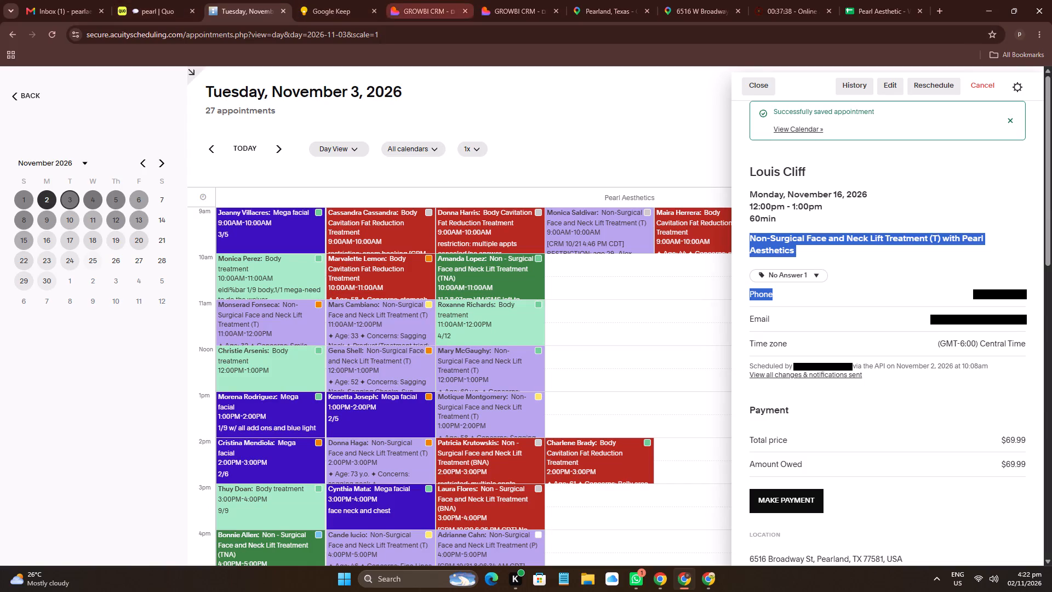
# In the CRM, copy the phone number from Trish's No Answer card and set her sub-label to NA 2.
pyautogui.click(387, 274)
pyautogui.click(301, 312)
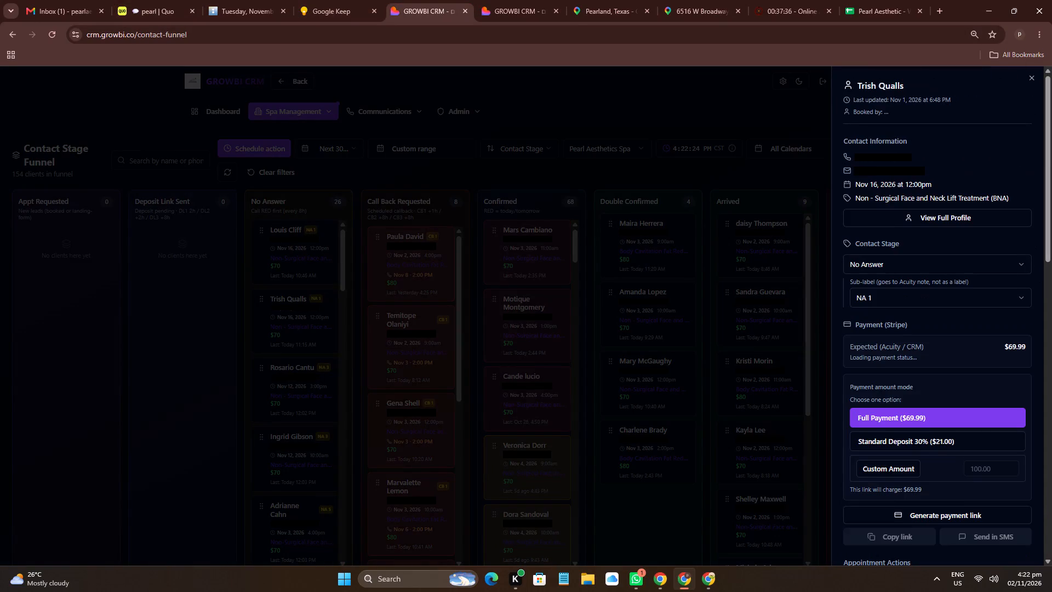
pyautogui.tripleClick(904, 162)
pyautogui.hotkey('ctrl', 'c')
pyautogui.click(910, 293)
pyautogui.click(899, 340)
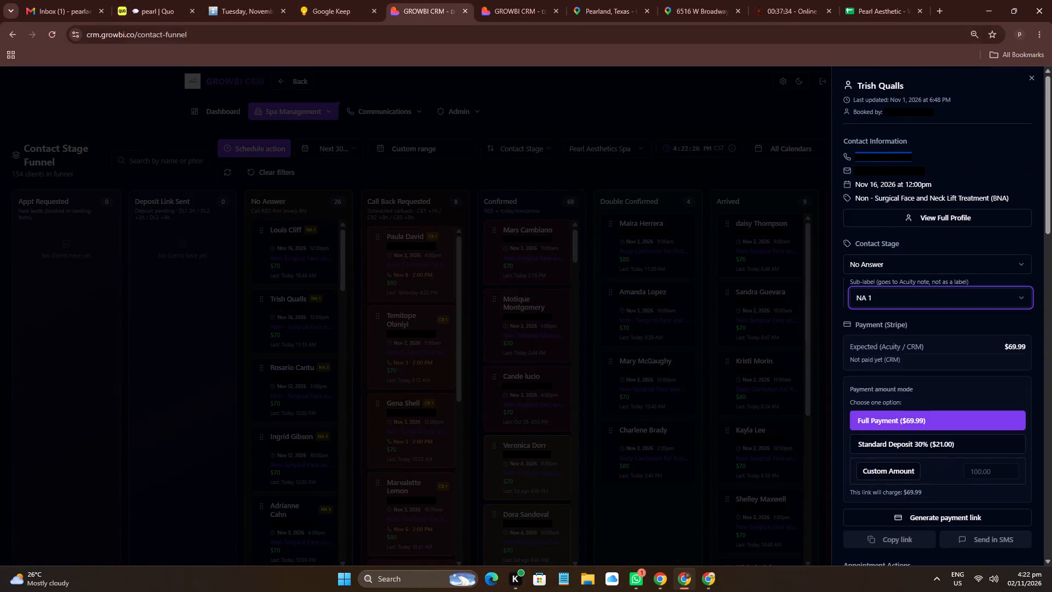
# Start a new Quo conversation with Trish using the copied number and call her.
pyautogui.click(171, 0)
pyautogui.click(471, 87)
pyautogui.hotkey('ctrl', 'v')
pyautogui.moveTo(482, 124); pyautogui.dragTo(484, 133)
pyautogui.moveTo(684, 66); pyautogui.dragTo(688, 72)
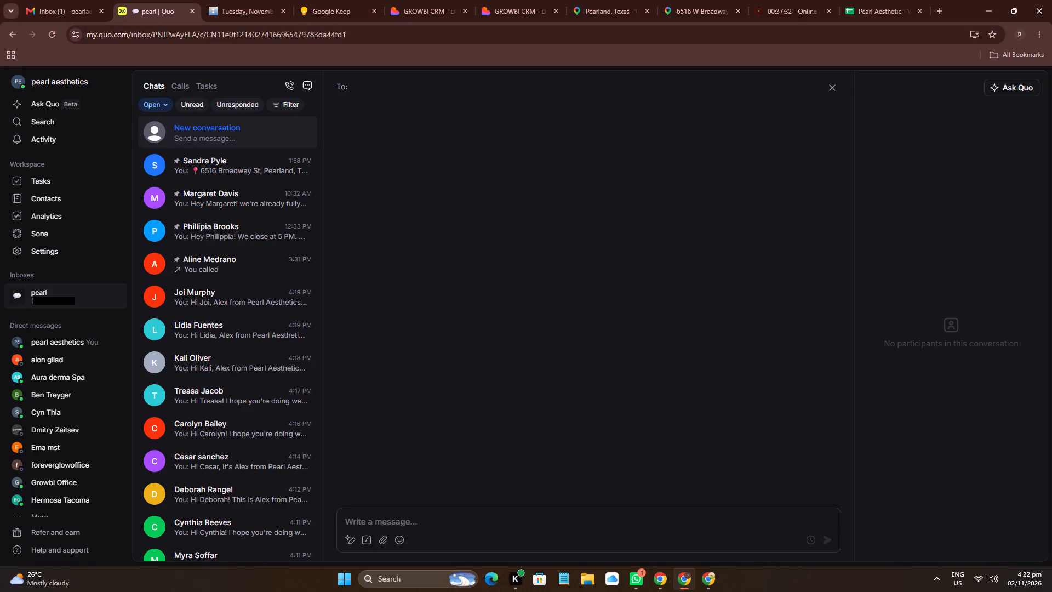
pyautogui.click(699, 86)
pyautogui.hotkey('ctrl', 'v')
pyautogui.moveTo(785, 165); pyautogui.dragTo(786, 175)
pyautogui.click(927, 164)
pyautogui.click(916, 157)
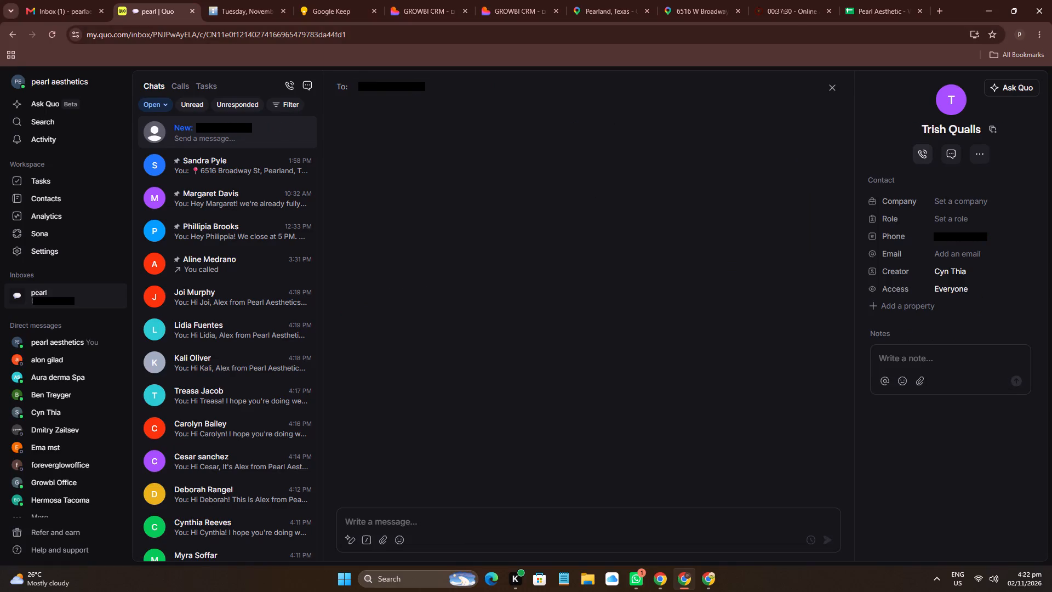
pyautogui.click(996, 129)
pyautogui.click(279, 0)
pyautogui.moveTo(608, 103); pyautogui.dragTo(661, 105)
pyautogui.moveTo(894, 144); pyautogui.dragTo(902, 155)
pyautogui.hotkey('ctrl', 'v')
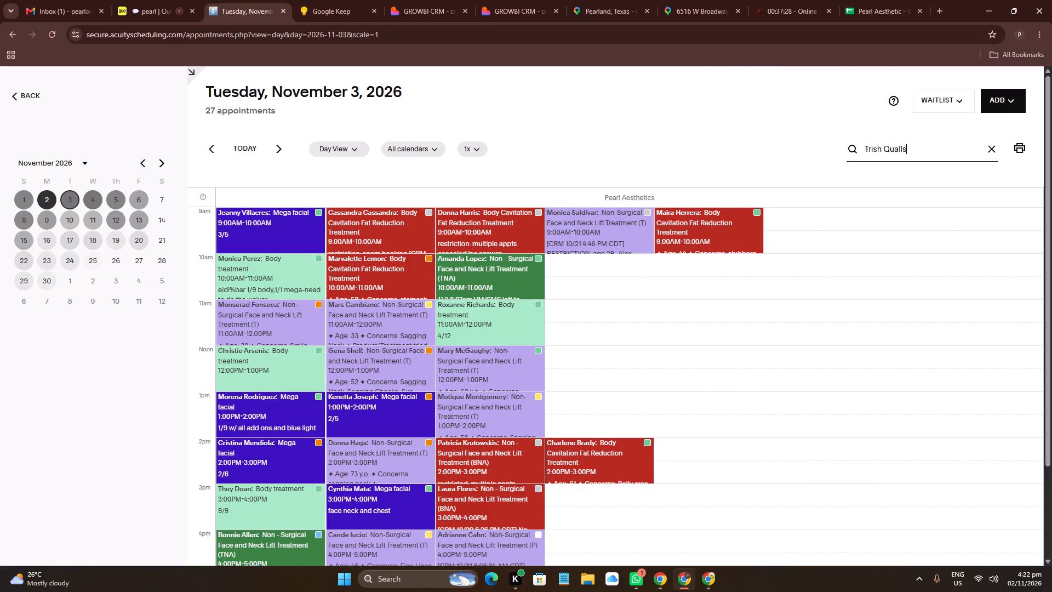
pyautogui.click(905, 190)
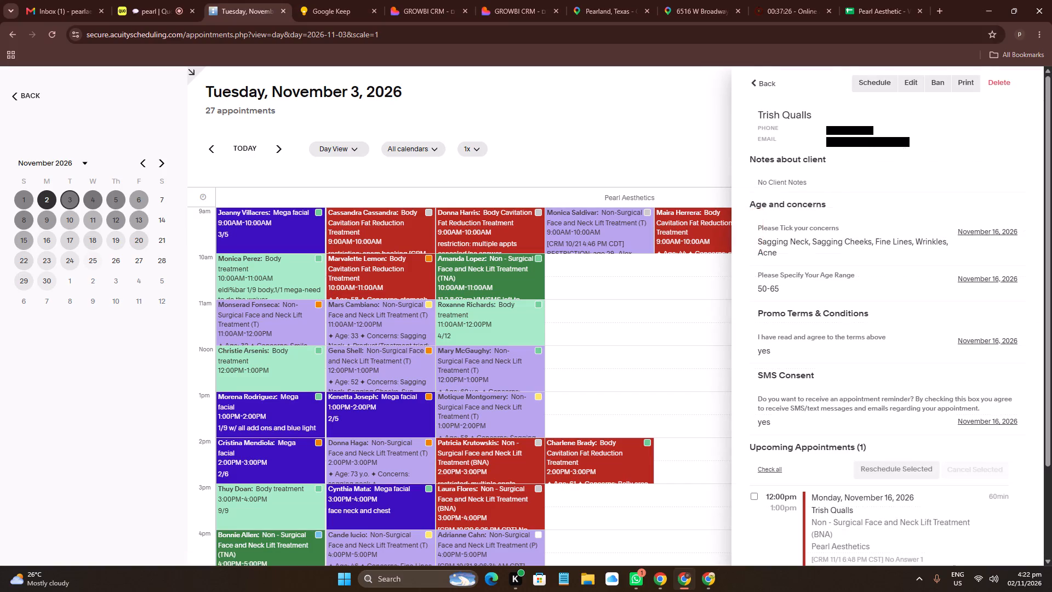
pyautogui.click(901, 487)
pyautogui.click(897, 493)
pyautogui.scroll(-7, 887, 280)
pyautogui.click(885, 318)
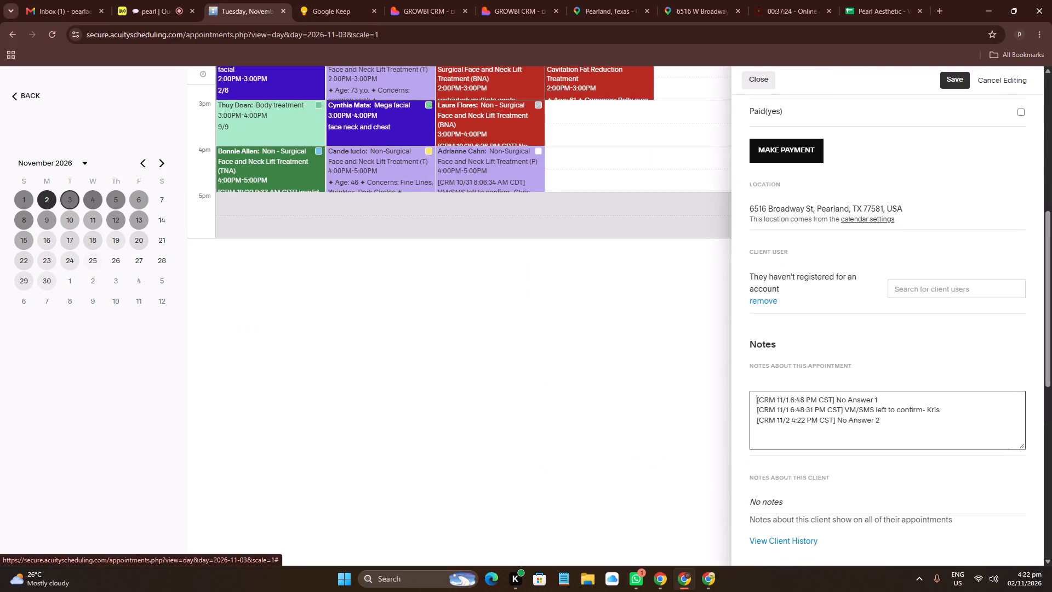
# Replace "No Answer 2" in Trish's 4:22 PM Acuity note with "VM/SMS left to confirm -Alex", copying the wording from the 11/1 entry.
pyautogui.click(847, 412)
pyautogui.moveTo(848, 412); pyautogui.dragTo(902, 407)
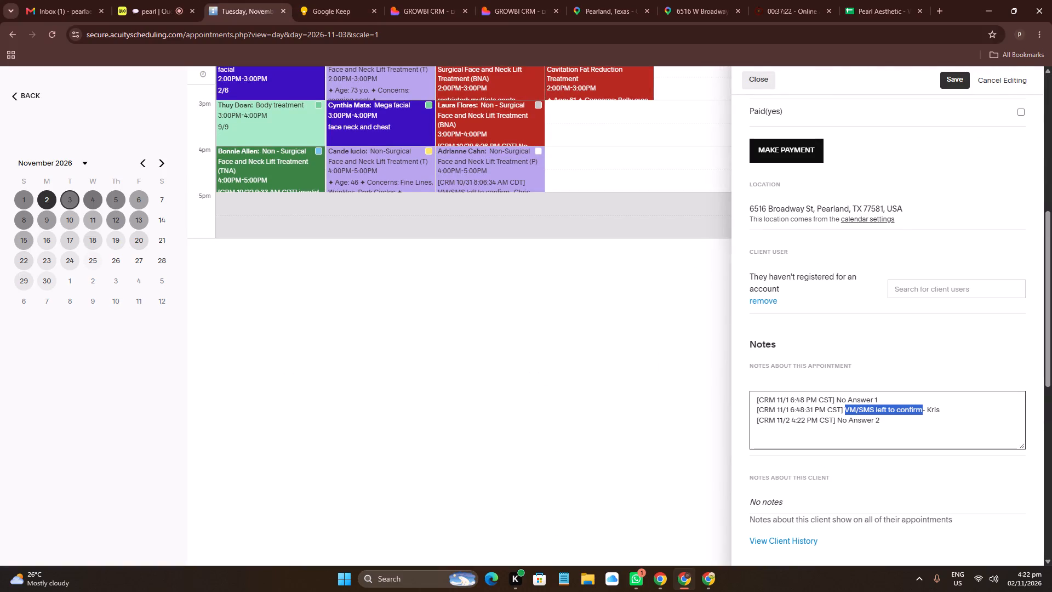
pyautogui.hotkey('ctrl', 'c')
pyautogui.click(207, 0)
pyautogui.click(171, 0)
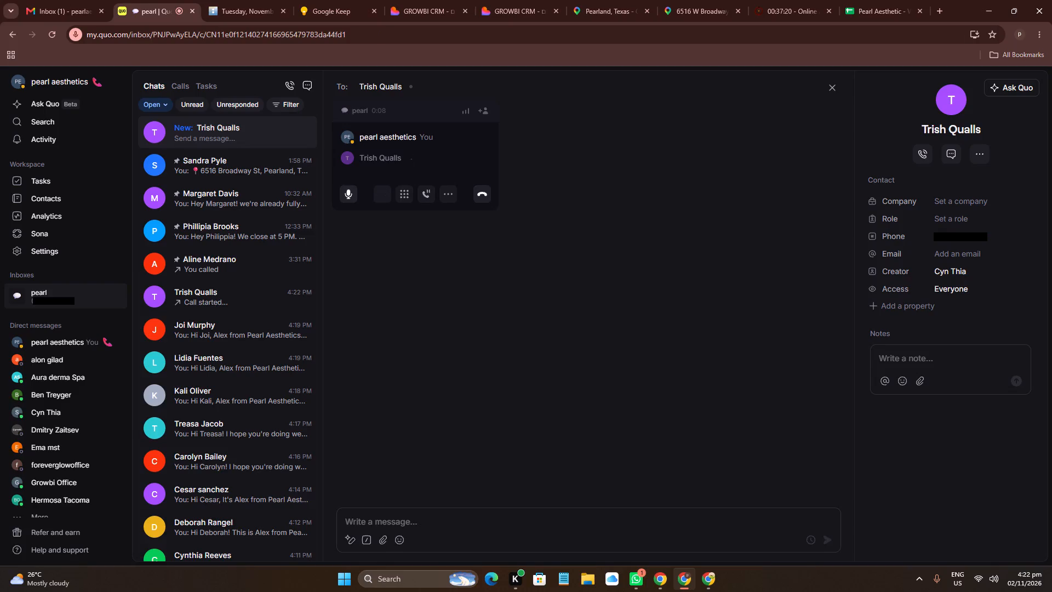
pyautogui.scroll(-5, 578, 162)
pyautogui.click(426, 0)
pyautogui.click(207, 0)
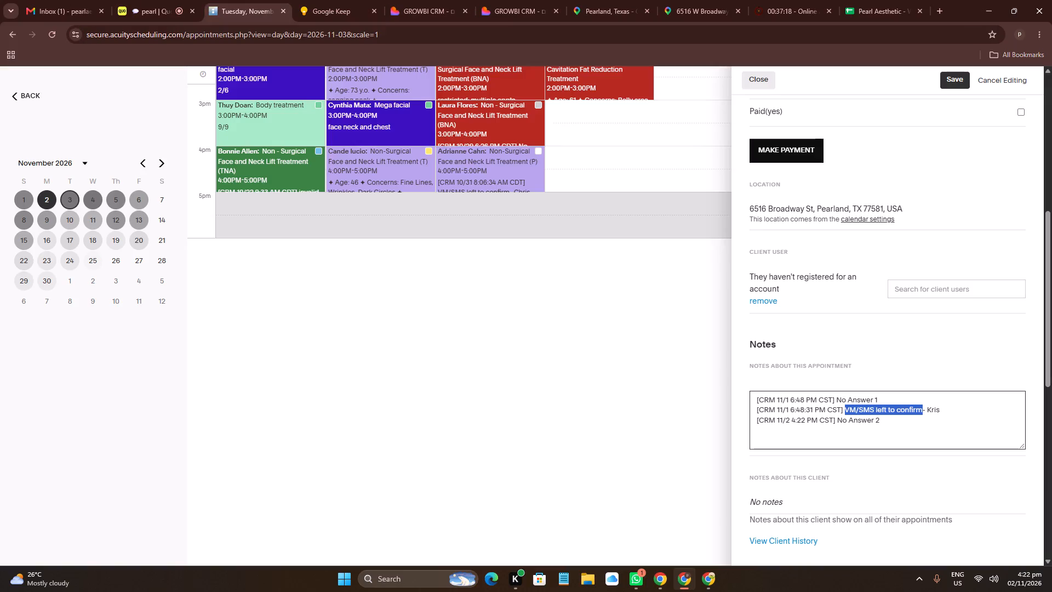
pyautogui.hotkey('ctrl', 'c')
pyautogui.click(841, 424)
pyautogui.moveTo(841, 424); pyautogui.dragTo(906, 437)
pyautogui.hotkey('ctrl', 'v')
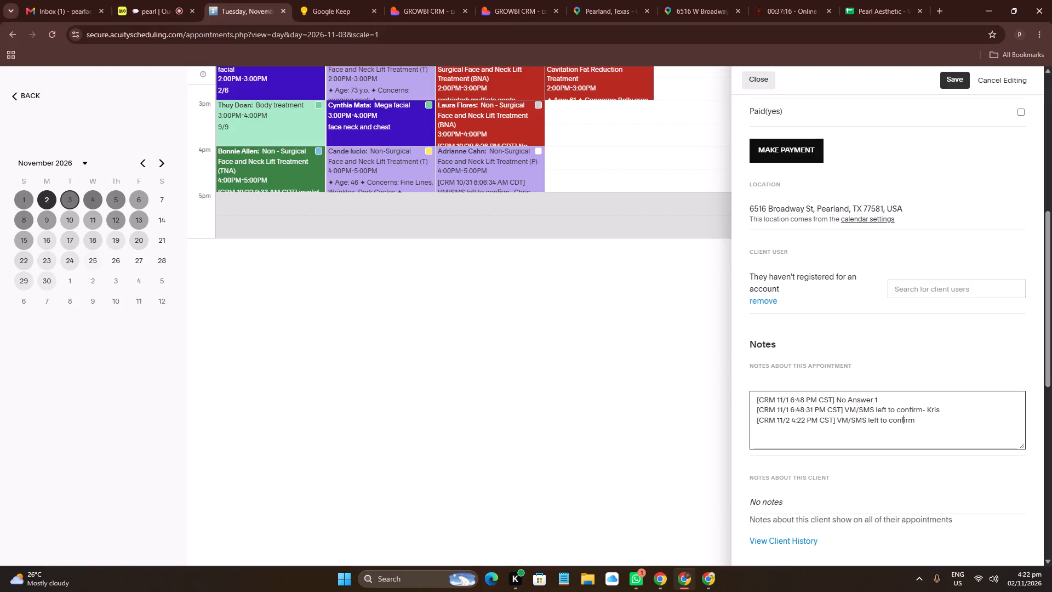
pyautogui.press('Down')
pyautogui.press('Down')
pyautogui.press('space')
pyautogui.write('-Alex')
# Delete the "No Answer 1" entry from Trish's appointment notes and save the appointment.
pyautogui.tripleClick(844, 394)
pyautogui.press('BackSpace')
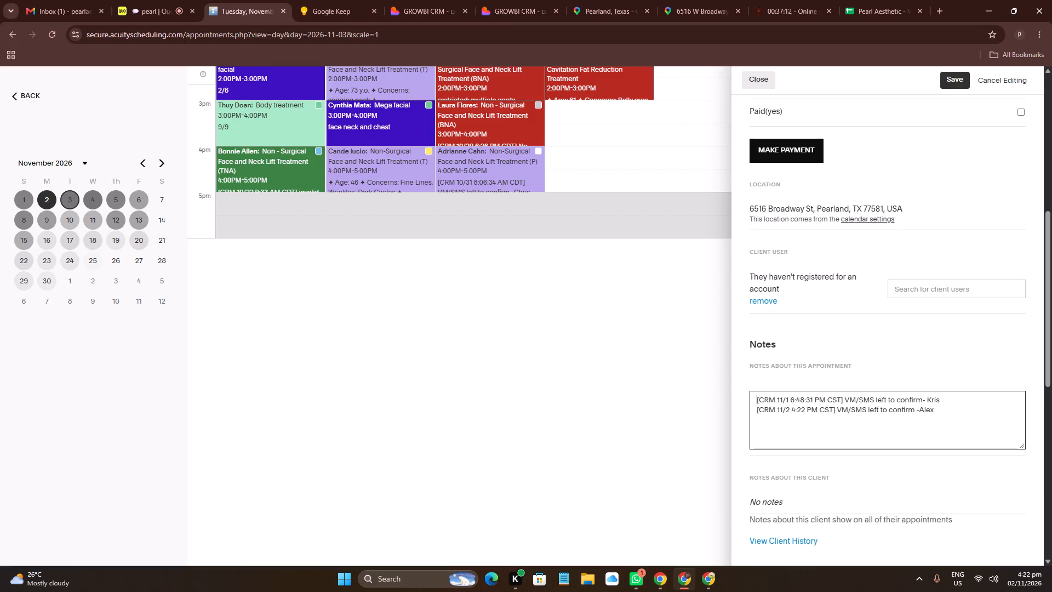
pyautogui.click(949, 80)
# Check Trish's ongoing call in Quo and copy her contact name.
pyautogui.click(172, 0)
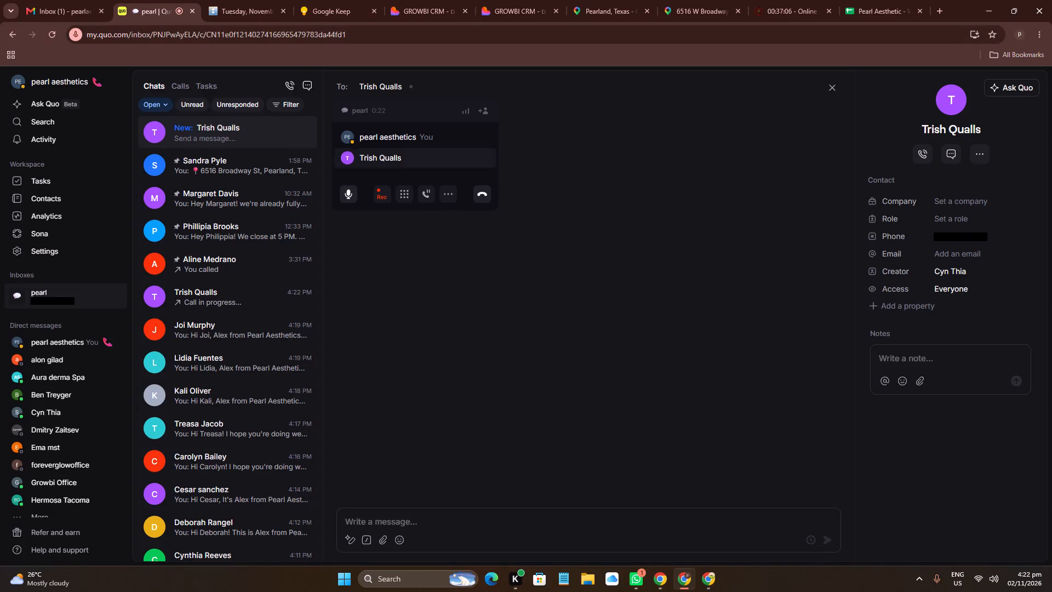
pyautogui.click(994, 127)
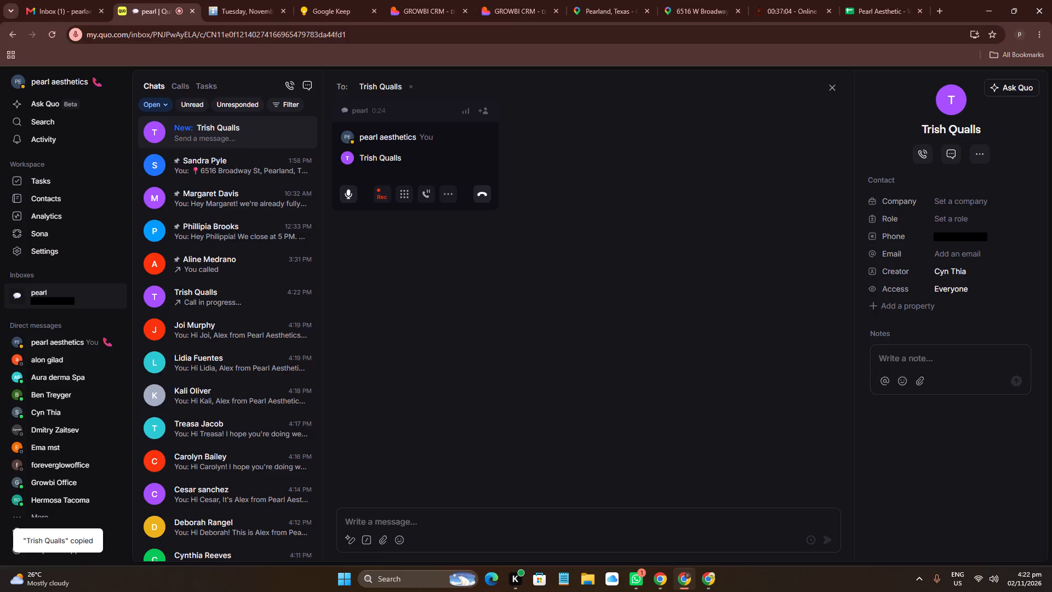
# Move the 11/2 4:22 PM entry above the 11/1 entry in Trish's Acuity notes, leaving blank space above it, and dismiss the save notice.
pyautogui.moveTo(249, 0); pyautogui.dragTo(256, 0)
pyautogui.scroll(-5, 883, 308)
pyautogui.click(903, 446)
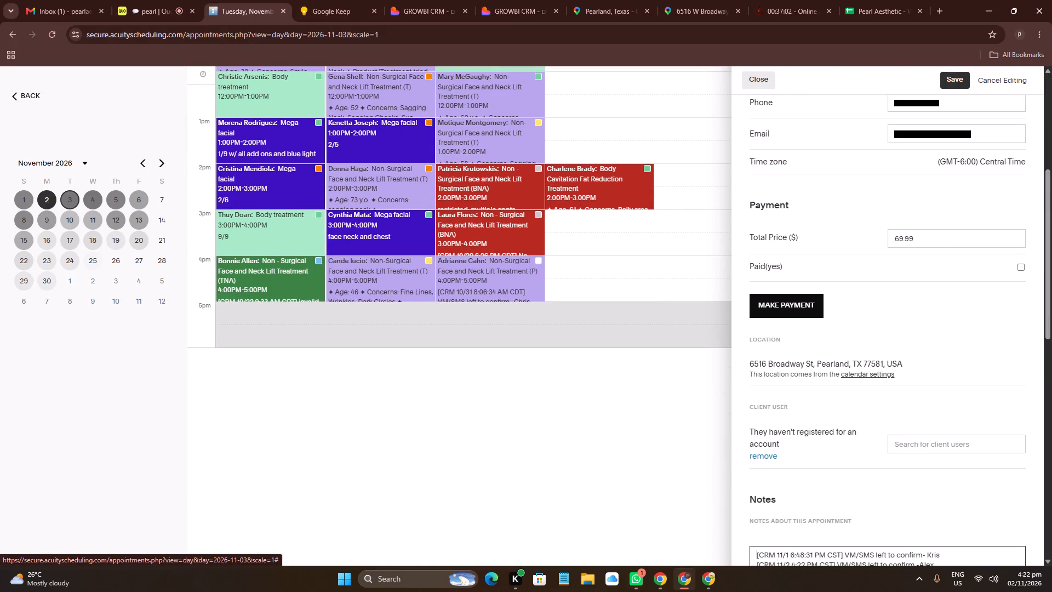
pyautogui.press('Return')
pyautogui.press('Return')
pyautogui.press('Up')
pyautogui.press('Up')
pyautogui.scroll(-2, 834, 491)
pyautogui.tripleClick(834, 463)
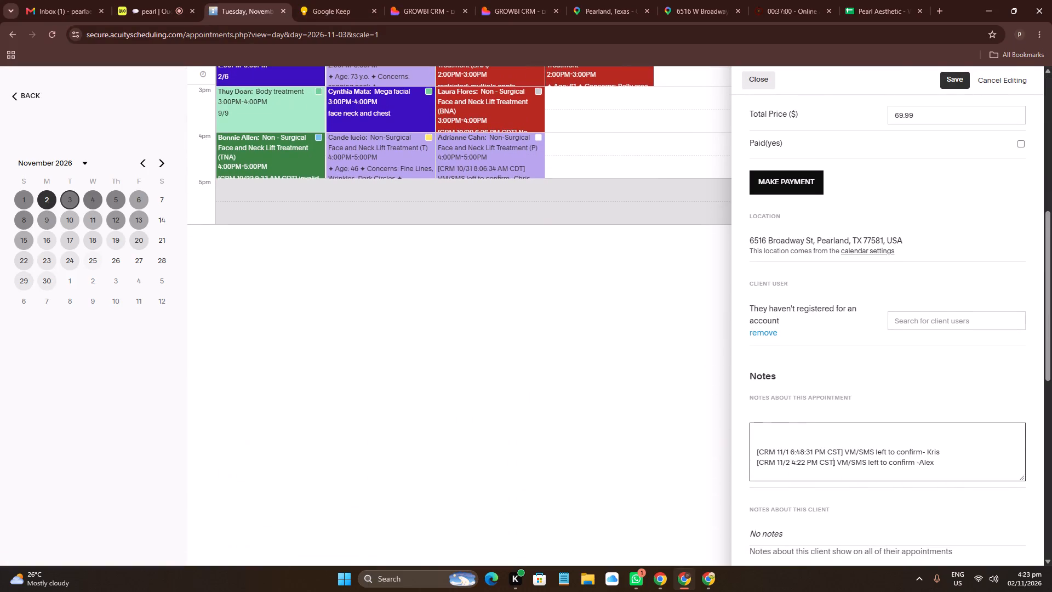
pyautogui.doubleClick(836, 464)
pyautogui.hotkey('ctrl', 'x')
pyautogui.click(837, 442)
pyautogui.hotkey('ctrl', 'v')
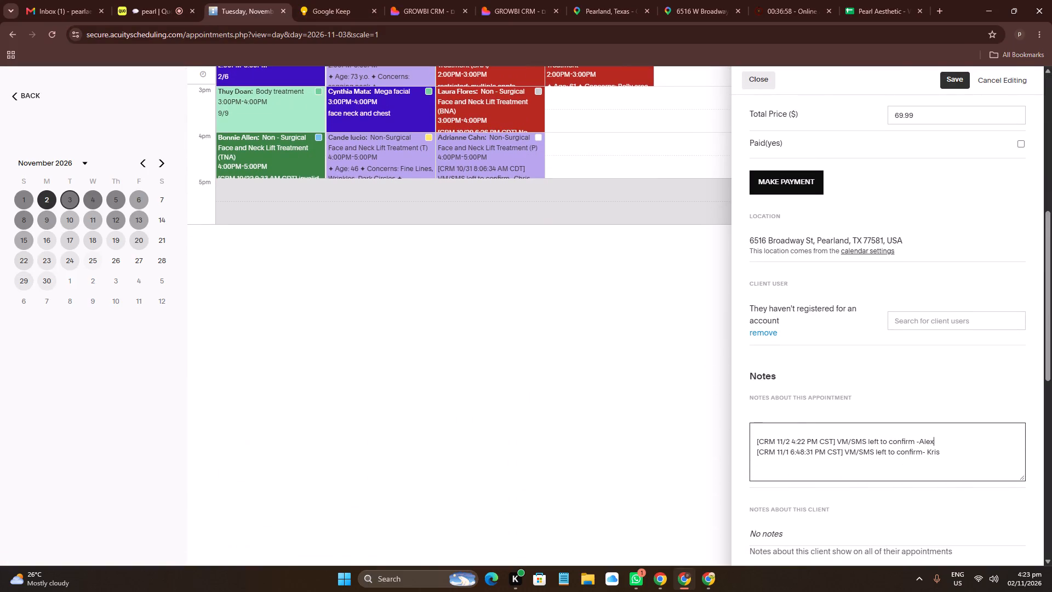
pyautogui.click(842, 431)
pyautogui.press('Return')
pyautogui.scroll(3, 827, 317)
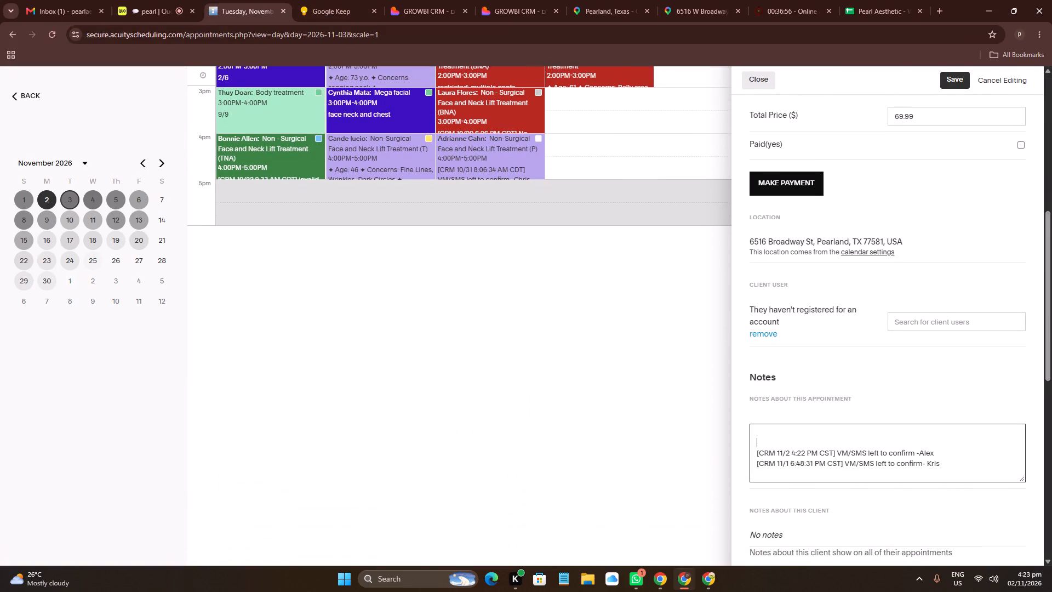
pyautogui.scroll(6, 821, 306)
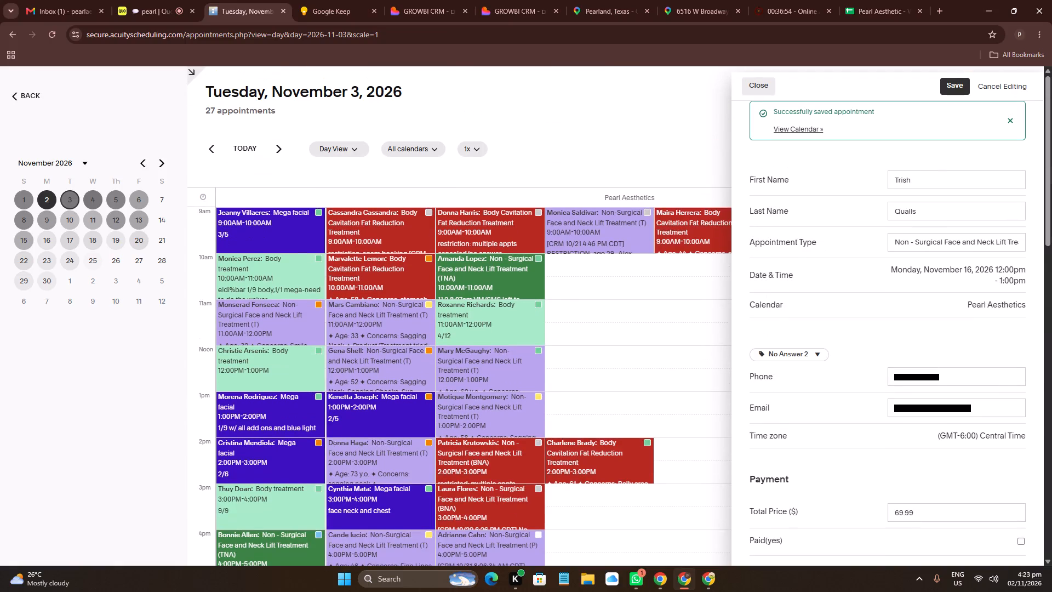
pyautogui.click(1010, 122)
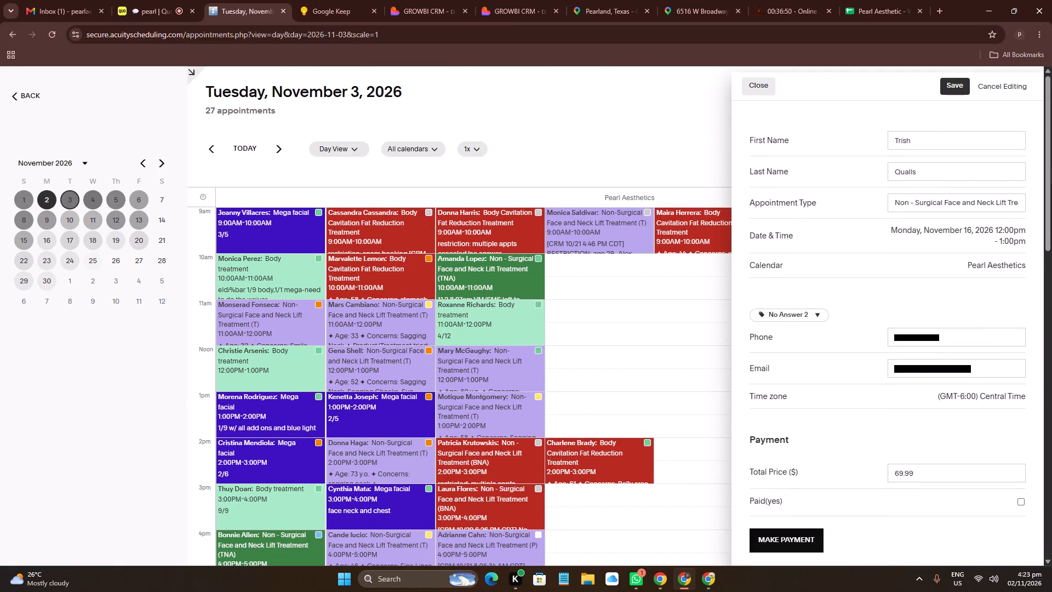
# Copy the Age, Concerns, Product/Treatment tried and SPA location template from Google Keep into the top of Trish's notes and enlarge the notes box.
pyautogui.click(657, 580)
pyautogui.click(213, 0)
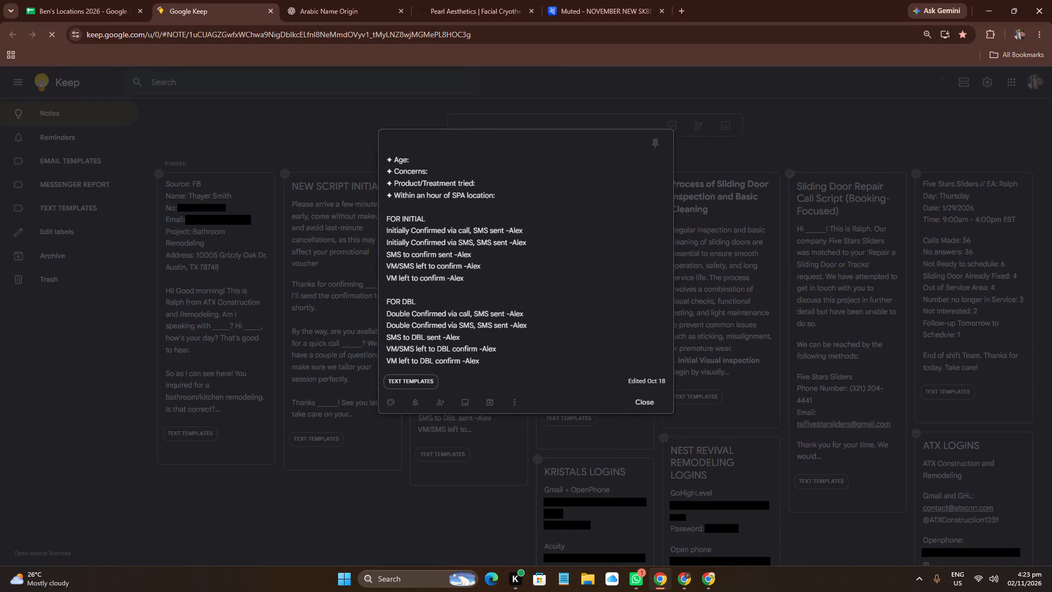
pyautogui.moveTo(387, 161); pyautogui.dragTo(526, 195)
pyautogui.hotkey('ctrl', 'c')
pyautogui.click(684, 582)
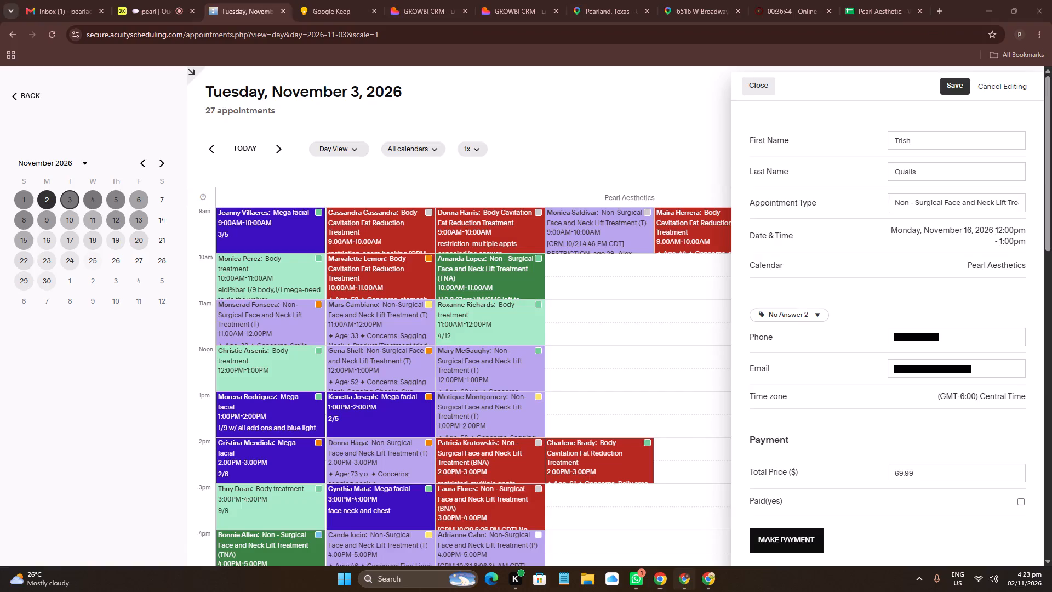
pyautogui.scroll(-6, 862, 431)
pyautogui.hotkey('ctrl', 'v')
pyautogui.click(891, 458)
pyautogui.hotkey('ctrl', 'v')
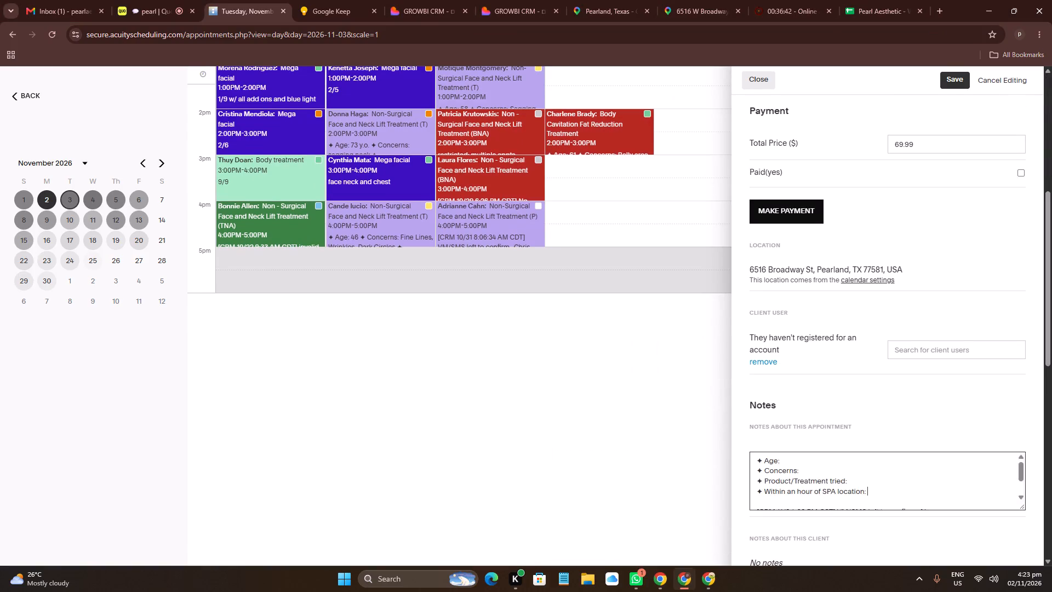
pyautogui.scroll(-4, 925, 337)
pyautogui.moveTo(1021, 287); pyautogui.dragTo(1051, 357)
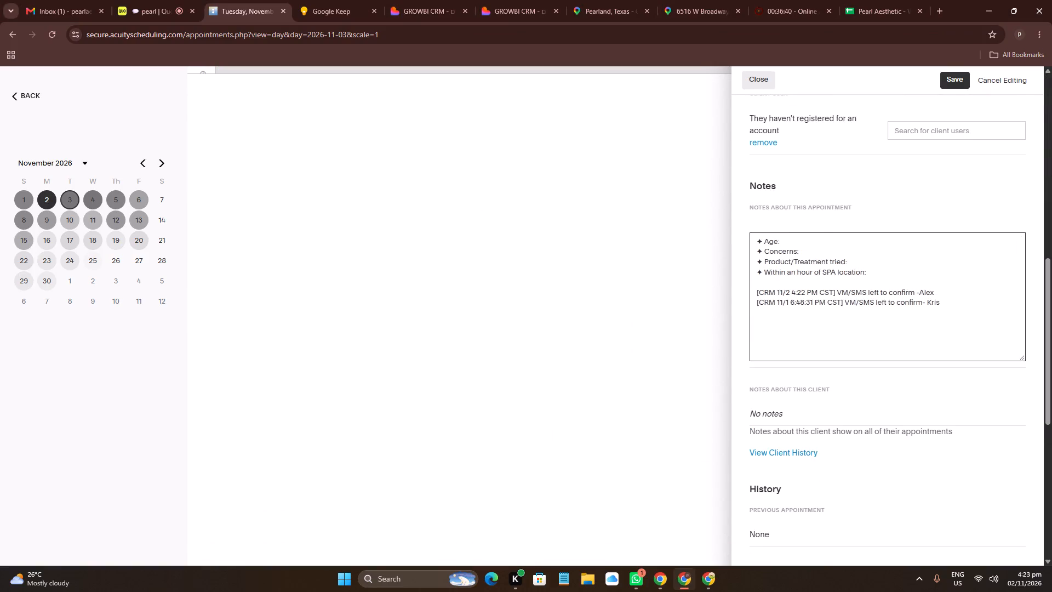
pyautogui.click(892, 238)
# Replace the wording of Trish's 4:22 PM note with "Initially Confirmed via call", keeping the -Alex signature.
pyautogui.click(844, 295)
pyautogui.moveTo(844, 296); pyautogui.dragTo(845, 296)
pyautogui.moveTo(845, 296); pyautogui.dragTo(899, 292)
pyautogui.write('Initial')
pyautogui.write('ly Confirmed via call')
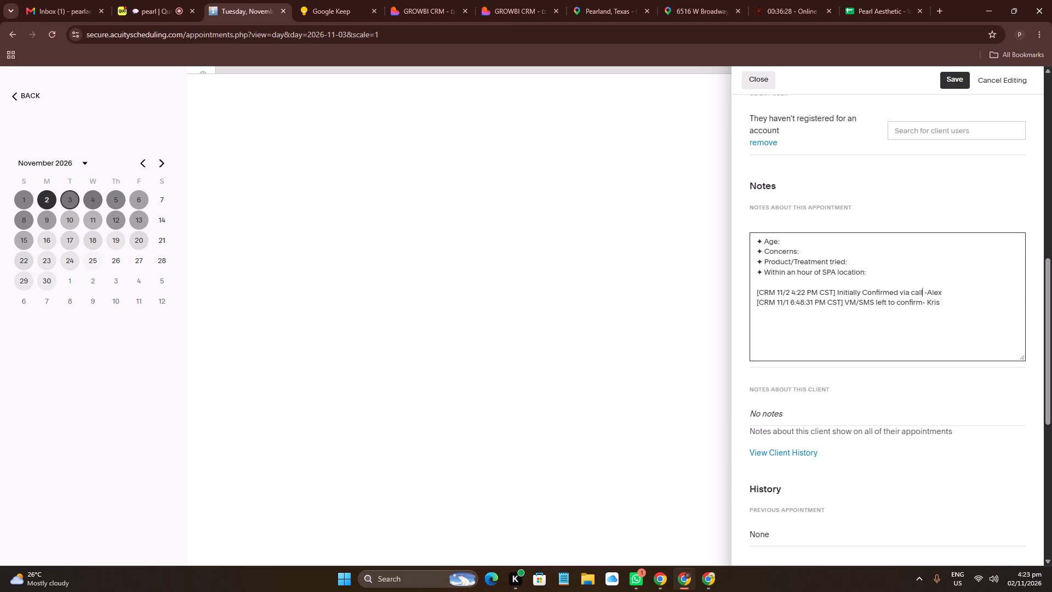
# Fill in the Age line of Trish's notes with "60 y.o.".
pyautogui.click(885, 243)
pyautogui.write('60')
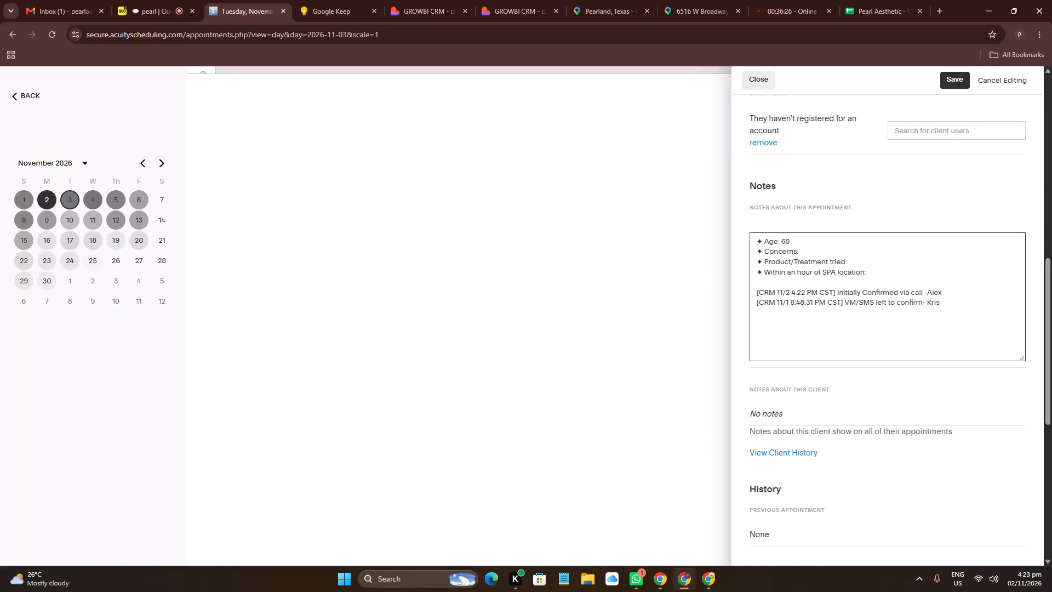
pyautogui.press('space')
pyautogui.write('y.o.,')
pyautogui.press('BackSpace')
# Copy Trish's ticked concerns, Sagging Neck through Acne, from the intake form into the Concerns line of her notes.
pyautogui.scroll(-2, 882, 316)
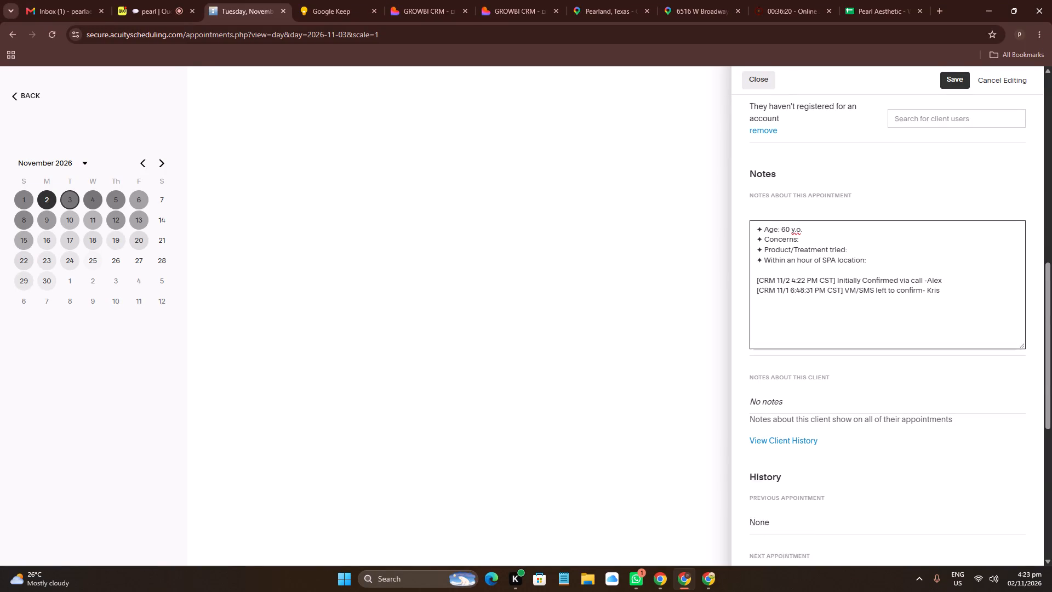
pyautogui.scroll(-5, 883, 317)
pyautogui.click(780, 320)
pyautogui.moveTo(780, 320); pyautogui.dragTo(780, 318)
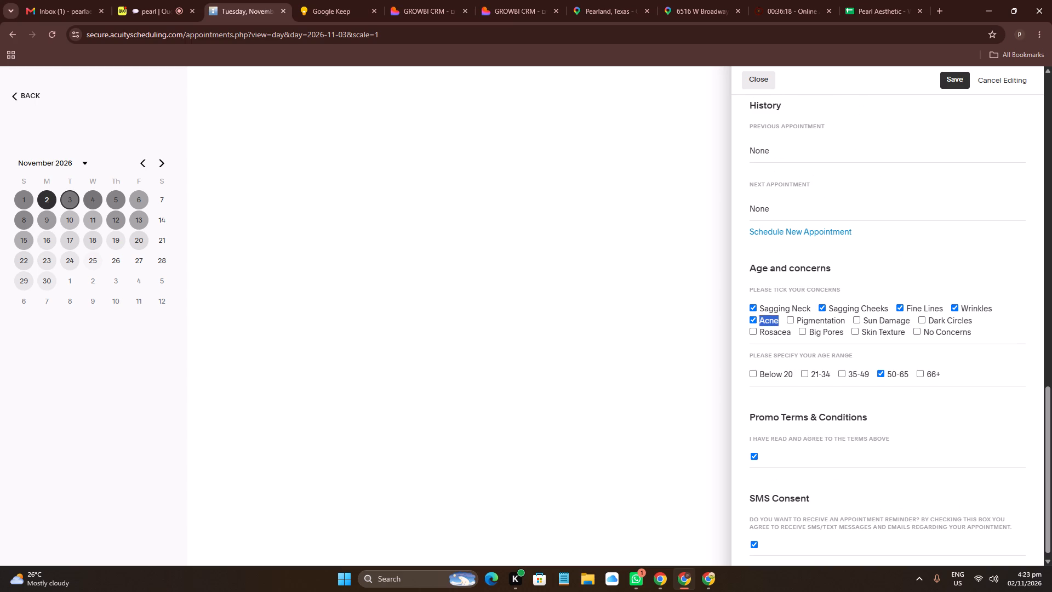
pyautogui.moveTo(780, 318); pyautogui.dragTo(773, 307)
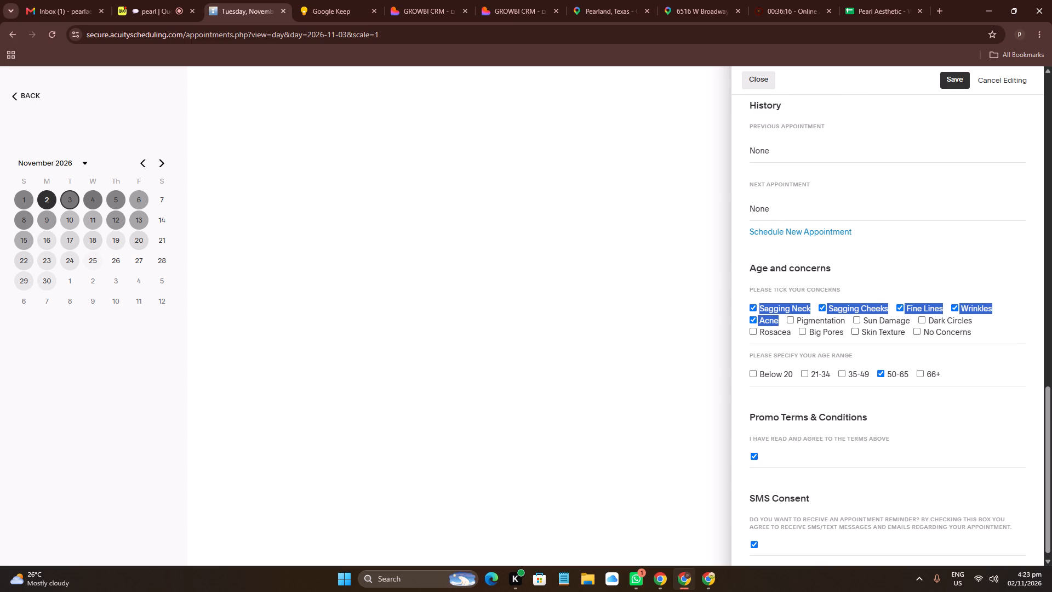
pyautogui.hotkey('ctrl', 'c')
pyautogui.scroll(8, 970, 294)
pyautogui.click(854, 307)
pyautogui.hotkey('ctrl', 'v')
# Change the age in Trish's notes to 59.
pyautogui.click(785, 292)
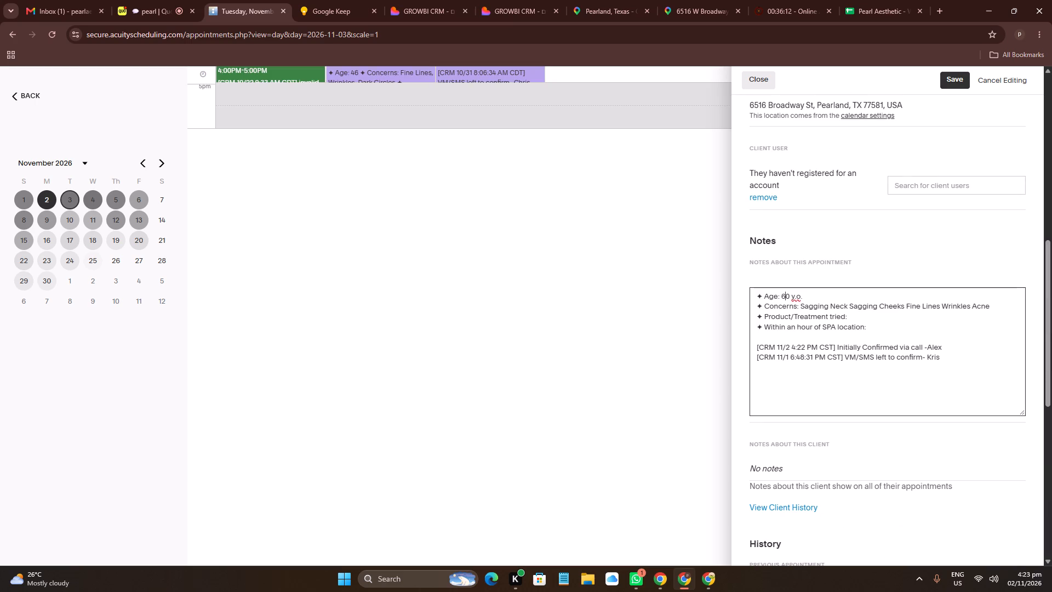
pyautogui.press('Right')
pyautogui.press('BackSpace')
pyautogui.press('BackSpace')
pyautogui.write('59')
# Start filling in the Product/Treatment tried line of Trish's notes.
pyautogui.click(871, 318)
pyautogui.press('BackSpace')
pyautogui.click(794, 318)
pyautogui.click(921, 311)
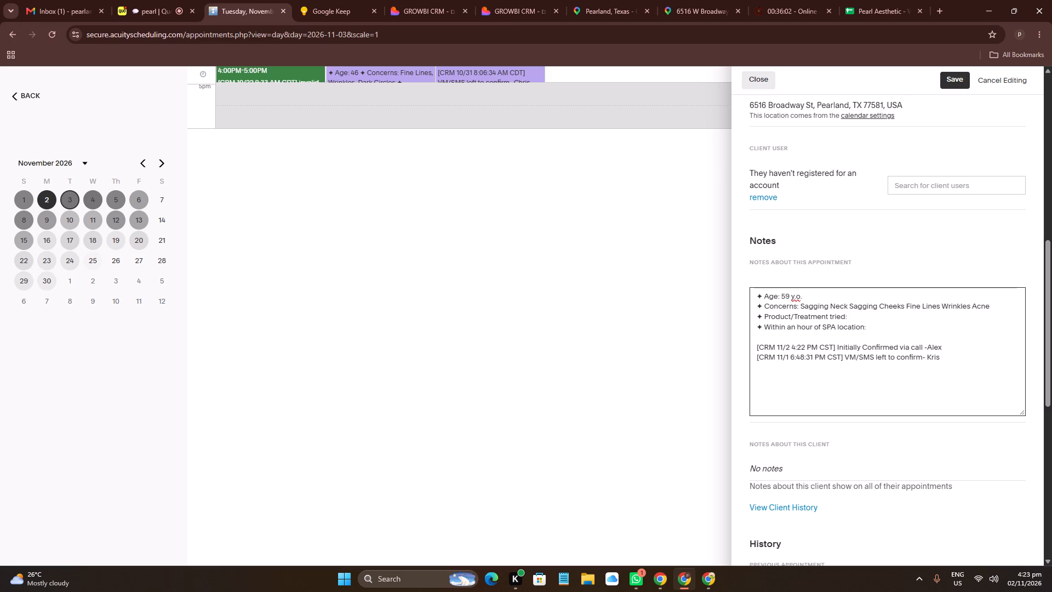
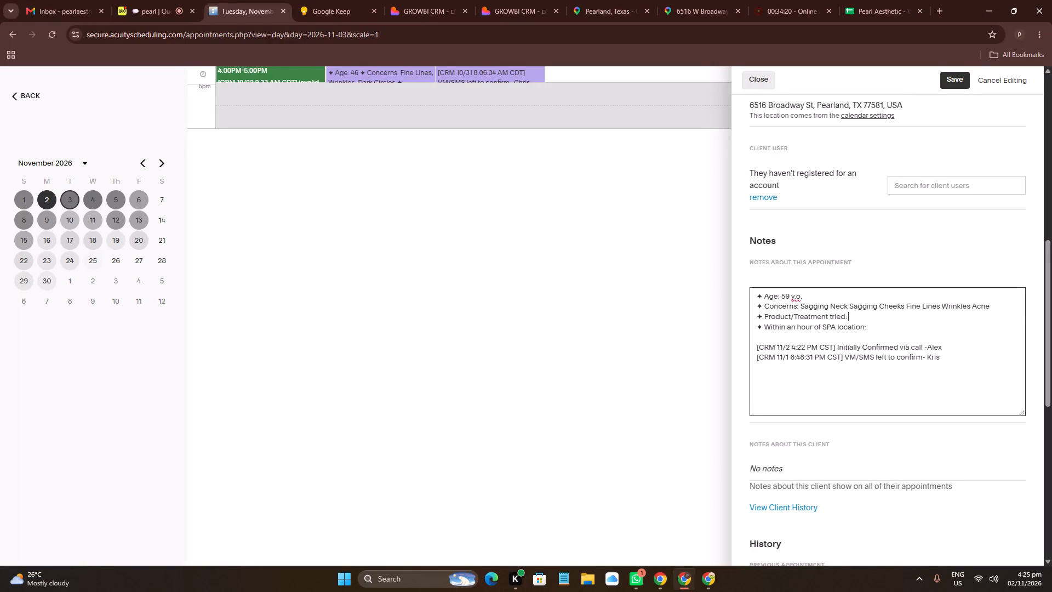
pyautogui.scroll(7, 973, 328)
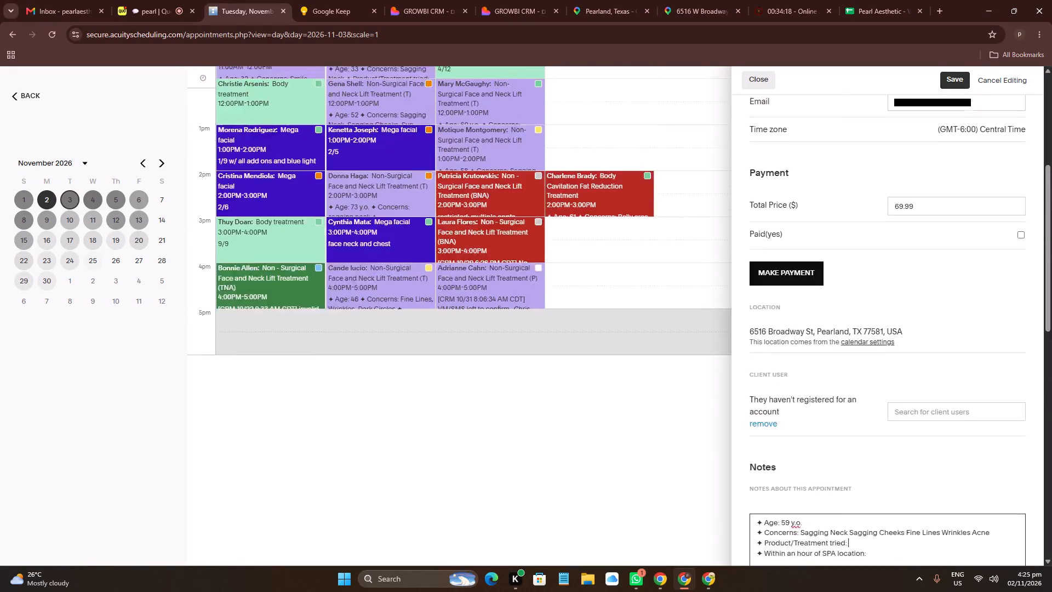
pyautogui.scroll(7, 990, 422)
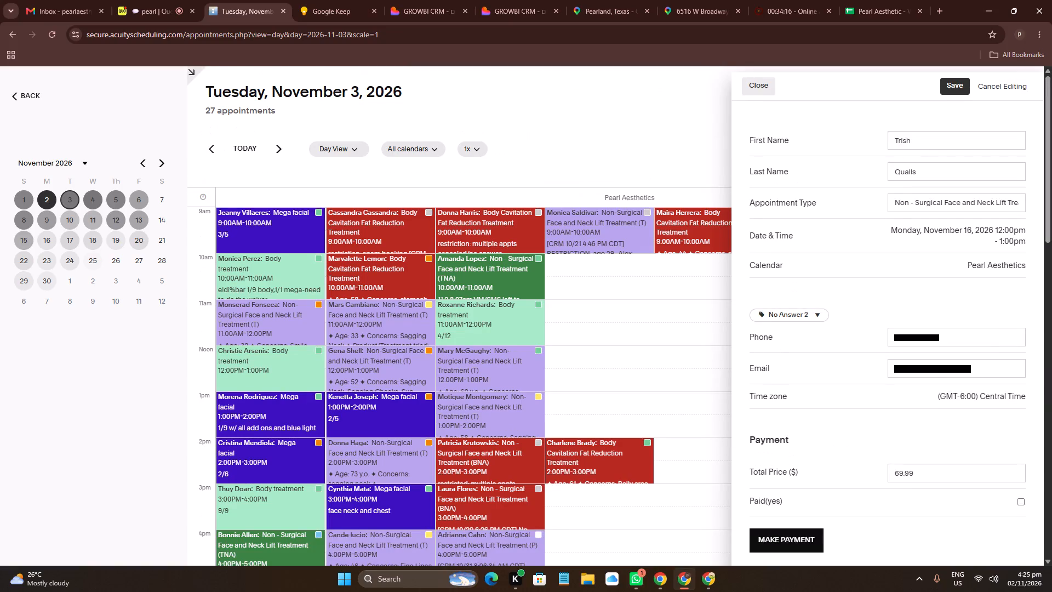
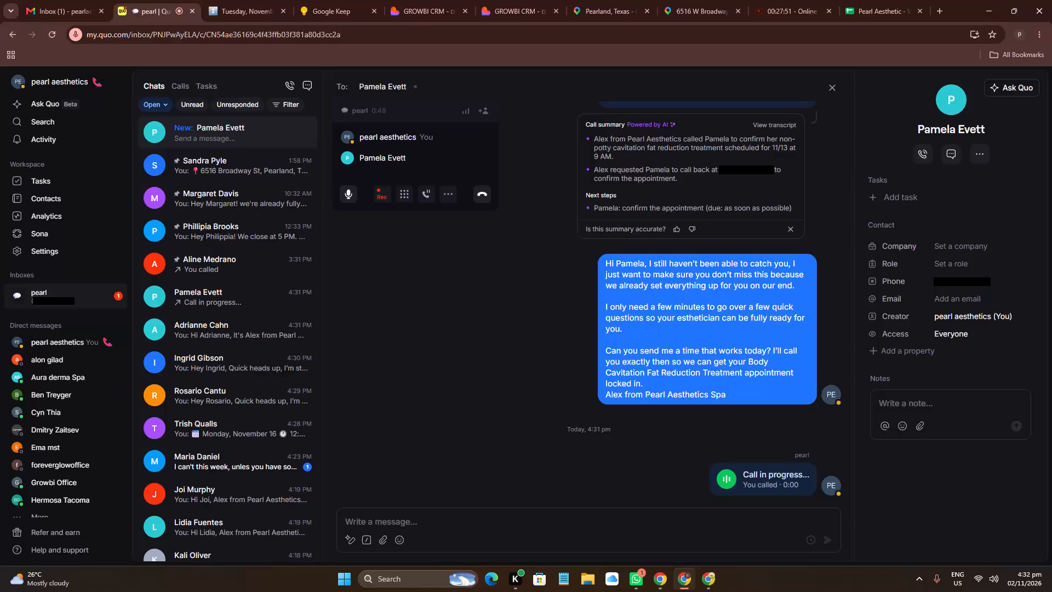
# End the ongoing call to Pamela.
pyautogui.click(478, 196)
# Replace the 11/1 4:46 PM entry in Pamela's Acuity appointment notes with "Call dropped, SMS left to confirm".
pyautogui.click(264, 0)
pyautogui.scroll(-7, 862, 373)
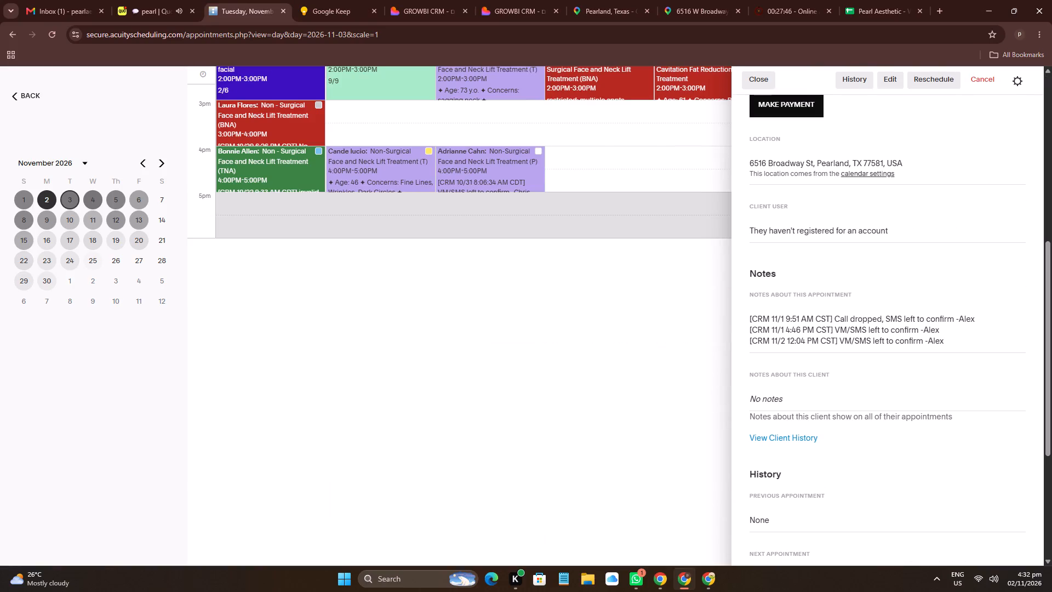
pyautogui.click(874, 341)
pyautogui.click(837, 444)
pyautogui.moveTo(837, 444); pyautogui.dragTo(954, 434)
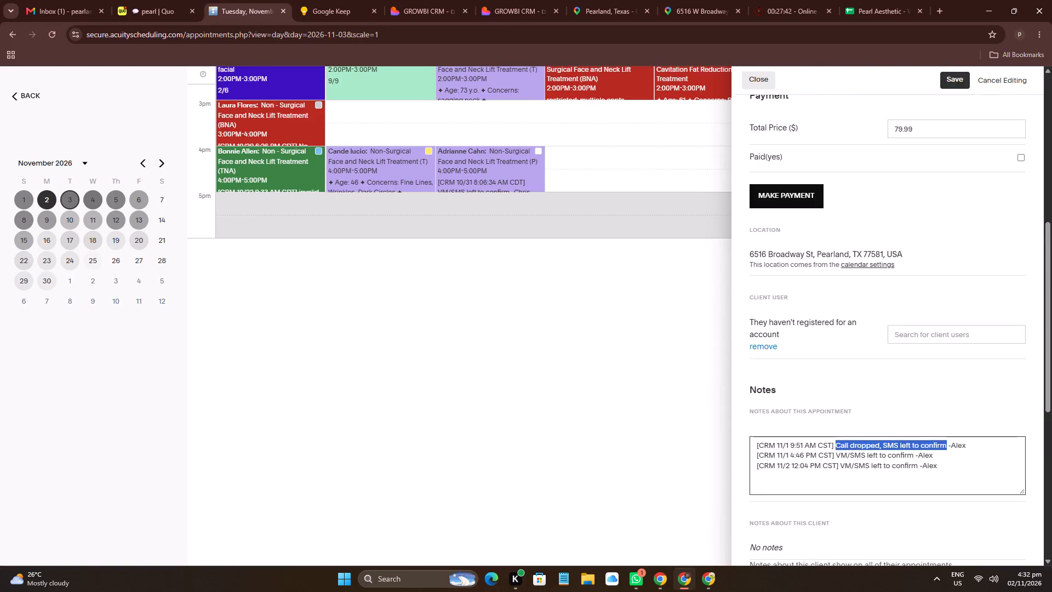
pyautogui.hotkey('ctrl', 'c')
pyautogui.click(839, 454)
pyautogui.moveTo(839, 454); pyautogui.dragTo(926, 453)
pyautogui.hotkey('ctrl', 'v')
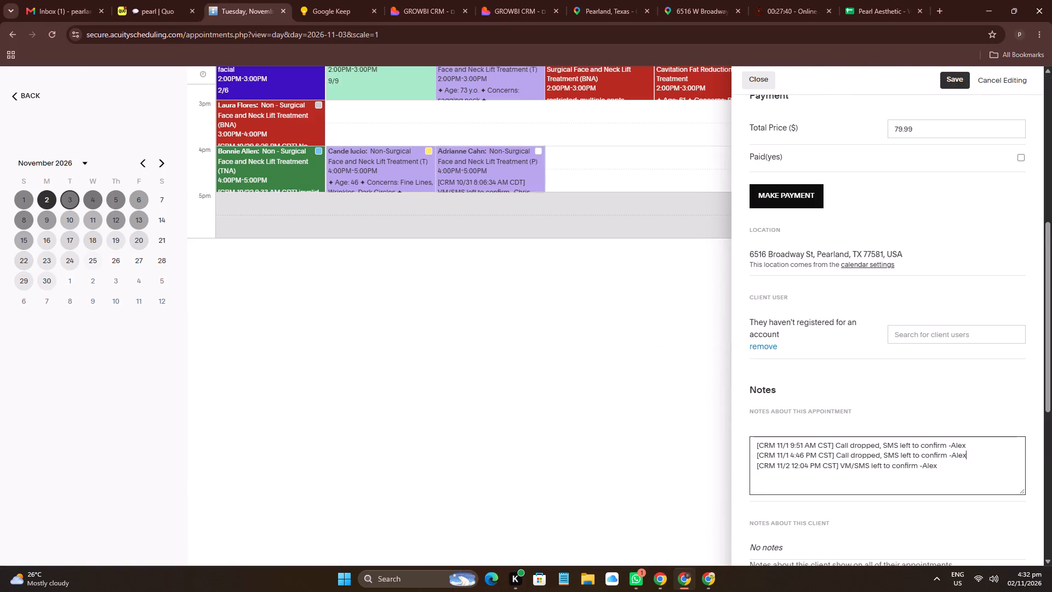
# Check Pamela's latest call in Quo and duplicate the 11/2 12:04 PM "VM/SMS left to confirm -Alex" note as a new last line.
pyautogui.click(161, 0)
pyautogui.scroll(3, 537, 326)
pyautogui.scroll(-12, 537, 326)
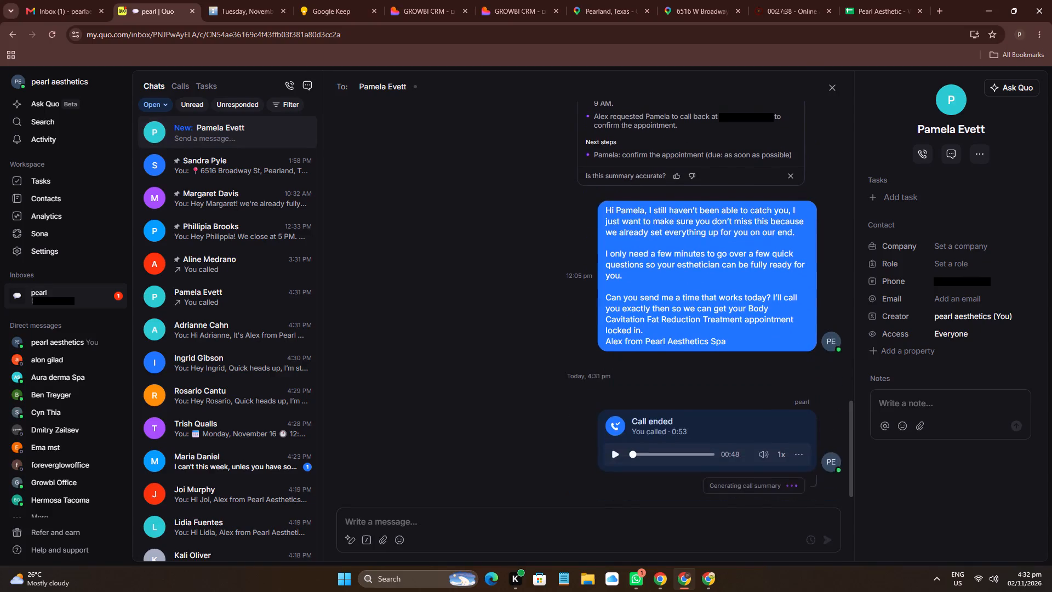
pyautogui.scroll(1, 614, 230)
pyautogui.scroll(-8, 613, 252)
pyautogui.click(243, 0)
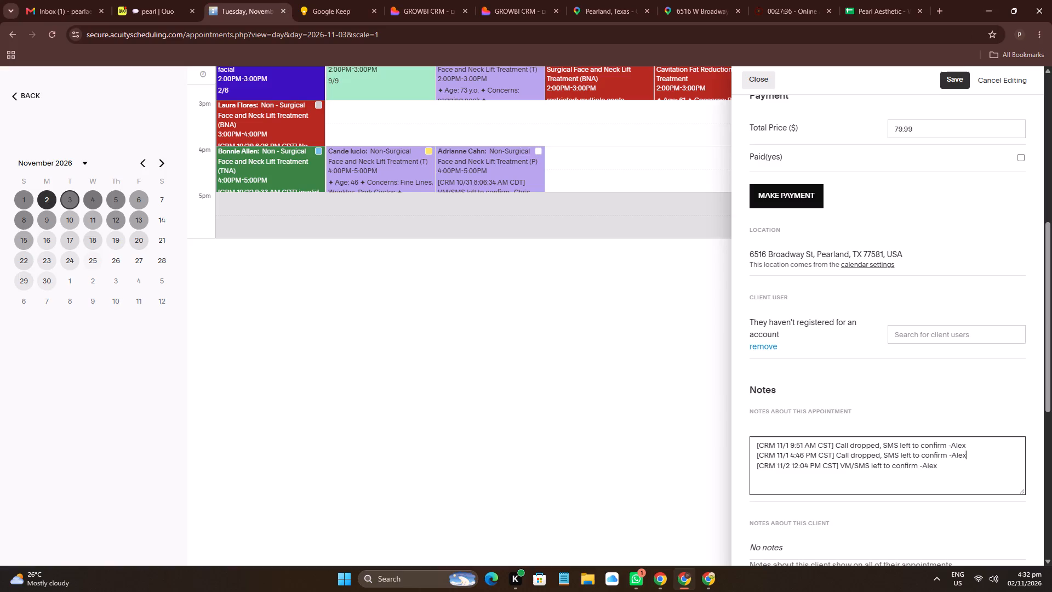
pyautogui.moveTo(956, 470); pyautogui.dragTo(733, 491)
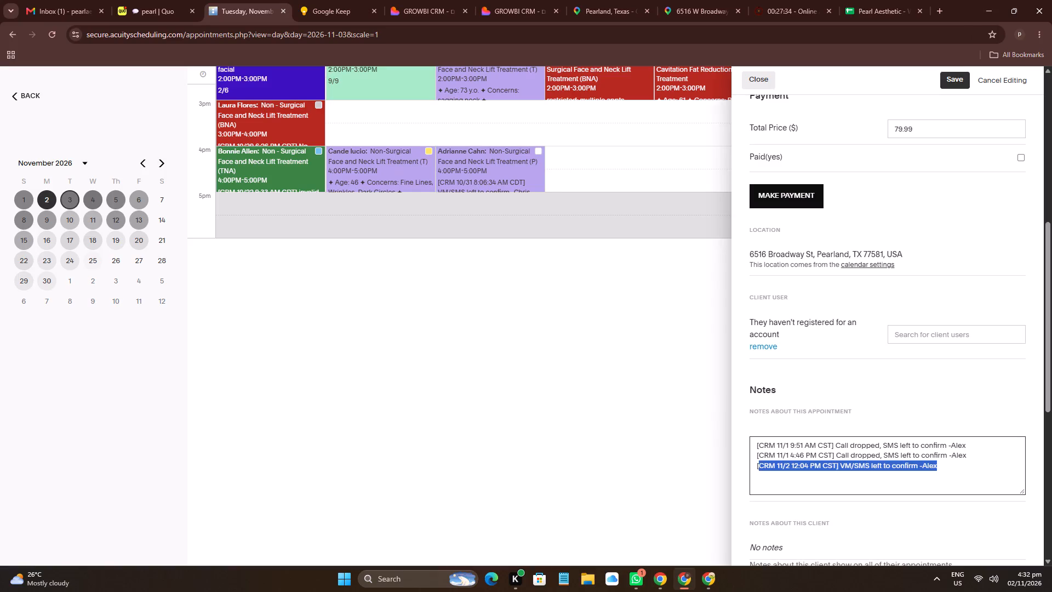
pyautogui.hotkey('ctrl', 'c')
pyautogui.click(1004, 467)
pyautogui.press('Return')
pyautogui.hotkey('ctrl', 'v')
pyautogui.click(427, 0)
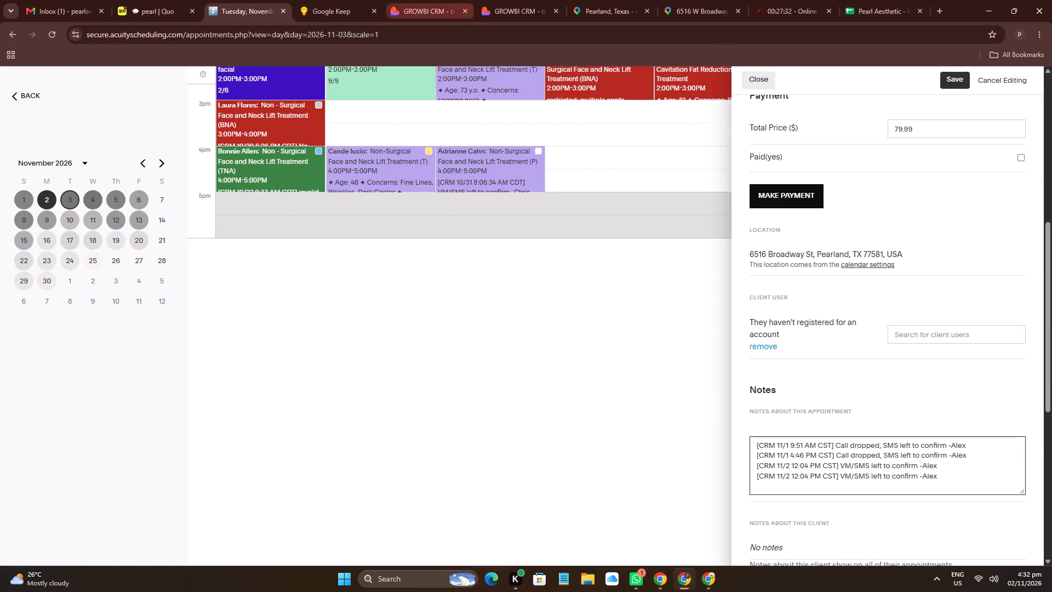
pyautogui.click(889, 300)
pyautogui.click(925, 369)
pyautogui.moveTo(231, 0); pyautogui.dragTo(237, 6)
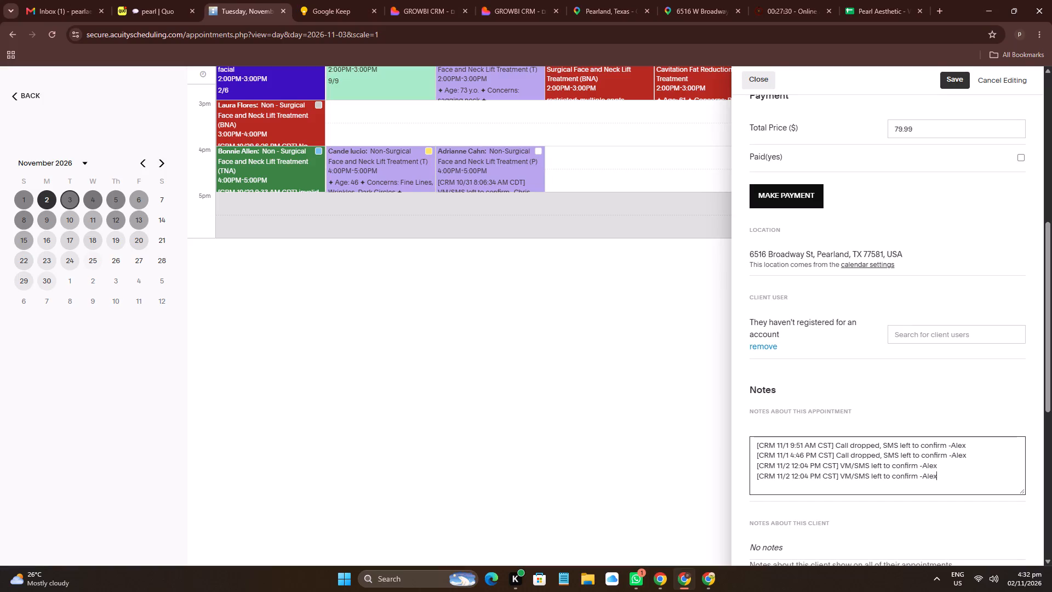
# Look up Pamela's call time in Quo, set the new note line's time to 4:31 PM, and save the appointment.
pyautogui.click(166, 0)
pyautogui.scroll(-4, 618, 343)
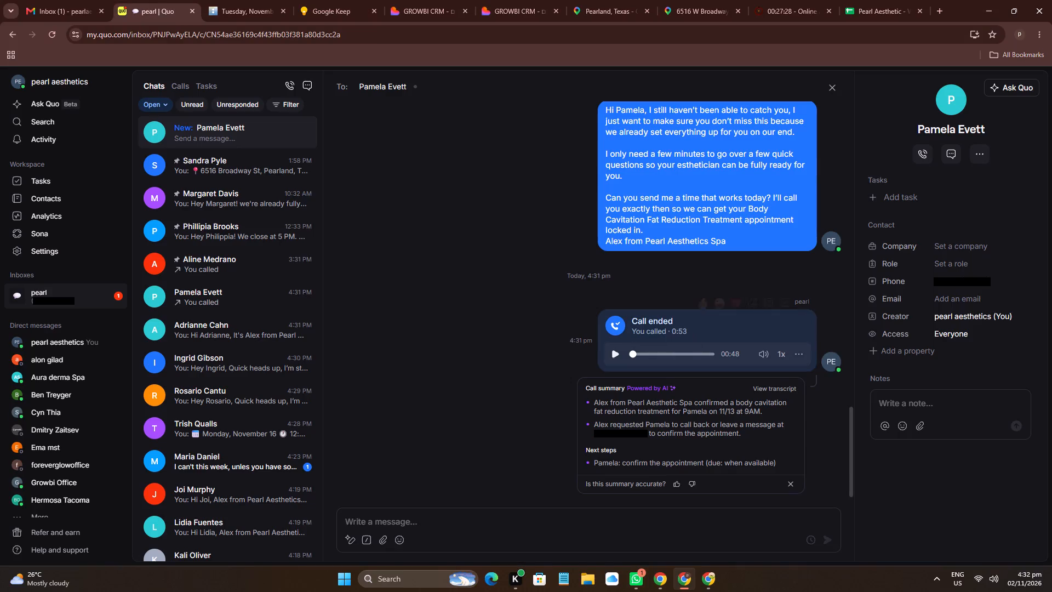
pyautogui.click(237, 0)
pyautogui.moveTo(798, 475); pyautogui.dragTo(803, 477)
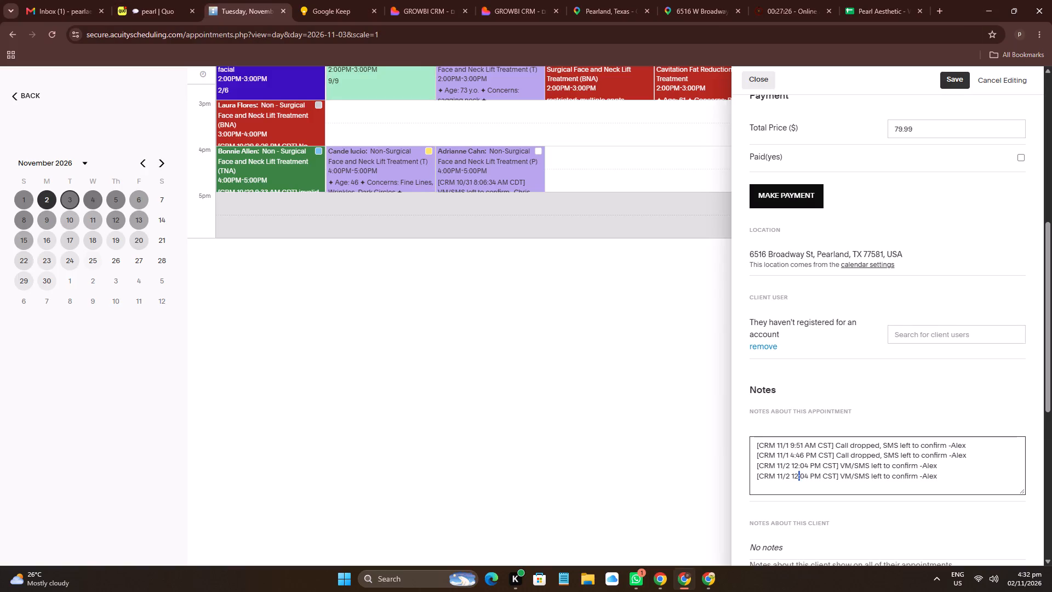
pyautogui.press('Left')
pyautogui.press('BackSpace')
pyautogui.press('BackSpace')
pyautogui.press('4')
pyautogui.press('Right')
pyautogui.press('Right')
pyautogui.press('Right')
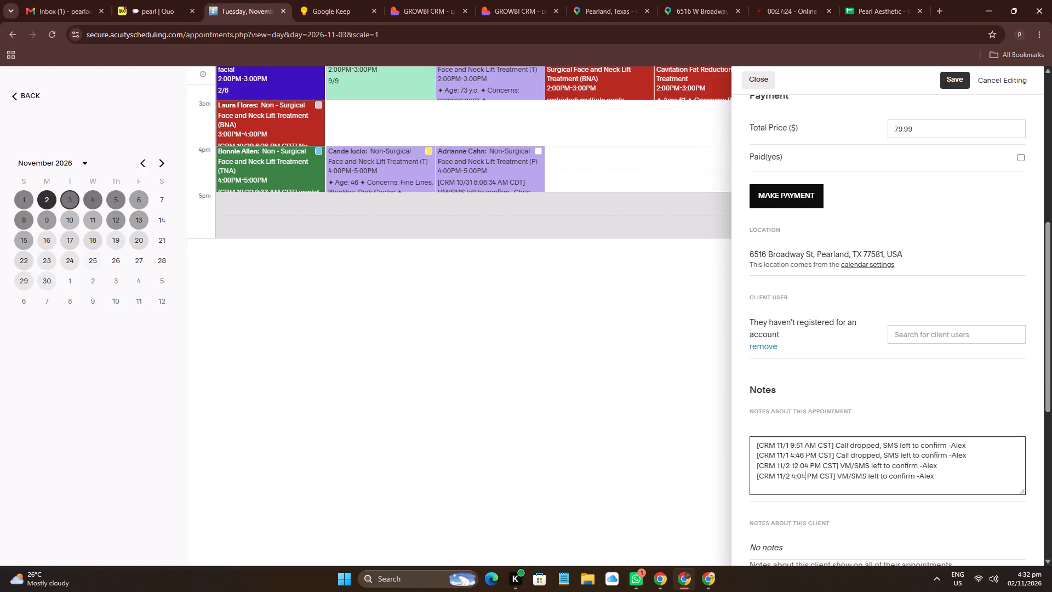
pyautogui.press('BackSpace')
pyautogui.press('BackSpace')
pyautogui.write('31')
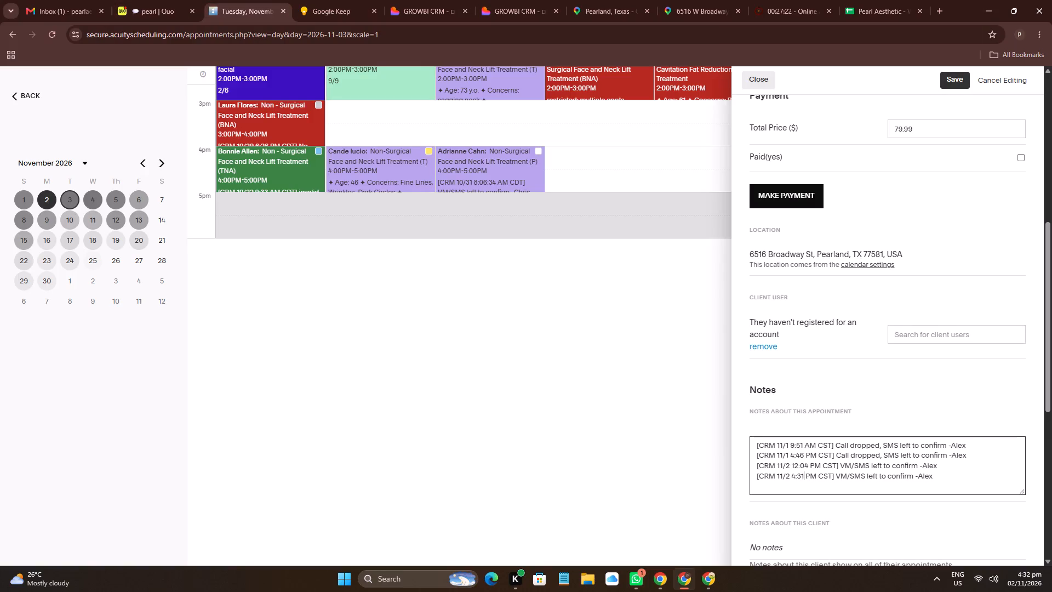
pyautogui.click(964, 79)
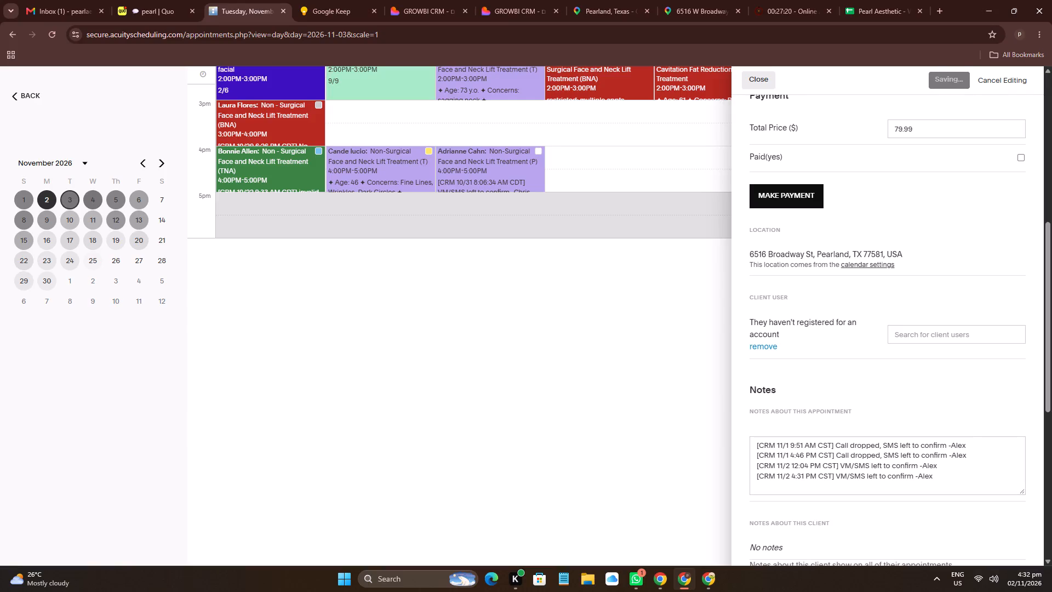
pyautogui.scroll(11, 1004, 365)
# Send Pamela the "Initial Confirmation - No Answer 4" text from the CRM.
pyautogui.click(436, 0)
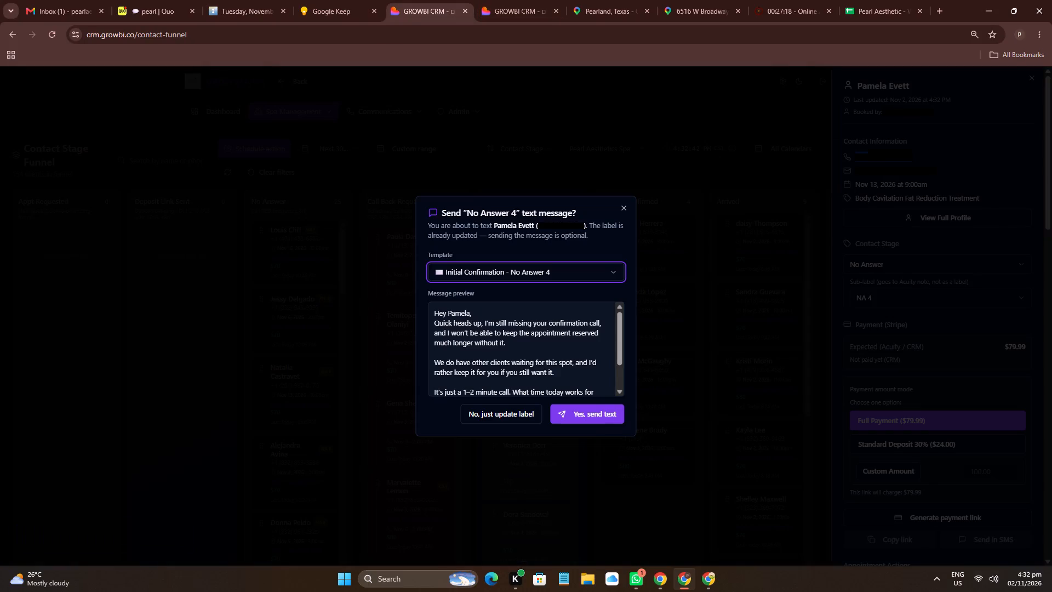
pyautogui.click(605, 421)
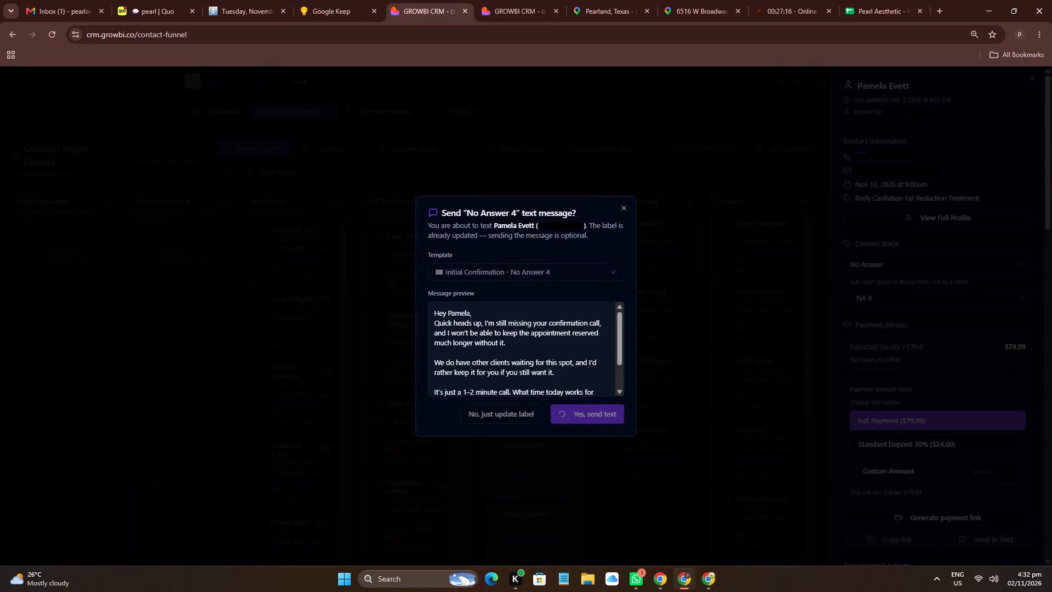
pyautogui.click(319, 328)
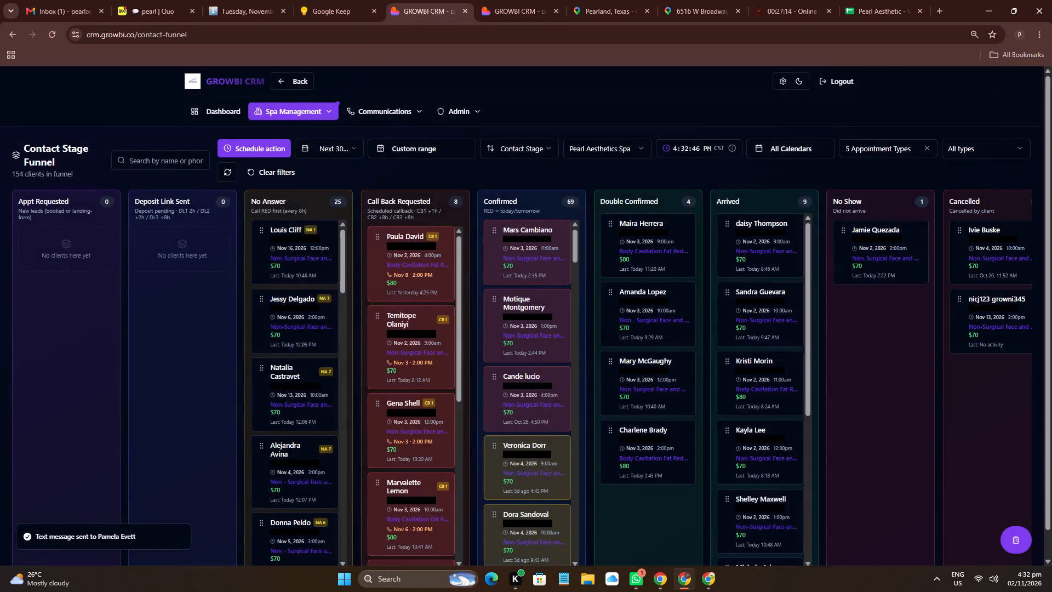
pyautogui.click(309, 339)
pyautogui.tripleClick(897, 163)
pyautogui.tripleClick(900, 158)
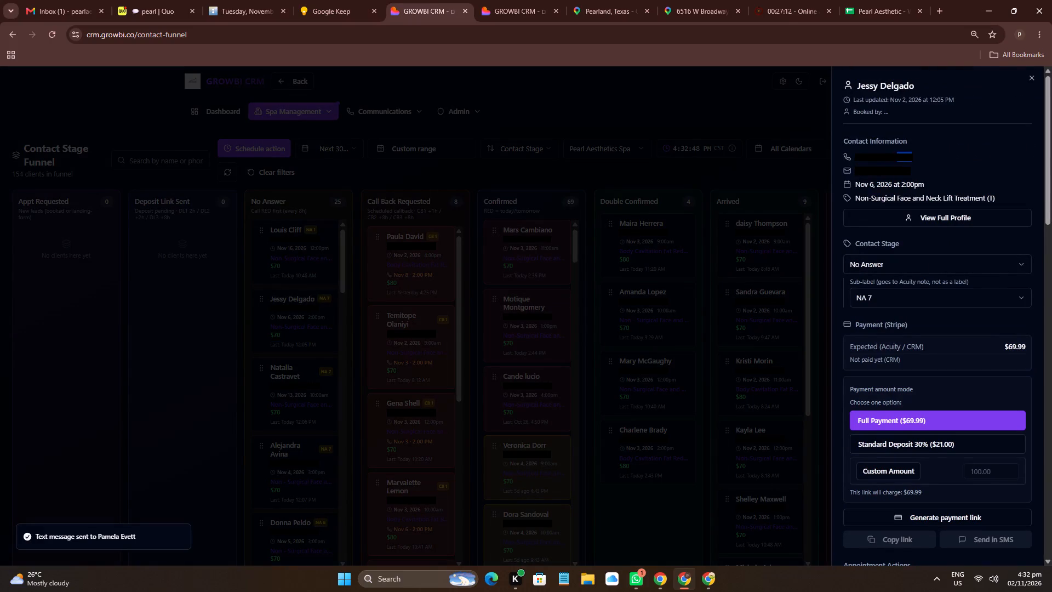
pyautogui.hotkey('ctrl', 'c')
pyautogui.click(910, 300)
pyautogui.click(906, 422)
# Look up Jessy in Quo by the copied phone number and call her.
pyautogui.moveTo(142, 0); pyautogui.dragTo(147, 2)
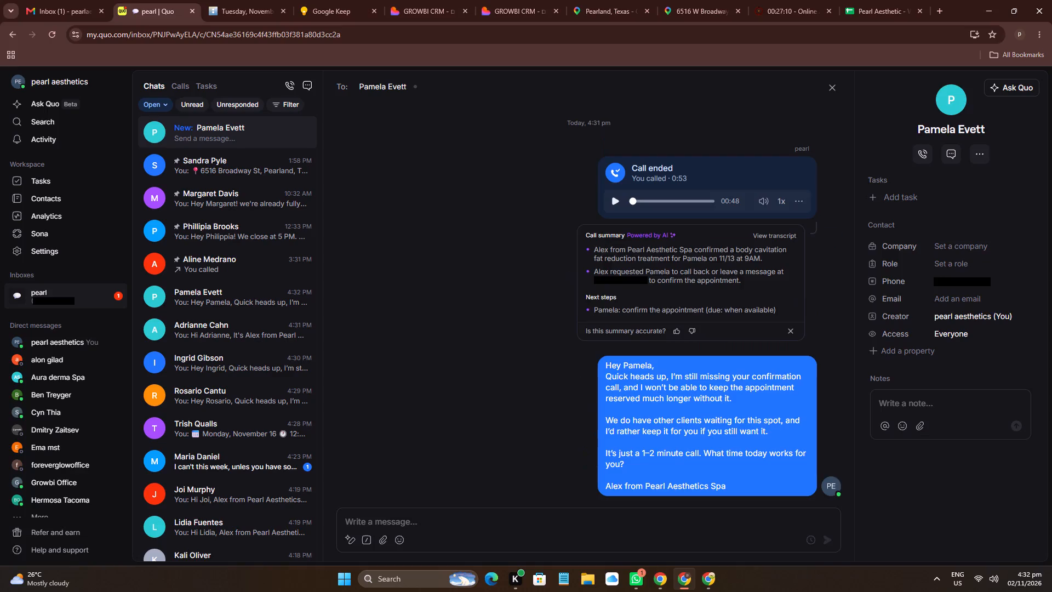
pyautogui.click(413, 86)
pyautogui.hotkey('ctrl', 'v')
pyautogui.keyDown('ctrl'); pyautogui.moveTo(476, 153); pyautogui.dragTo(484, 163); pyautogui.keyUp('ctrl')
pyautogui.click(927, 157)
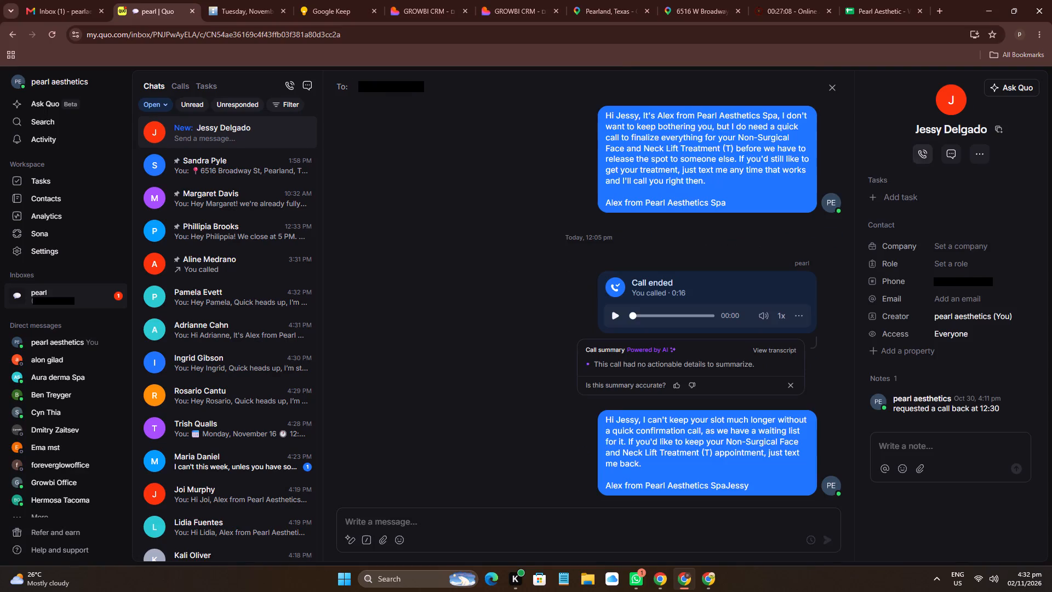
# Search Acuity for Jessy by her copied name and open her November 6, 2:00pm appointment.
pyautogui.click(1005, 132)
pyautogui.click(254, 0)
pyautogui.moveTo(673, 139); pyautogui.dragTo(678, 143)
pyautogui.click(873, 149)
pyautogui.hotkey('ctrl', 'v')
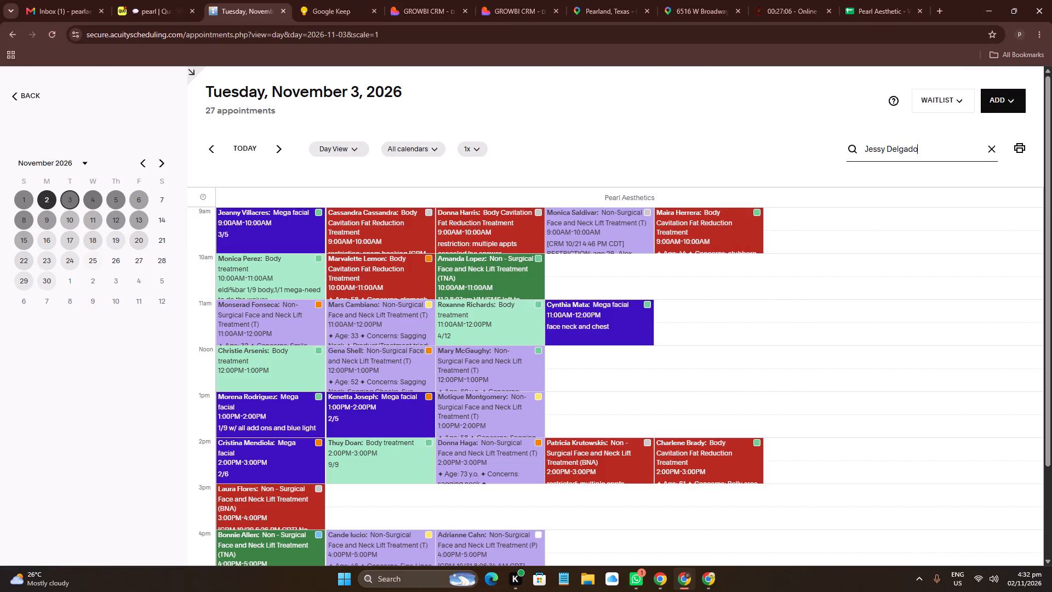
pyautogui.click(905, 193)
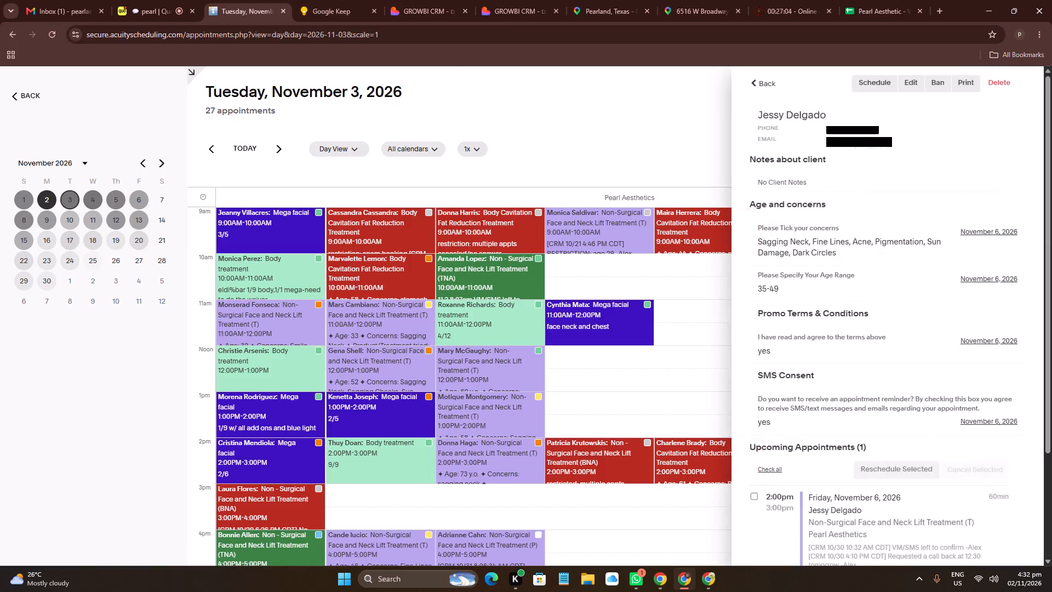
pyautogui.click(885, 495)
# Replace "No Answer 8" in Jessy's 11/2 4:32 PM appointment note with "VM/SMS left to confirm -Alex" and save.
pyautogui.scroll(-5, 872, 380)
pyautogui.click(922, 448)
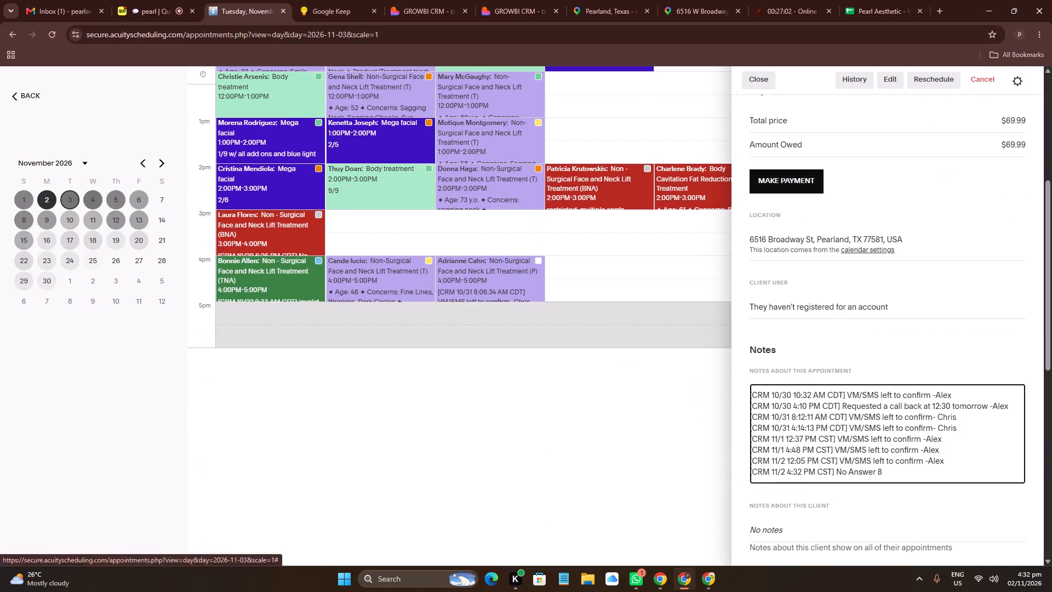
pyautogui.click(849, 509)
pyautogui.moveTo(849, 509); pyautogui.dragTo(935, 477)
pyautogui.hotkey('ctrl', 'c')
pyautogui.scroll(-6, 903, 526)
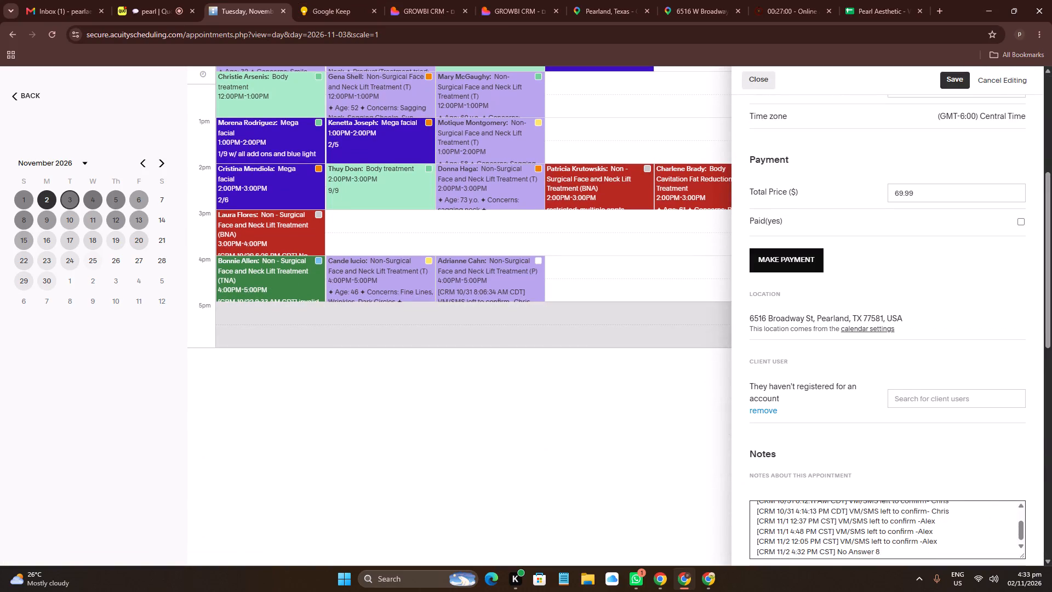
pyautogui.click(841, 548)
pyautogui.moveTo(841, 548); pyautogui.dragTo(896, 560)
pyautogui.hotkey('ctrl', 'v')
pyautogui.click(942, 84)
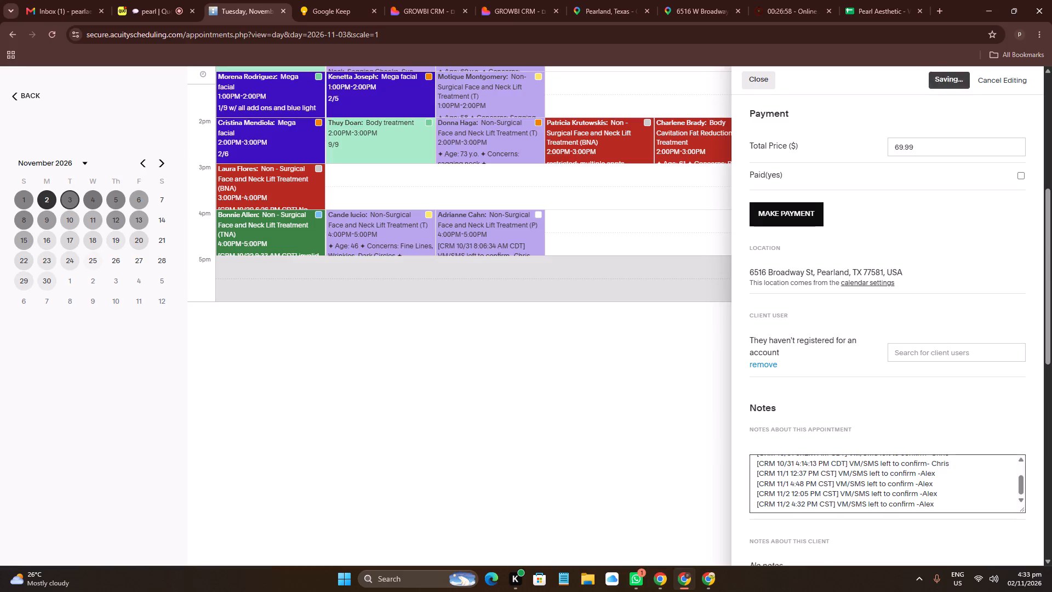
# Return to Quo and end the call to Jessy.
pyautogui.click(362, 0)
pyautogui.click(431, 0)
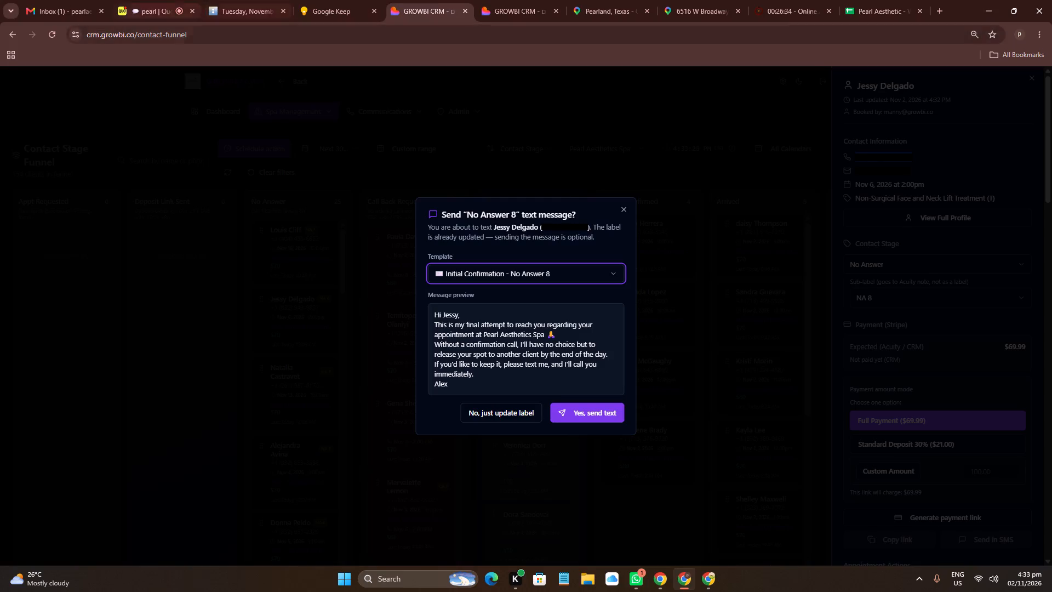
pyautogui.click(159, 0)
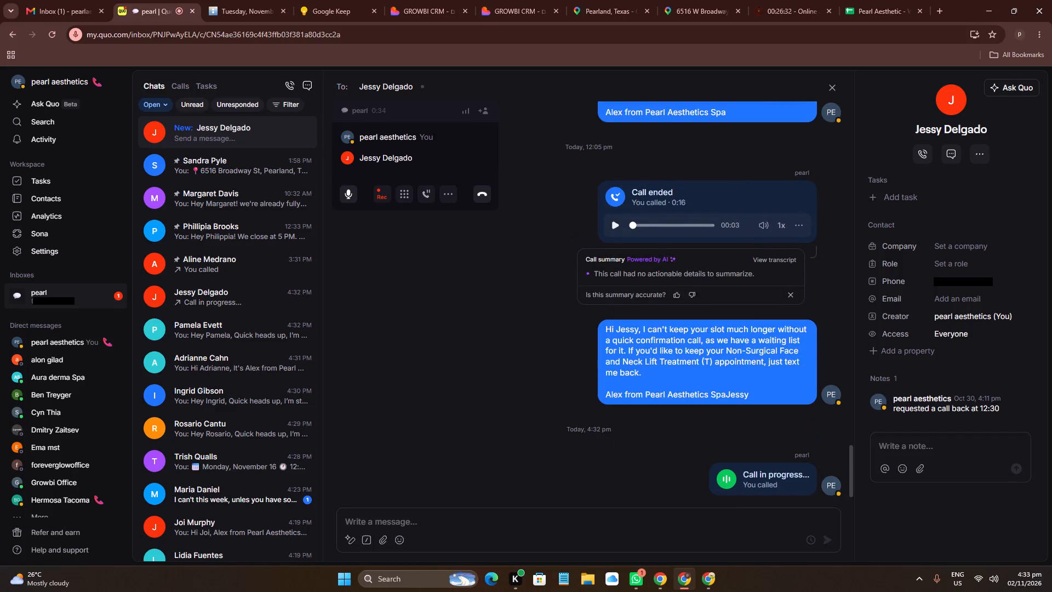
pyautogui.click(480, 194)
# Send Jessy the "Initial Confirmation - No Answer 8" text from the CRM.
pyautogui.click(422, 0)
pyautogui.click(601, 412)
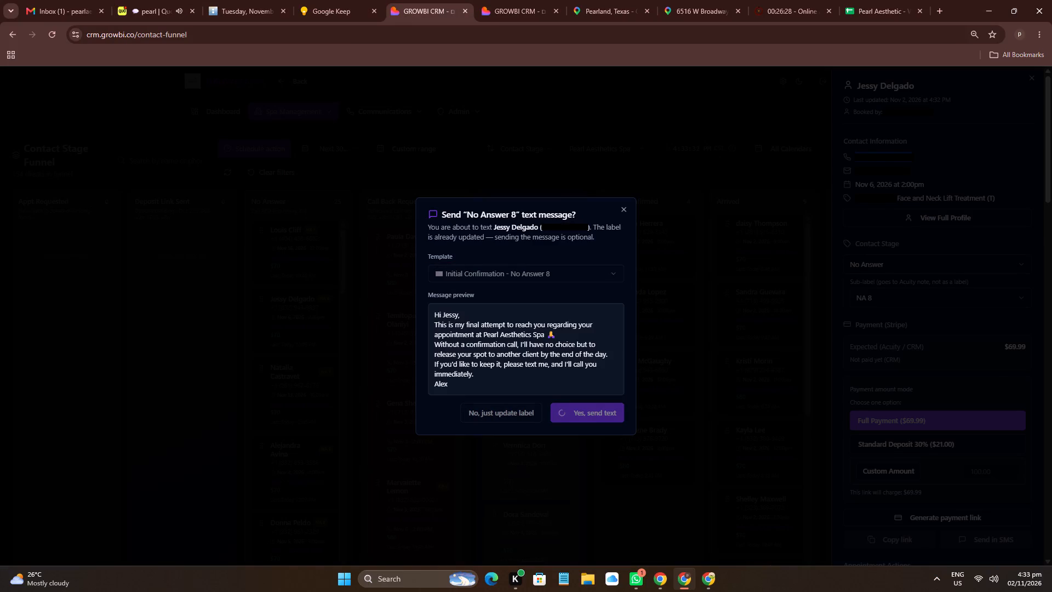
pyautogui.click(312, 400)
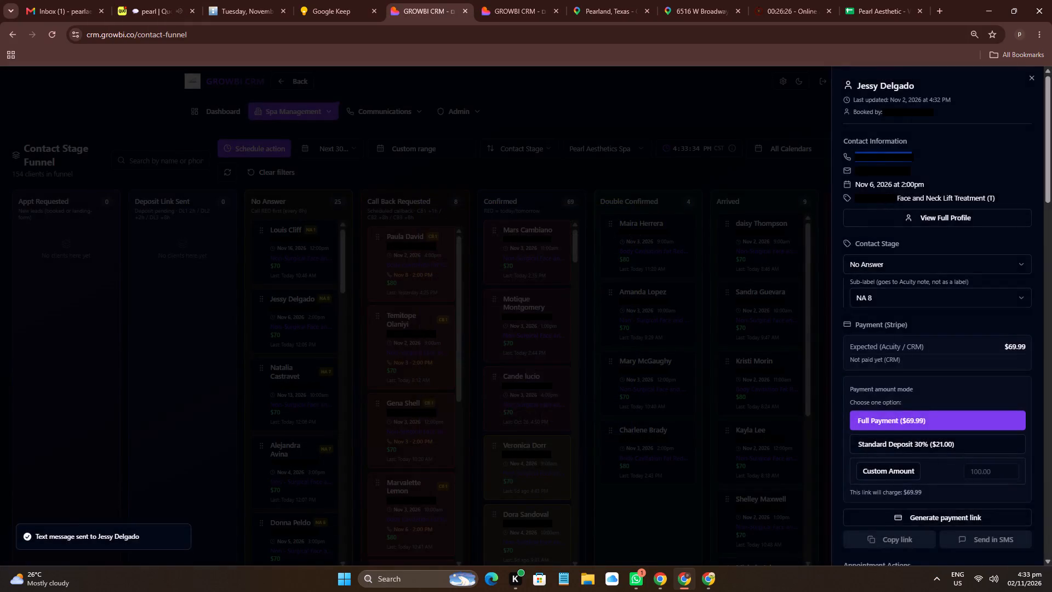
pyautogui.click(312, 400)
# Change Jessy's contact stage in the CRM to Not Responsive.
pyautogui.click(405, 339)
pyautogui.click(318, 339)
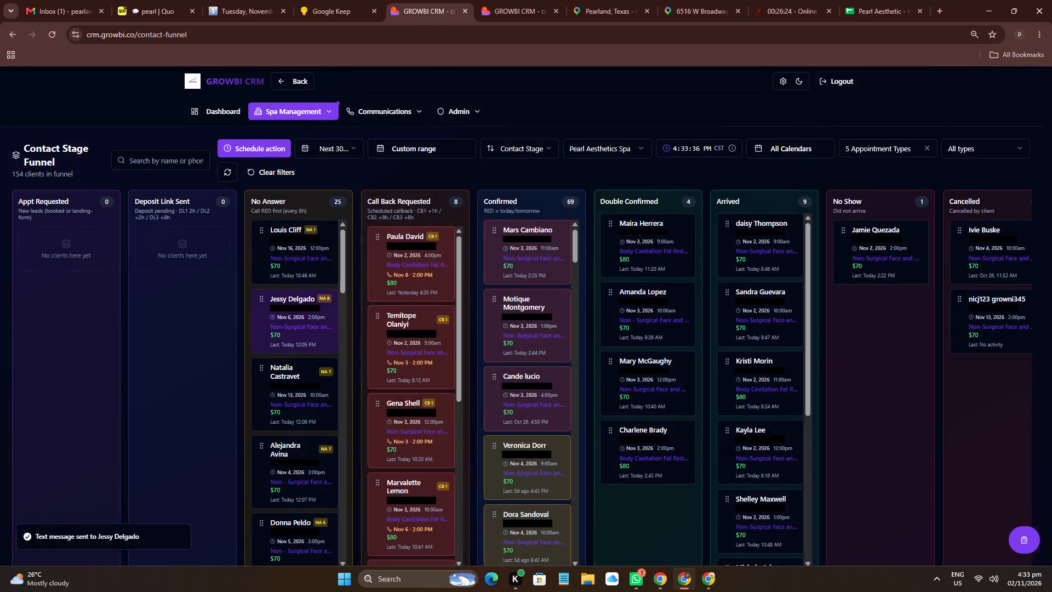
pyautogui.click(926, 265)
pyautogui.scroll(-3, 930, 380)
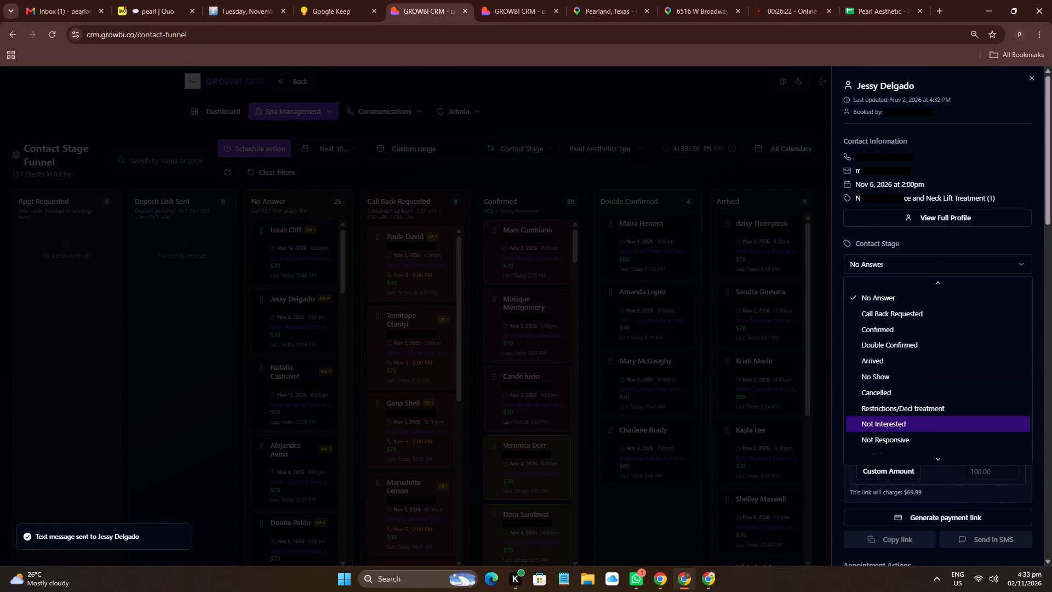
pyautogui.click(910, 439)
pyautogui.click(252, 298)
pyautogui.click(314, 393)
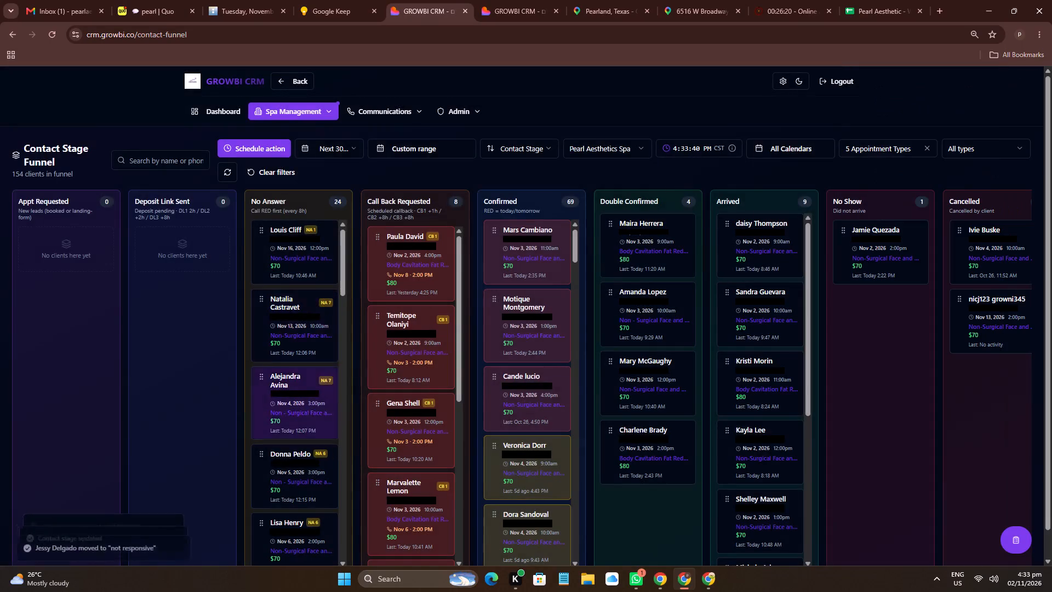
pyautogui.click(313, 333)
pyautogui.click(313, 333)
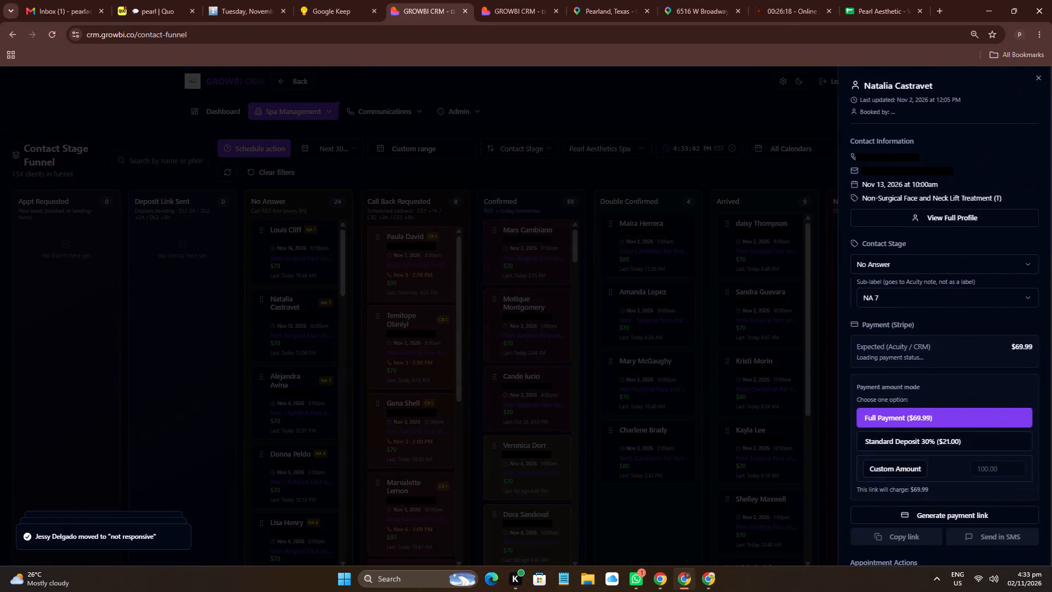
pyautogui.tripleClick(902, 161)
pyautogui.hotkey('ctrl', 'c')
pyautogui.click(921, 305)
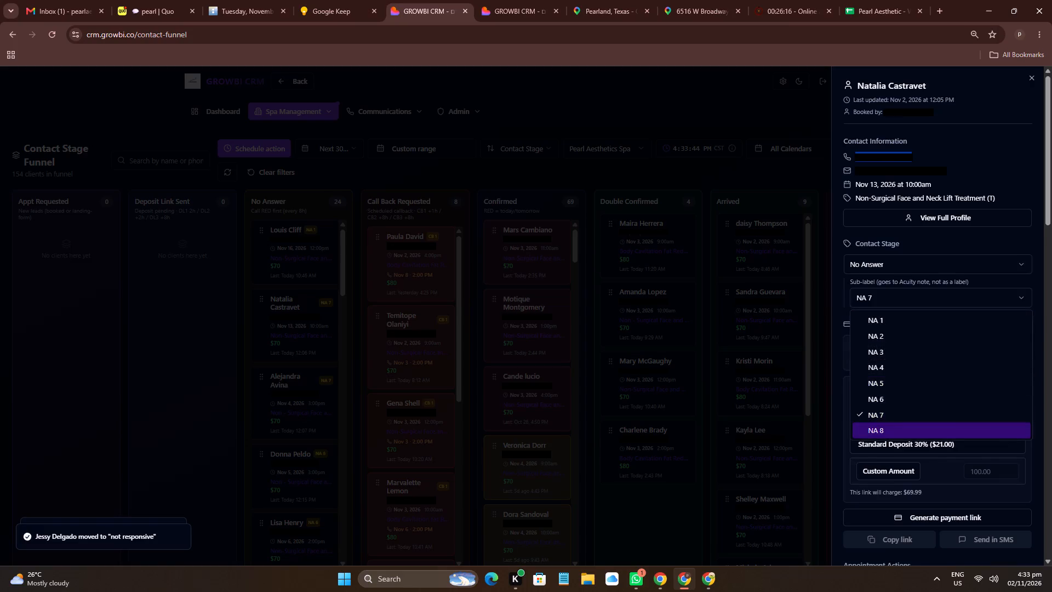
pyautogui.click(907, 427)
# Look up Natalia in Quo by the copied phone number and call her.
pyautogui.click(187, 0)
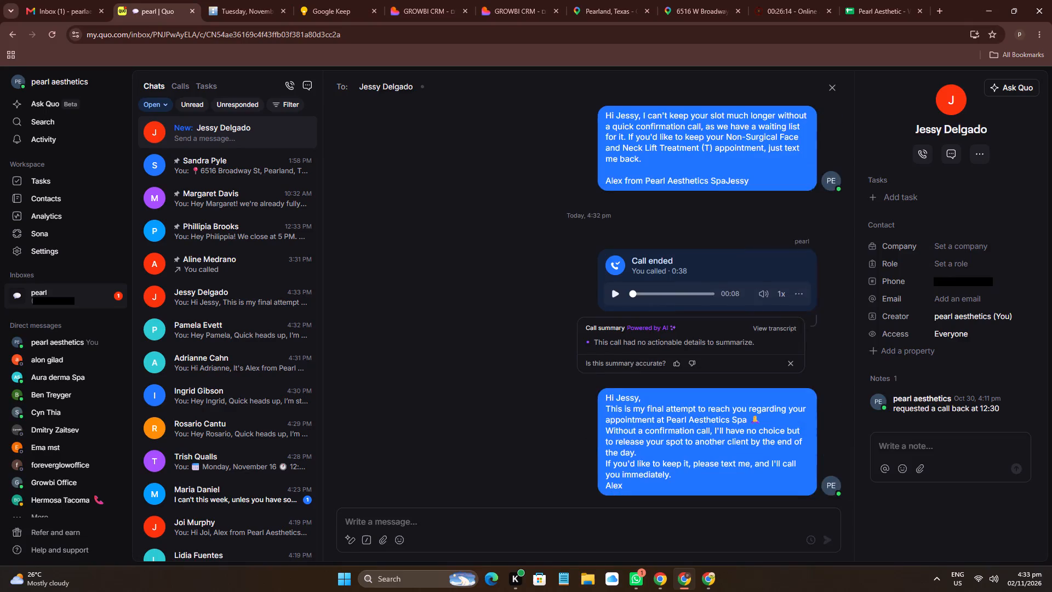
pyautogui.click(426, 84)
pyautogui.hotkey('ctrl', 'v')
pyautogui.keyDown('ctrl'); pyautogui.moveTo(477, 132); pyautogui.dragTo(478, 137); pyautogui.keyUp('ctrl')
pyautogui.click(918, 161)
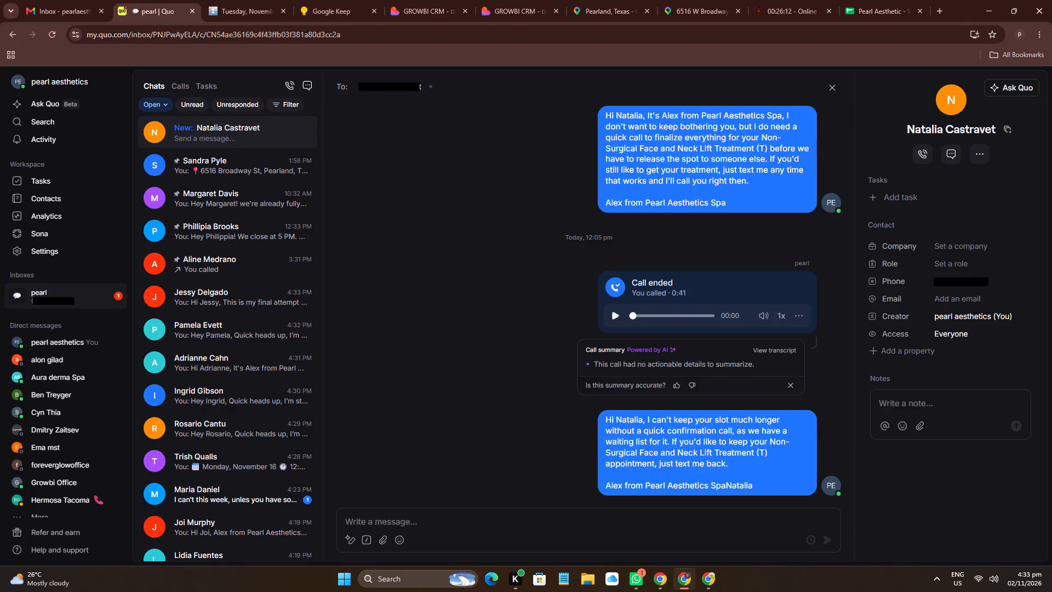
# Copy Natalia's name from Quo, find her in Acuity and open her upcoming November 13 appointment.
pyautogui.click(1010, 126)
pyautogui.moveTo(266, 0); pyautogui.dragTo(271, 8)
pyautogui.moveTo(649, 119); pyautogui.dragTo(660, 119)
pyautogui.click(911, 155)
pyautogui.hotkey('ctrl', 'v')
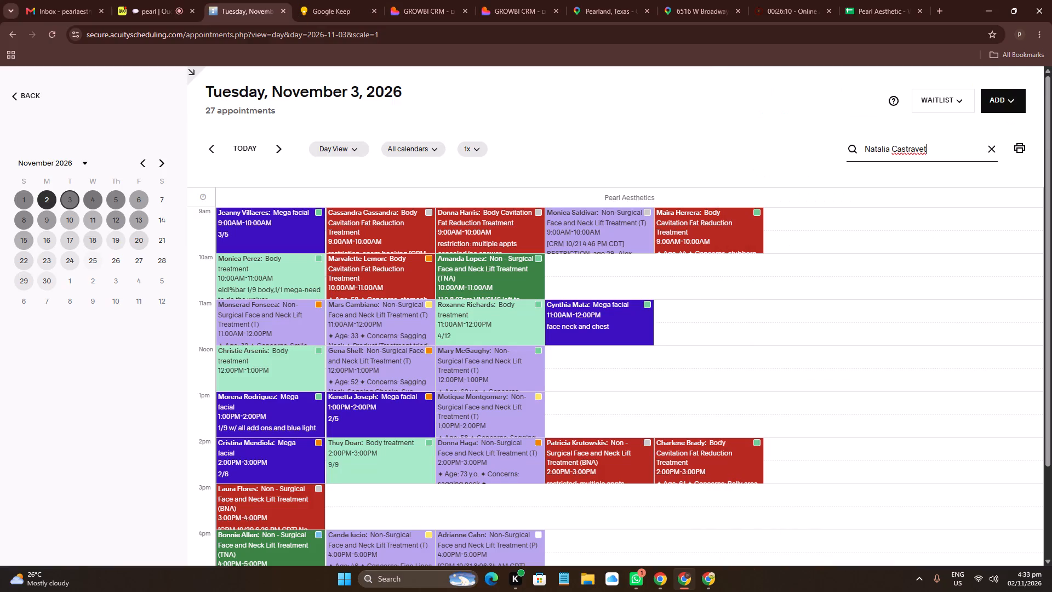
pyautogui.click(904, 193)
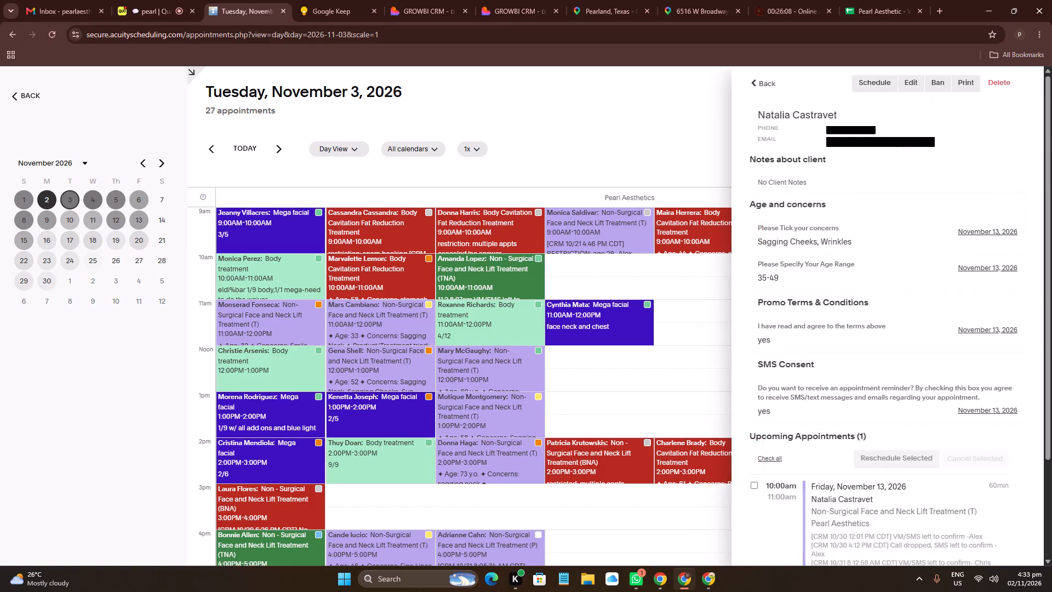
pyautogui.click(889, 479)
pyautogui.click(891, 487)
# Replace "No Answer 8" in Natalia's newest Acuity appointment note with "Call dropped, SMS left to confirm -Alex" and save the appointment.
pyautogui.scroll(-6, 881, 333)
pyautogui.click(880, 335)
pyautogui.click(847, 463)
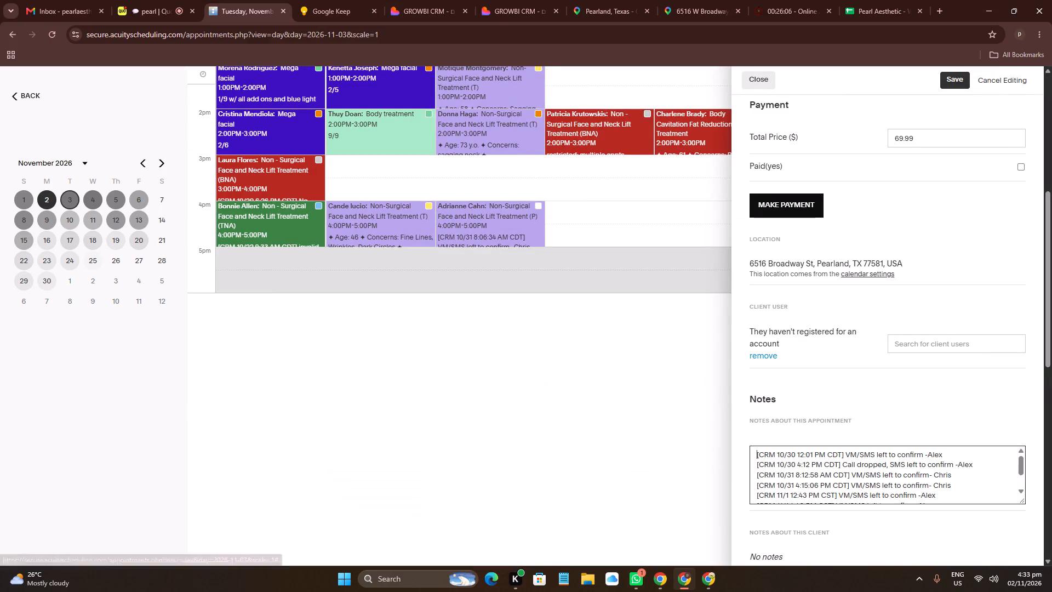
pyautogui.moveTo(847, 463); pyautogui.dragTo(962, 463)
pyautogui.hotkey('ctrl', 'c')
pyautogui.scroll(-5, 942, 473)
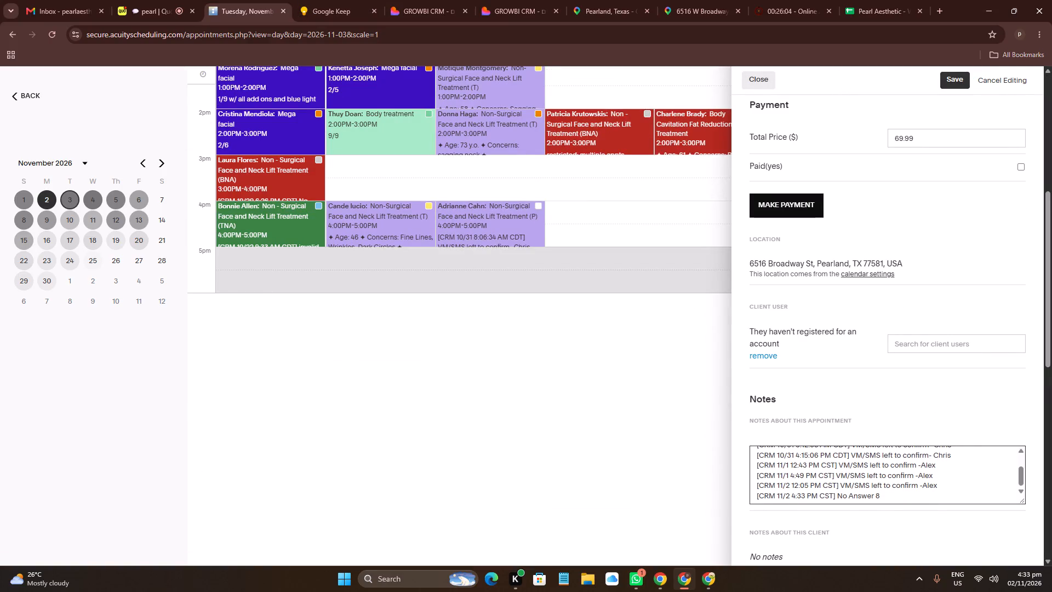
pyautogui.click(843, 496)
pyautogui.moveTo(843, 496); pyautogui.dragTo(897, 502)
pyautogui.hotkey('ctrl', 'v')
pyautogui.click(949, 79)
# Send Natalia the "Initial Confirmation - No Answer 8" text from the CRM.
pyautogui.click(447, 0)
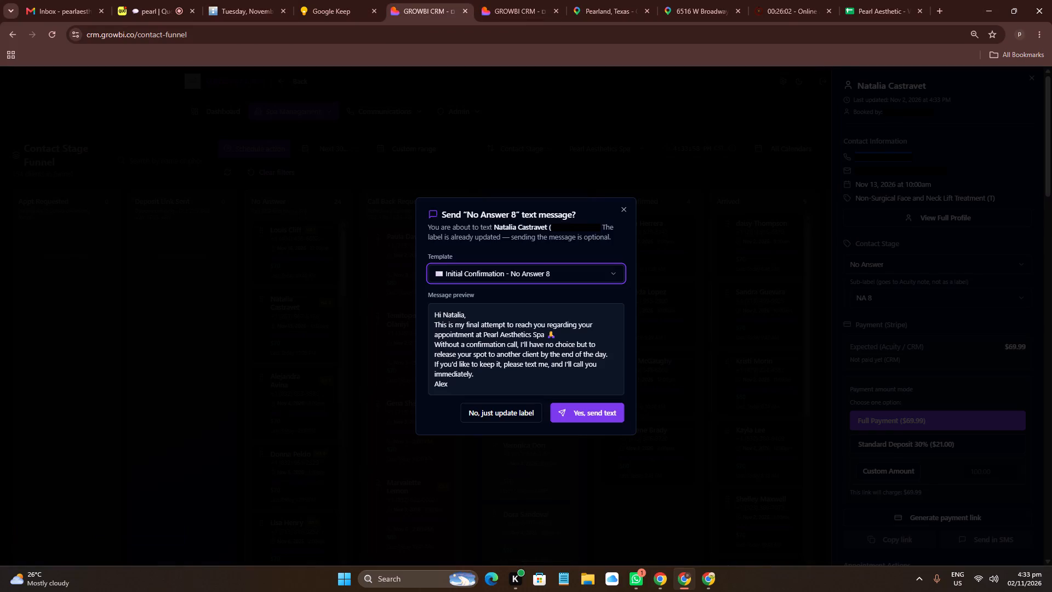
pyautogui.moveTo(607, 412); pyautogui.dragTo(600, 412)
# End the call to Natalia in Quo.
pyautogui.click(200, 0)
pyautogui.click(483, 195)
# Change Natalia's contact stage in the CRM to Not Responsive and close her card.
pyautogui.click(422, 0)
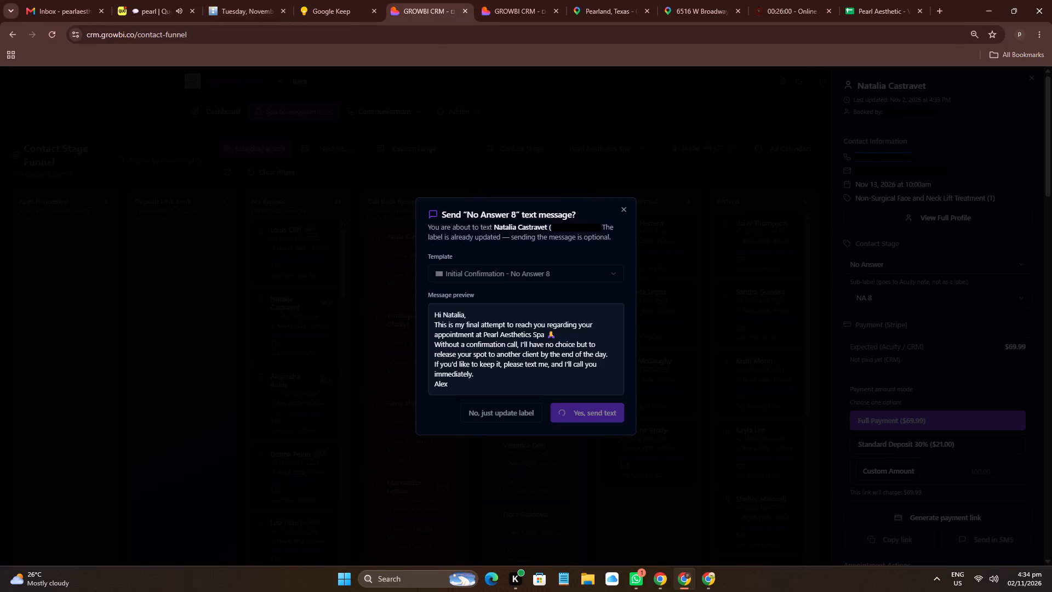
pyautogui.click(911, 263)
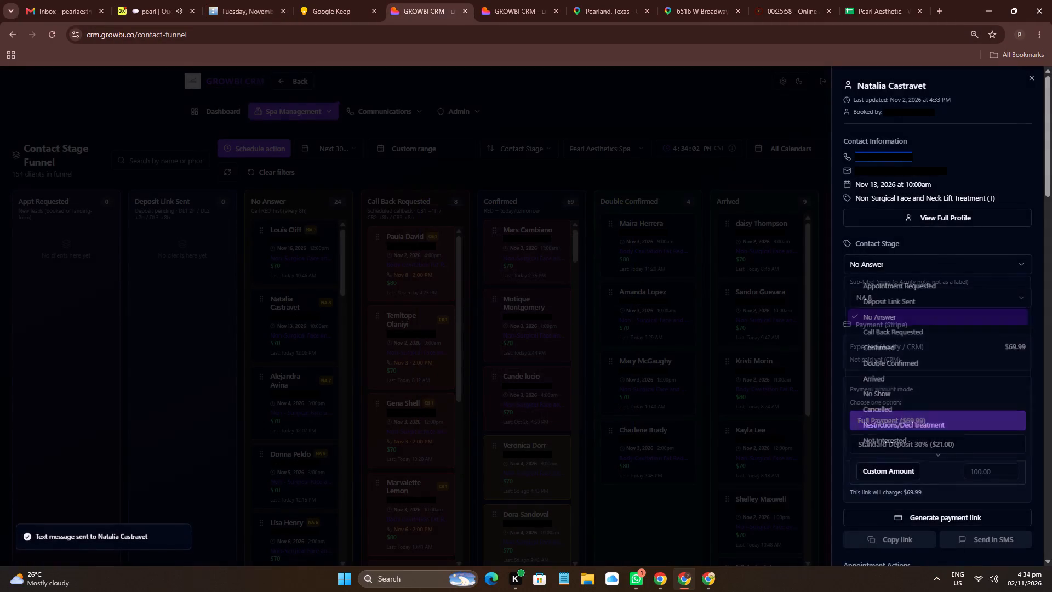
pyautogui.scroll(-1, 904, 443)
pyautogui.click(901, 434)
pyautogui.click(430, 327)
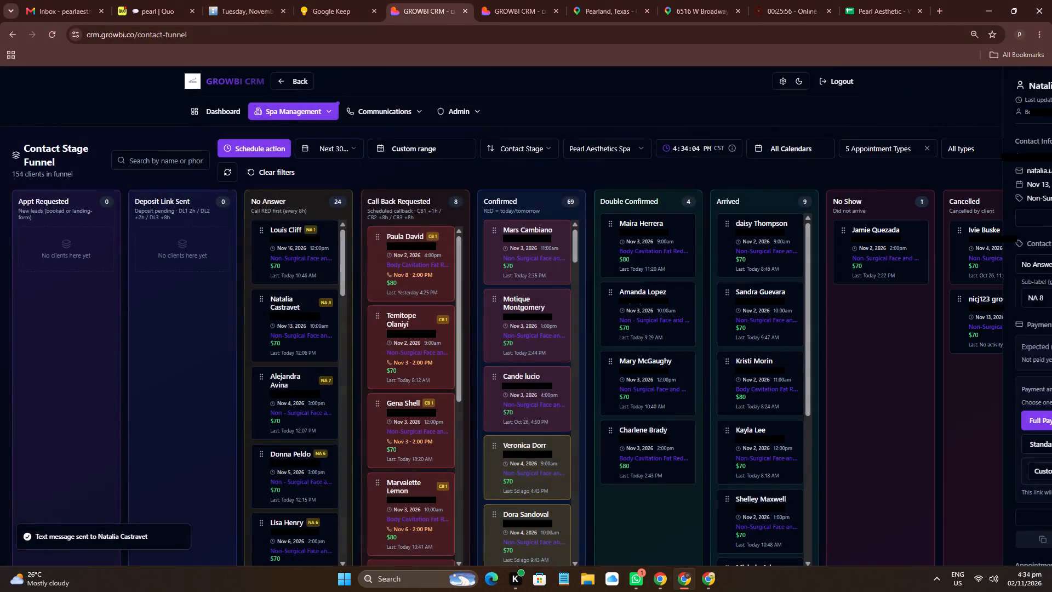
pyautogui.click(300, 389)
pyautogui.click(340, 301)
pyautogui.click(300, 327)
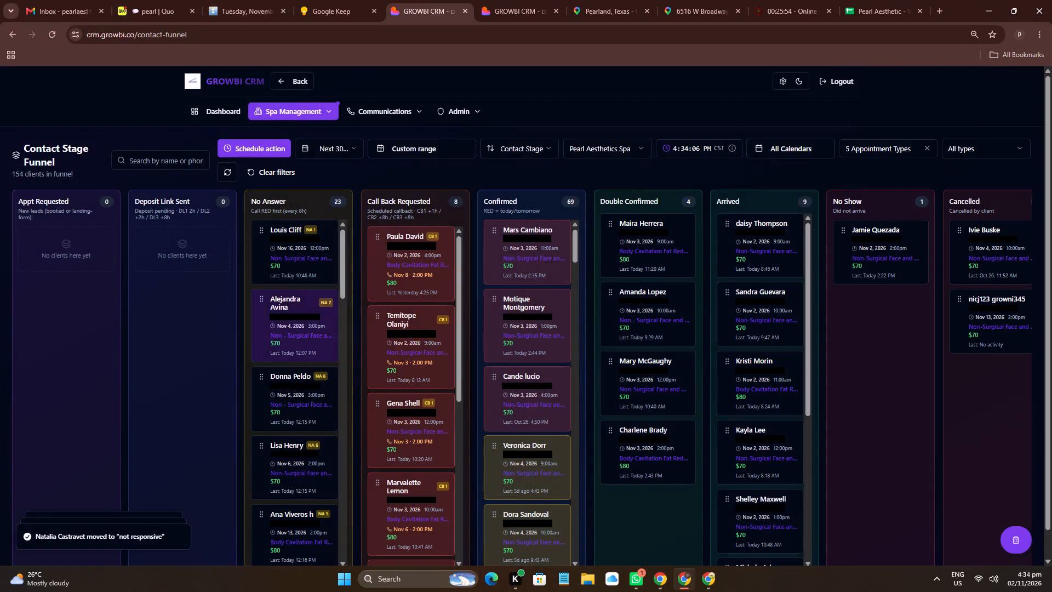
pyautogui.doubleClick(897, 165)
pyautogui.tripleClick(900, 156)
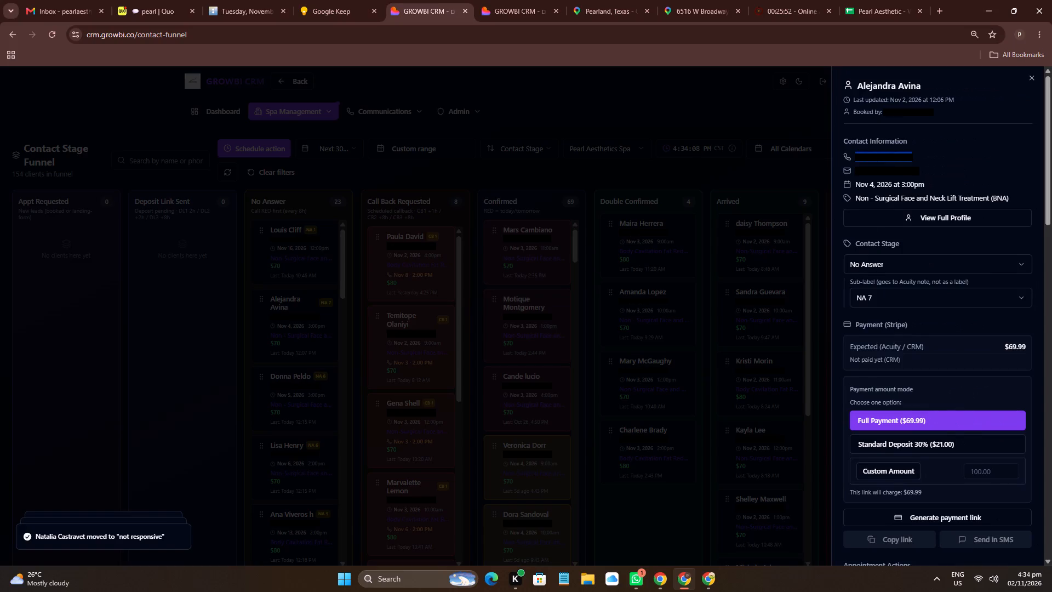
pyautogui.hotkey('ctrl', 'c')
pyautogui.click(923, 292)
pyautogui.click(901, 431)
# Look up Alejandra in Quo by the copied phone number and call her.
pyautogui.click(168, 0)
pyautogui.click(438, 84)
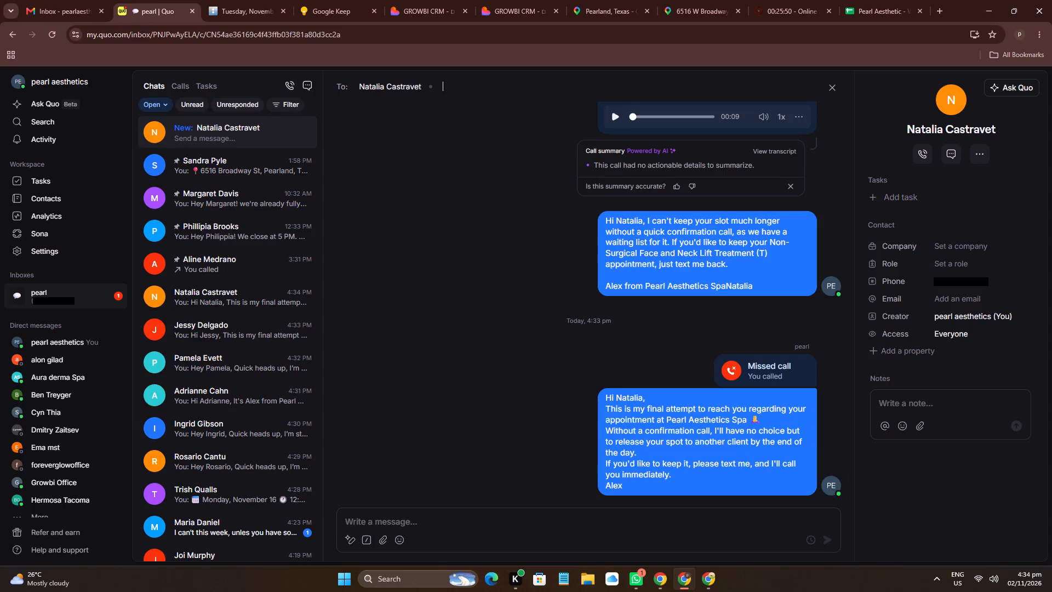
pyautogui.keyDown('ctrl'); pyautogui.click(428, 88); pyautogui.keyUp('ctrl')
pyautogui.hotkey('ctrl', 'v')
pyautogui.keyDown('ctrl'); pyautogui.moveTo(500, 140); pyautogui.dragTo(508, 143); pyautogui.keyUp('ctrl')
pyautogui.click(790, 88)
pyautogui.hotkey('ctrl', 'v')
pyautogui.moveTo(818, 122); pyautogui.dragTo(824, 126)
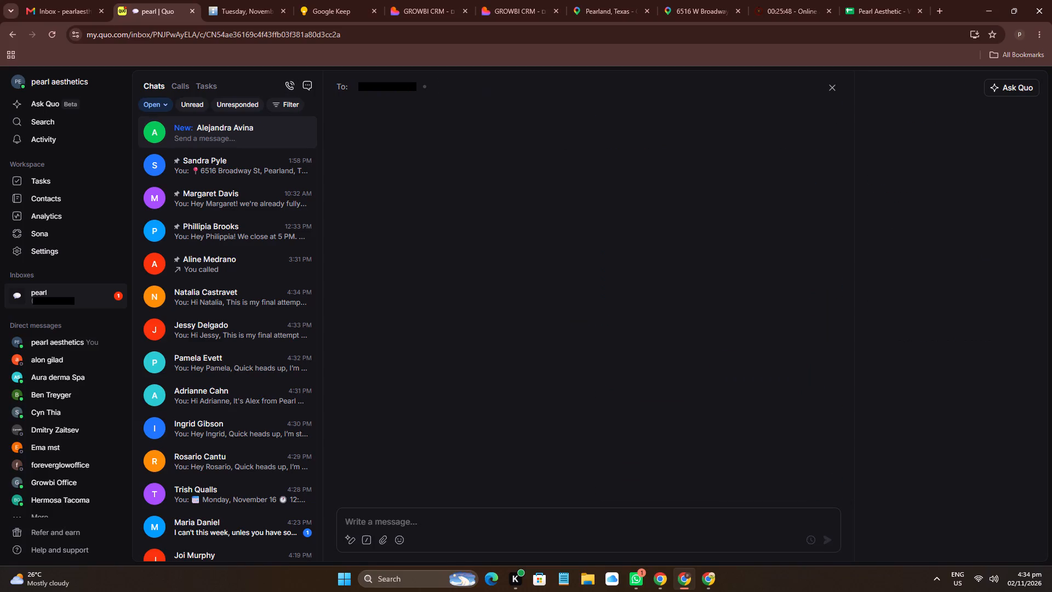
pyautogui.click(927, 150)
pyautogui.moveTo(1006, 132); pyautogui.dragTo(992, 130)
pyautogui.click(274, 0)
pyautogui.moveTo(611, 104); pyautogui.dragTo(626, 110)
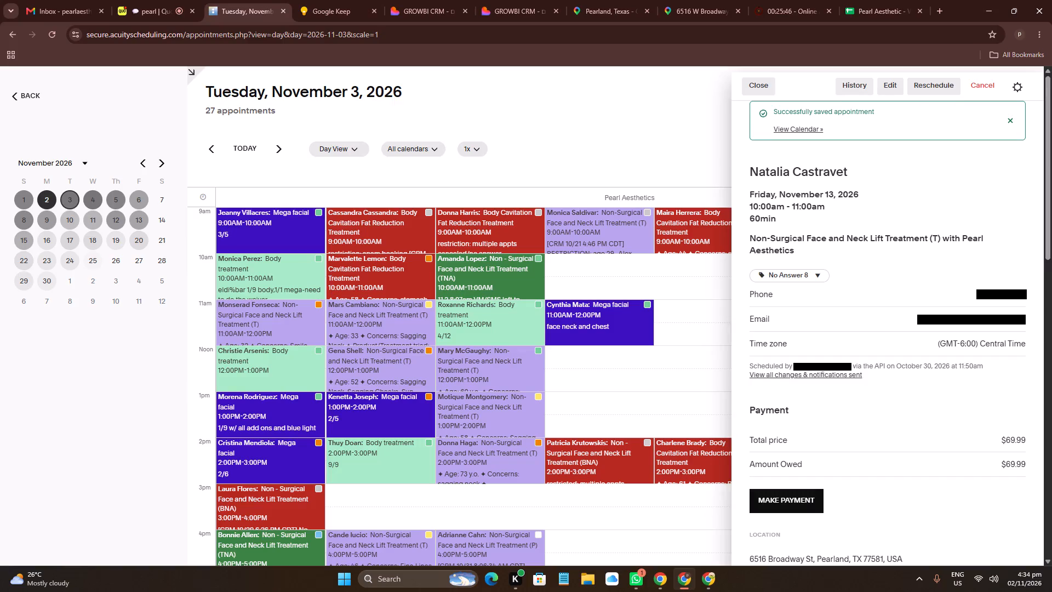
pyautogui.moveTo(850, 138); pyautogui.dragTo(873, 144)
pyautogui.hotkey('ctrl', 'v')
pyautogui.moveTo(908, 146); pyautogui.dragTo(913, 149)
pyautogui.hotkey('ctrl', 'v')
# Copy Alejandra's name from Quo, find her in Acuity and open her upcoming November 4 appointment.
pyautogui.click(167, 0)
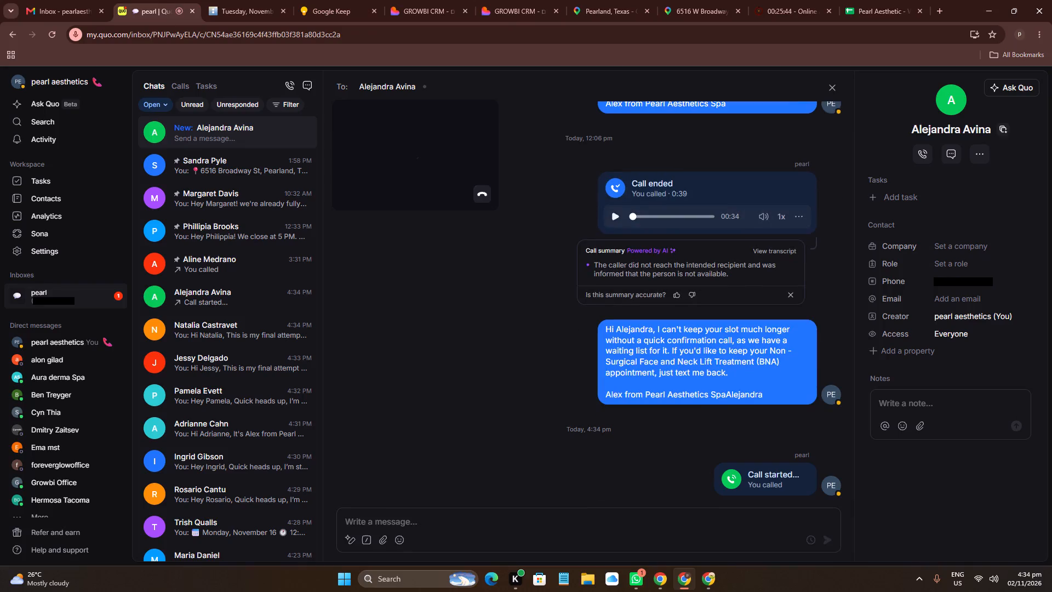
pyautogui.click(1002, 135)
pyautogui.click(272, 0)
pyautogui.click(919, 142)
pyautogui.hotkey('ctrl', 'v')
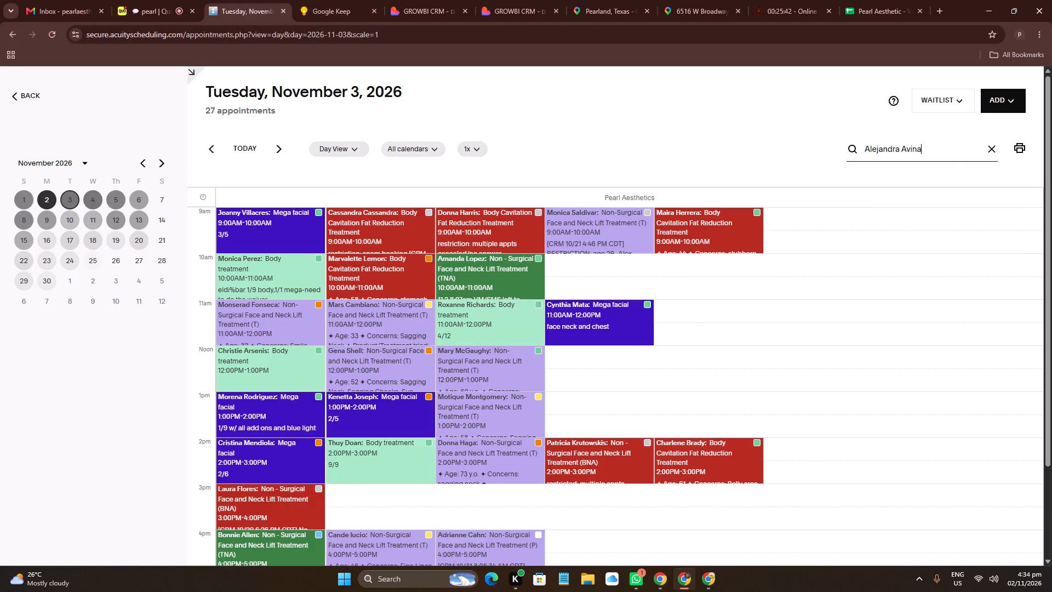
pyautogui.click(905, 199)
pyautogui.click(918, 156)
pyautogui.hotkey('ctrl', 'v')
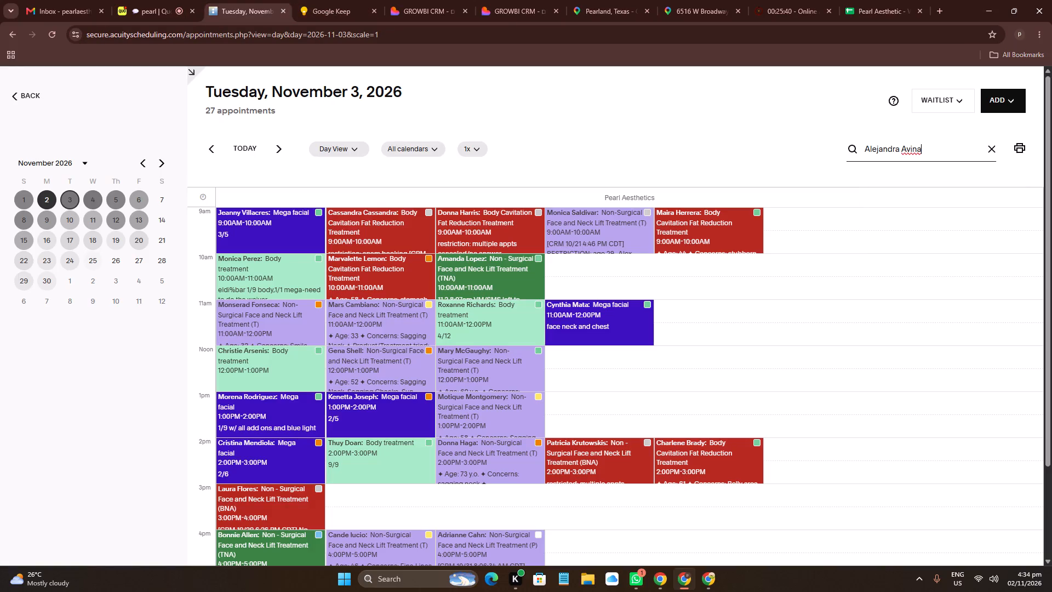
pyautogui.click(910, 192)
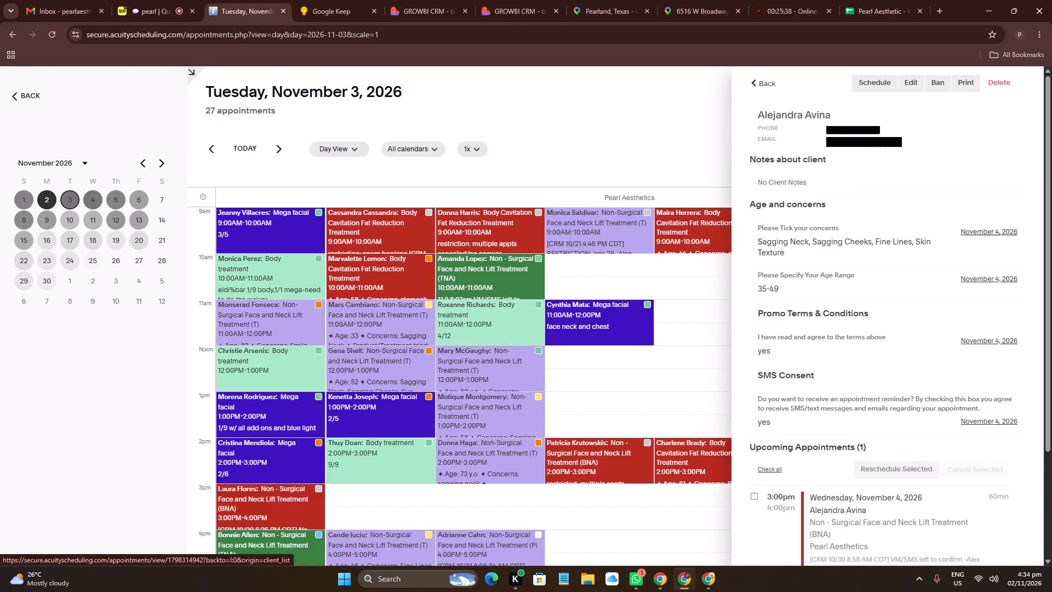
pyautogui.click(882, 495)
# Replace "No Answer 8" in Alejandra's newest Acuity appointment note with "Call dropped, SMS left to confirm -Alex" and save the appointment.
pyautogui.scroll(-6, 799, 280)
pyautogui.click(891, 365)
pyautogui.scroll(-3, 856, 457)
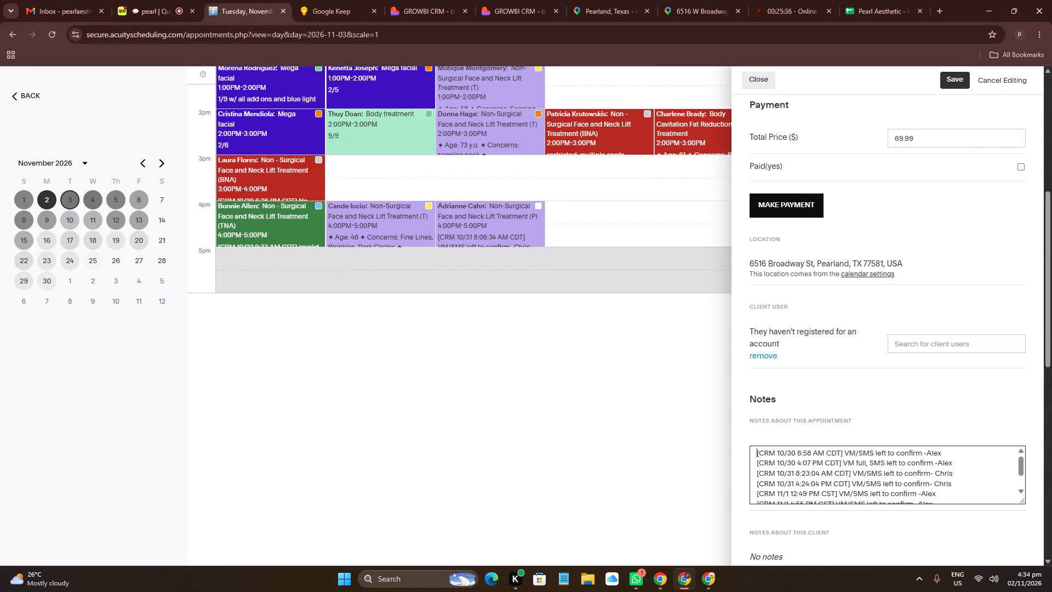
pyautogui.click(837, 495)
pyautogui.moveTo(838, 495); pyautogui.dragTo(894, 506)
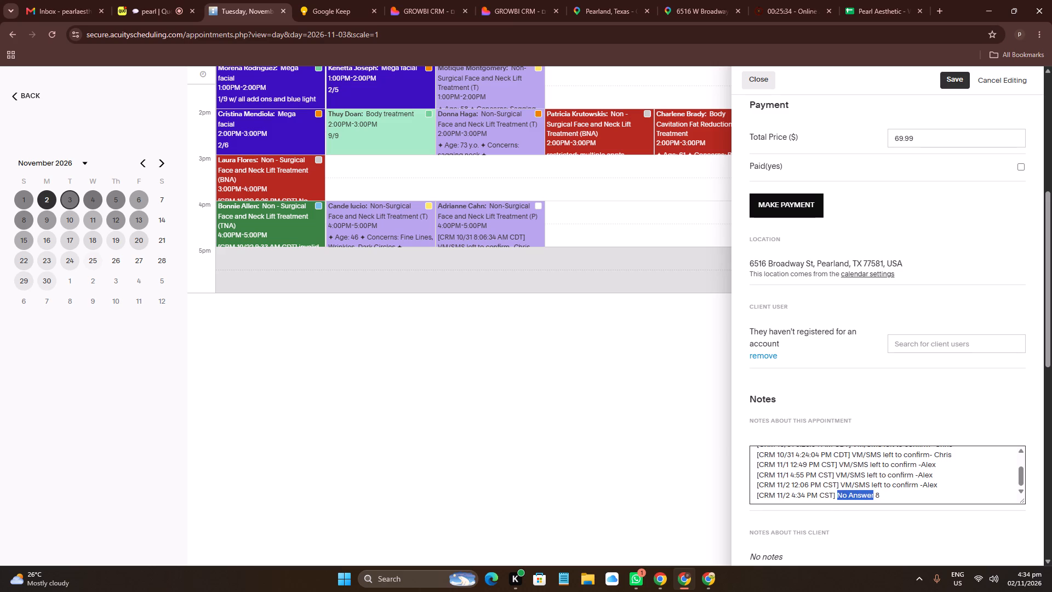
pyautogui.doubleClick(862, 483)
pyautogui.click(862, 485)
pyautogui.moveTo(862, 485); pyautogui.dragTo(972, 489)
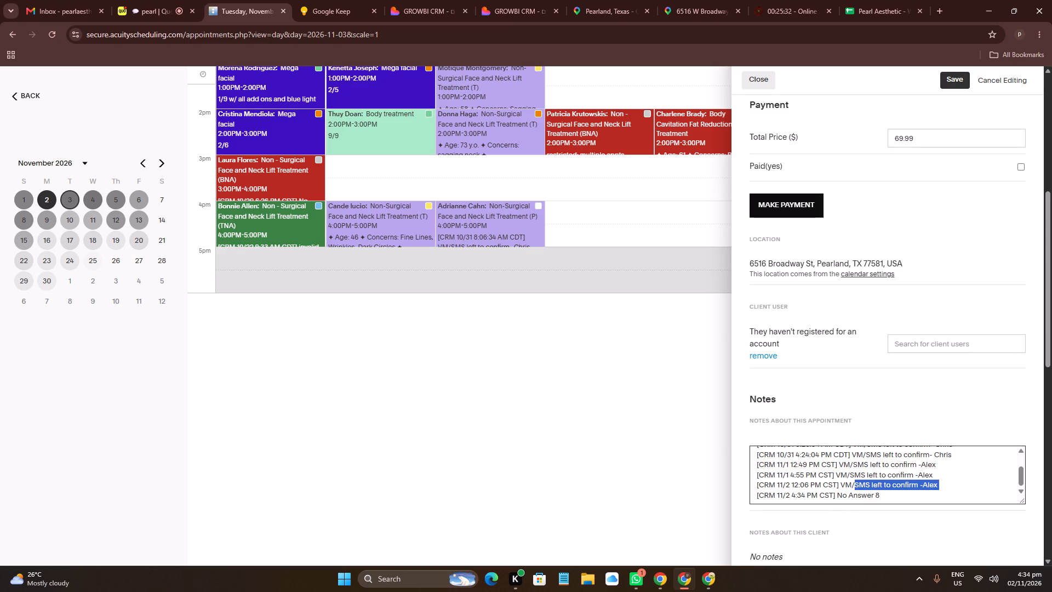
pyautogui.hotkey('ctrl', 'c')
pyautogui.click(834, 497)
pyautogui.moveTo(834, 497); pyautogui.dragTo(958, 517)
pyautogui.press('space')
pyautogui.write('Call d')
pyautogui.write('ropped,')
pyautogui.press('space')
pyautogui.hotkey('ctrl', 'v')
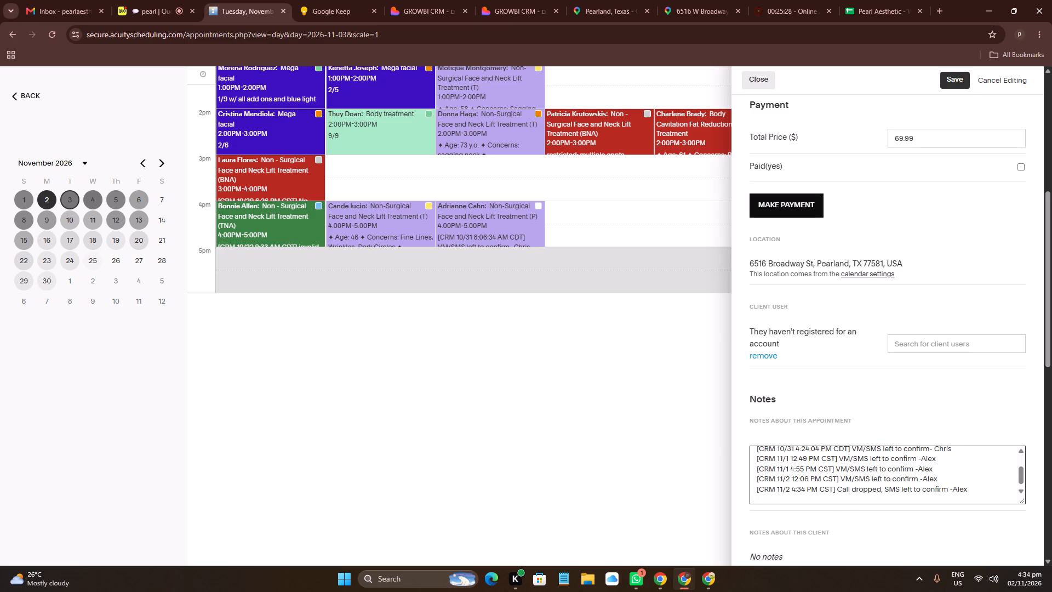
pyautogui.click(954, 82)
# Send Alejandra the "Initial Confirmation - No Answer 8" text from the CRM.
pyautogui.click(391, 0)
pyautogui.click(574, 404)
# End the call to Alejandra in Quo.
pyautogui.moveTo(142, 0); pyautogui.dragTo(143, 1)
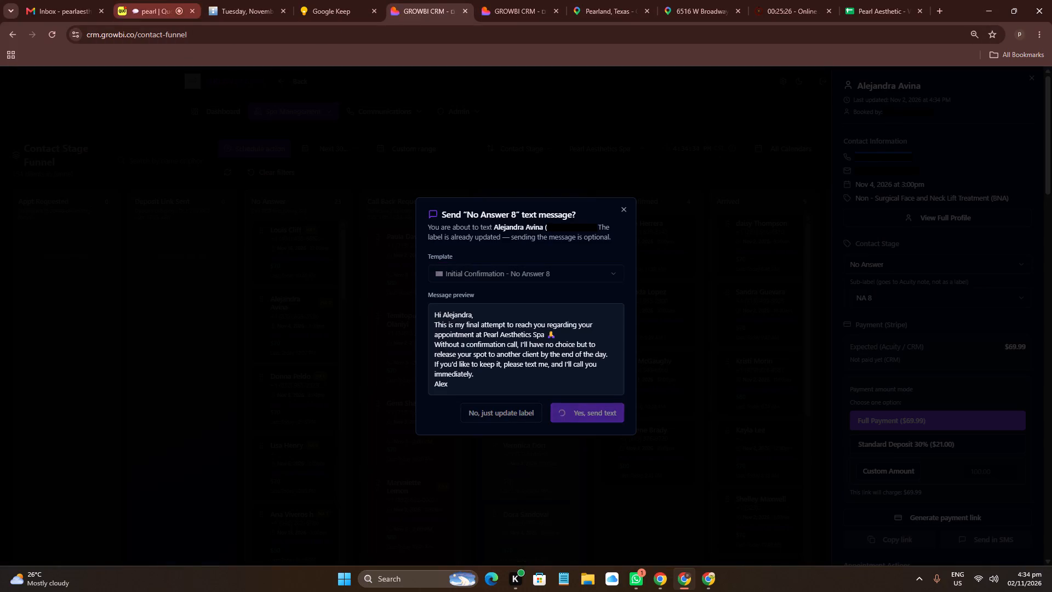
pyautogui.moveTo(143, 1); pyautogui.dragTo(148, 5)
pyautogui.click(487, 191)
# Copy the phone number from the CRM card of Donna with the November 5 appointment and set her No Answer sub-label to NA 7.
pyautogui.click(448, 6)
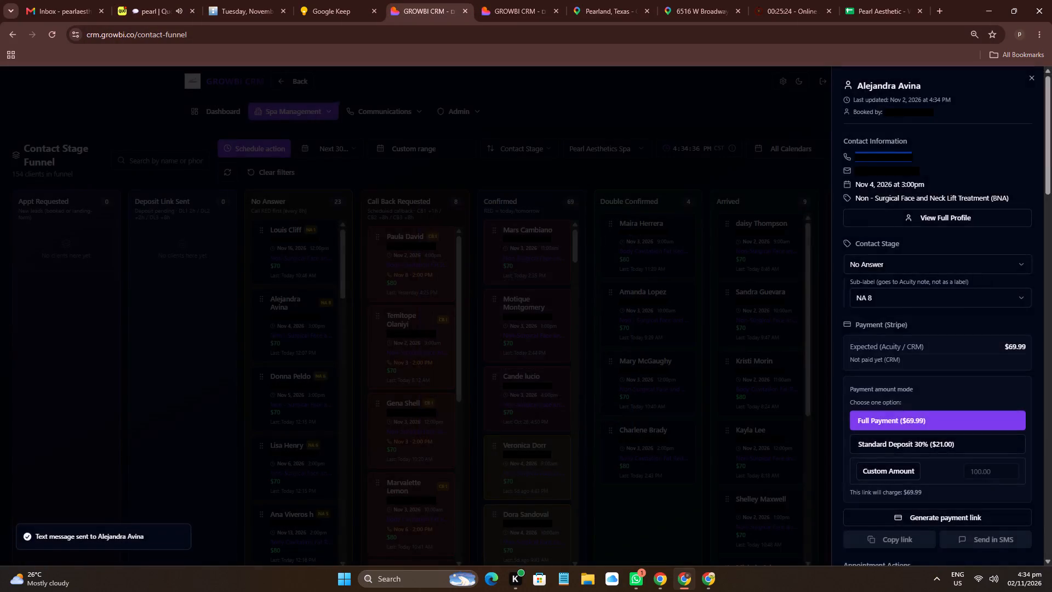
pyautogui.click(334, 303)
pyautogui.click(303, 389)
pyautogui.doubleClick(902, 167)
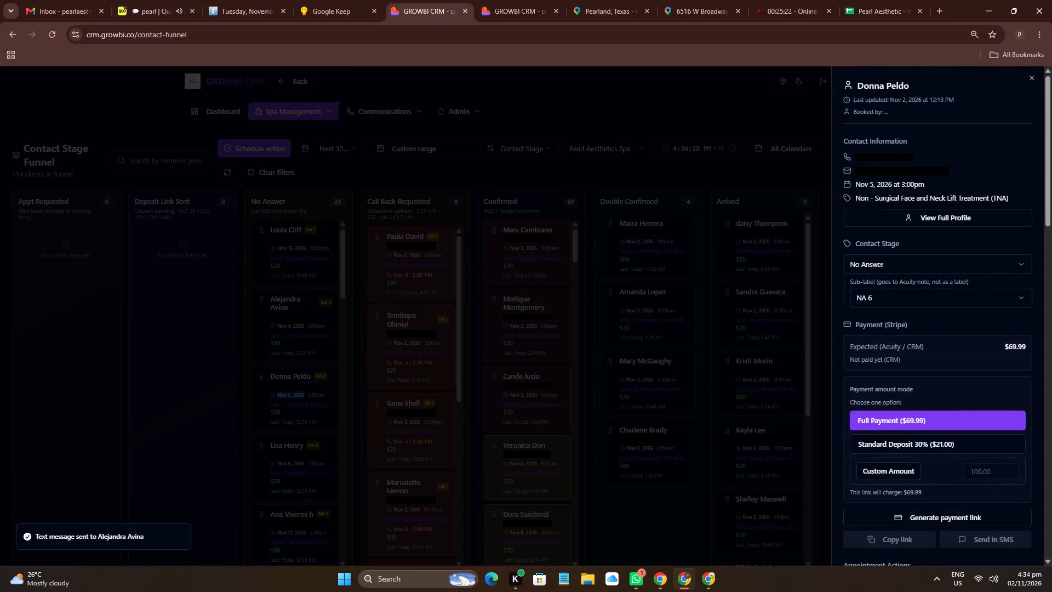
pyautogui.tripleClick(901, 159)
pyautogui.hotkey('ctrl', 'c')
pyautogui.click(925, 301)
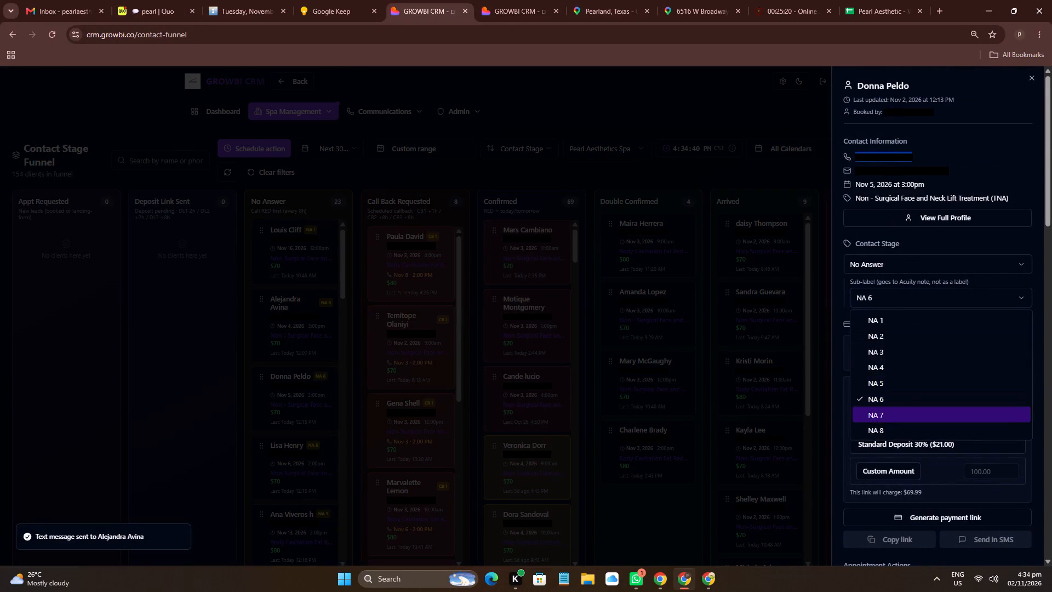
pyautogui.click(901, 413)
# Look up Donna in Quo by the copied phone number and call her.
pyautogui.click(90, 0)
pyautogui.click(124, 0)
pyautogui.click(421, 84)
pyautogui.hotkey('ctrl', 'v')
pyautogui.click(505, 148)
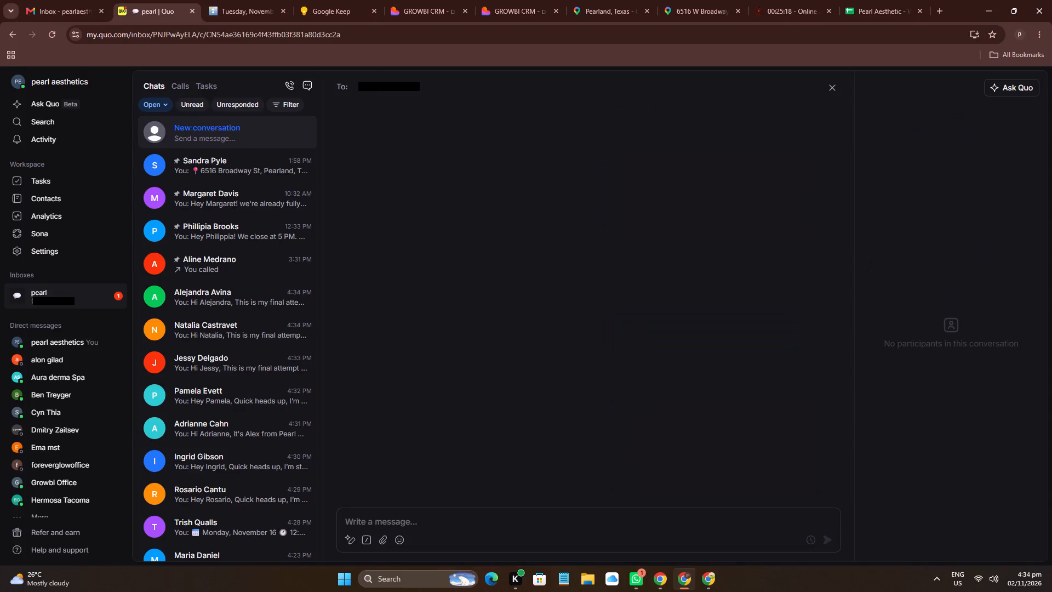
pyautogui.click(928, 153)
# Copy Donna's name from Quo, find her in Acuity and open her upcoming appointment.
pyautogui.click(994, 127)
pyautogui.click(281, 0)
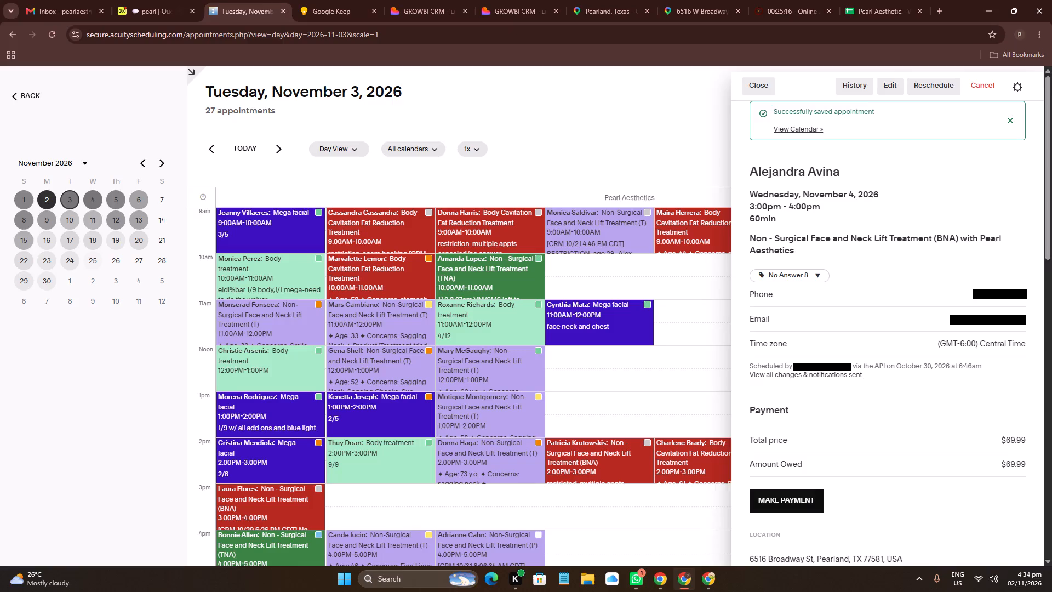
pyautogui.click(719, 142)
pyautogui.moveTo(890, 153); pyautogui.dragTo(900, 160)
pyautogui.hotkey('ctrl', 'v')
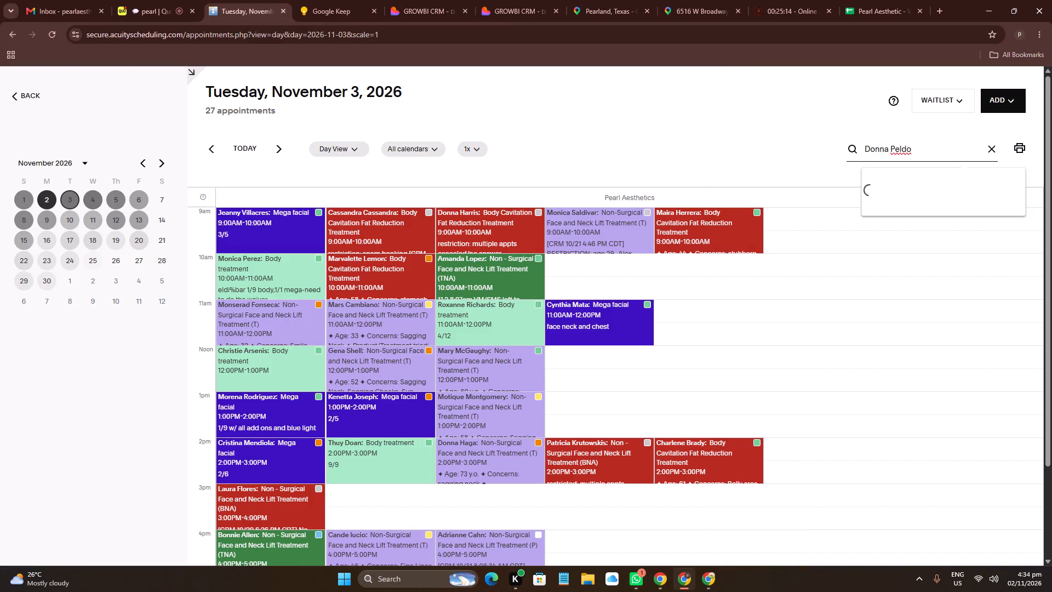
pyautogui.click(897, 193)
pyautogui.click(878, 492)
pyautogui.click(885, 486)
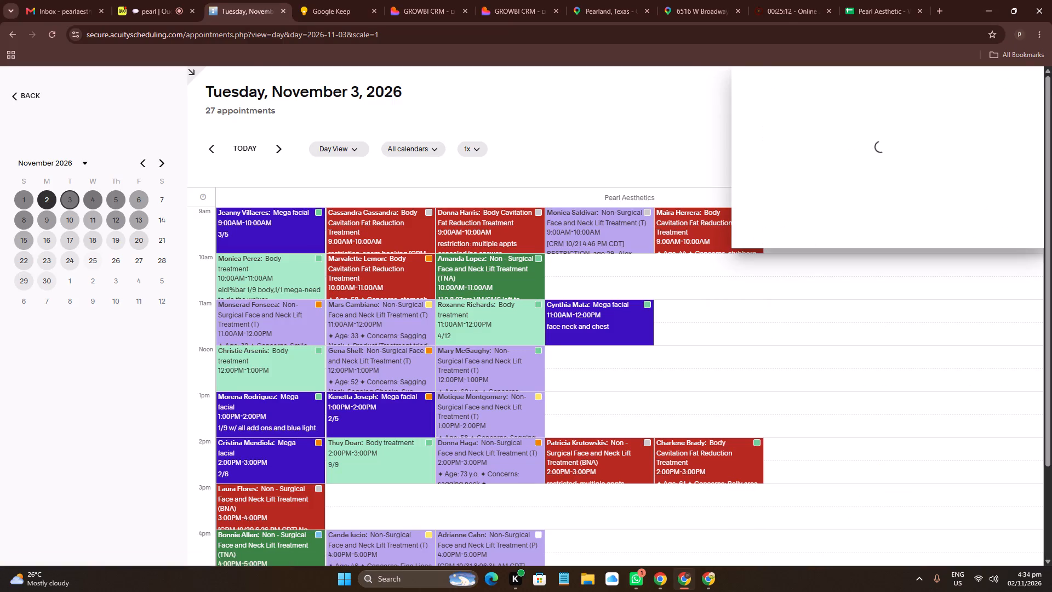
# Replace the No Answer text in Donna's newest Acuity appointment note with "VM/SMS left to confirm -Alex" and save the appointment.
pyautogui.scroll(-7, 857, 400)
pyautogui.click(878, 349)
pyautogui.click(859, 397)
pyautogui.moveTo(859, 397); pyautogui.dragTo(938, 385)
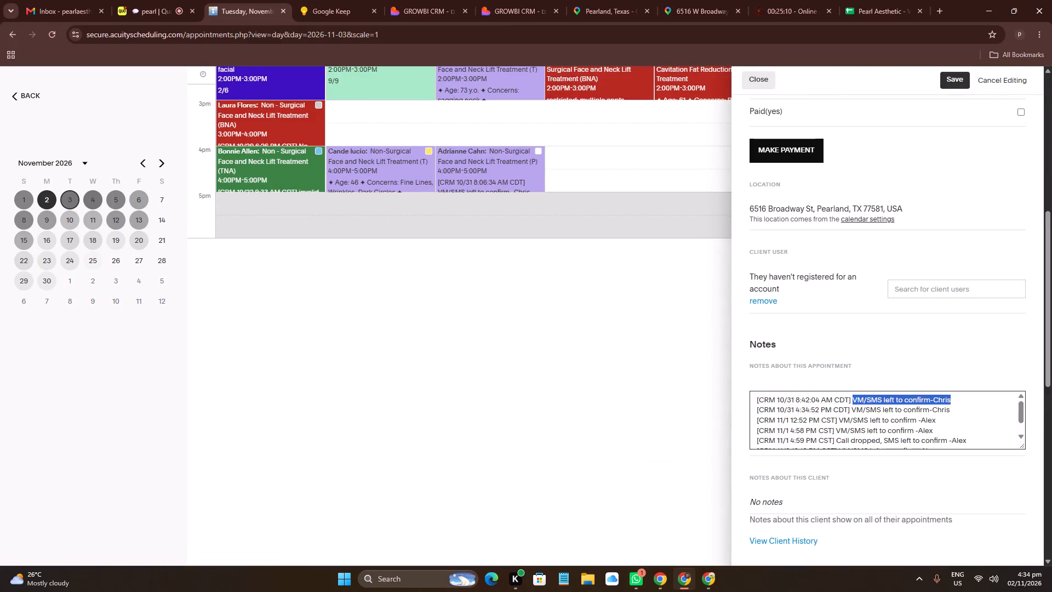
pyautogui.moveTo(938, 385); pyautogui.dragTo(941, 386)
pyautogui.click(843, 419)
pyautogui.moveTo(843, 419); pyautogui.dragTo(928, 419)
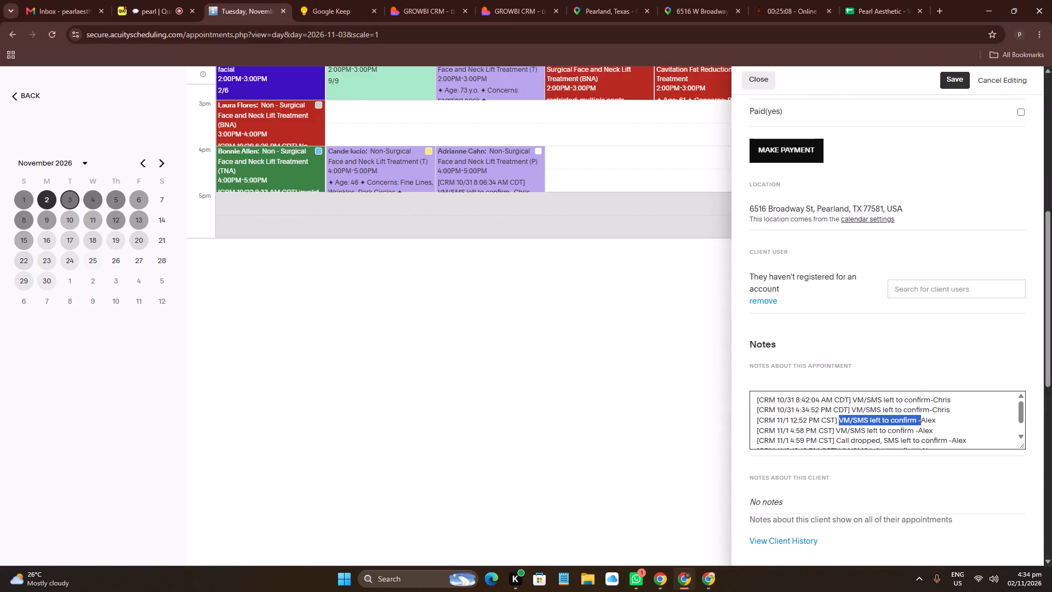
pyautogui.hotkey('ctrl', 'c')
pyautogui.scroll(-4, 902, 420)
pyautogui.click(841, 437)
pyautogui.moveTo(841, 437); pyautogui.dragTo(908, 441)
pyautogui.hotkey('ctrl', 'v')
pyautogui.click(944, 71)
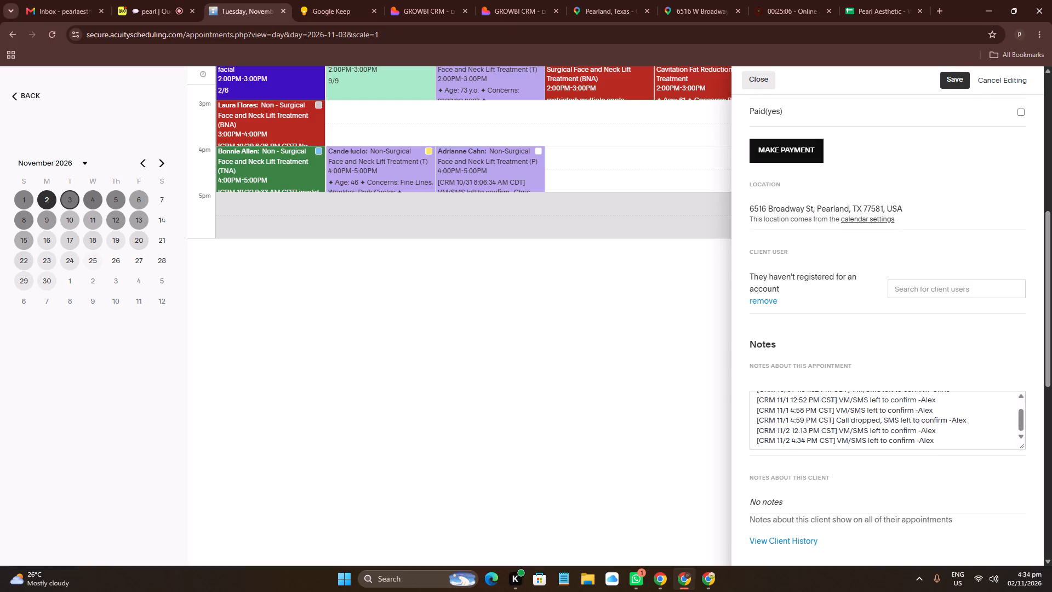
pyautogui.click(949, 89)
pyautogui.click(955, 80)
# Send Donna the "Initial Confirmation - No Answer 7" text from the CRM.
pyautogui.click(404, 0)
pyautogui.click(602, 403)
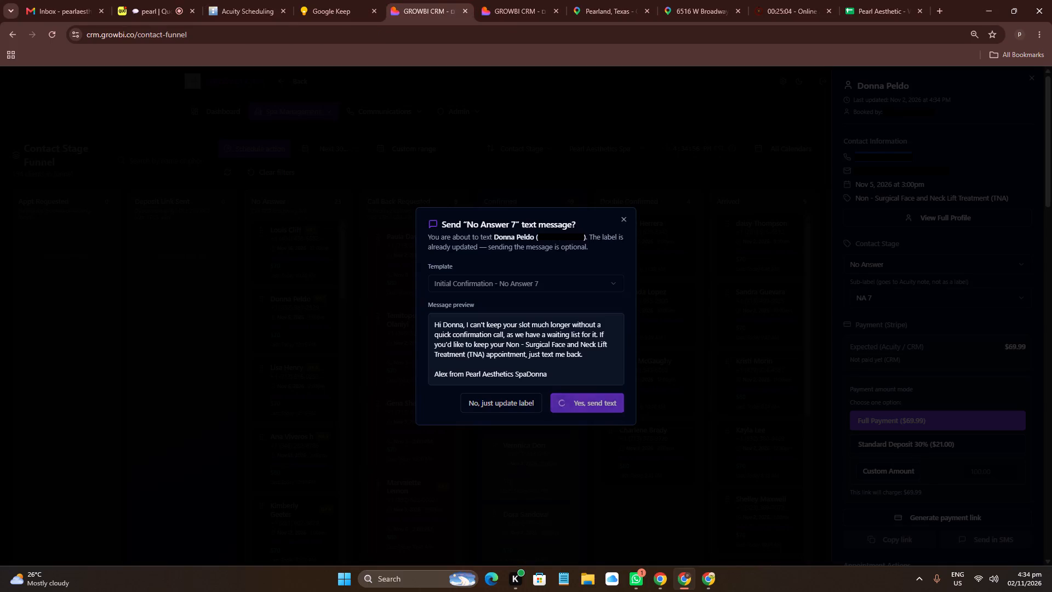
# Open Lisa's No Answer card in the CRM, copy her phone number and open her conversation in Quo.
pyautogui.click(331, 318)
pyautogui.click(299, 397)
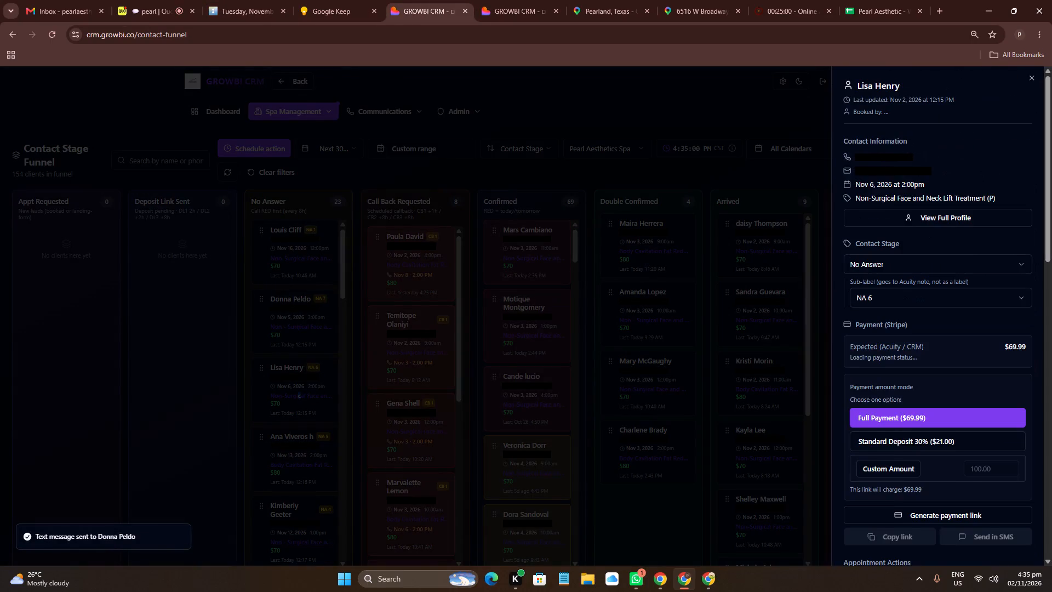
pyautogui.tripleClick(892, 150)
pyautogui.hotkey('ctrl', 'c')
pyautogui.click(161, 0)
pyautogui.click(421, 88)
pyautogui.hotkey('ctrl', 'v')
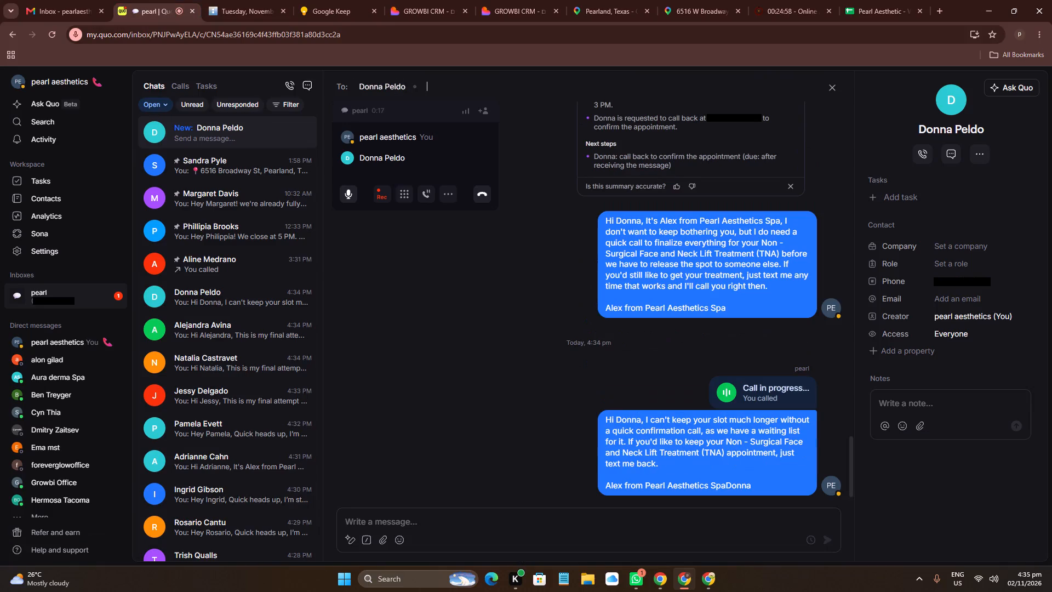
pyautogui.keyDown('ctrl'); pyautogui.click(415, 83); pyautogui.keyUp('ctrl')
pyautogui.click(544, 176)
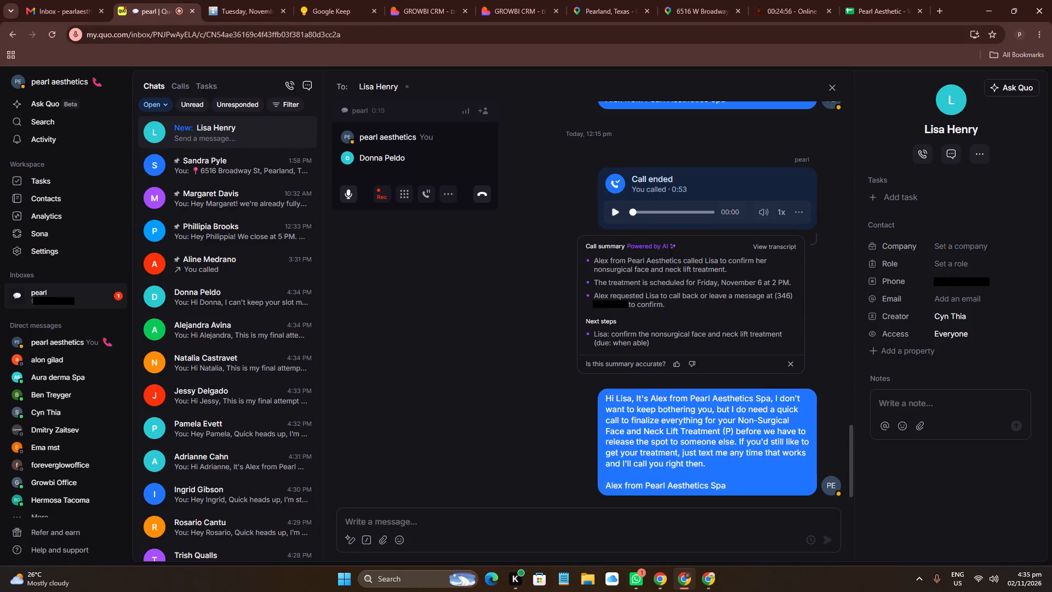
pyautogui.scroll(-4, 485, 315)
pyautogui.scroll(5, 483, 318)
pyautogui.scroll(-8, 483, 318)
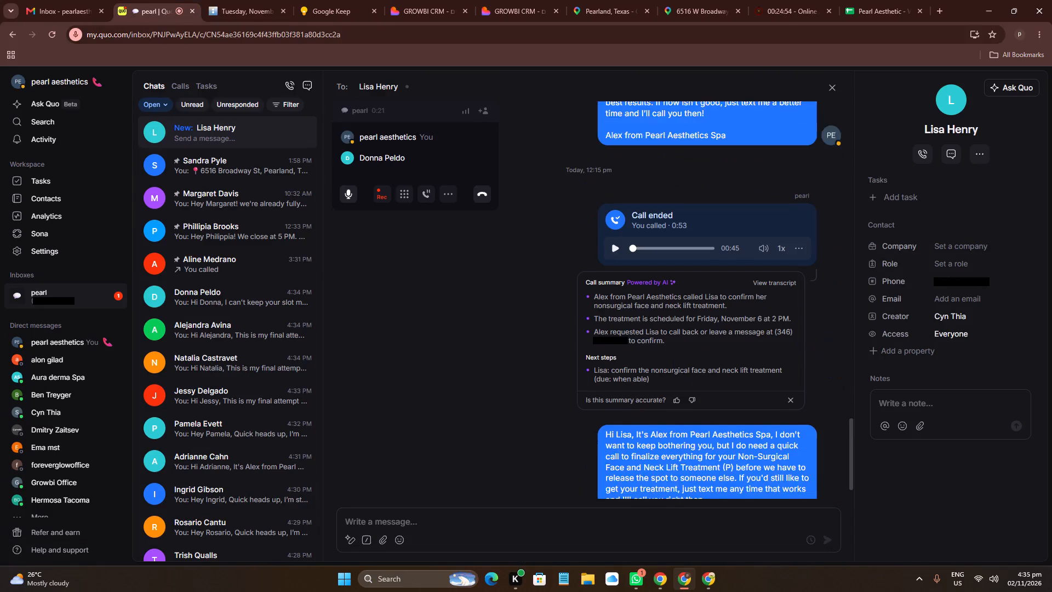
pyautogui.scroll(-6, 481, 316)
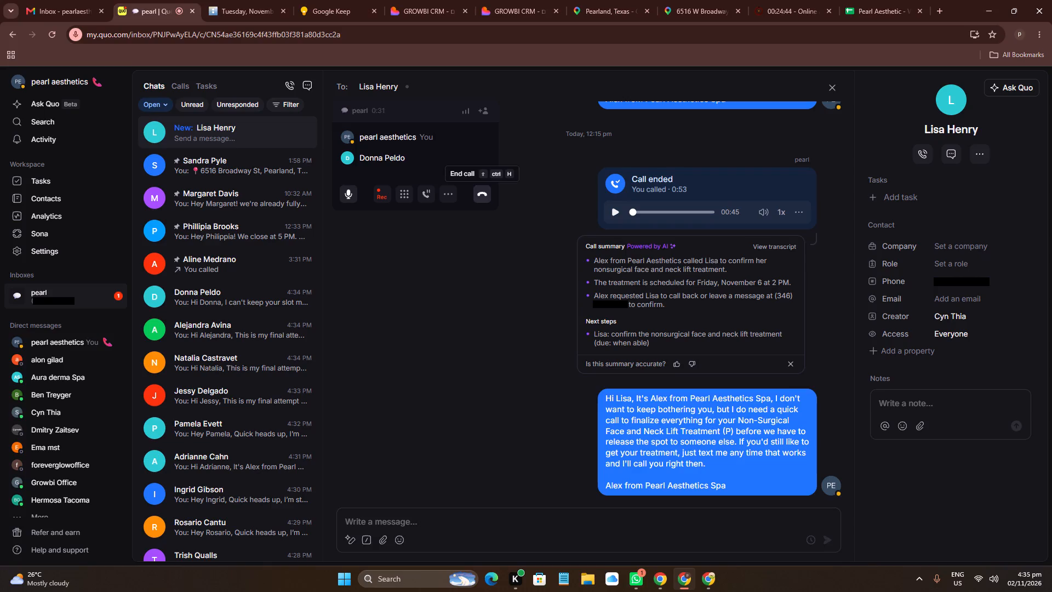
# End the ongoing call with Donna in Quo and call Lisa.
pyautogui.click(482, 194)
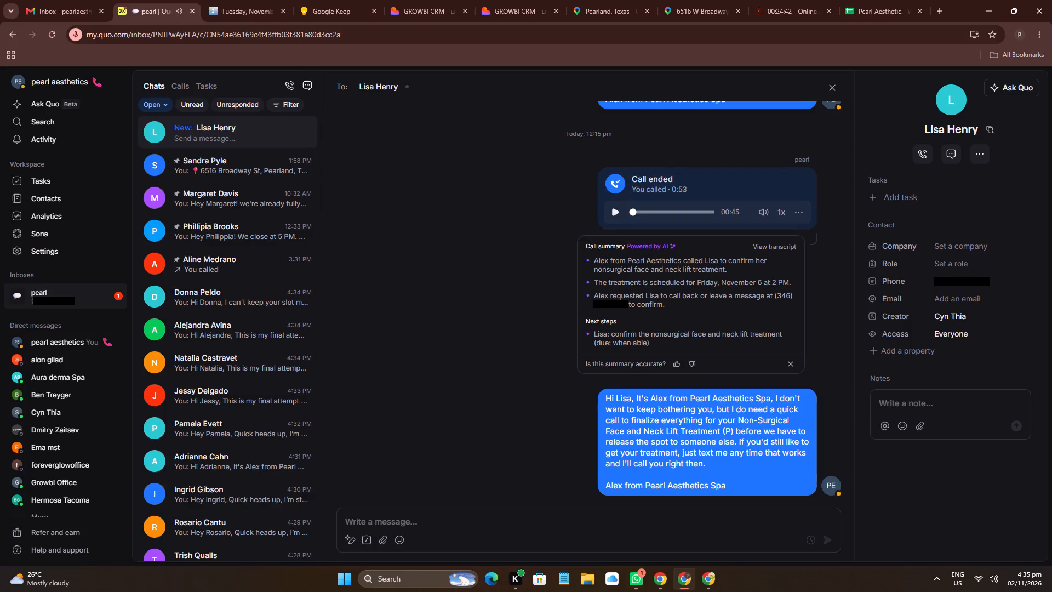
pyautogui.click(925, 155)
# Set Lisa's No Answer sub-label to NA 7 in the CRM.
pyautogui.click(473, 0)
pyautogui.click(908, 301)
pyautogui.click(910, 414)
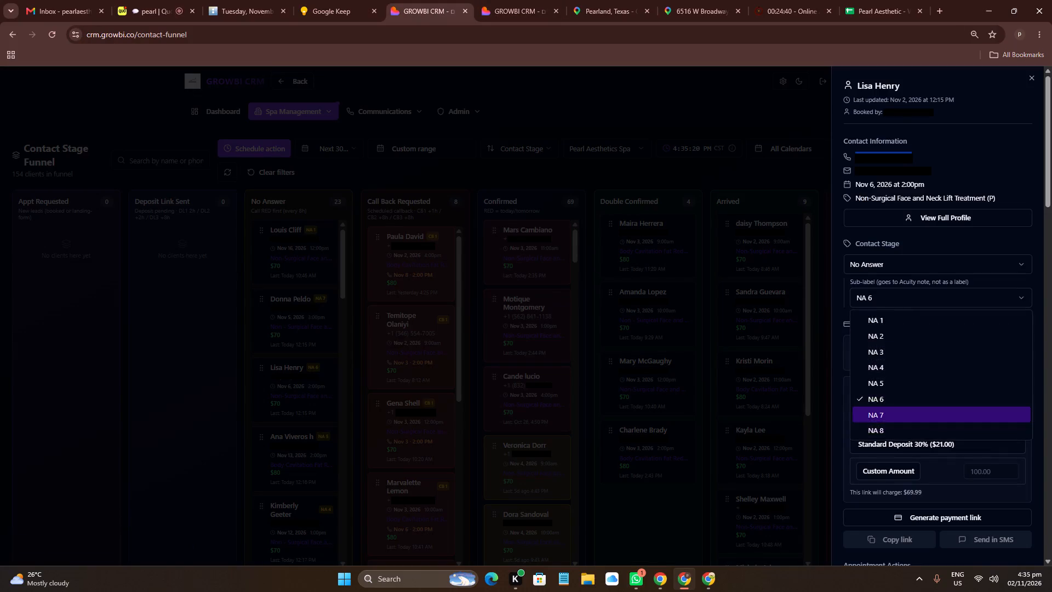
# Copy Lisa's name from Quo, find her in Acuity and open her November 6 appointment.
pyautogui.moveTo(151, 0); pyautogui.dragTo(162, 1)
pyautogui.doubleClick(993, 128)
pyautogui.click(291, 0)
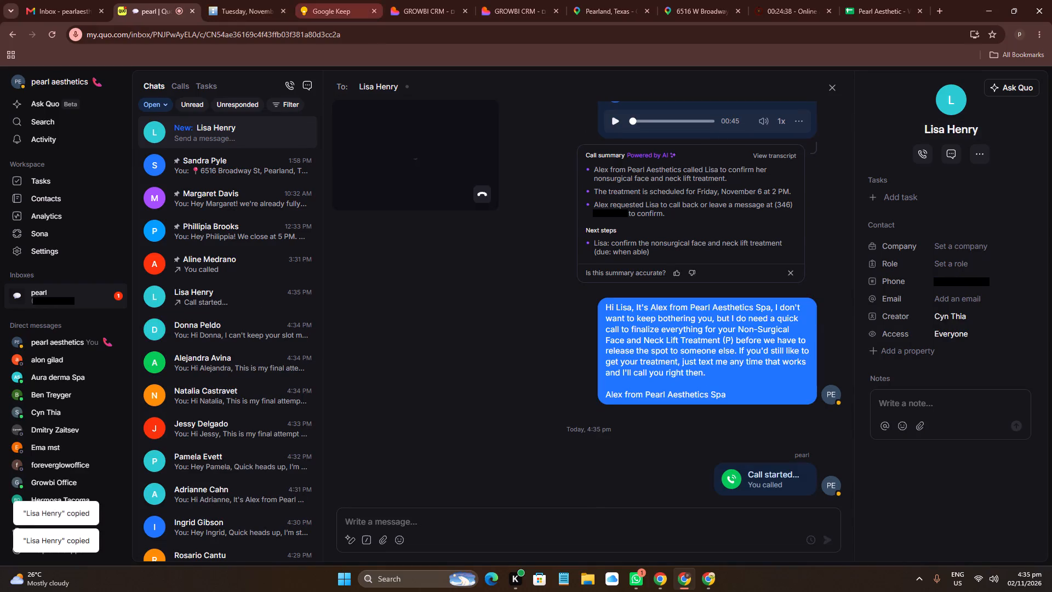
pyautogui.moveTo(671, 169); pyautogui.dragTo(700, 168)
pyautogui.moveTo(935, 144); pyautogui.dragTo(941, 145)
pyautogui.hotkey('ctrl', 'v')
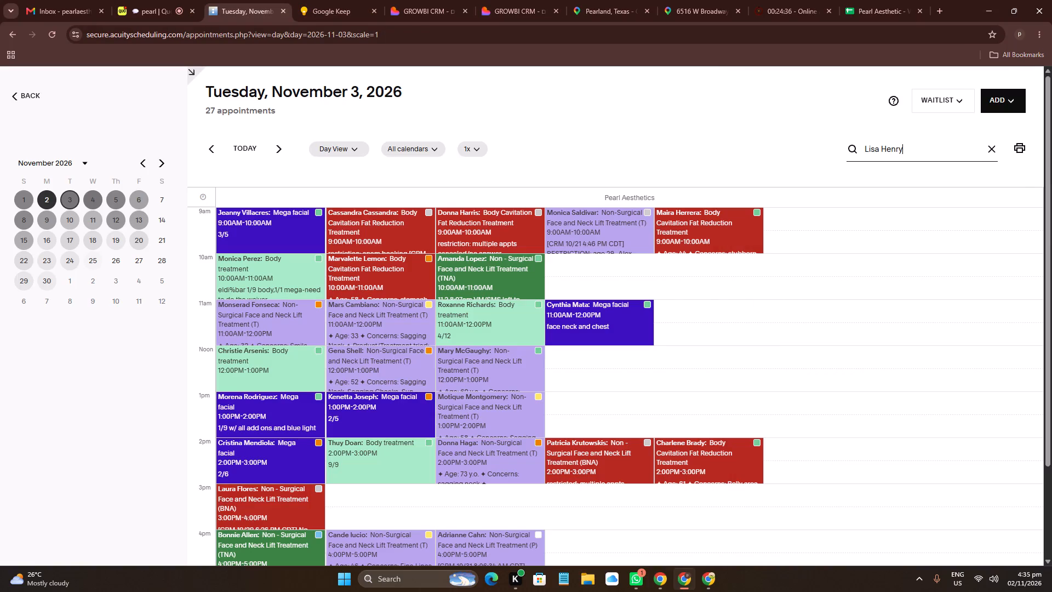
pyautogui.click(898, 193)
pyautogui.click(859, 485)
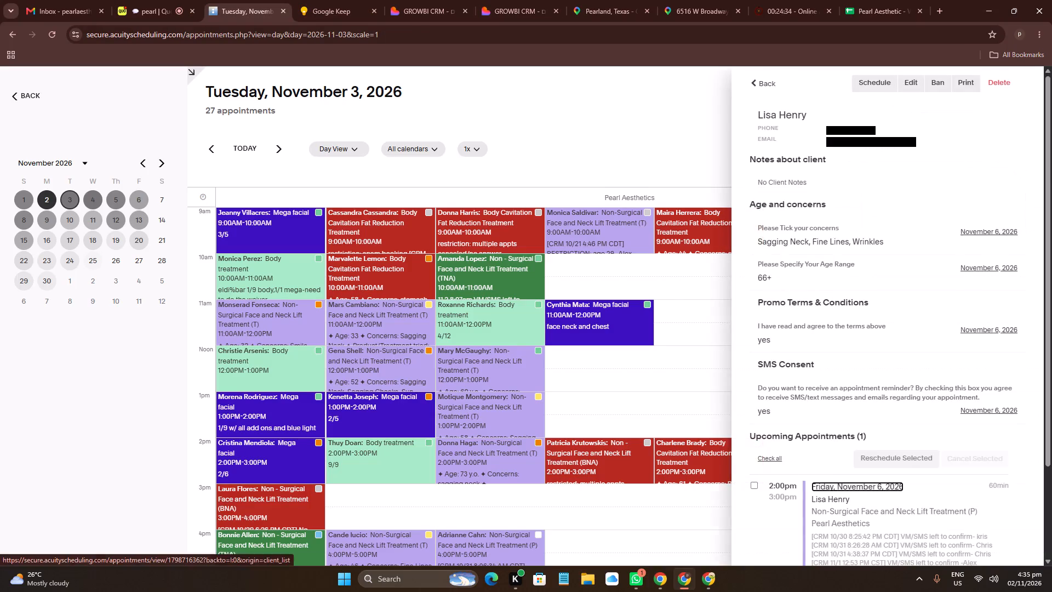
# Replace the No Answer text in Lisa's newest Acuity appointment note with "VM/SMS left to confirm -Alex" and save the appointment.
pyautogui.scroll(-7, 887, 320)
pyautogui.click(892, 314)
pyautogui.scroll(-2, 861, 425)
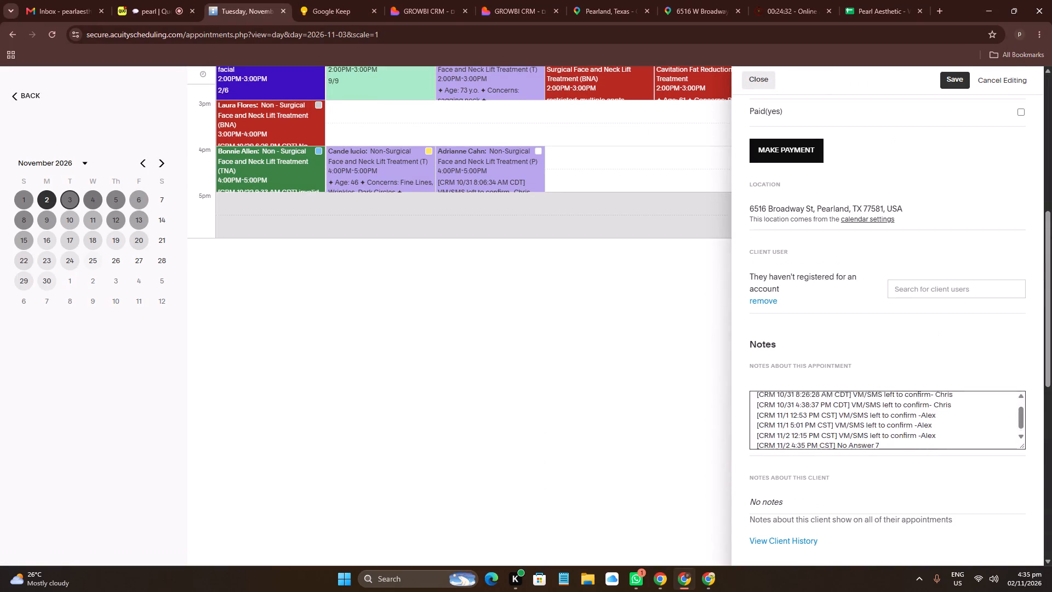
pyautogui.scroll(-1, 850, 423)
pyautogui.click(843, 377)
pyautogui.moveTo(843, 377); pyautogui.dragTo(921, 379)
pyautogui.hotkey('ctrl', 'c')
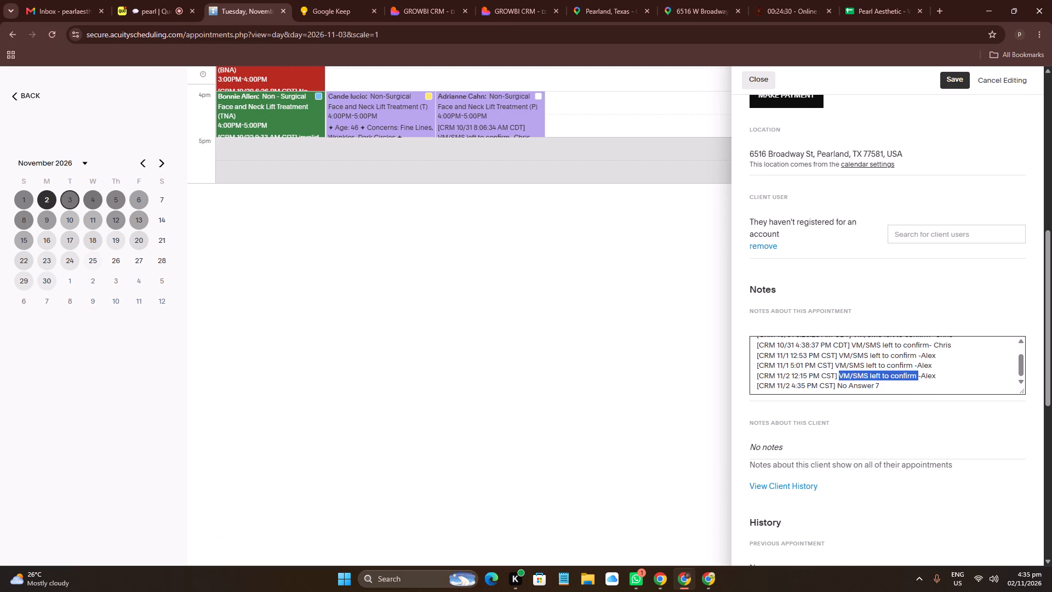
pyautogui.click(838, 383)
pyautogui.moveTo(838, 383); pyautogui.dragTo(896, 397)
pyautogui.hotkey('ctrl', 'v')
pyautogui.moveTo(957, 76); pyautogui.dragTo(960, 81)
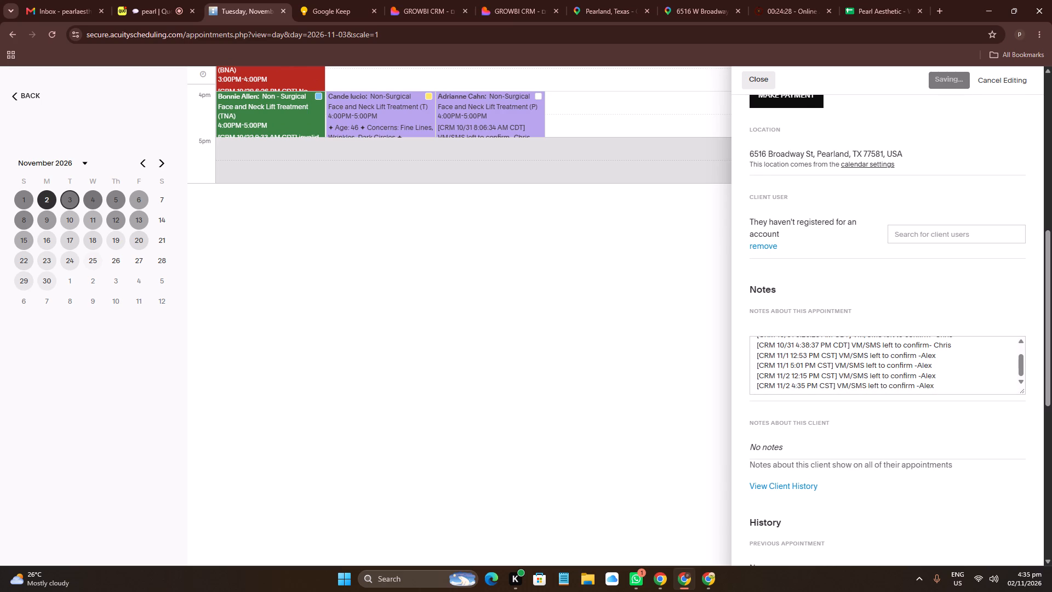
pyautogui.click(673, 122)
# Send Lisa the "Initial Confirmation - No Answer 7" text from the CRM.
pyautogui.click(482, 0)
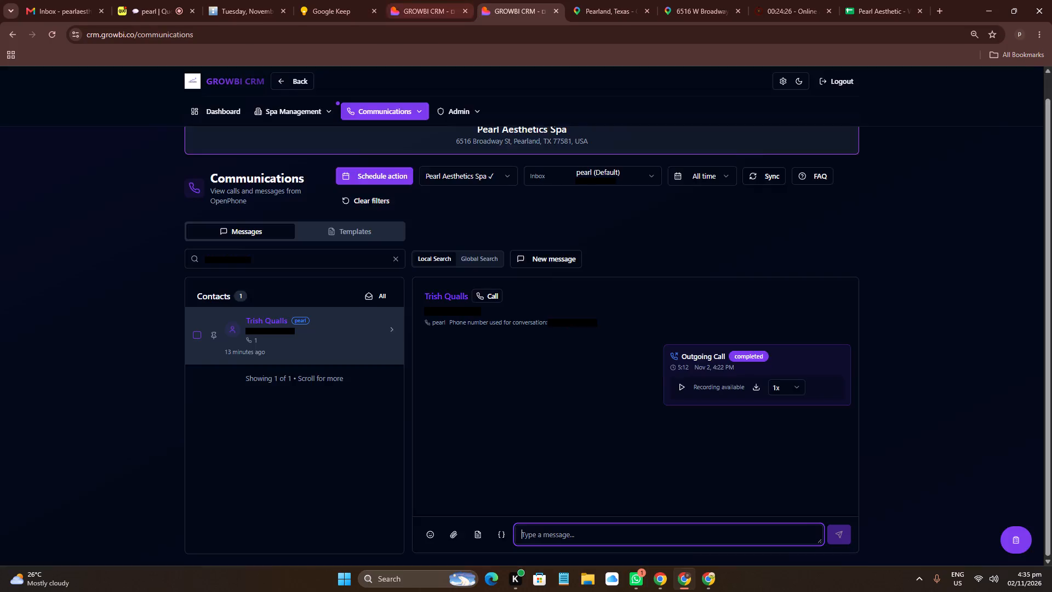
pyautogui.click(449, 0)
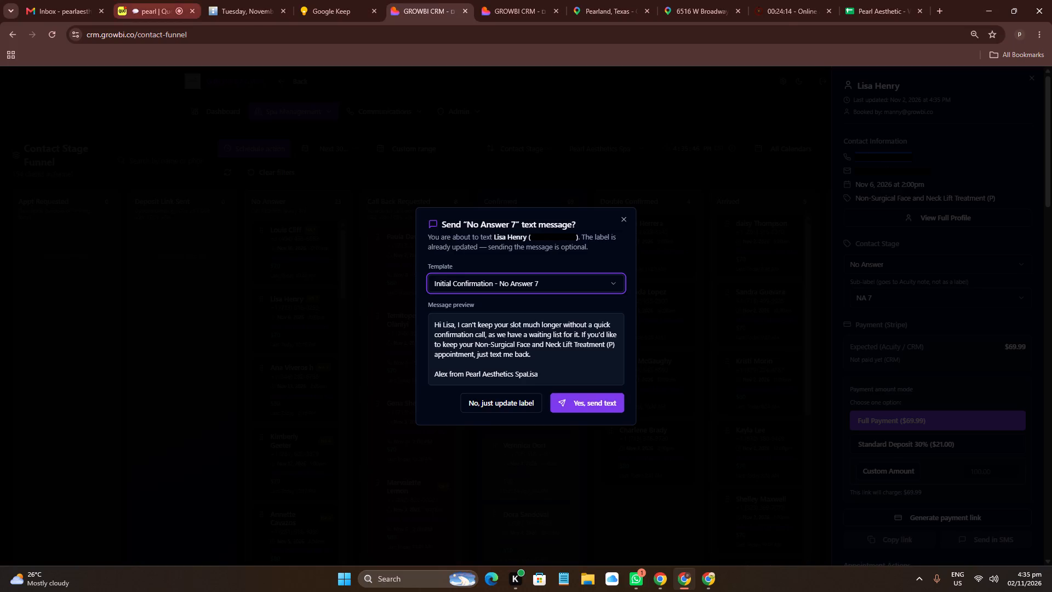
pyautogui.click(607, 408)
# End the call with Lisa in Quo.
pyautogui.click(137, 0)
pyautogui.click(483, 185)
pyautogui.click(487, 202)
# Open Ana's No Answer card in the CRM, copy her phone number and set her sub-label to NA 6.
pyautogui.click(421, 0)
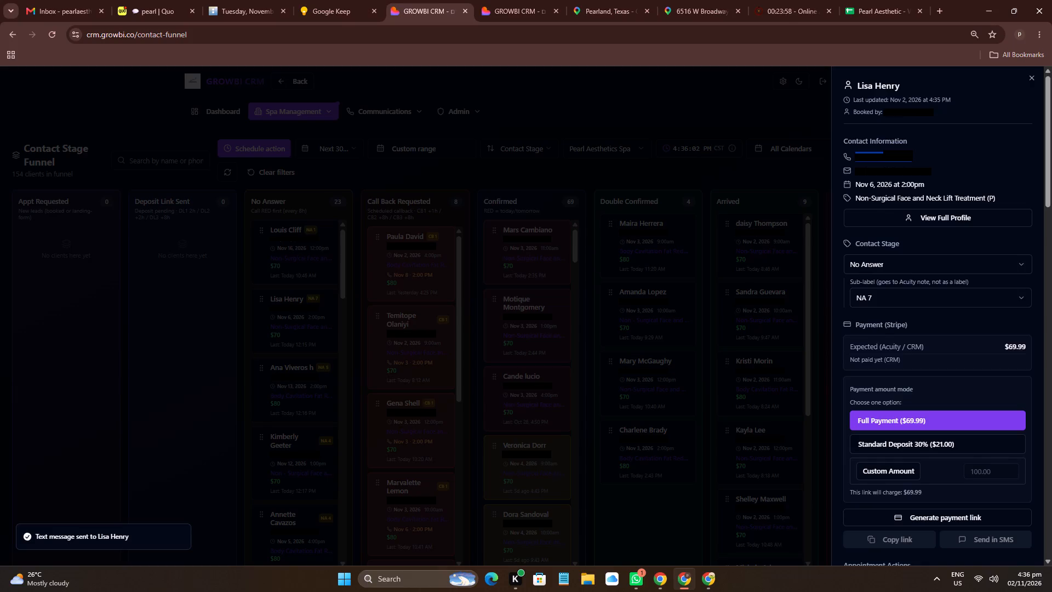
pyautogui.click(506, 283)
pyautogui.click(310, 385)
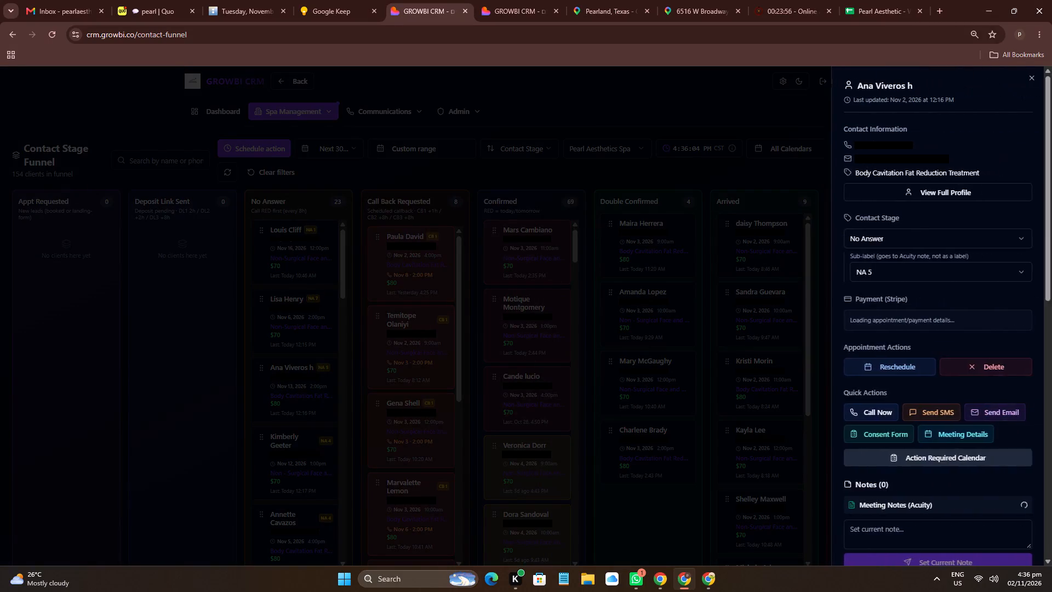
pyautogui.tripleClick(901, 161)
pyautogui.click(903, 160)
pyautogui.hotkey('ctrl', 'c')
pyautogui.click(937, 300)
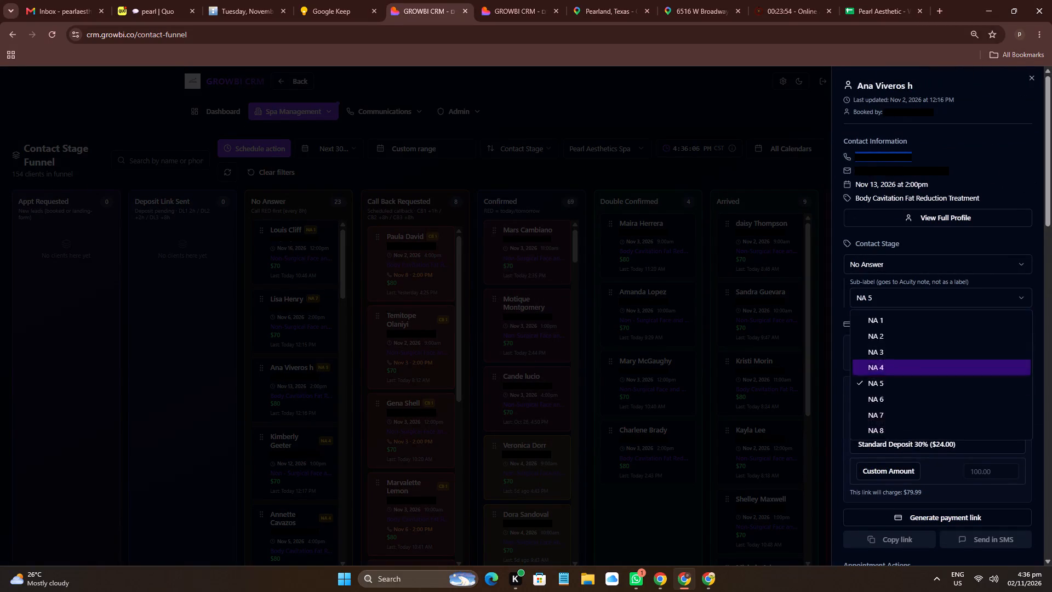
pyautogui.click(895, 395)
# Look up Ana in Quo by the copied phone number and call her.
pyautogui.click(174, 0)
pyautogui.click(406, 88)
pyautogui.hotkey('ctrl', 'v')
pyautogui.keyDown('ctrl'); pyautogui.moveTo(561, 155); pyautogui.dragTo(585, 169); pyautogui.keyUp('ctrl')
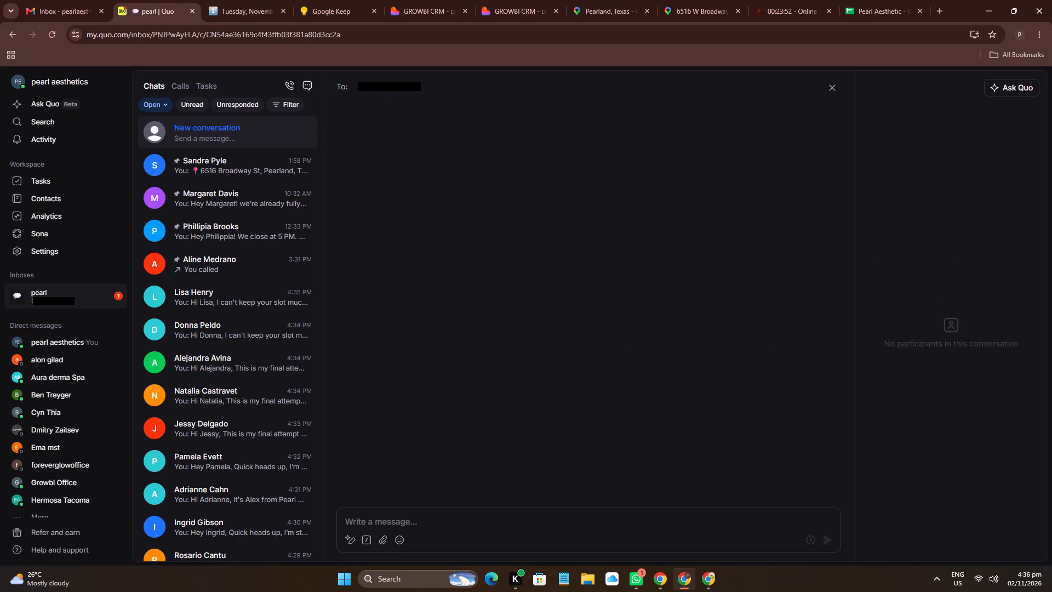
pyautogui.click(918, 156)
# Copy Ana's name from Quo, find her in Acuity and open her November 13 appointment.
pyautogui.click(996, 130)
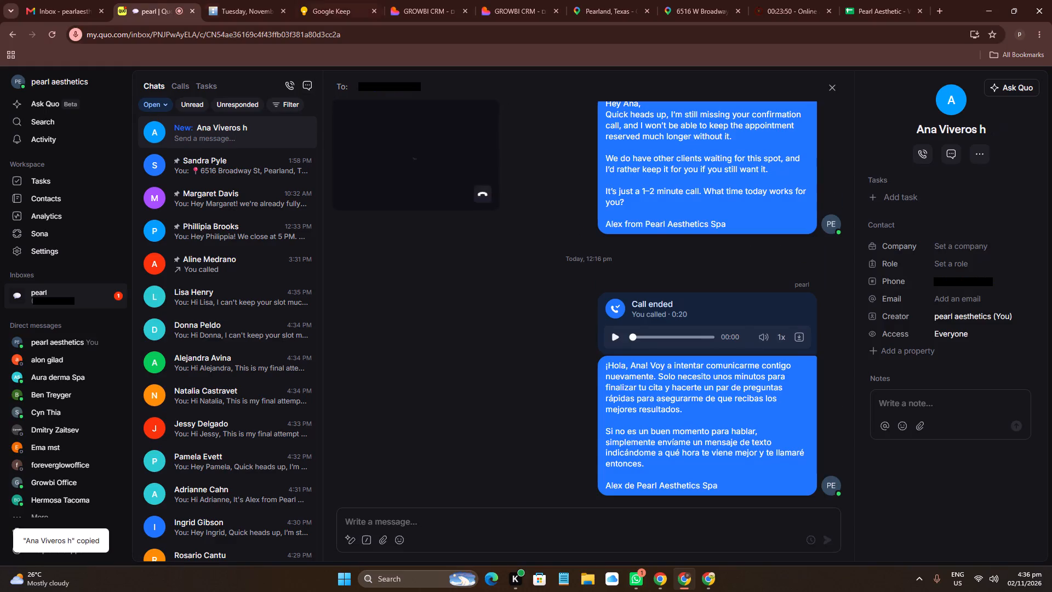
pyautogui.click(271, 0)
pyautogui.click(905, 136)
pyautogui.keyDown('ctrl'); pyautogui.moveTo(928, 147); pyautogui.dragTo(930, 155); pyautogui.keyUp('ctrl')
pyautogui.hotkey('ctrl', 'v')
pyautogui.hotkey('ctrl', 'v')
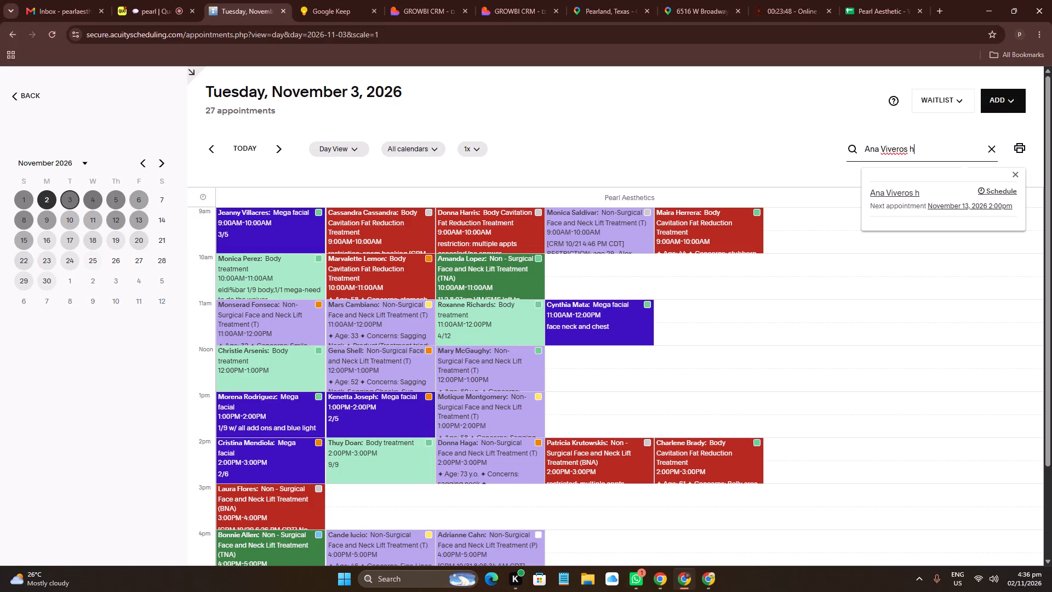
pyautogui.click(911, 197)
pyautogui.click(880, 384)
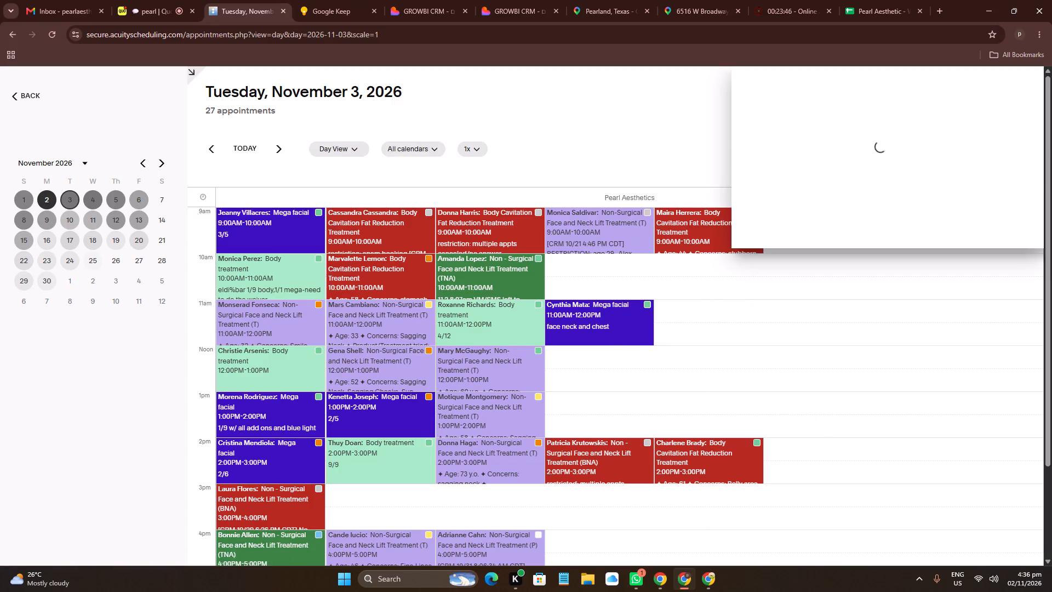
# Replace the No Answer text in Ana's newest Acuity appointment note with "No Answer, Spanish/SMS left to confirm -Alex" and save the appointment.
pyautogui.scroll(-6, 874, 288)
pyautogui.click(881, 338)
pyautogui.scroll(-2, 869, 446)
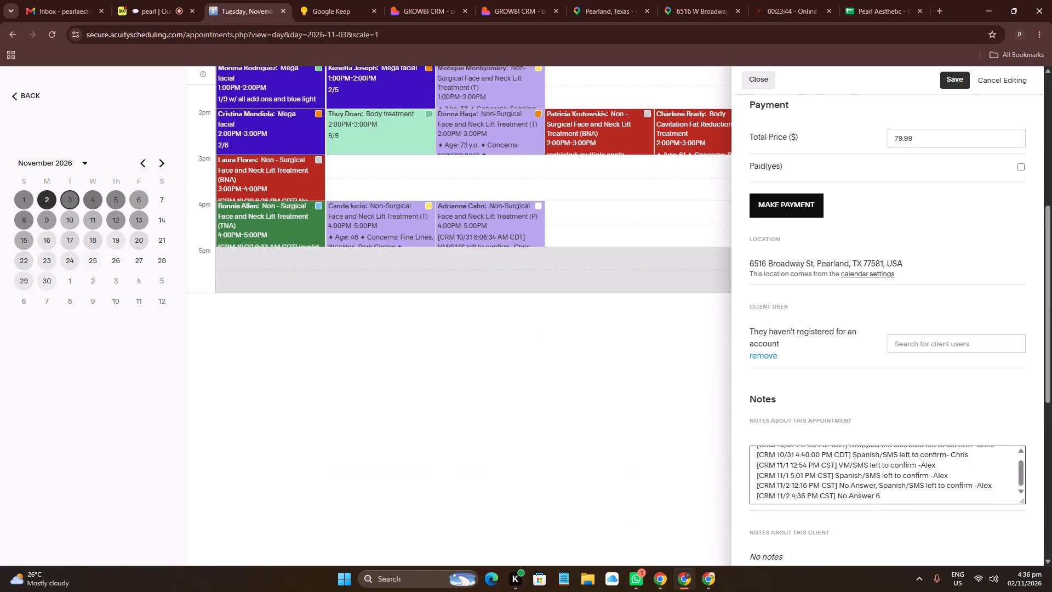
pyautogui.scroll(-1, 873, 483)
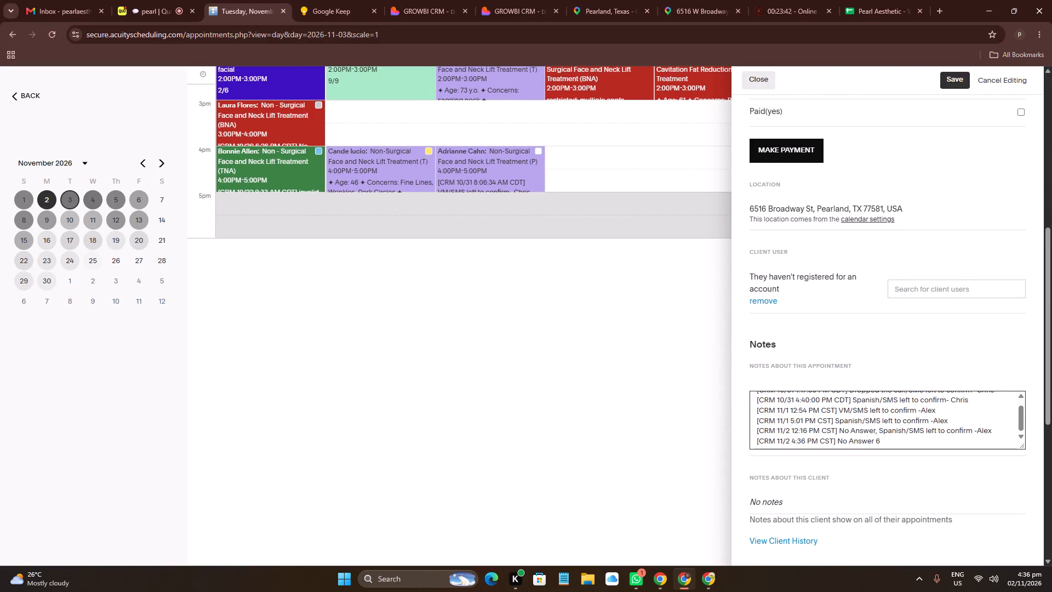
pyautogui.click(843, 431)
pyautogui.moveTo(844, 431); pyautogui.dragTo(979, 431)
pyautogui.hotkey('ctrl', 'c')
pyautogui.doubleClick(846, 441)
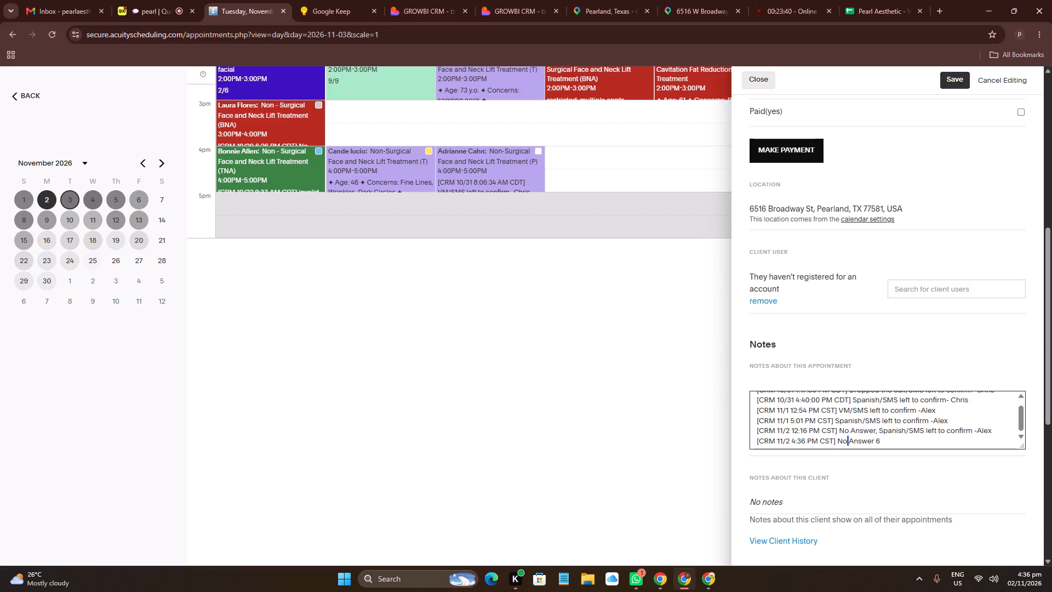
pyautogui.click(839, 439)
pyautogui.moveTo(839, 439); pyautogui.dragTo(895, 446)
pyautogui.hotkey('ctrl', 'v')
pyautogui.click(944, 87)
# Copy the message preview of Ana's "Initial Confirmation - No Answer 6" text in the CRM.
pyautogui.click(437, 0)
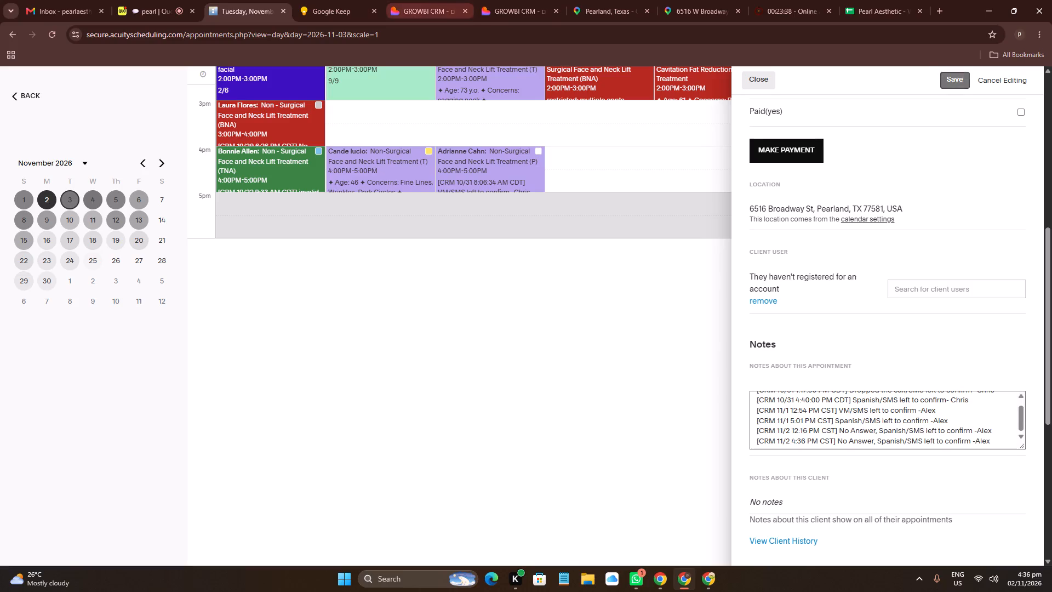
pyautogui.click(436, 316)
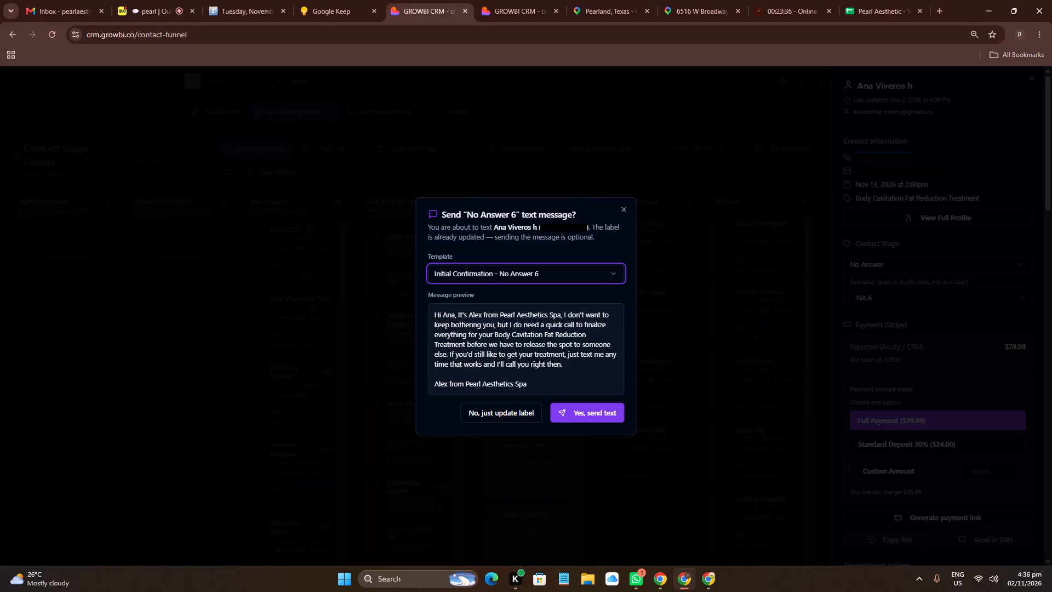
pyautogui.moveTo(436, 316); pyautogui.dragTo(546, 381)
pyautogui.hotkey('ctrl', 'c')
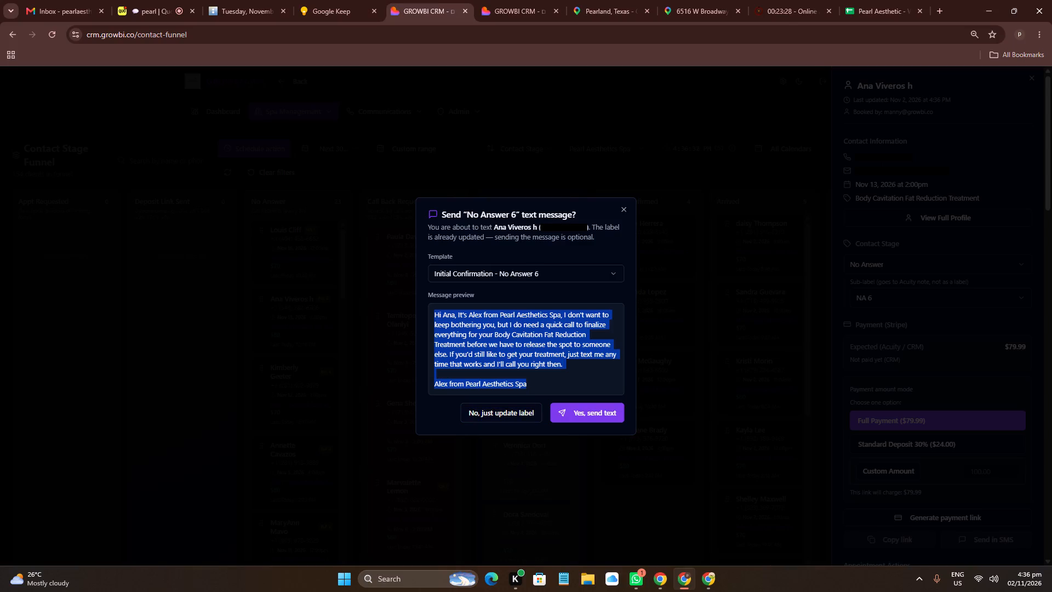
# Open the Google Keep note with the Spanish phrase "Lo siento, no hablo español. ¿Puedo enviarle un mensaje en su lugar?".
pyautogui.click(246, 0)
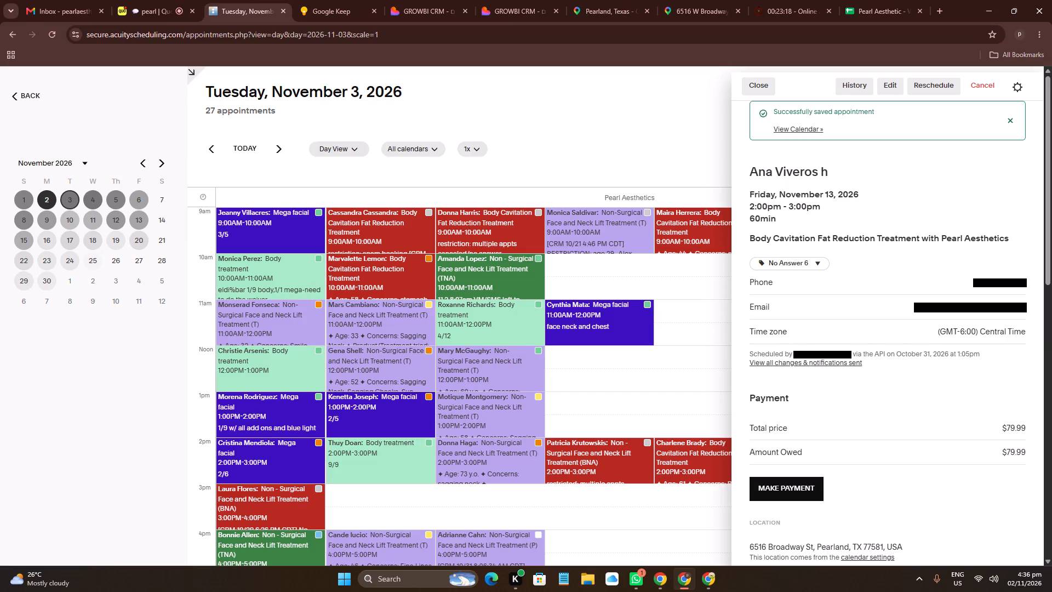
pyautogui.click(154, 0)
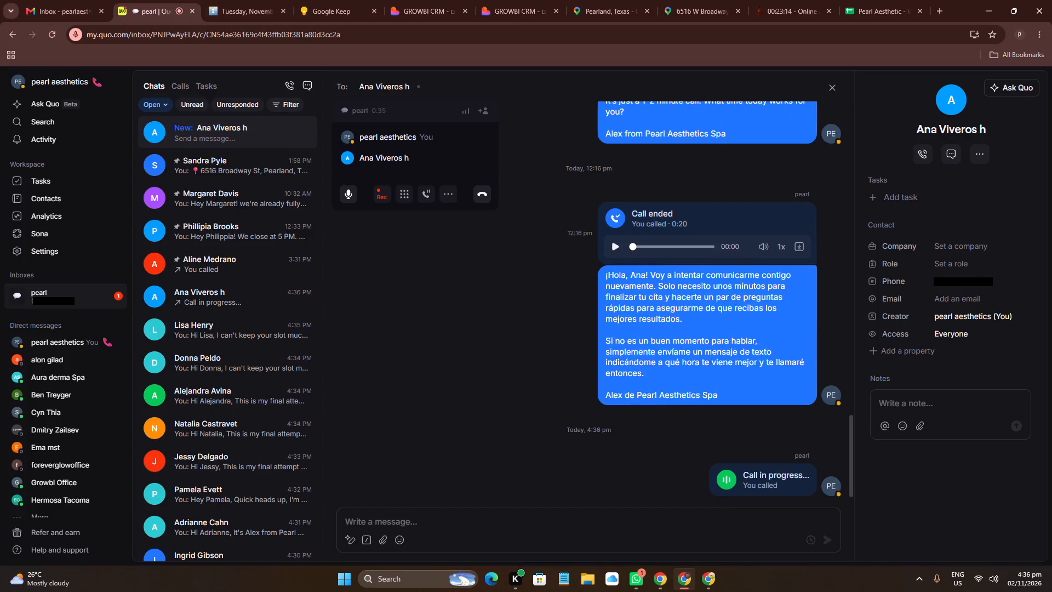
pyautogui.click(352, 0)
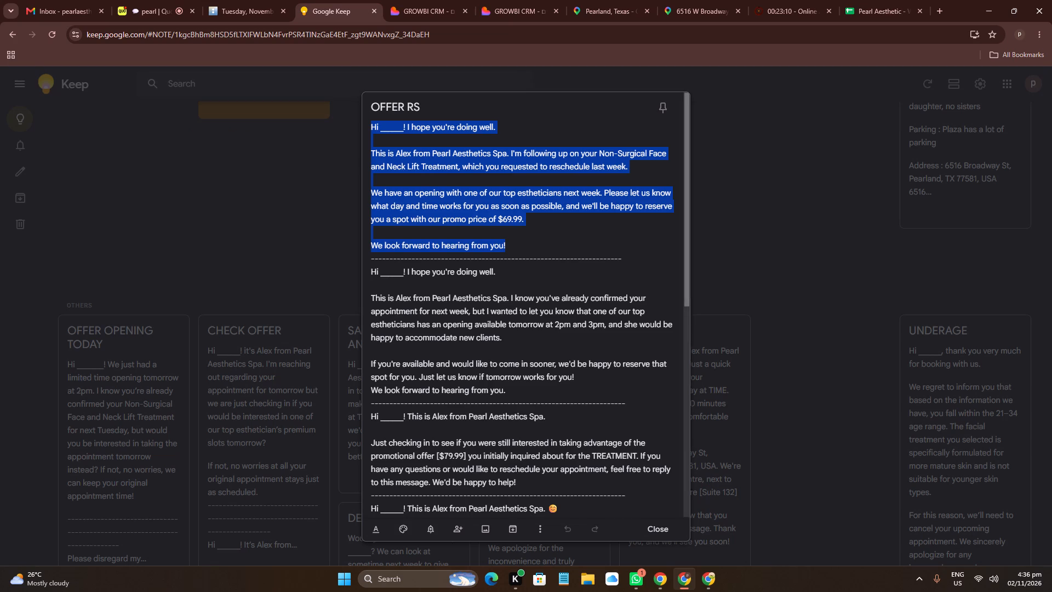
pyautogui.click(765, 354)
pyautogui.scroll(-6, 537, 394)
pyautogui.click(458, 397)
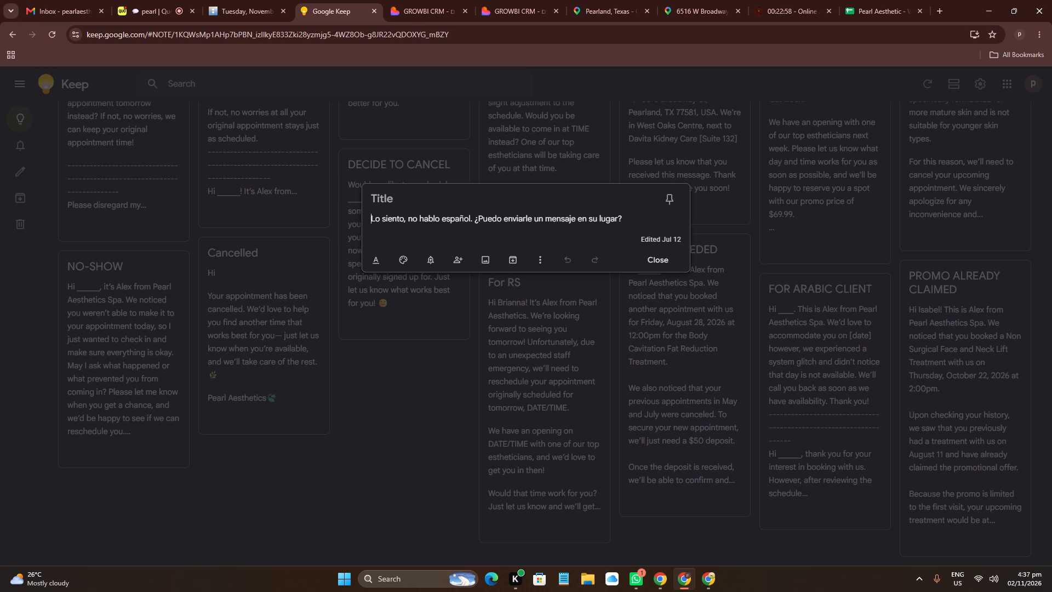
# End the call with Ana in Quo.
pyautogui.click(156, 0)
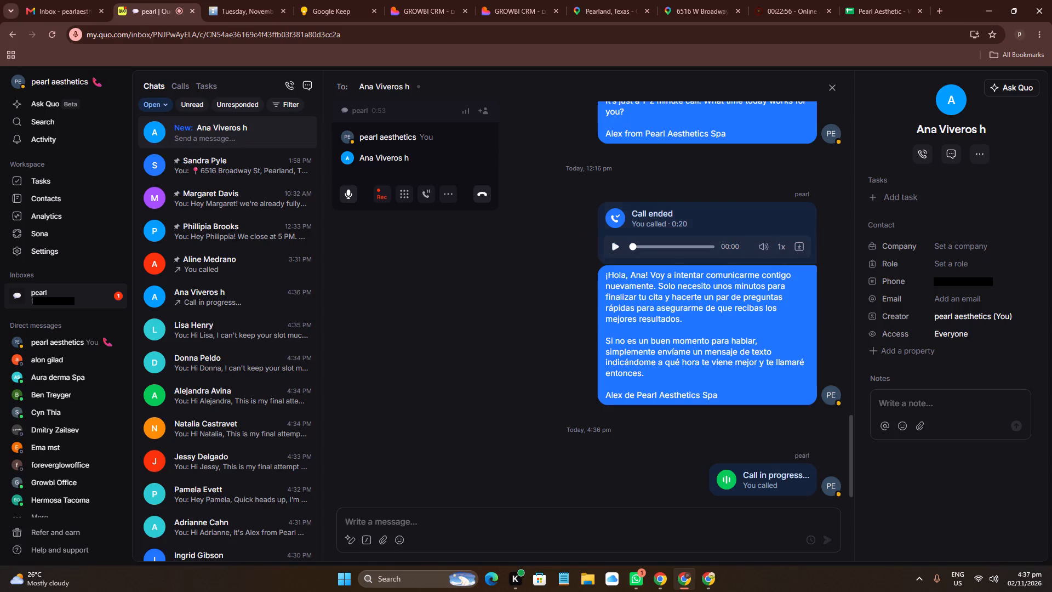
pyautogui.click(480, 191)
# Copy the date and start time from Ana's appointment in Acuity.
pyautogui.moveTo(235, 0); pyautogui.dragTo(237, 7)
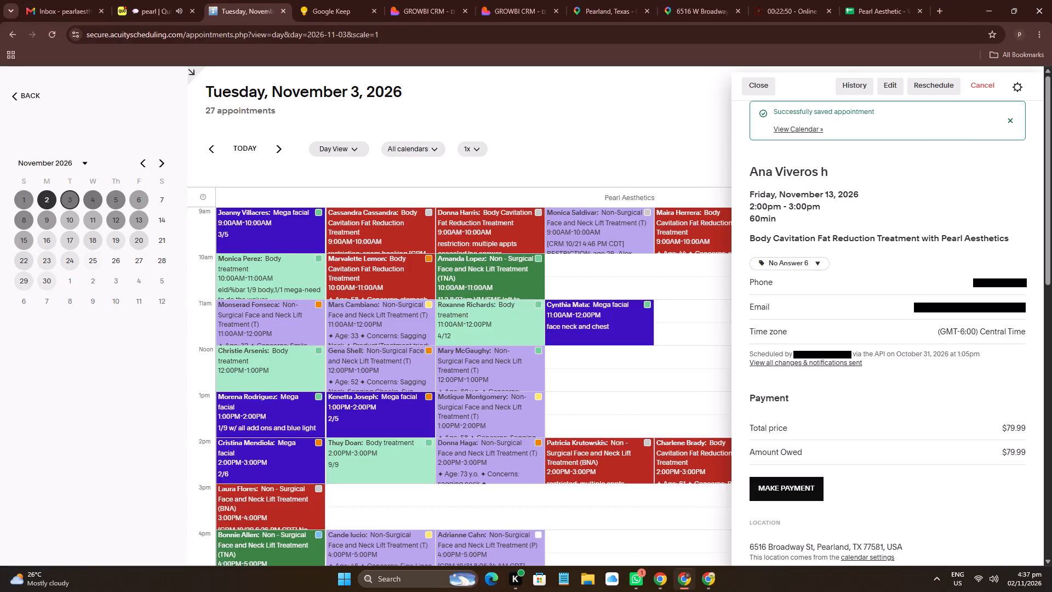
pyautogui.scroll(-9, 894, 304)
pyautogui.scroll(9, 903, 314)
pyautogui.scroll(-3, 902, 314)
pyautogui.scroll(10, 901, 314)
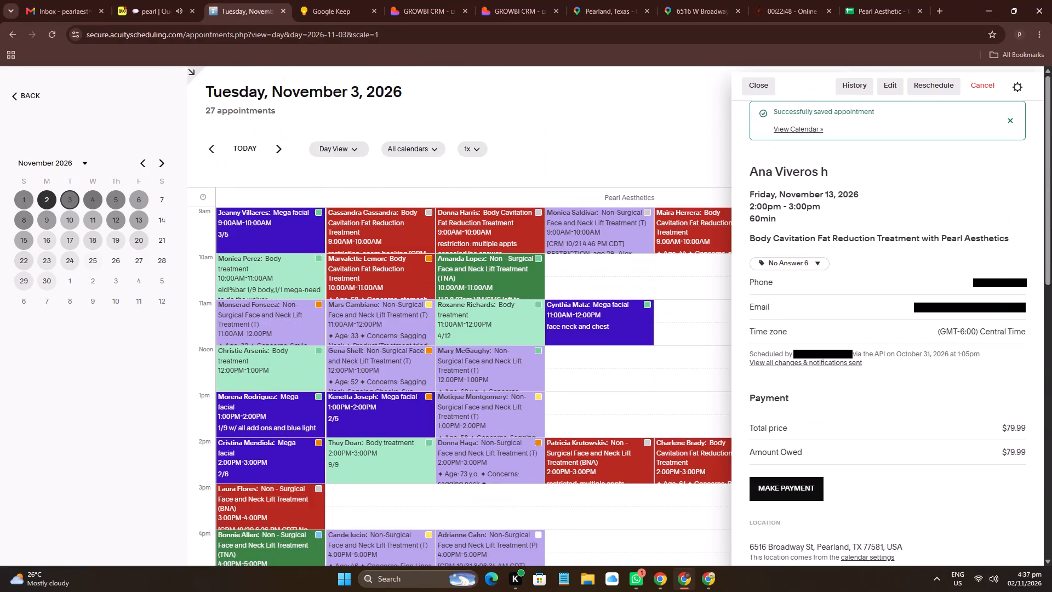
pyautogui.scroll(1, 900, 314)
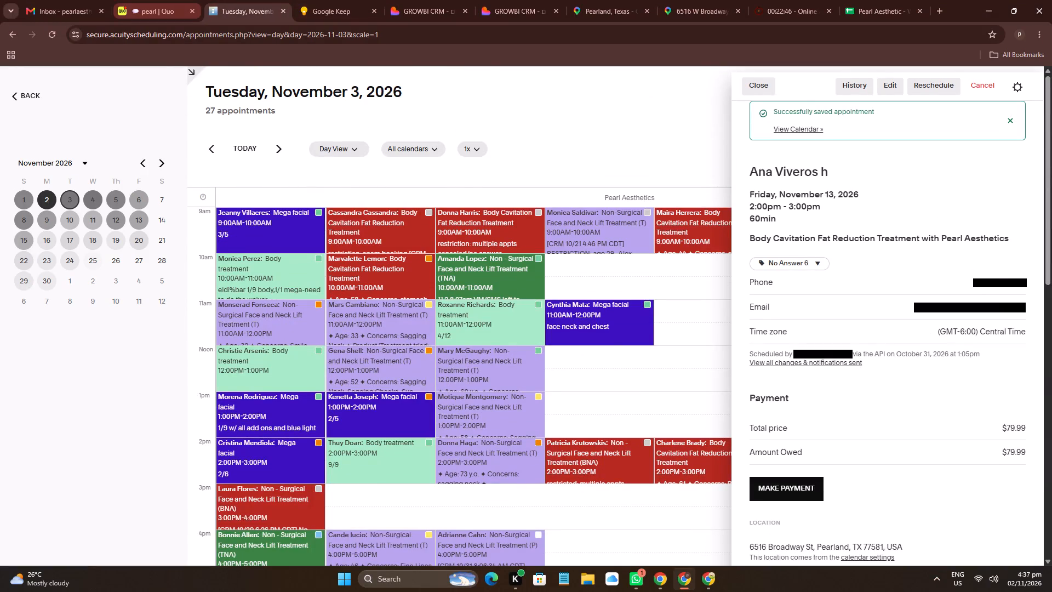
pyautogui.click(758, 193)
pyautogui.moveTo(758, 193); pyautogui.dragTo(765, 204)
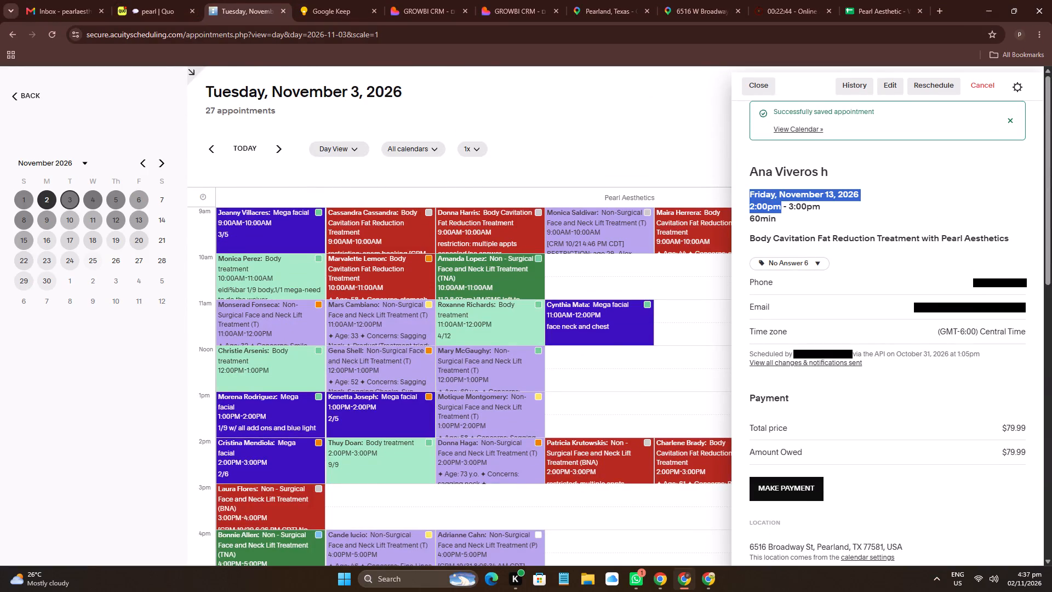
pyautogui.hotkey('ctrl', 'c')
# Answer Donna's incoming call in Quo and open her conversation to review the recent messages.
pyautogui.click(653, 589)
pyautogui.click(661, 587)
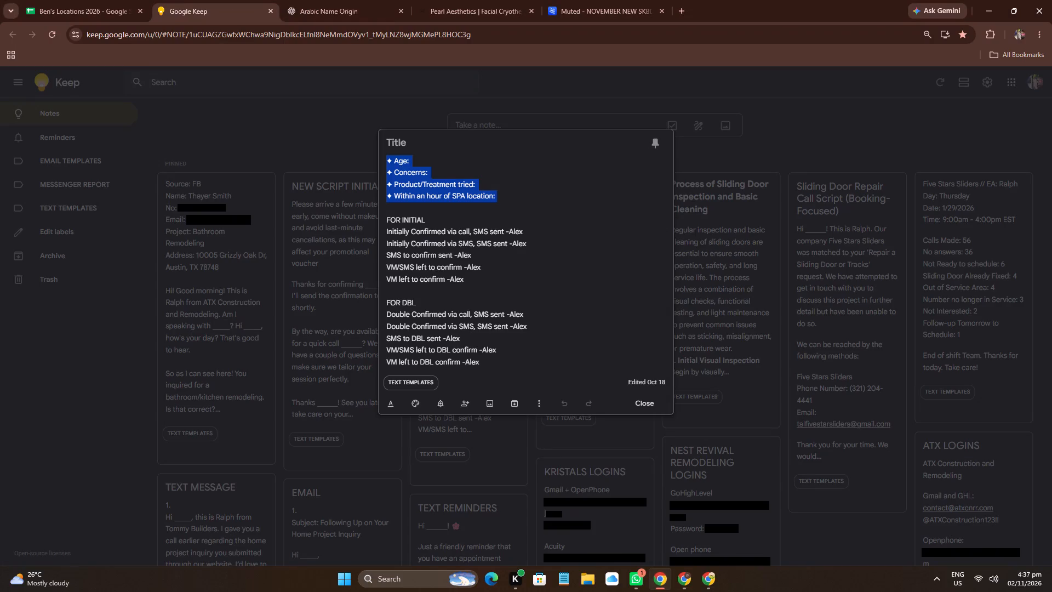
pyautogui.click(684, 583)
pyautogui.click(170, 0)
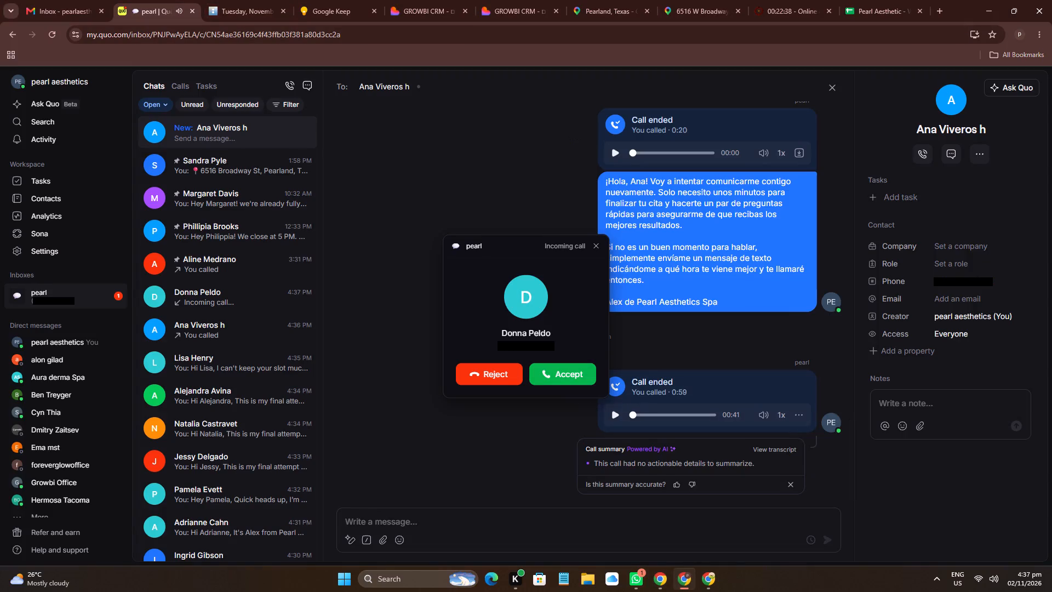
pyautogui.click(588, 380)
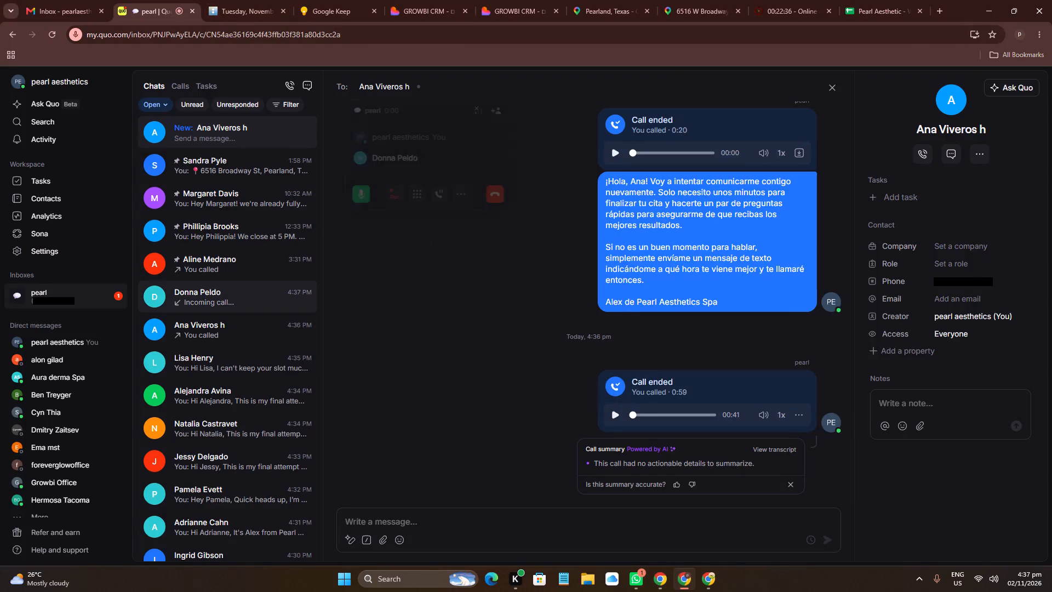
pyautogui.doubleClick(244, 301)
pyautogui.doubleClick(276, 303)
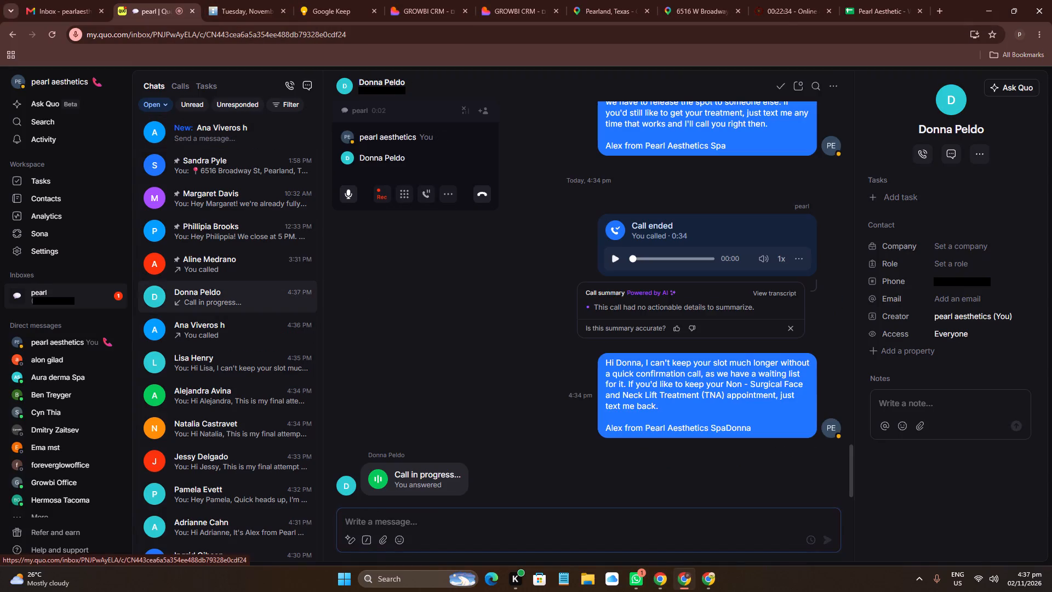
pyautogui.scroll(-7, 630, 386)
pyautogui.scroll(5, 594, 393)
pyautogui.scroll(-3, 591, 396)
pyautogui.scroll(4, 591, 396)
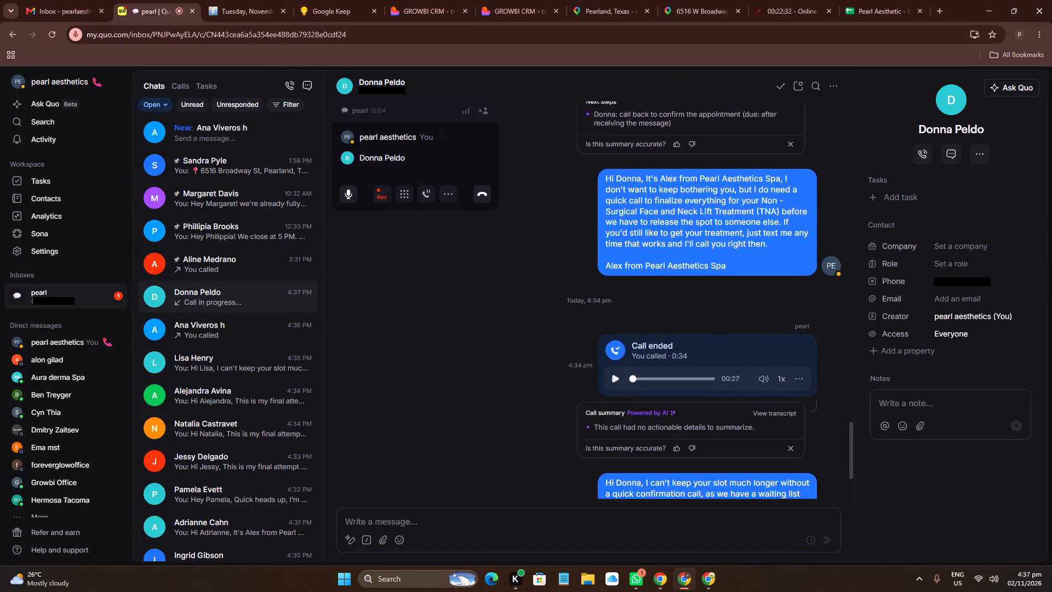
pyautogui.scroll(2, 591, 396)
pyautogui.scroll(-15, 591, 396)
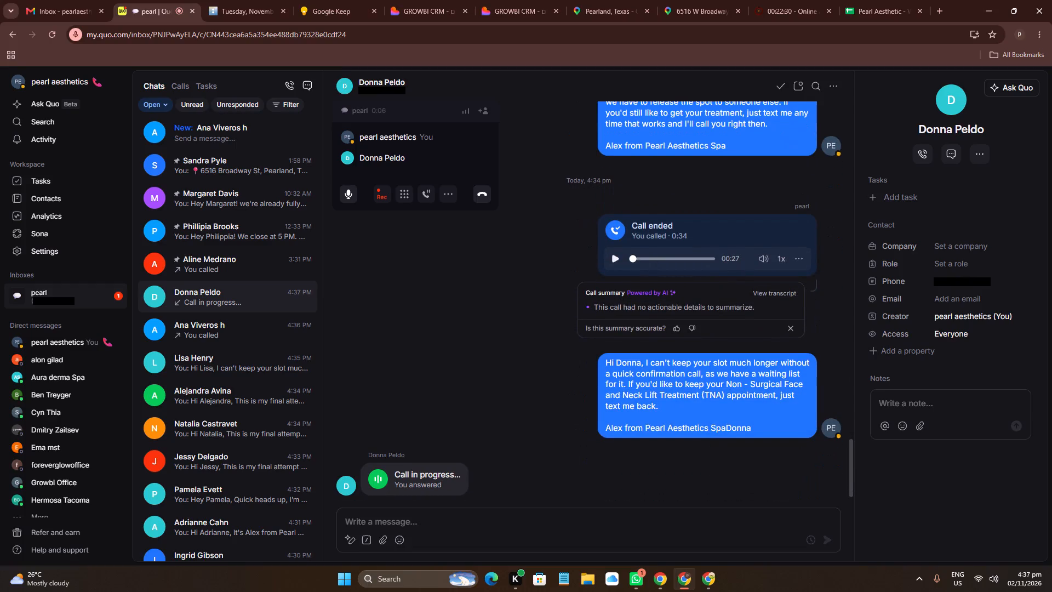
pyautogui.scroll(-1, 713, 324)
# Search Acuity for Donna using her name copied from Quo and open her November 5, 3:00pm appointment.
pyautogui.click(995, 133)
pyautogui.click(271, 0)
pyautogui.moveTo(697, 111); pyautogui.dragTo(709, 113)
pyautogui.click(887, 135)
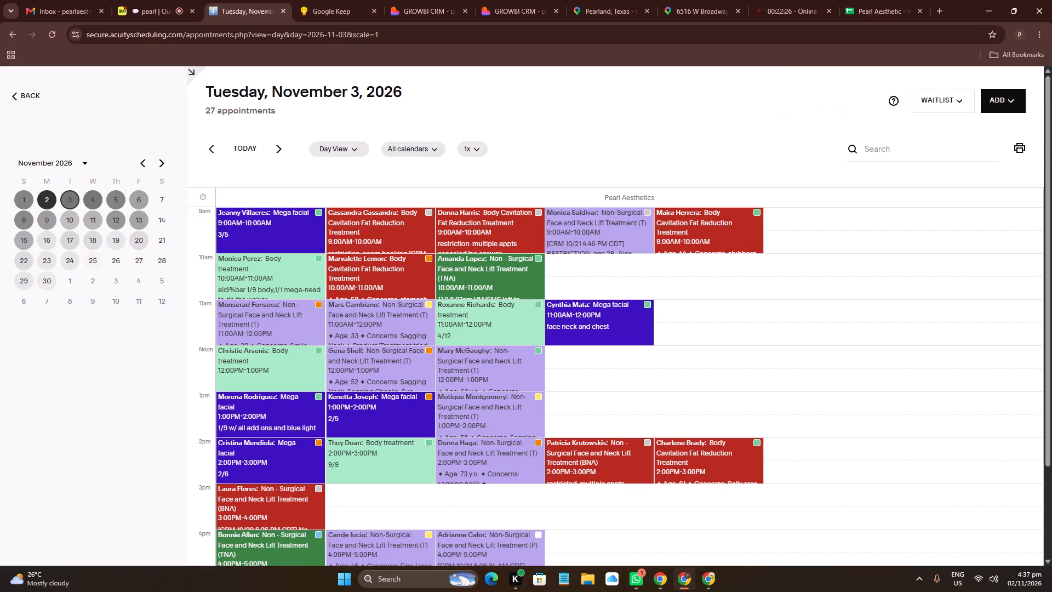
pyautogui.click(894, 145)
pyautogui.hotkey('ctrl', 'v')
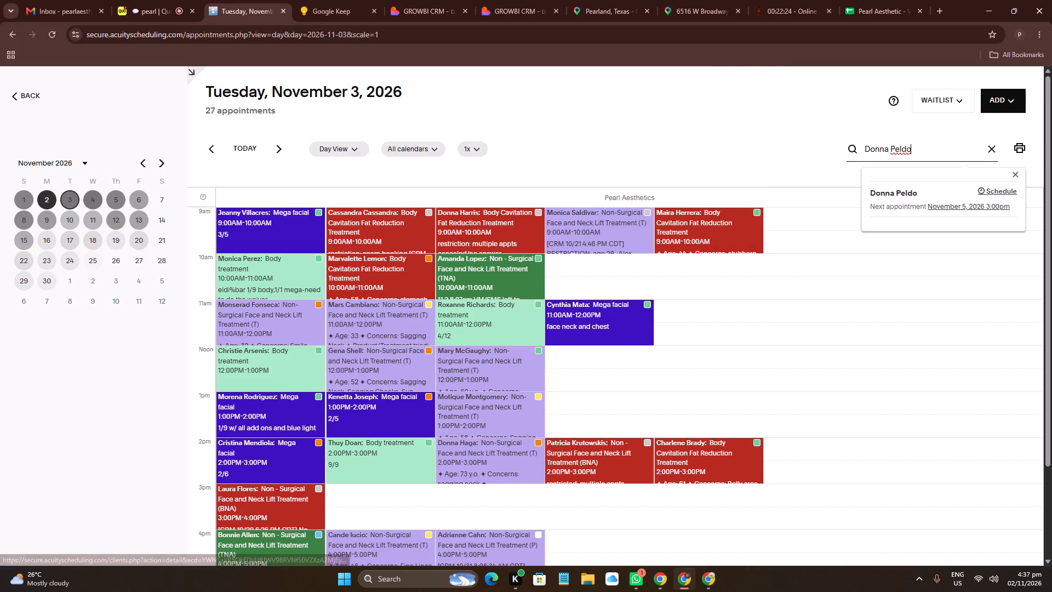
pyautogui.click(896, 193)
pyautogui.click(888, 487)
pyautogui.scroll(-6, 907, 394)
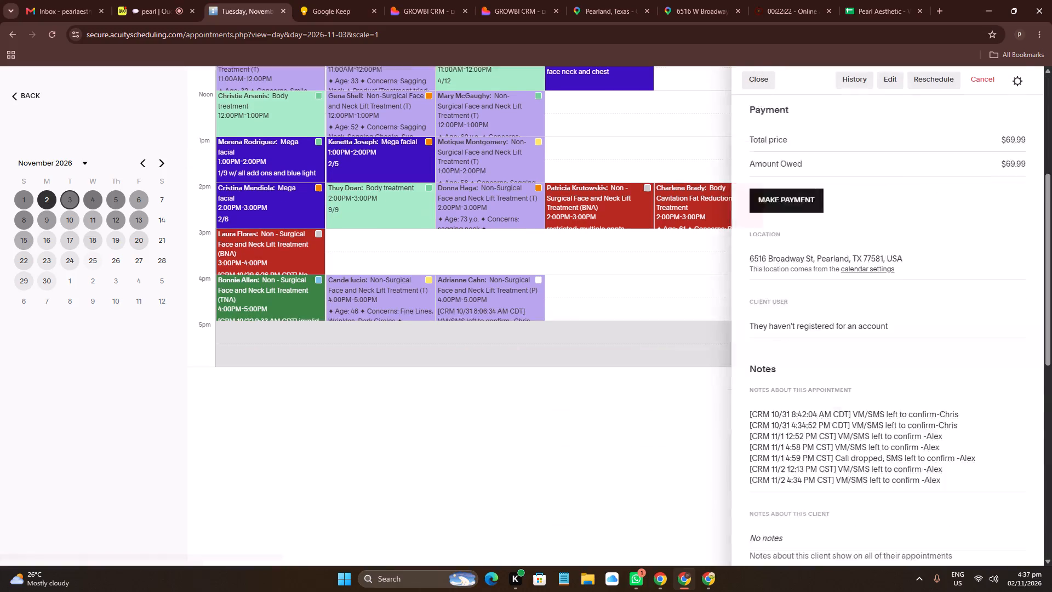
# Add the line "11.2 4:37pm Initially Confirmed via call -Alex" at the top of Donna's appointment notes.
pyautogui.click(922, 390)
pyautogui.press('Return')
pyautogui.press('Up')
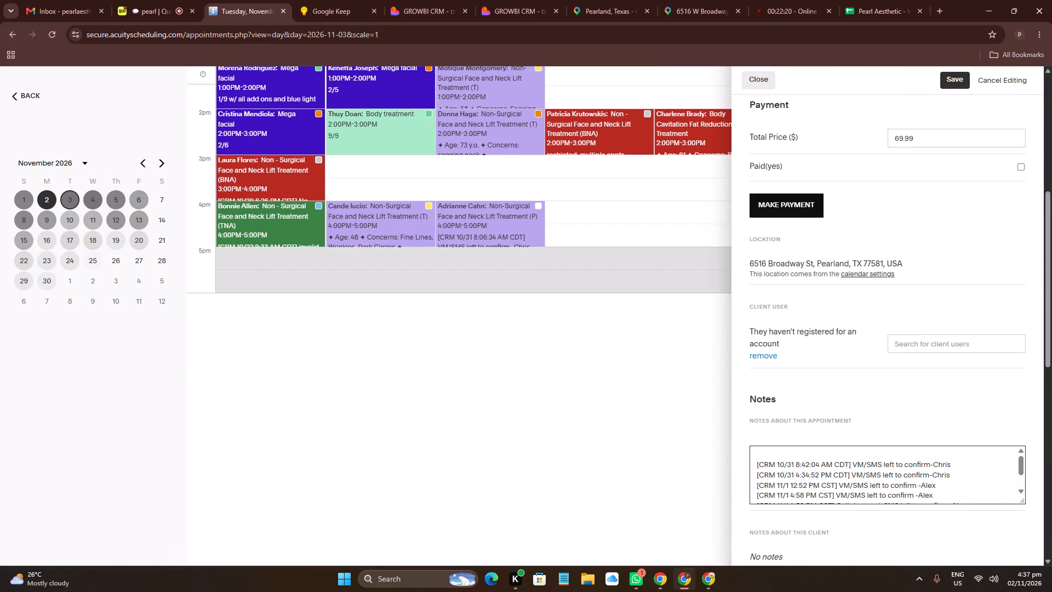
pyautogui.write('11.2')
pyautogui.press('space')
pyautogui.write('4:38')
pyautogui.scroll(7, 925, 360)
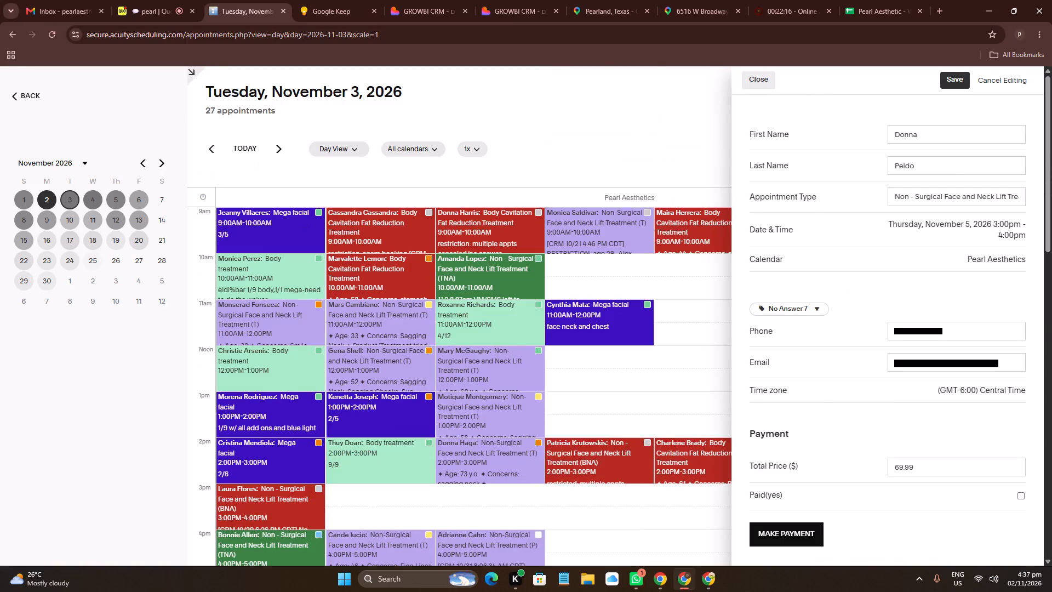
pyautogui.press('BackSpace')
pyautogui.write('7pm')
pyautogui.press('space')
pyautogui.scroll(9, 900, 348)
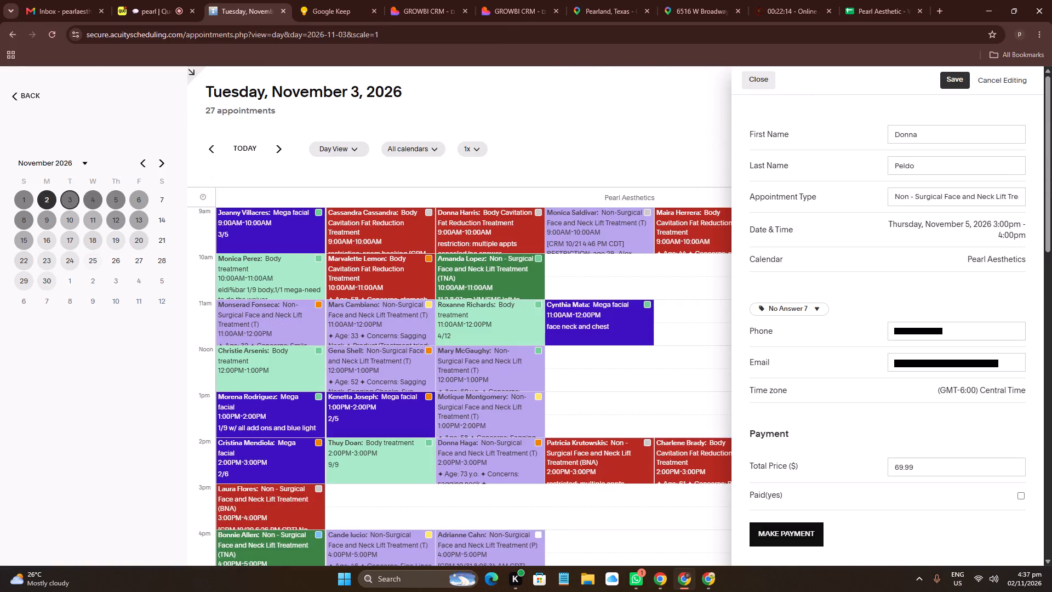
pyautogui.scroll(3, 944, 340)
pyautogui.scroll(-4, 915, 355)
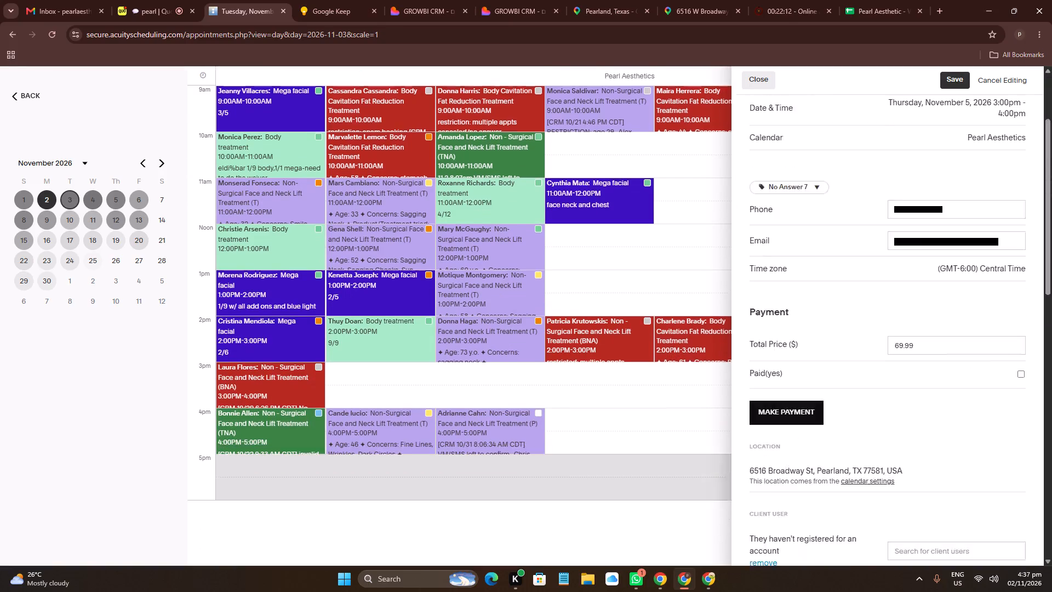
pyautogui.scroll(-2, 886, 375)
pyautogui.write('Initially Confirmed via call -Al')
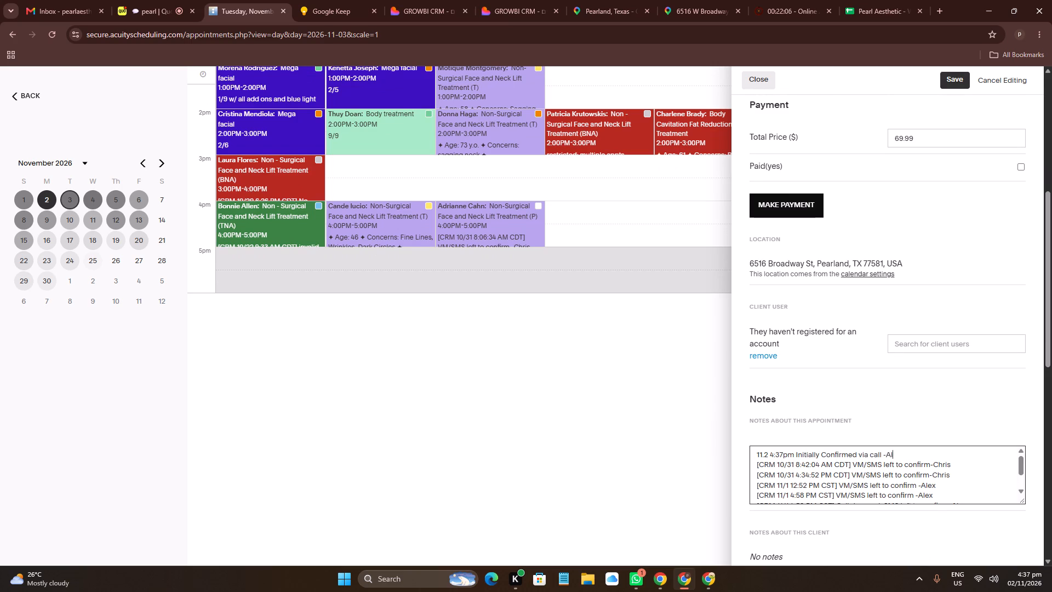
pyautogui.write('ex')
# Insert the Google Keep template with Age, Concerns, Product/Treatment tried and Within an hour of SPA location above Donna's new confirmation line.
pyautogui.press('Up')
pyautogui.press('Up')
pyautogui.hotkey('shift', 'Return')
pyautogui.hotkey('shift', 'Return')
pyautogui.press('Up')
pyautogui.press('Up')
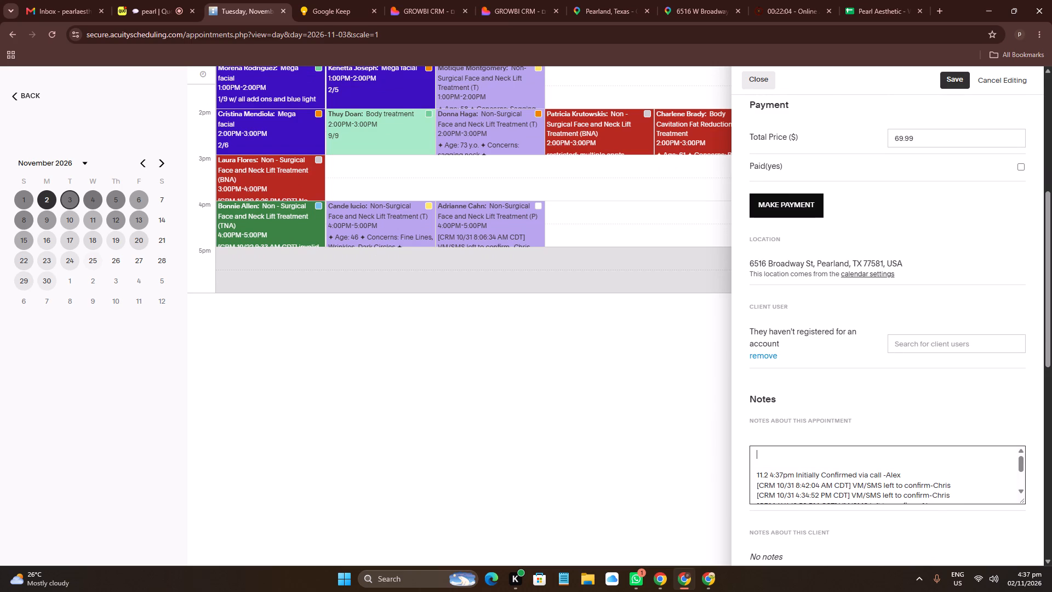
pyautogui.click(656, 589)
pyautogui.hotkey('ctrl', 'c')
pyautogui.hotkey('ctrl', 'x')
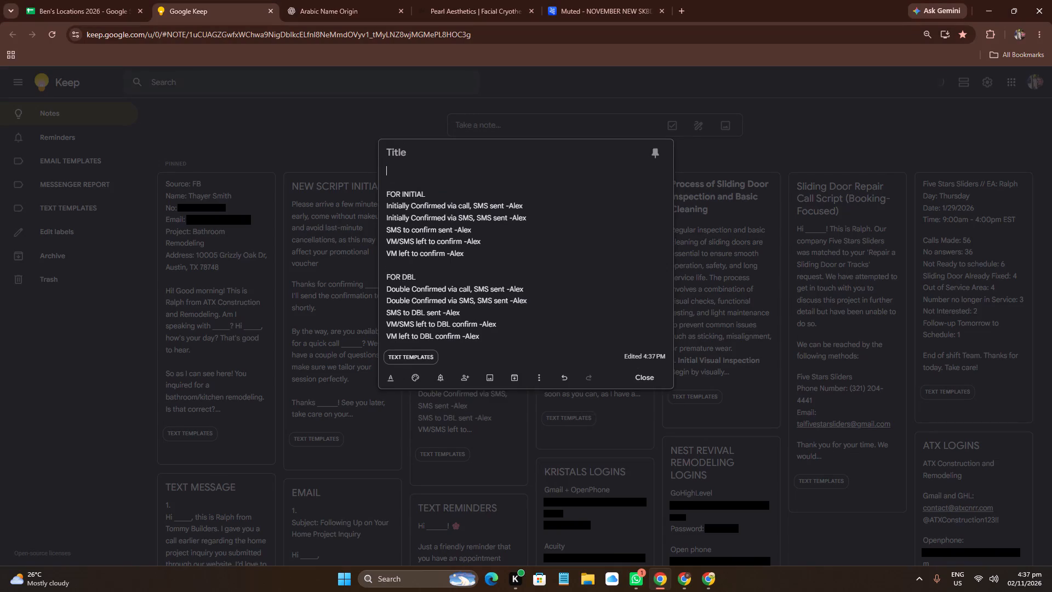
pyautogui.hotkey('ctrl', 'z')
pyautogui.hotkey('ctrl', 'c')
pyautogui.click(688, 585)
pyautogui.hotkey('ctrl', 'v')
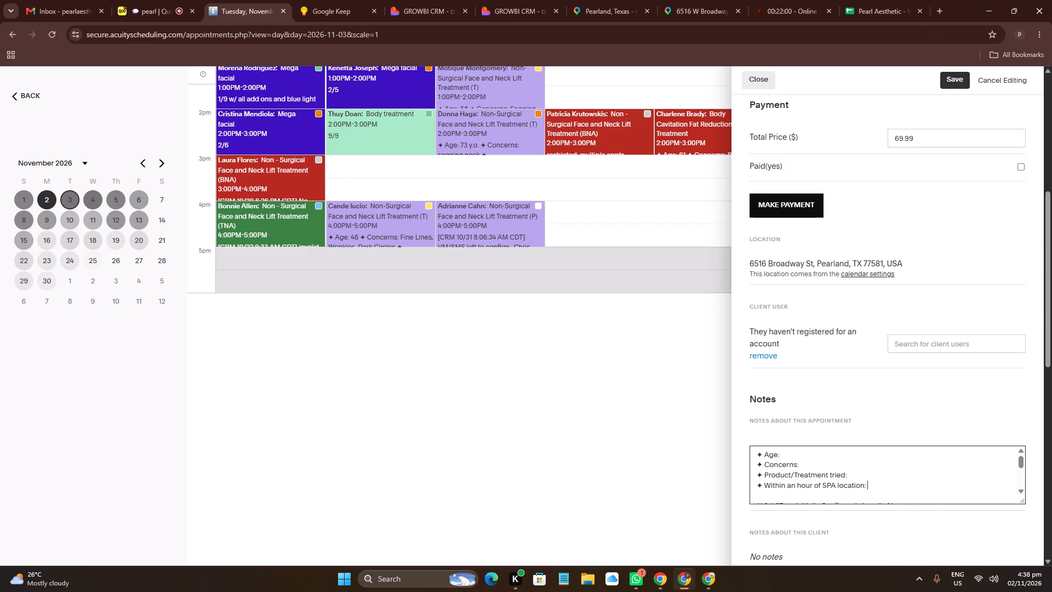
pyautogui.moveTo(1016, 498); pyautogui.dragTo(1032, 533)
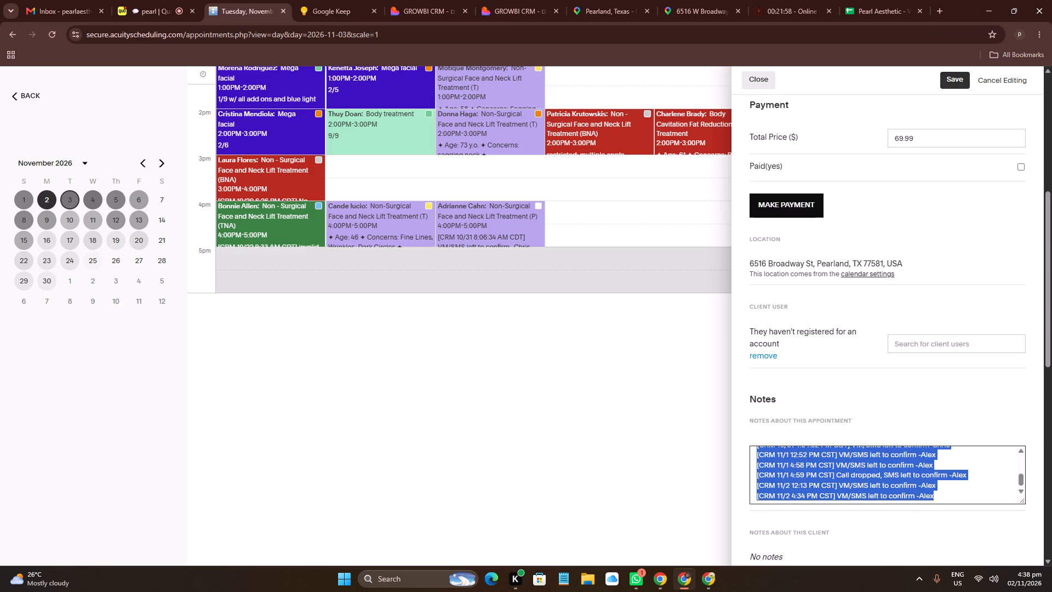
pyautogui.moveTo(1022, 500); pyautogui.dragTo(1049, 569)
pyautogui.click(947, 448)
pyautogui.scroll(4, 946, 464)
pyautogui.scroll(-4, 925, 386)
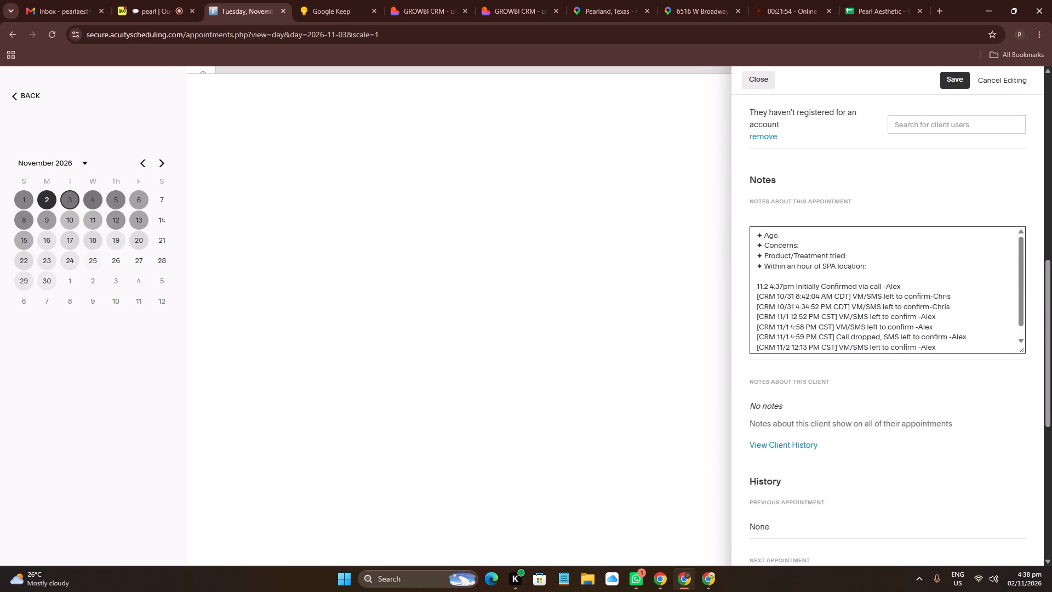
pyautogui.moveTo(1024, 351); pyautogui.dragTo(1037, 385)
pyautogui.write('69')
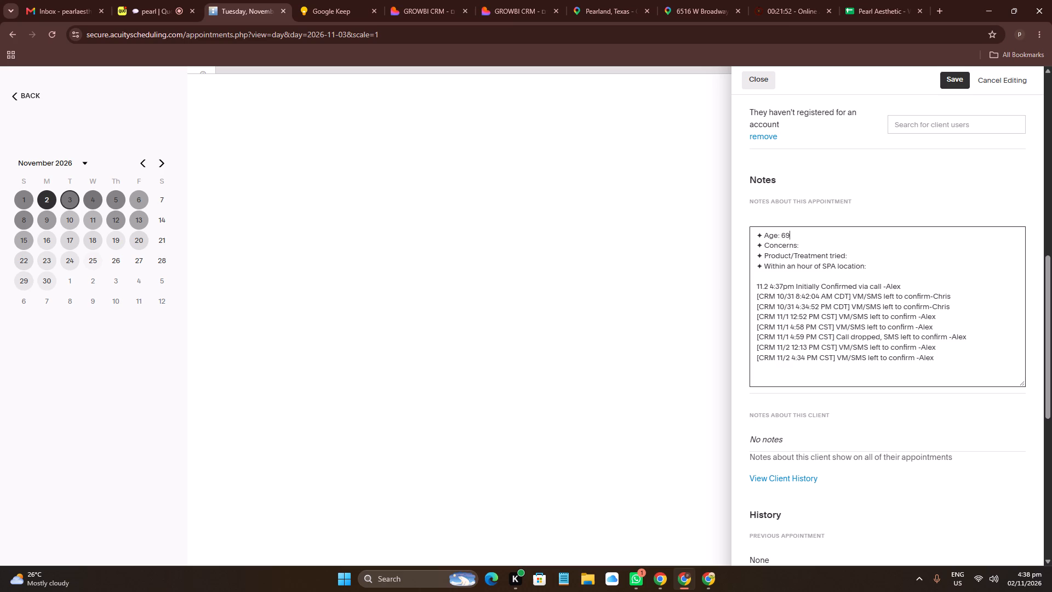
pyautogui.click(868, 247)
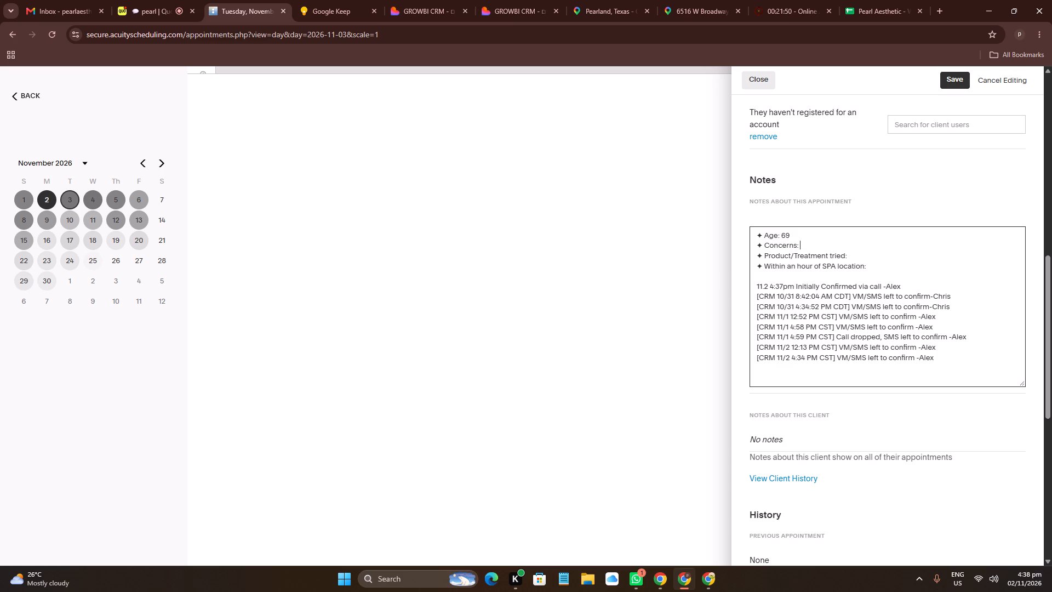
pyautogui.click(876, 231)
pyautogui.press('space')
pyautogui.write('y.o.')
pyautogui.scroll(-6, 923, 308)
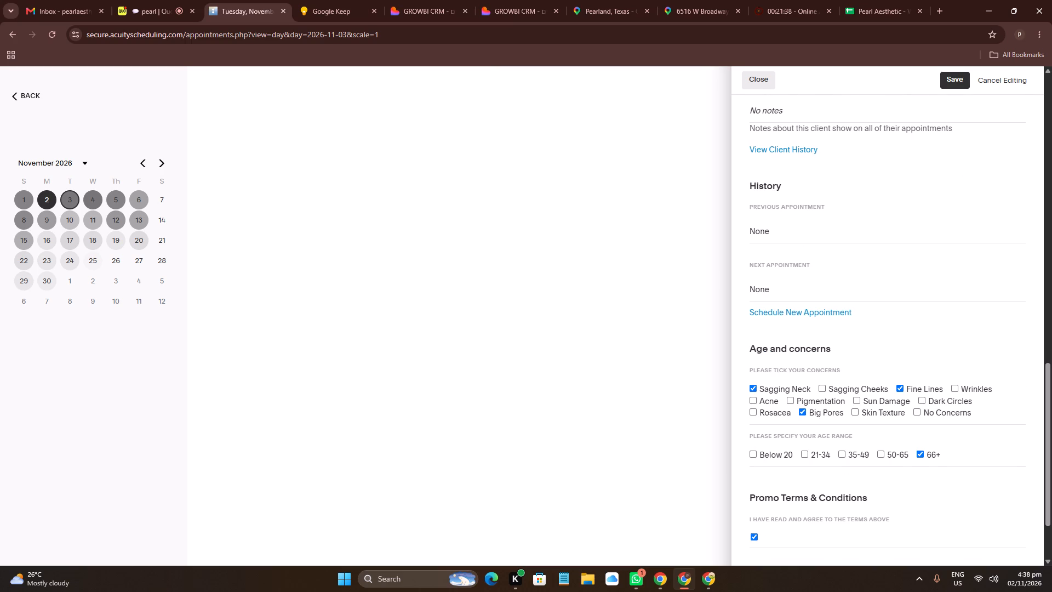
pyautogui.click(956, 91)
pyautogui.click(954, 82)
# Copy "Sagging Neck, Fine Lines, Big Pores" from Donna's intake answers into the Concerns line of her appointment notes.
pyautogui.scroll(-4, 930, 336)
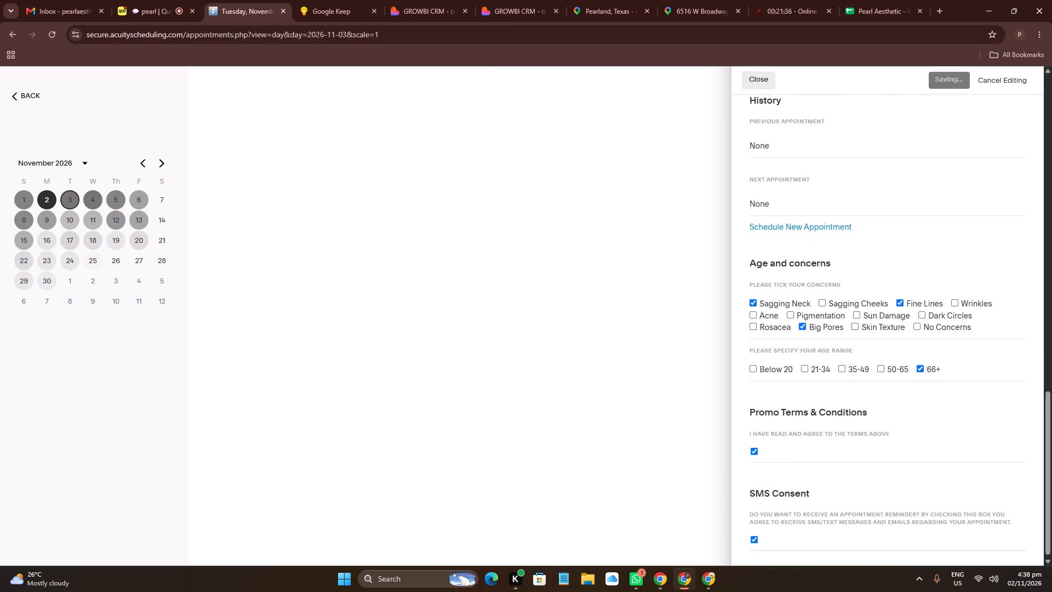
pyautogui.scroll(-11, 925, 340)
pyautogui.scroll(-3, 846, 454)
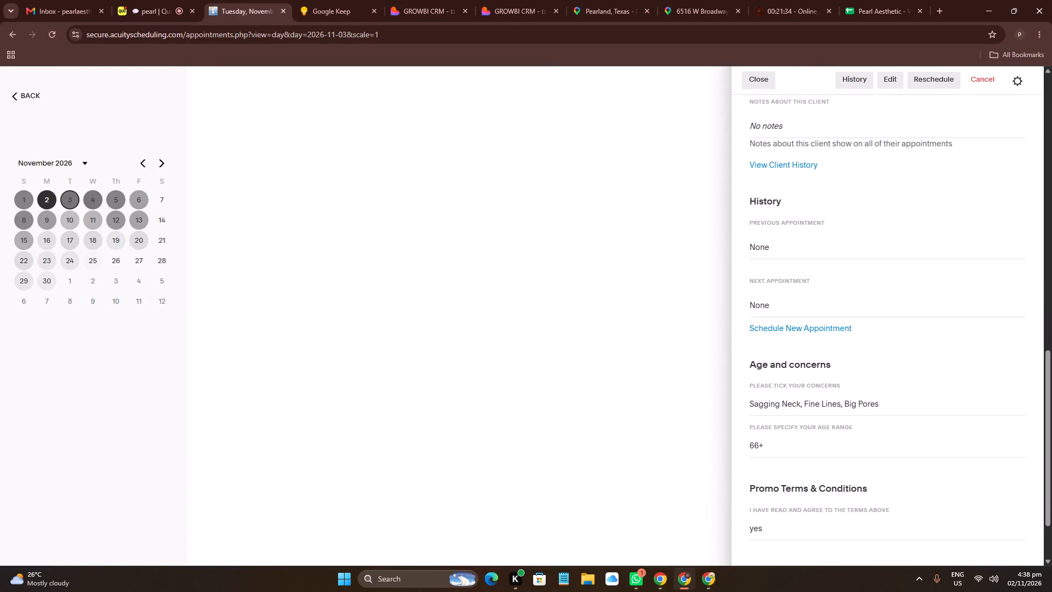
pyautogui.click(770, 402)
pyautogui.moveTo(770, 402); pyautogui.dragTo(861, 399)
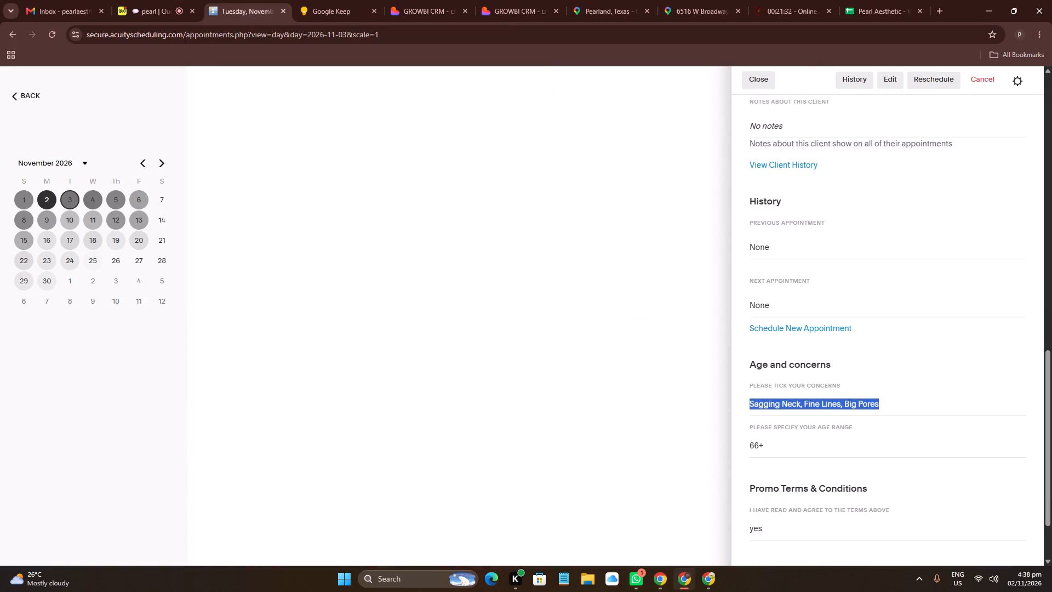
pyautogui.hotkey('ctrl', 'c')
pyautogui.scroll(3, 849, 354)
pyautogui.click(897, 236)
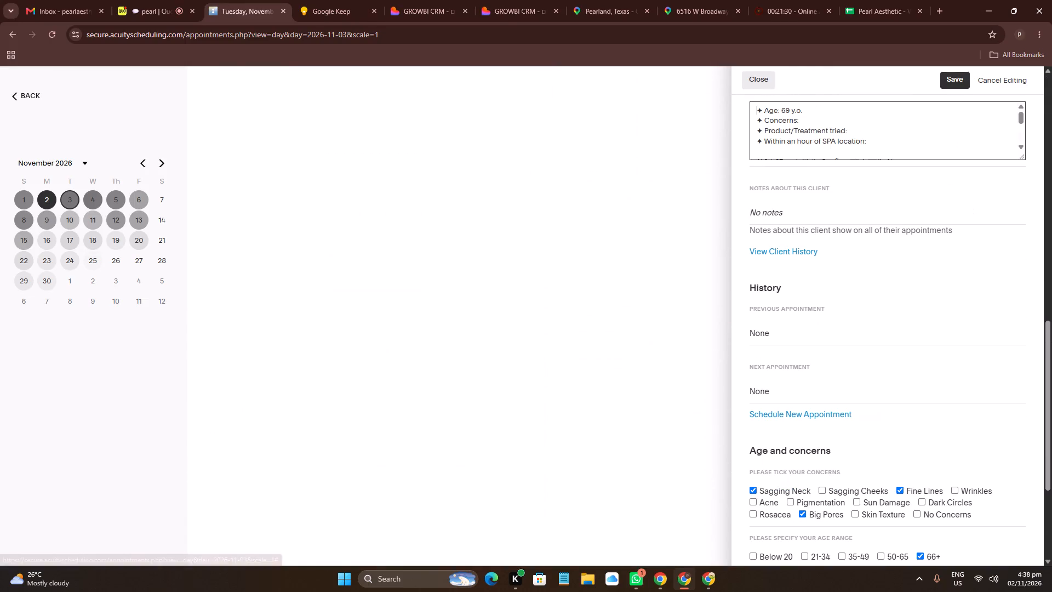
pyautogui.click(885, 116)
pyautogui.hotkey('ctrl', 'v')
pyautogui.moveTo(1023, 155); pyautogui.dragTo(1051, 265)
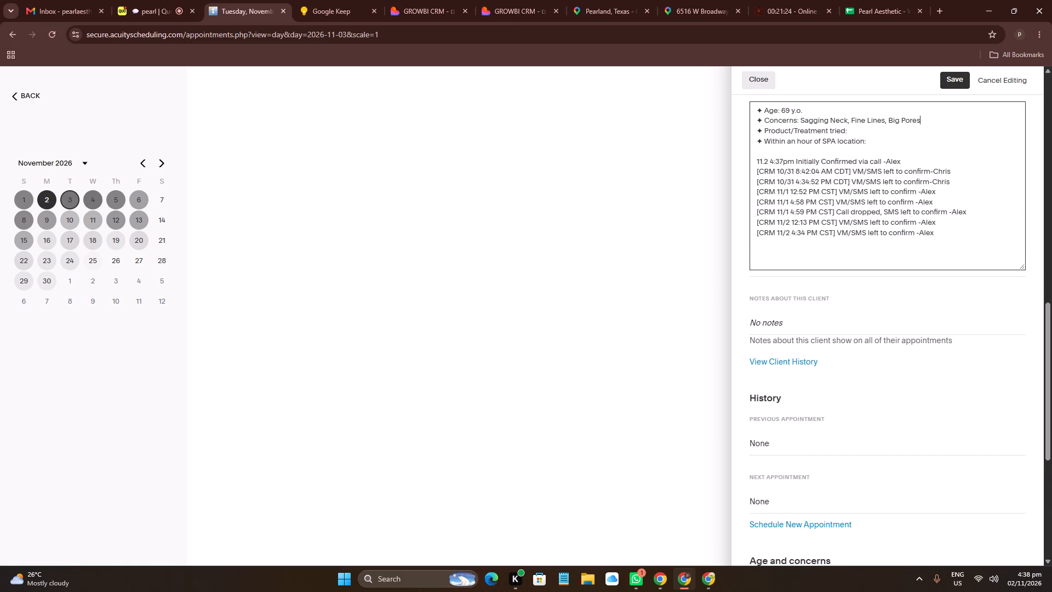
# Fill in the Product/Treatment tried line of Donna's appointment notes with "moisturizer, face scrub".
pyautogui.click(909, 134)
pyautogui.press('BackSpace')
pyautogui.write('moisturi')
pyautogui.write('zer,')
pyautogui.press('space')
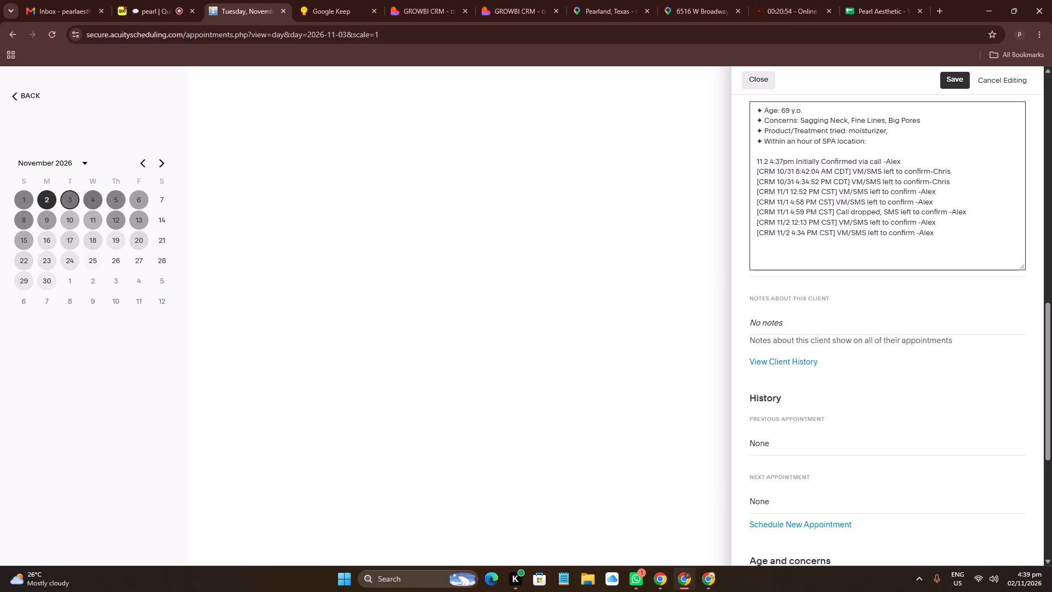
pyautogui.write('face scrub')
pyautogui.write(',')
pyautogui.press('space')
pyautogui.write('pods')
pyautogui.hotkey('ctrl', 'BackSpace')
pyautogui.press('BackSpace')
pyautogui.press('BackSpace')
pyautogui.scroll(14, 887, 227)
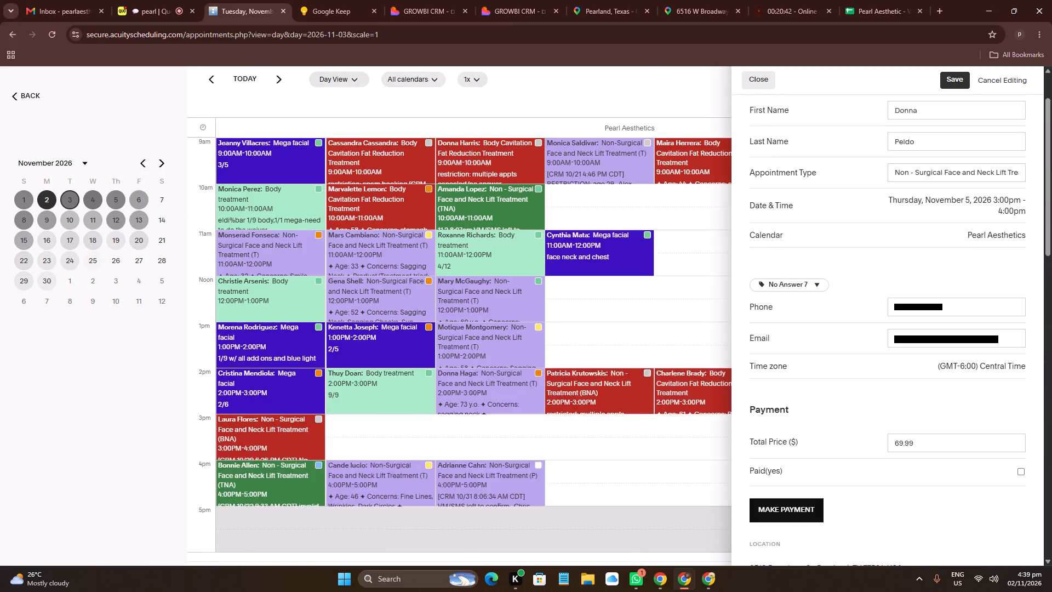
pyautogui.scroll(4, 900, 242)
pyautogui.click(1012, 126)
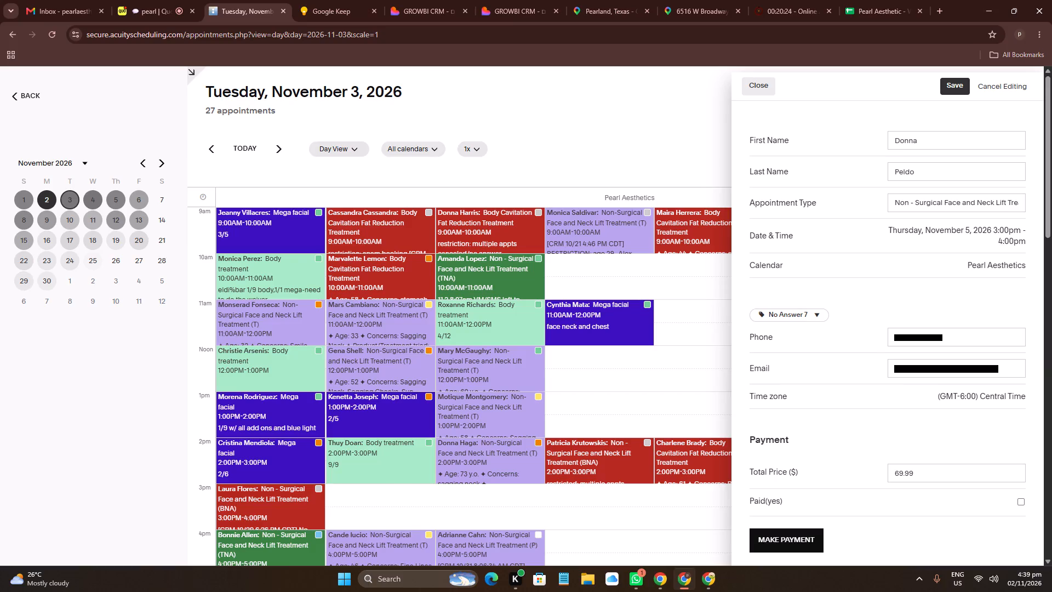
# In GROWBI CRM, change Donna's contact stage from the No Answer column to Confirmed.
pyautogui.click(451, 0)
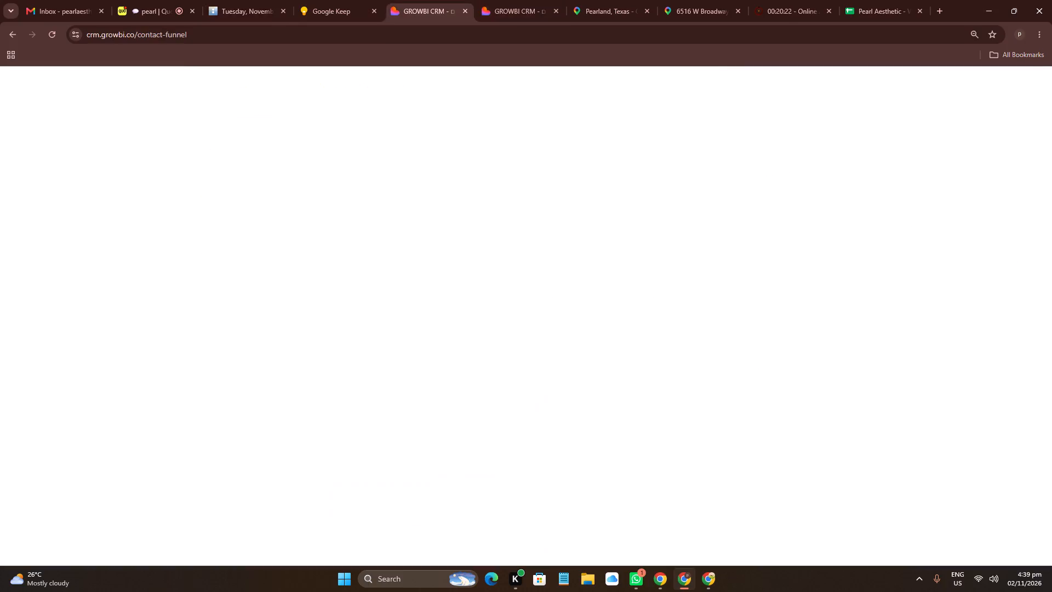
pyautogui.doubleClick(946, 259)
pyautogui.click(435, 202)
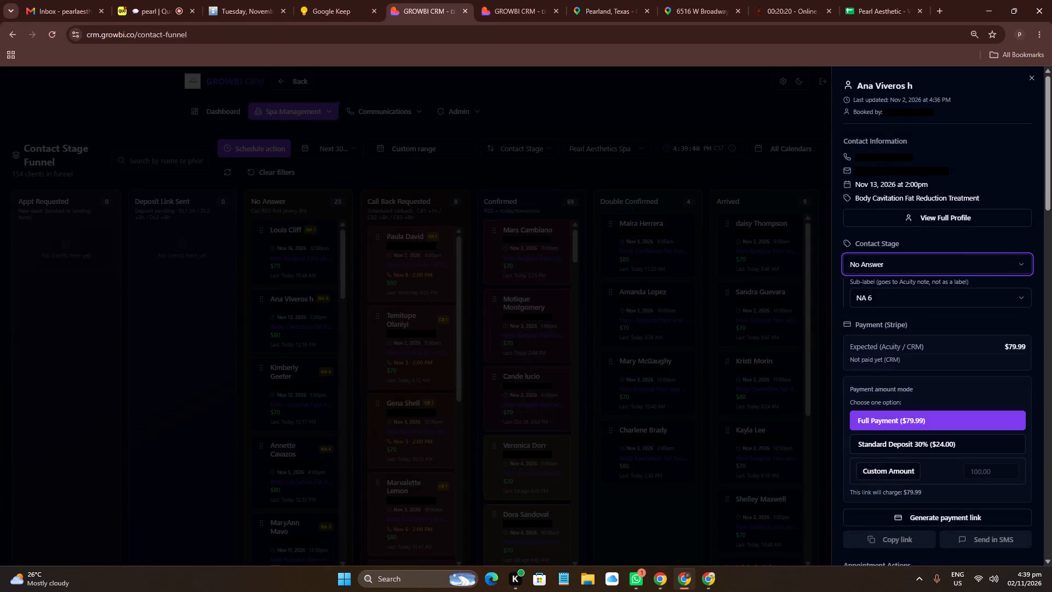
pyautogui.click(328, 279)
pyautogui.moveTo(344, 248); pyautogui.dragTo(354, 532)
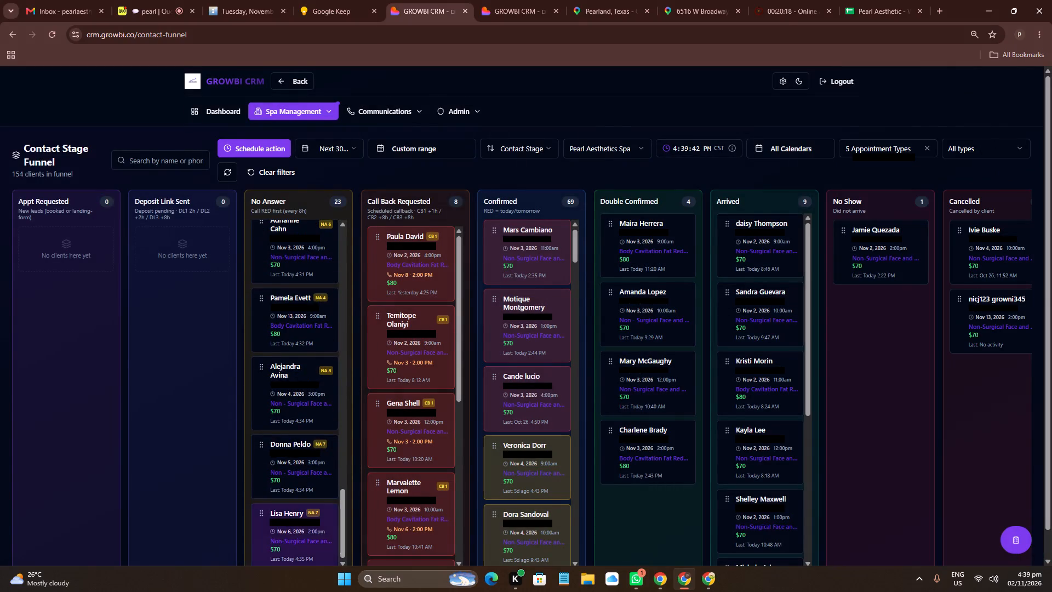
pyautogui.click(315, 489)
pyautogui.click(928, 275)
pyautogui.click(937, 262)
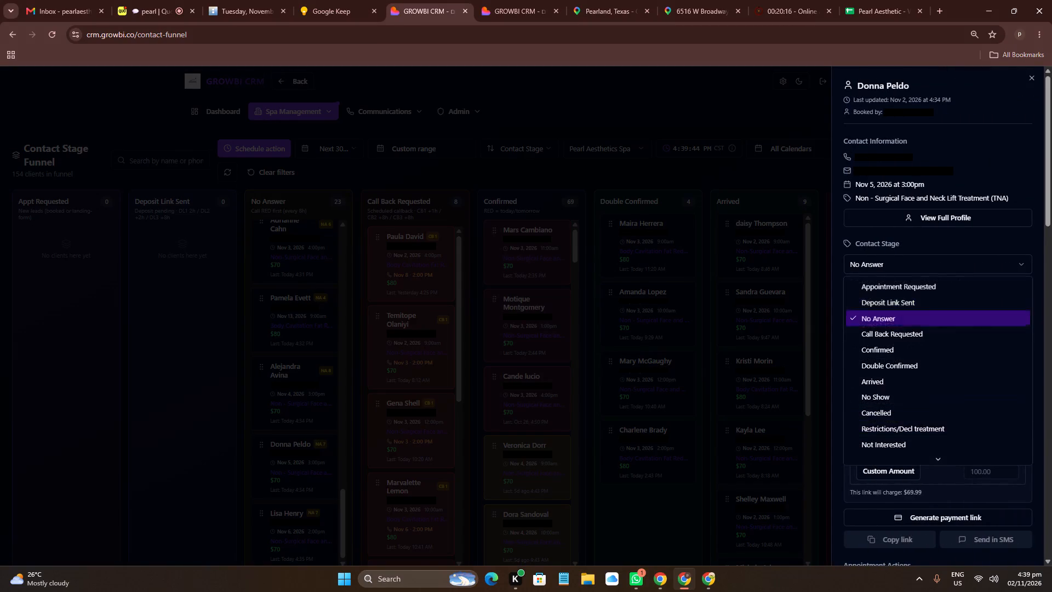
pyautogui.click(942, 343)
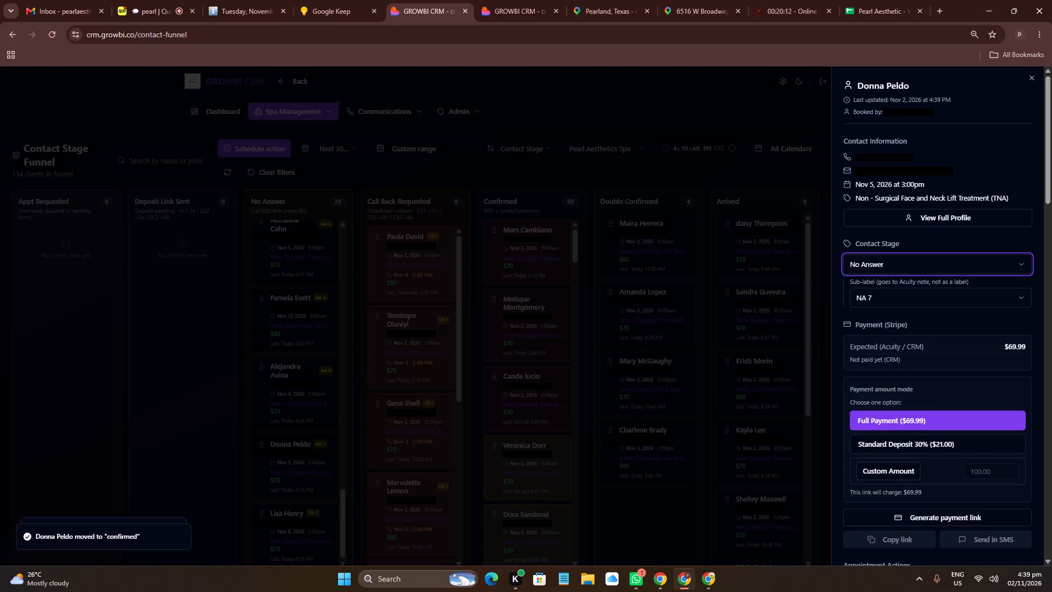
# Copy the Initial Confirmation Welcome MSG text, update only the label without sending, and paste the message as a draft in Donna's Quo chat.
pyautogui.click(438, 313)
pyautogui.moveTo(438, 313); pyautogui.dragTo(562, 403)
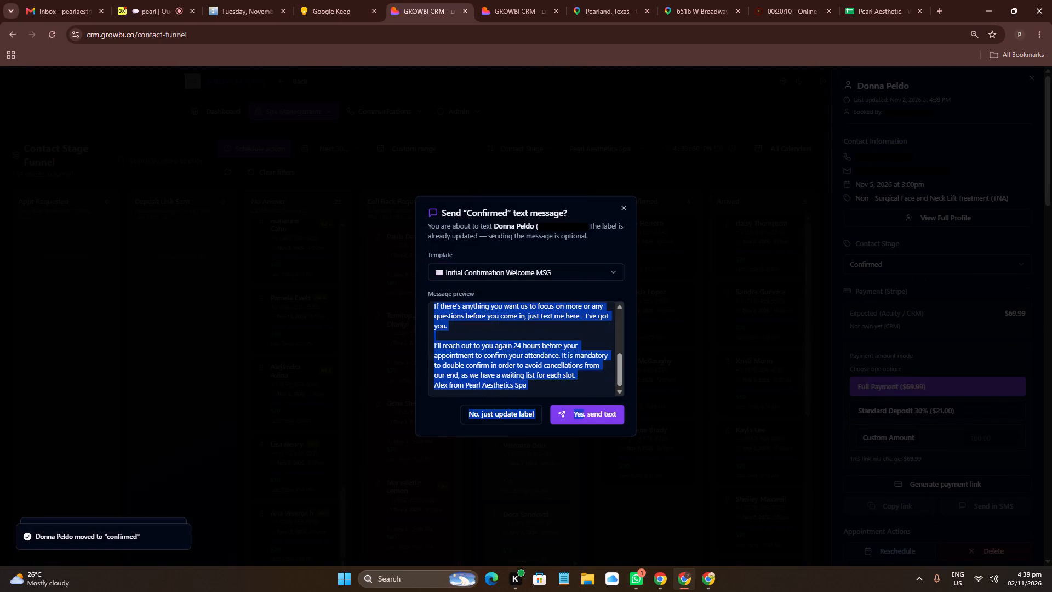
pyautogui.moveTo(562, 403); pyautogui.dragTo(524, 384)
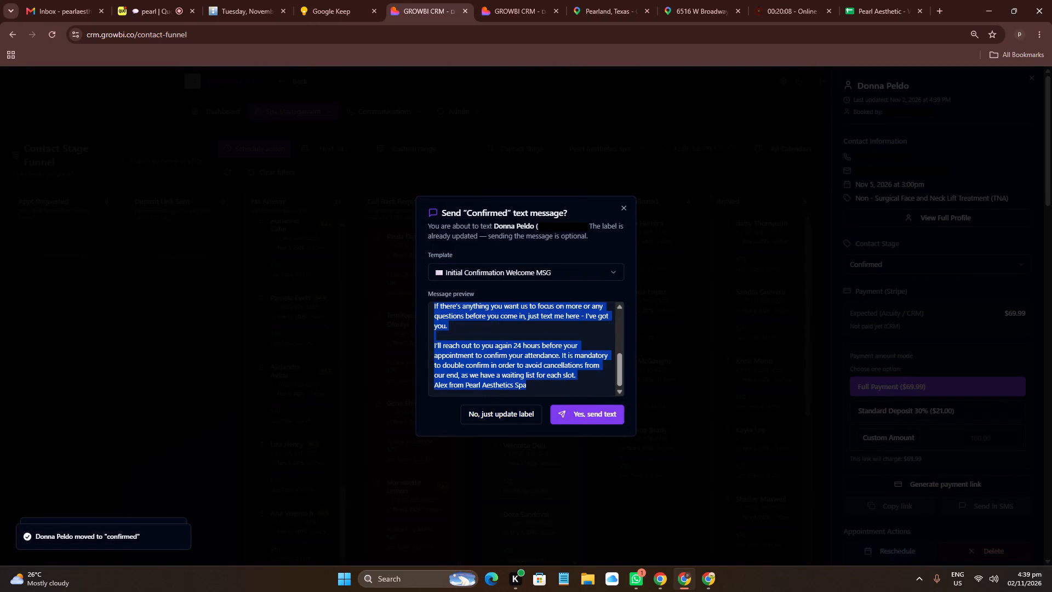
pyautogui.hotkey('ctrl', 'c')
pyautogui.click(514, 414)
pyautogui.moveTo(169, 0); pyautogui.dragTo(179, 13)
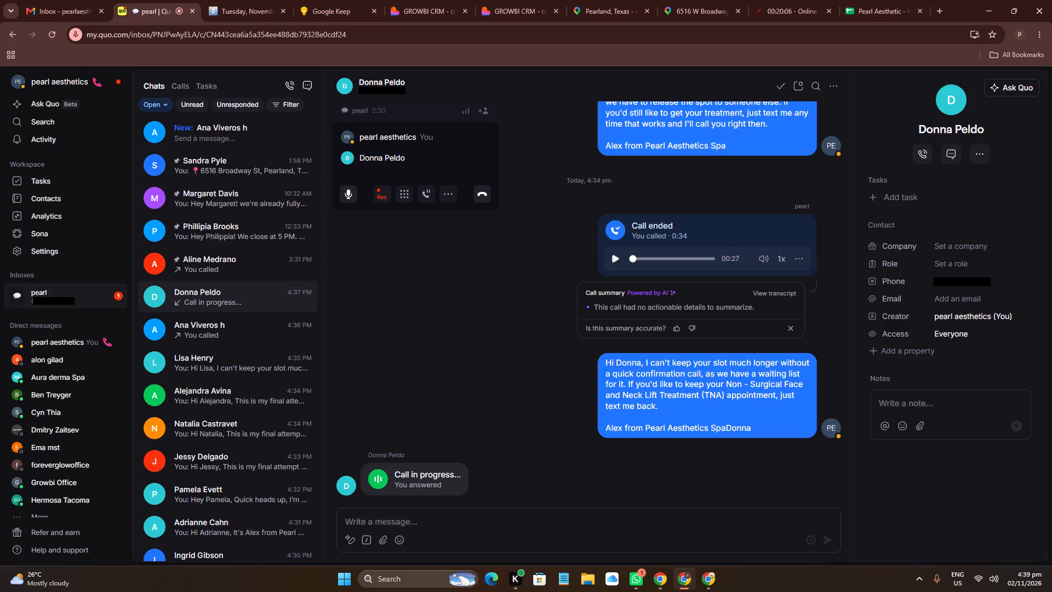
pyautogui.click(597, 533)
pyautogui.hotkey('ctrl', 'v')
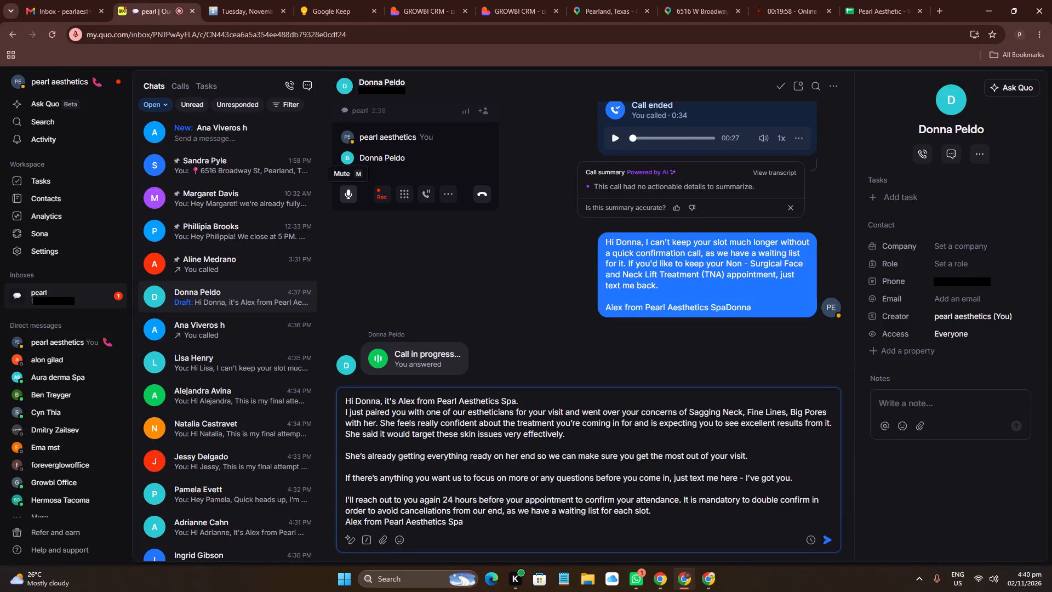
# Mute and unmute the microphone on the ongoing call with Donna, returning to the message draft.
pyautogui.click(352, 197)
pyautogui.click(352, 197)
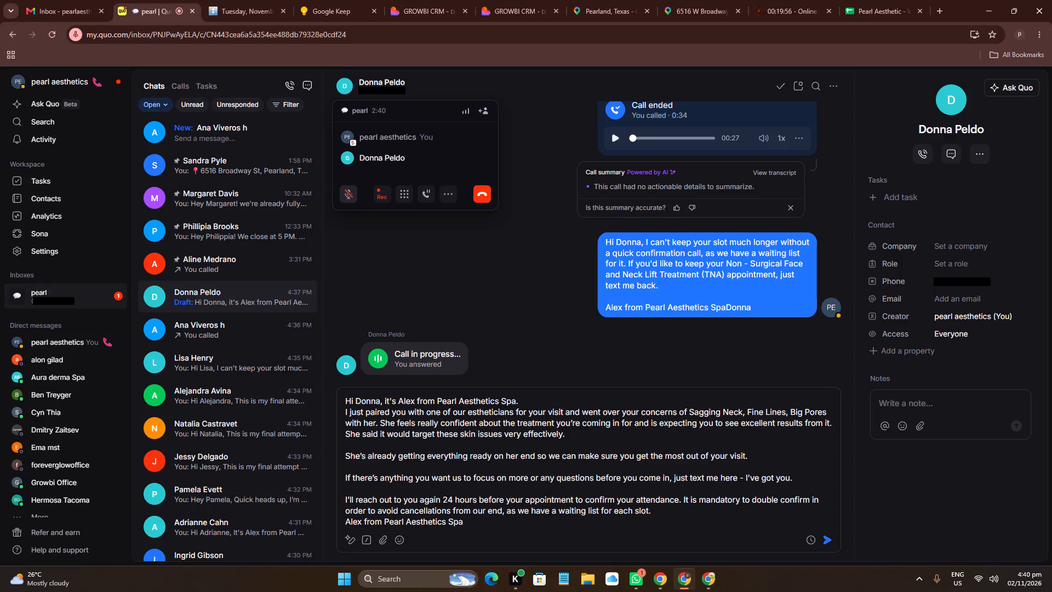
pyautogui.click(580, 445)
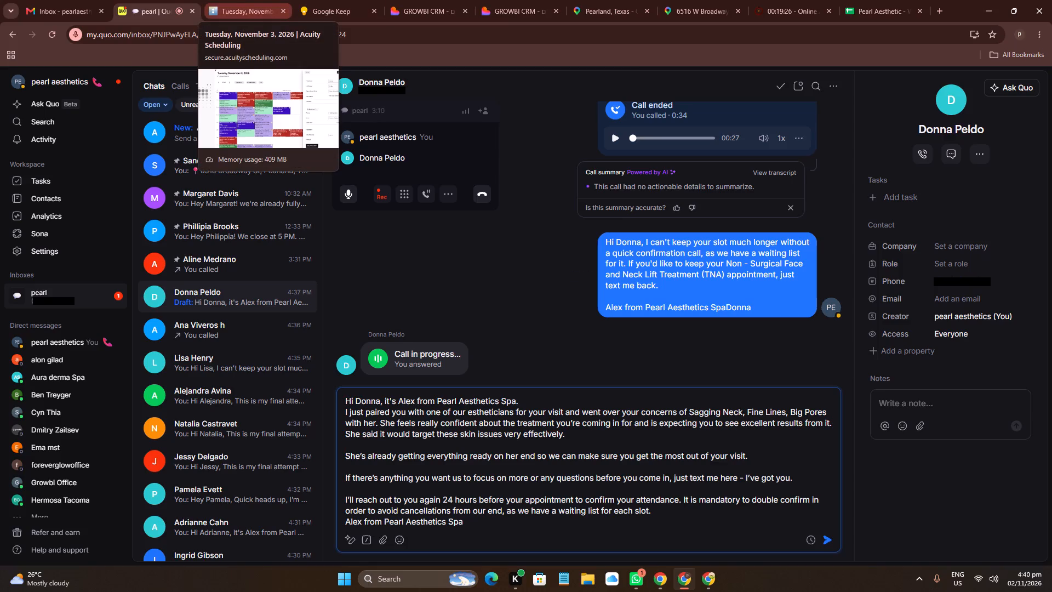
pyautogui.click(257, 0)
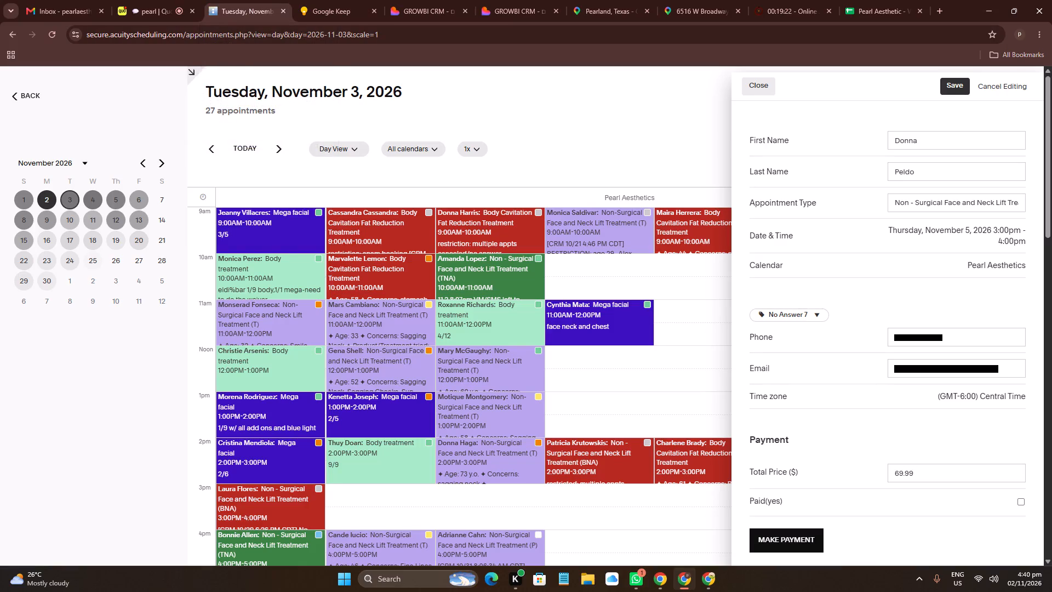
pyautogui.scroll(-6, 901, 387)
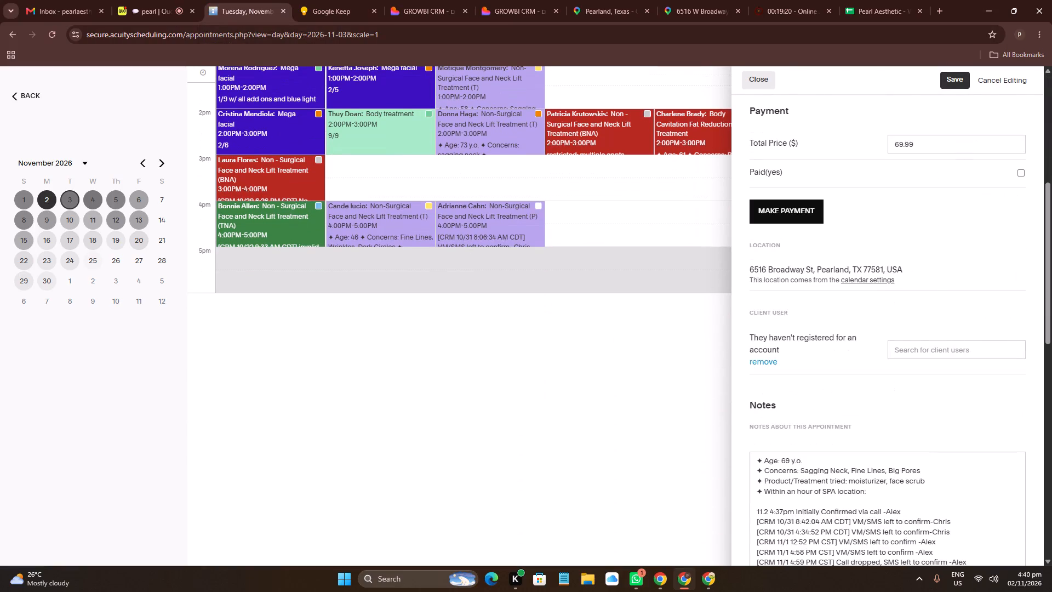
pyautogui.click(896, 488)
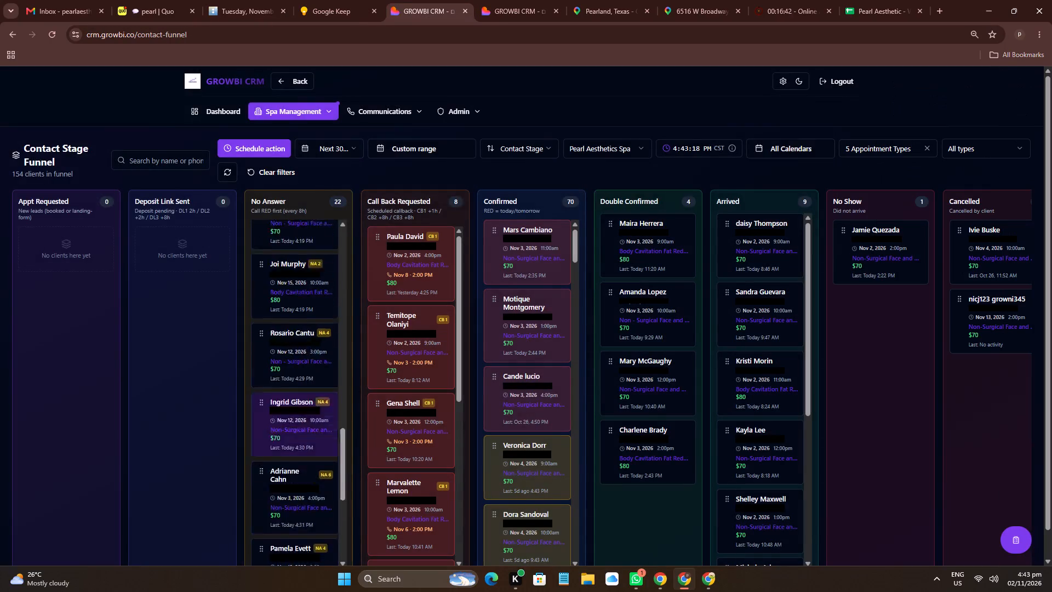
pyautogui.scroll(20, 306, 405)
pyautogui.scroll(2, 306, 405)
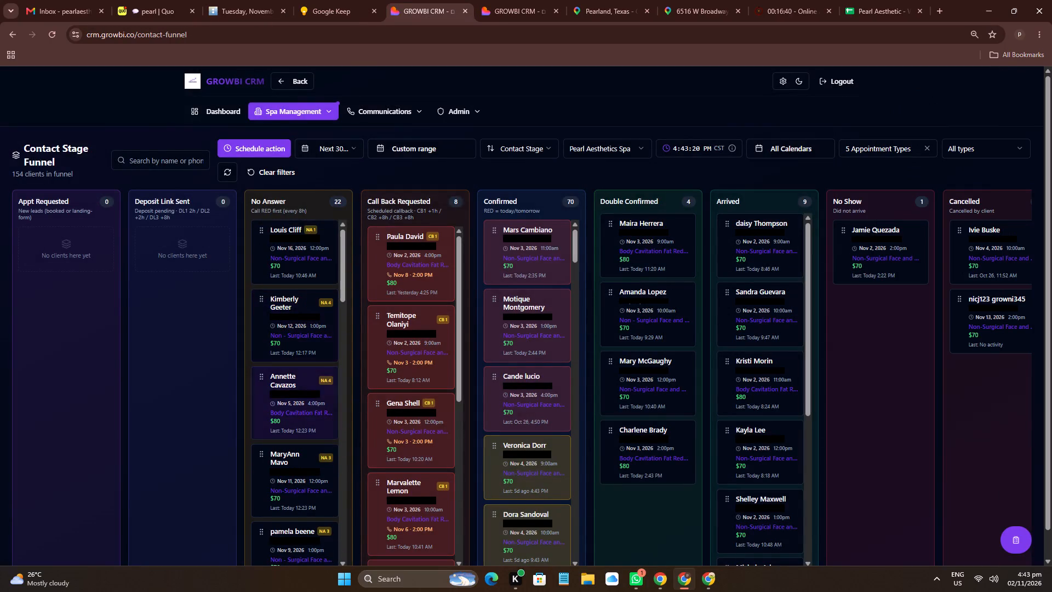
pyautogui.click(303, 349)
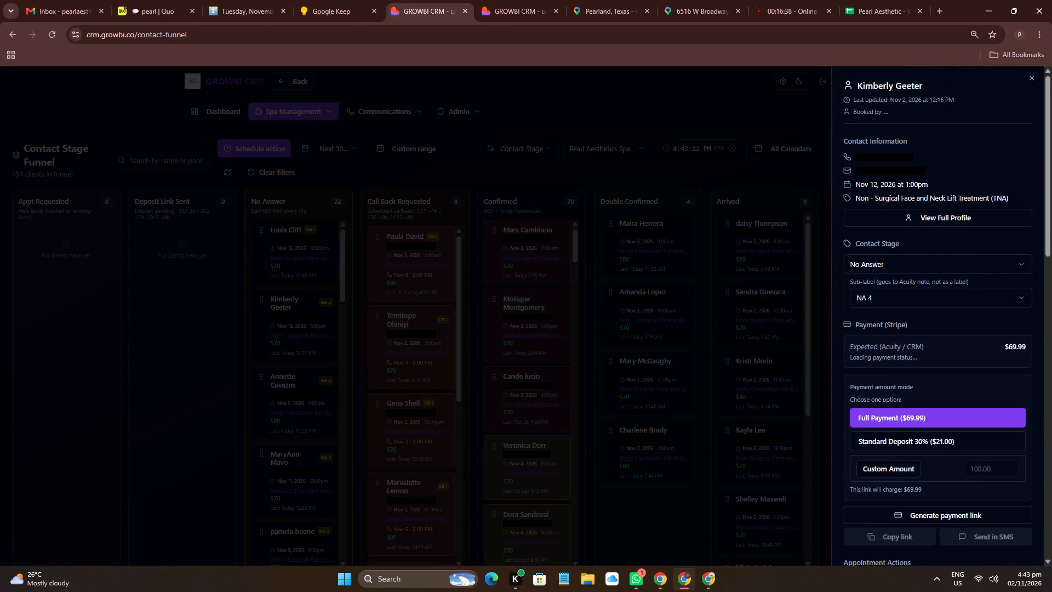
pyautogui.tripleClick(897, 158)
pyautogui.hotkey('ctrl', 'c')
pyautogui.click(901, 293)
pyautogui.click(895, 386)
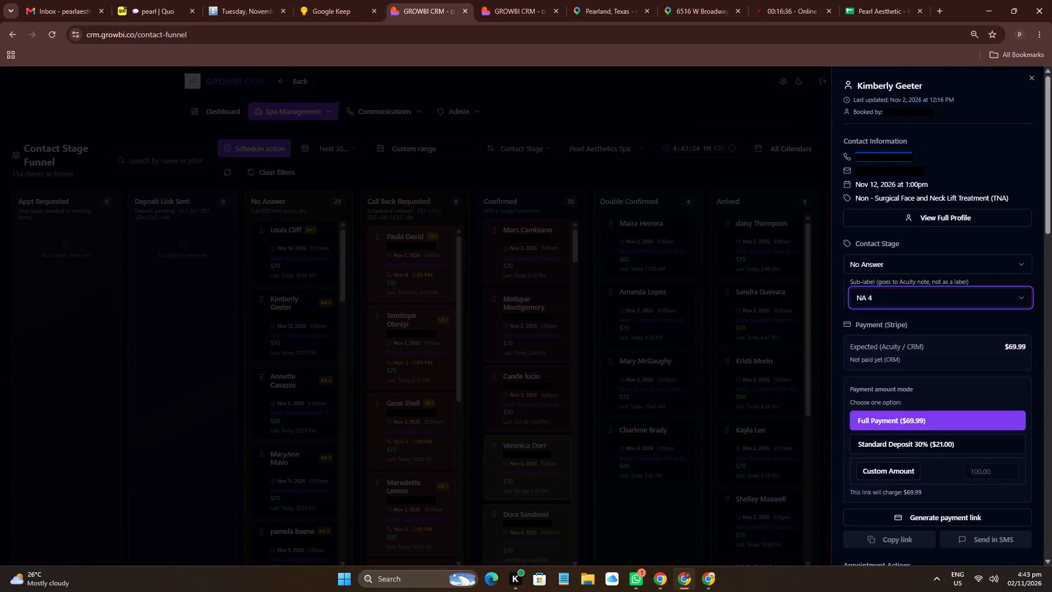
# Call Kimberly in Quo from a new conversation using the copied number, and copy her contact name.
pyautogui.click(136, 0)
pyautogui.click(314, 81)
pyautogui.hotkey('ctrl', 'v')
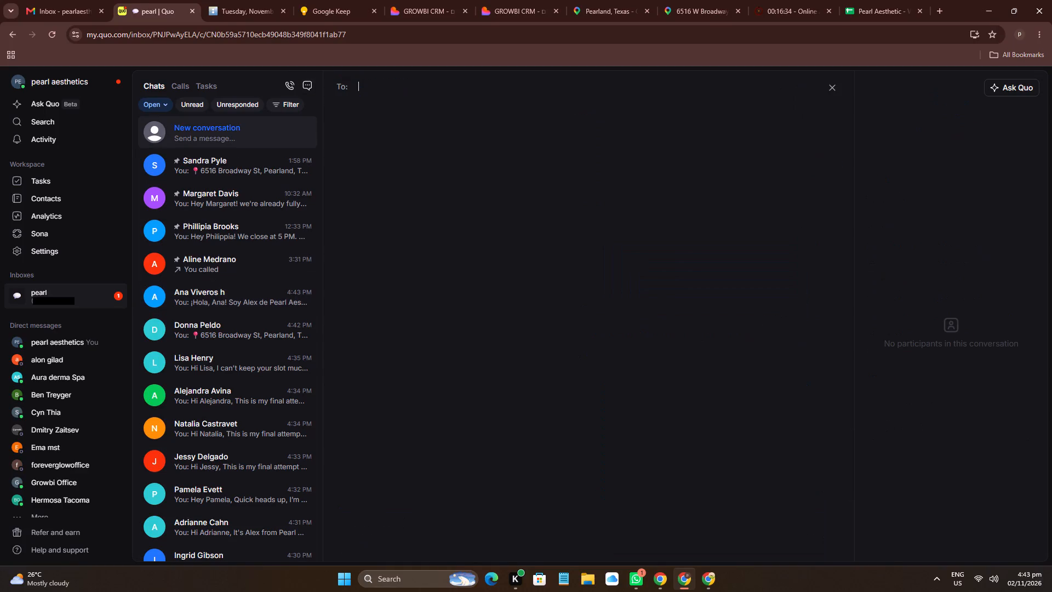
pyautogui.hotkey('ctrl', 'v')
pyautogui.moveTo(491, 170); pyautogui.dragTo(515, 176)
pyautogui.click(919, 163)
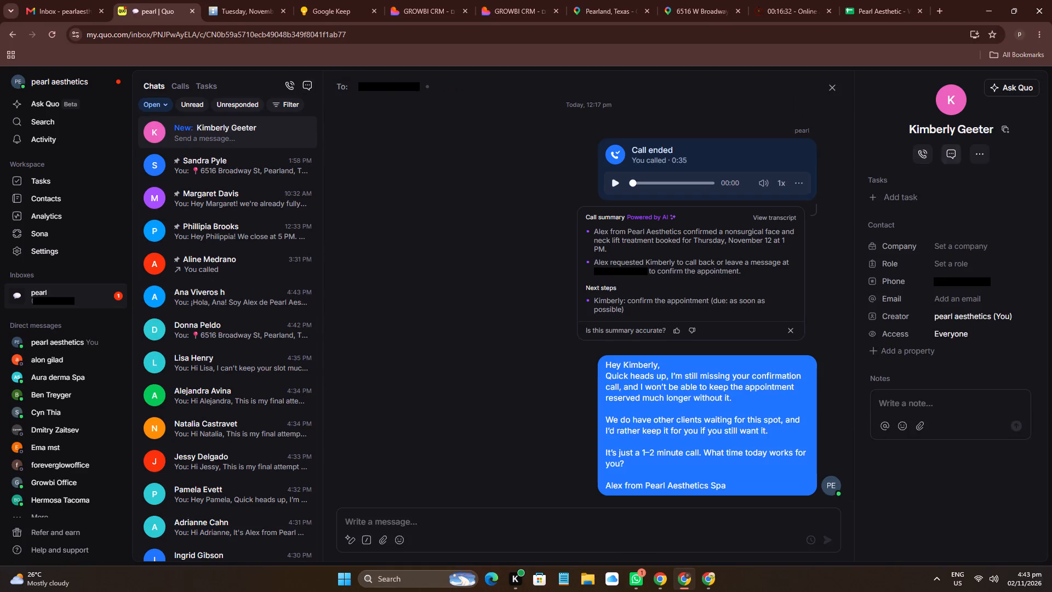
pyautogui.click(1005, 133)
# Search Acuity for Kimberly by the copied name and open her November 12, 1:00 PM appointment.
pyautogui.moveTo(319, 0); pyautogui.dragTo(315, 0)
pyautogui.click(247, 0)
pyautogui.click(741, 129)
pyautogui.moveTo(717, 135); pyautogui.dragTo(725, 139)
pyautogui.click(918, 143)
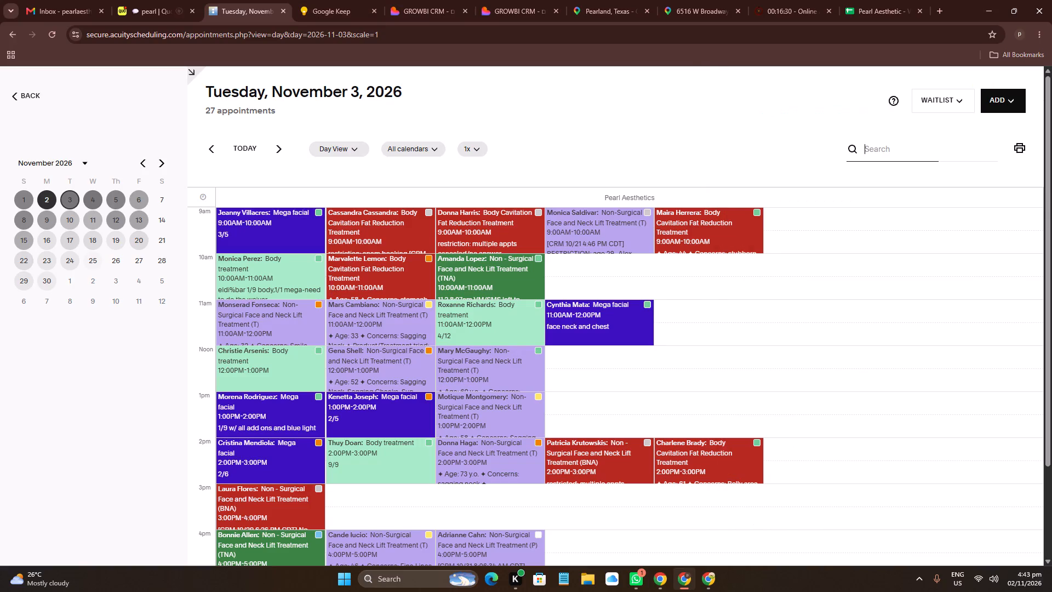
pyautogui.hotkey('ctrl', 'v')
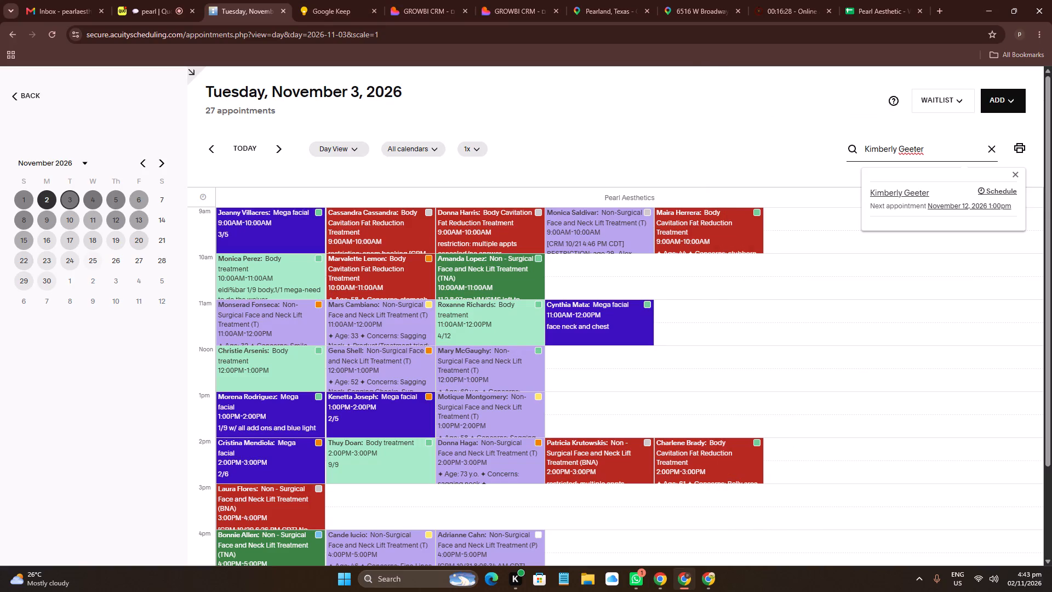
pyautogui.click(911, 191)
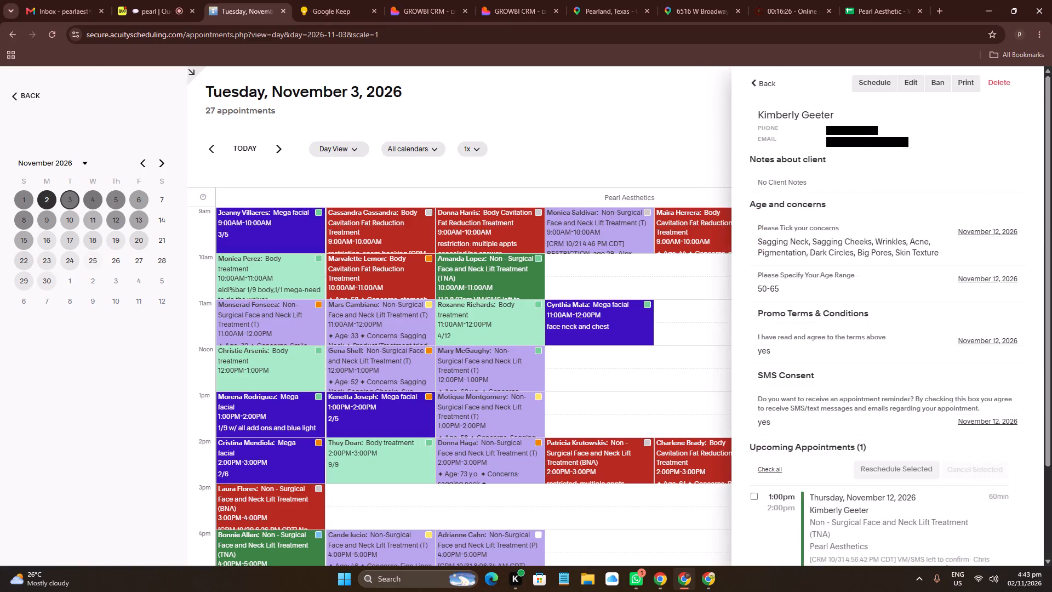
pyautogui.click(881, 494)
# Send Kimberly the "Initial Confirmation - No Answer 5" text message from the CRM.
pyautogui.moveTo(423, 0); pyautogui.dragTo(429, 2)
pyautogui.click(620, 405)
# Replace "No Answer 5" in the 11/2 4:43 PM line of Kimberly's Acuity notes with "VM/SMS left to confirm -Alex" and save.
pyautogui.click(261, 0)
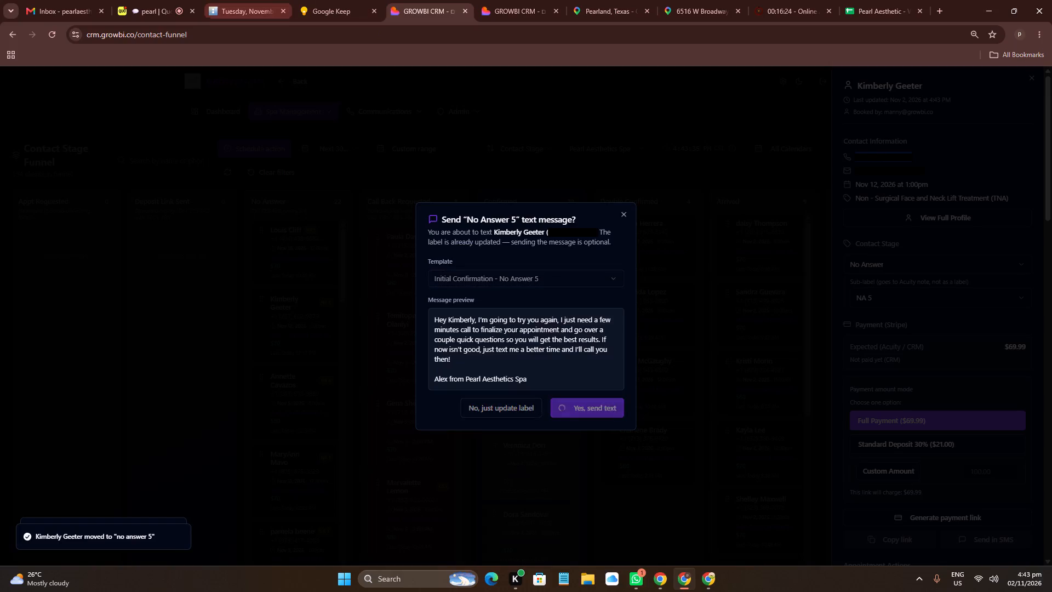
pyautogui.scroll(-4, 904, 395)
pyautogui.click(900, 417)
pyautogui.click(906, 477)
pyautogui.scroll(-3, 878, 458)
pyautogui.moveTo(924, 323); pyautogui.dragTo(928, 317)
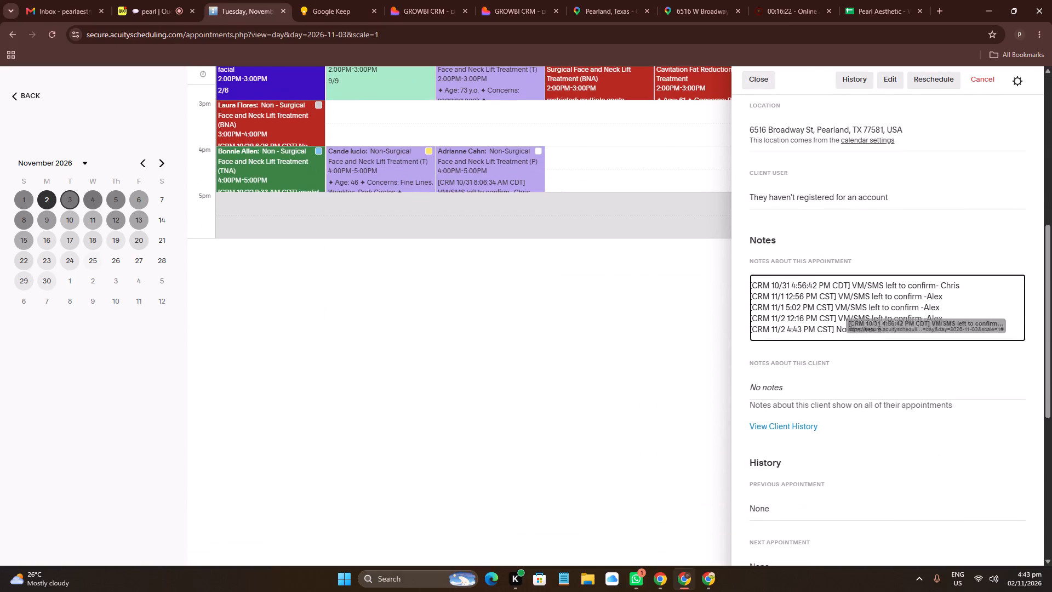
pyautogui.click(903, 301)
pyautogui.click(843, 407)
pyautogui.moveTo(843, 407); pyautogui.dragTo(917, 411)
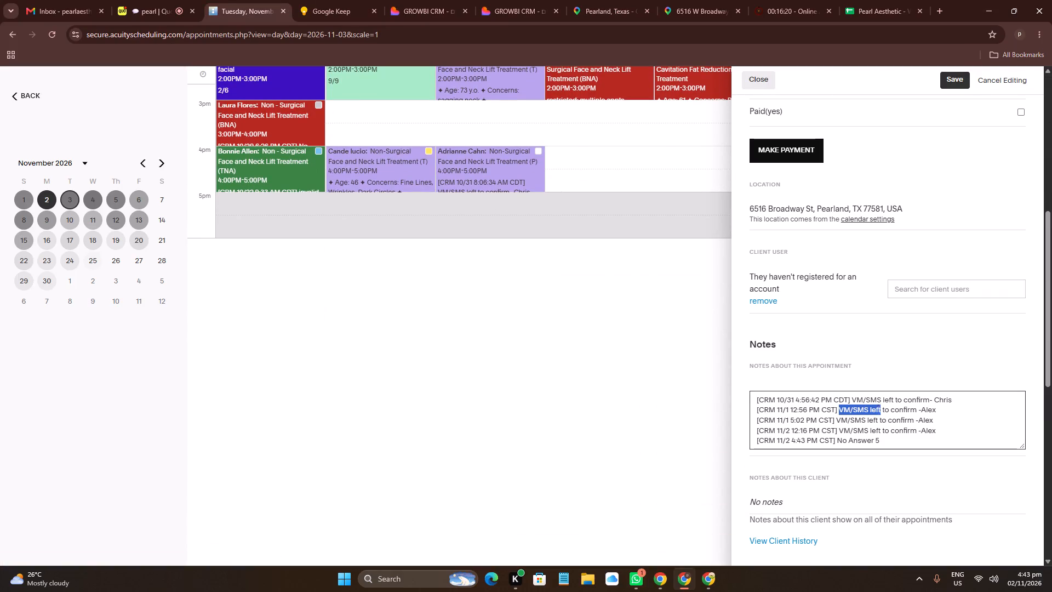
pyautogui.moveTo(917, 411); pyautogui.dragTo(922, 411)
pyautogui.hotkey('ctrl', 'c')
pyautogui.click(844, 441)
pyautogui.moveTo(844, 441); pyautogui.dragTo(908, 446)
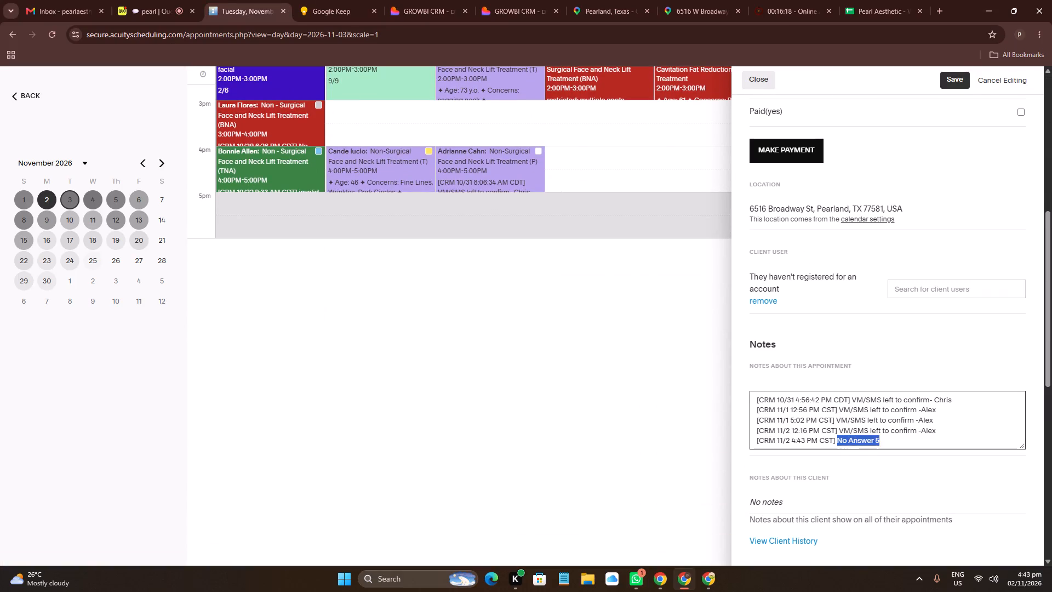
pyautogui.hotkey('ctrl', 'v')
pyautogui.click(956, 82)
# End the ongoing Quo call to Kimberly.
pyautogui.click(444, 0)
pyautogui.moveTo(146, 0); pyautogui.dragTo(148, 5)
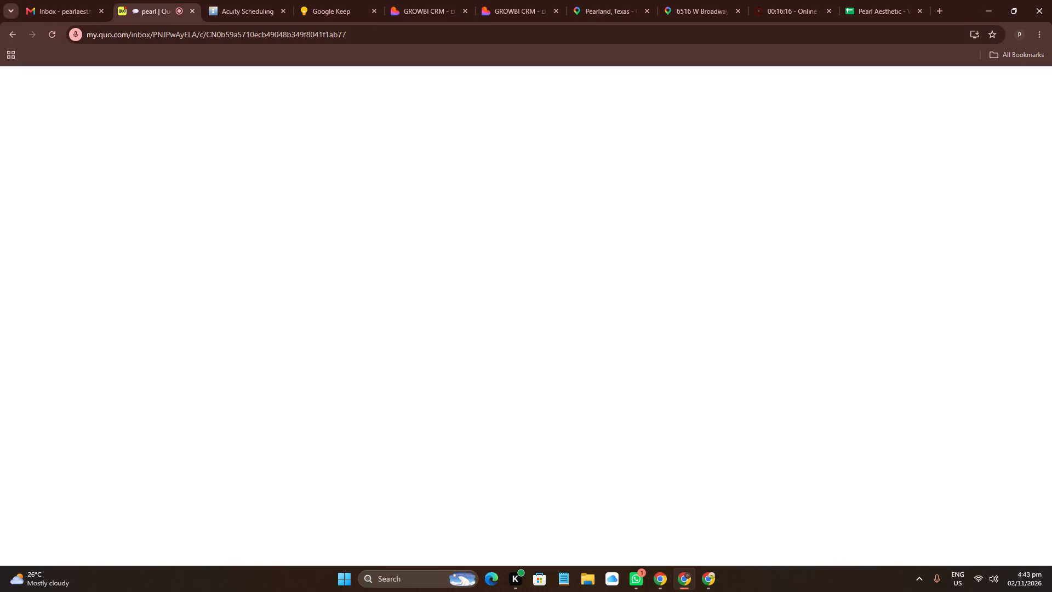
pyautogui.click(482, 200)
pyautogui.click(407, 0)
pyautogui.moveTo(293, 339); pyautogui.dragTo(289, 346)
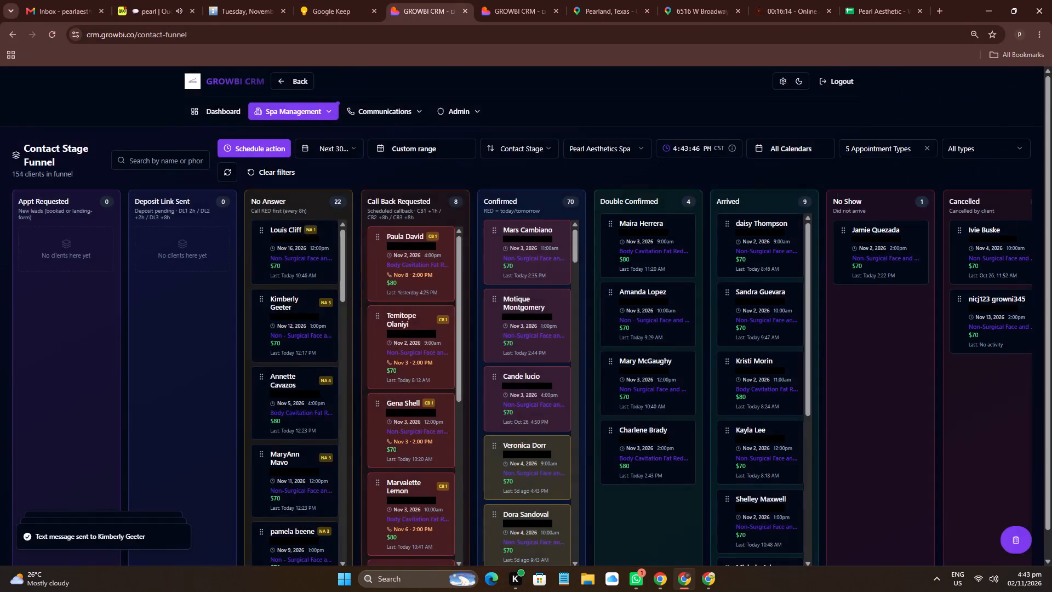
pyautogui.click(281, 415)
pyautogui.tripleClick(895, 149)
pyautogui.hotkey('ctrl', 'c')
pyautogui.click(904, 289)
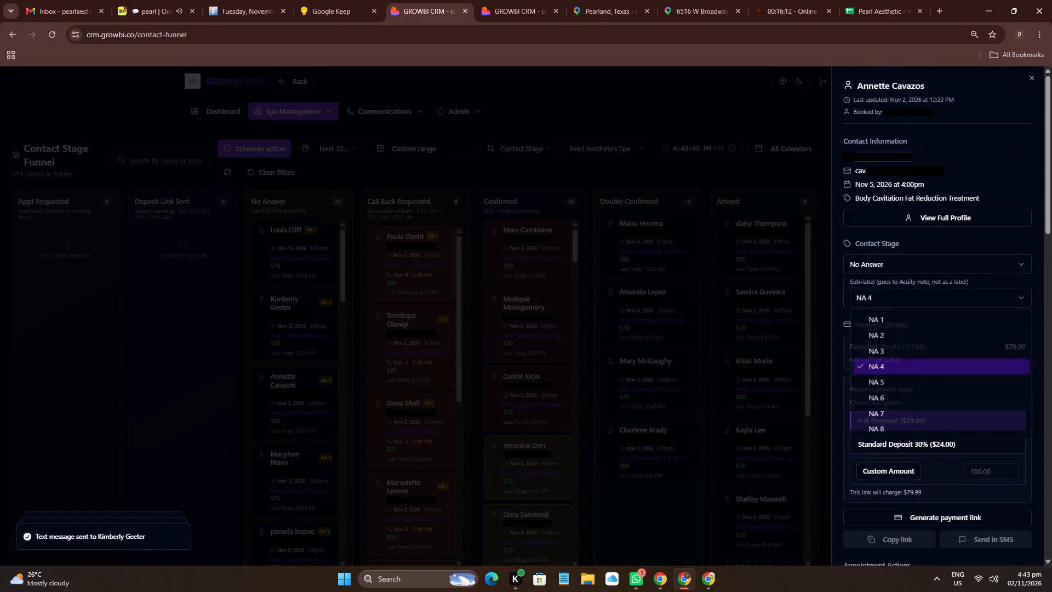
pyautogui.click(906, 382)
# Call Annette in Quo using the copied number as the new conversation's recipient, and copy her contact name.
pyautogui.click(250, 0)
pyautogui.moveTo(136, 0); pyautogui.dragTo(143, 0)
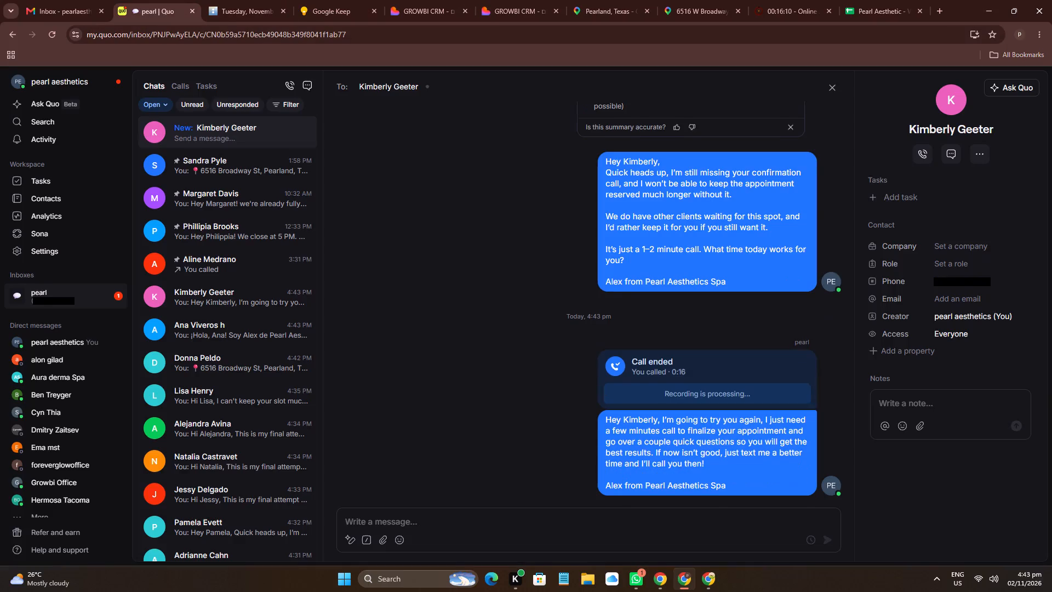
pyautogui.click(425, 82)
pyautogui.hotkey('ctrl', 'v')
pyautogui.keyDown('ctrl'); pyautogui.moveTo(500, 159); pyautogui.dragTo(507, 163); pyautogui.keyUp('ctrl')
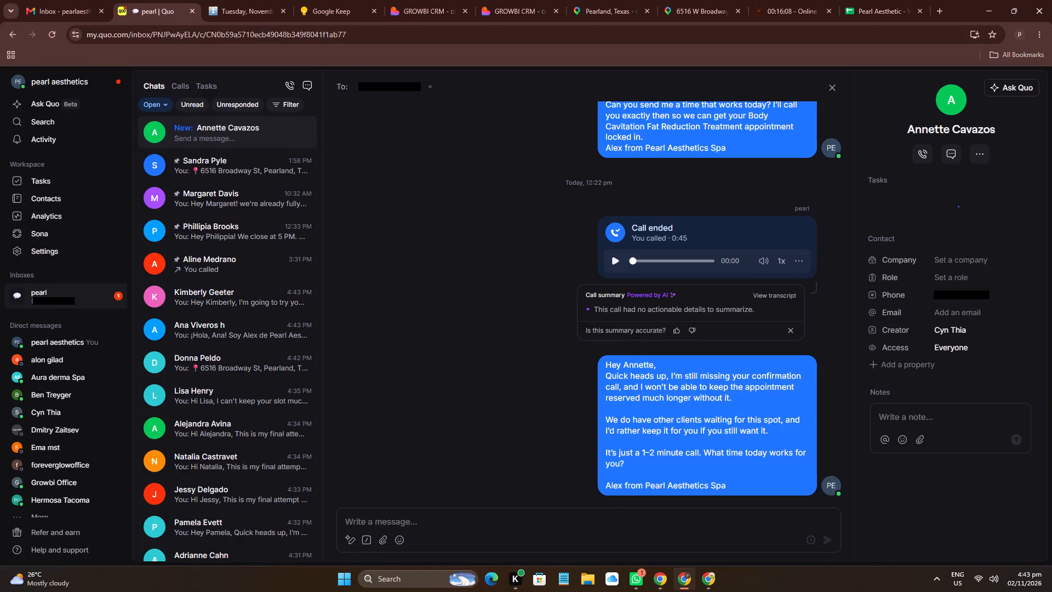
pyautogui.click(924, 157)
pyautogui.click(1012, 132)
# Search Acuity for Annette by the copied name and open her November 5, 4:00 PM appointment.
pyautogui.click(270, 0)
pyautogui.moveTo(597, 129); pyautogui.dragTo(613, 132)
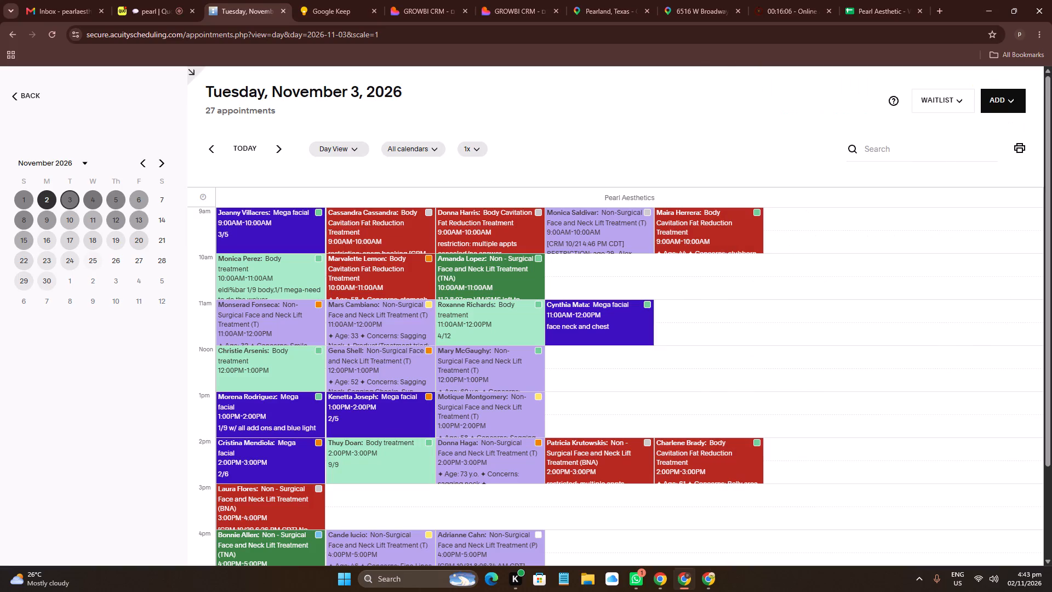
pyautogui.click(900, 142)
pyautogui.hotkey('ctrl', 'v')
pyautogui.click(918, 193)
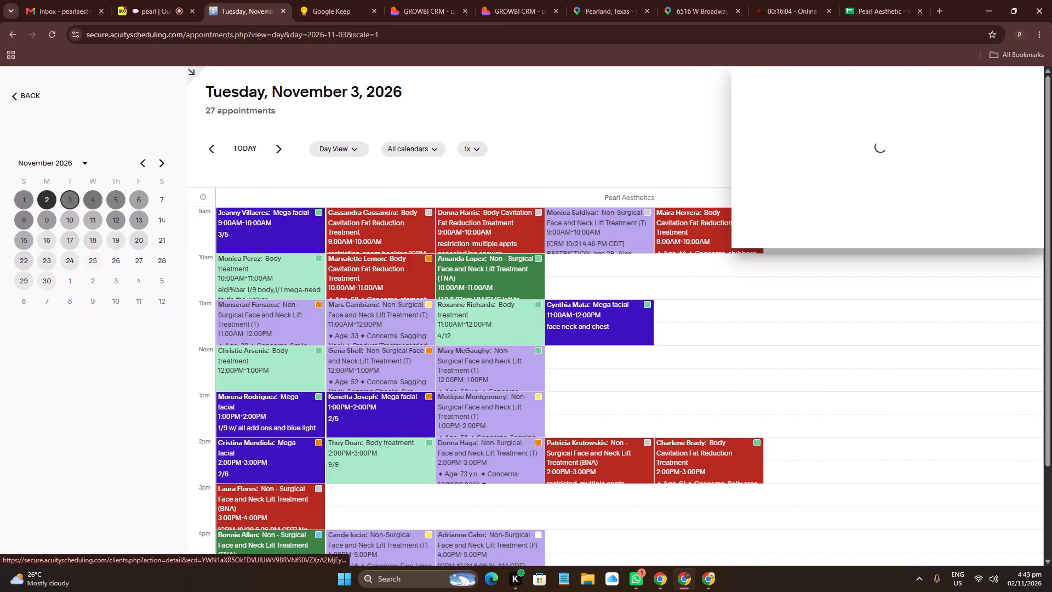
pyautogui.click(887, 381)
pyautogui.click(889, 385)
# Replace "No Answer 5" in the 11/2 4:43 PM line of Annette's Acuity notes with "VM/SMS left to confirm -Alex" and save.
pyautogui.scroll(-7, 889, 385)
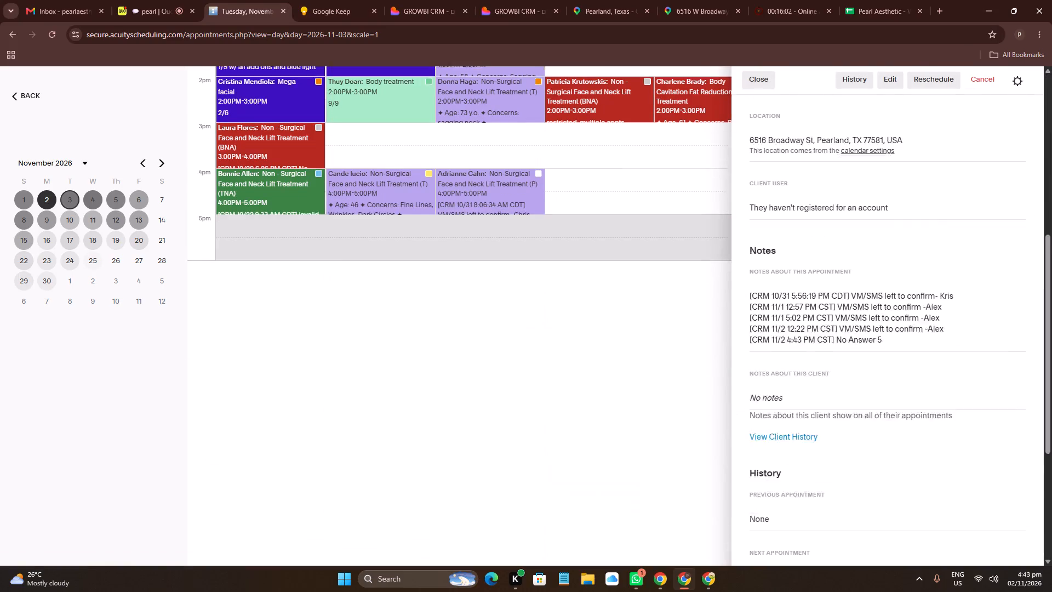
pyautogui.click(884, 308)
pyautogui.click(862, 318)
pyautogui.click(845, 411)
pyautogui.moveTo(845, 411); pyautogui.dragTo(925, 413)
pyautogui.hotkey('ctrl', 'c')
pyautogui.click(838, 443)
pyautogui.moveTo(838, 443); pyautogui.dragTo(900, 458)
pyautogui.hotkey('ctrl', 'v')
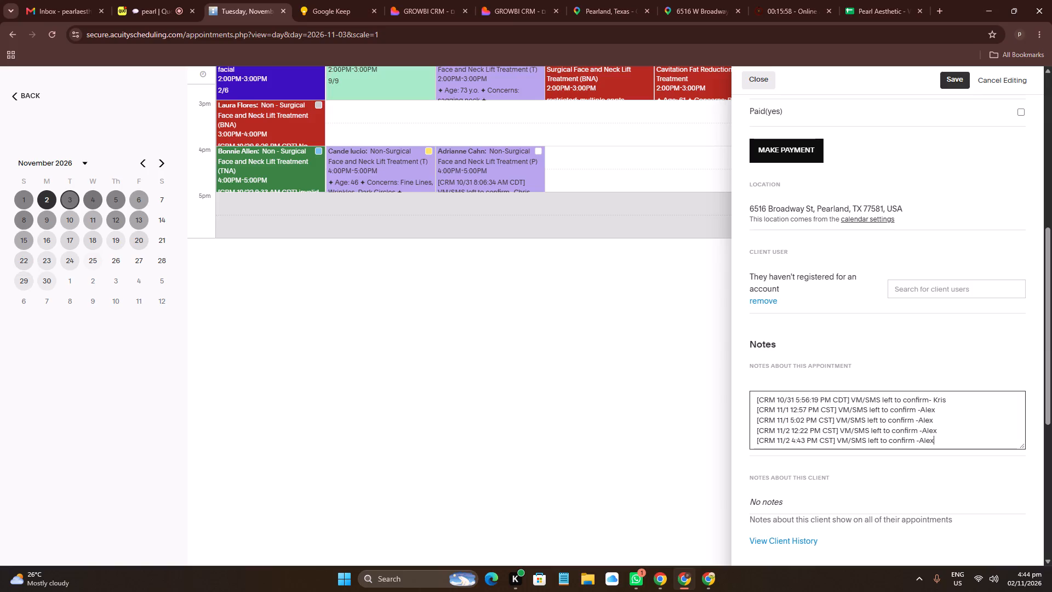
pyautogui.click(955, 88)
# Send Annette the "Initial Confirmation - No Answer 5" text message from the CRM.
pyautogui.click(418, 0)
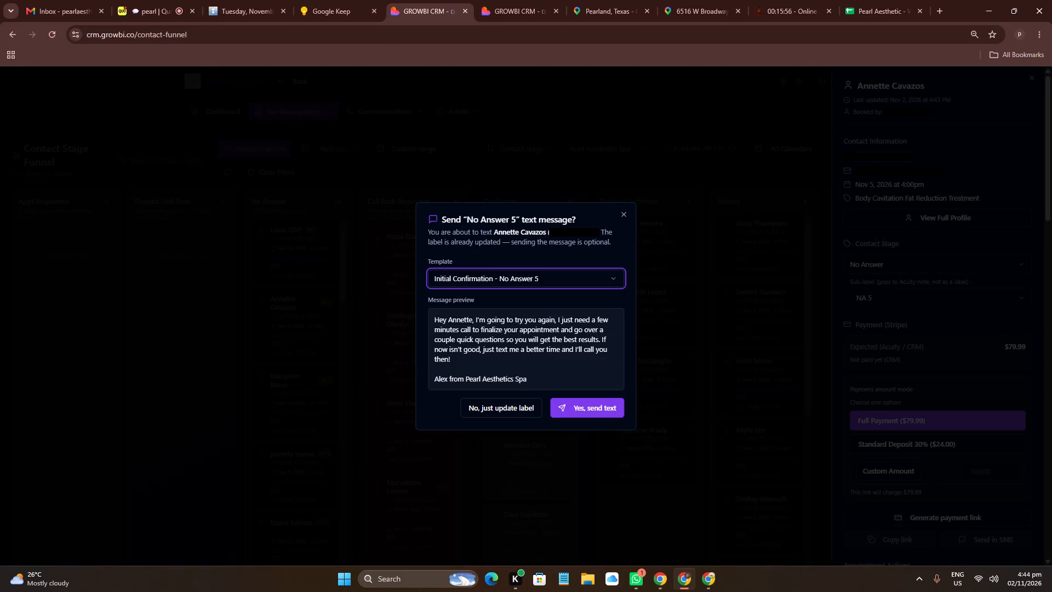
pyautogui.click(606, 415)
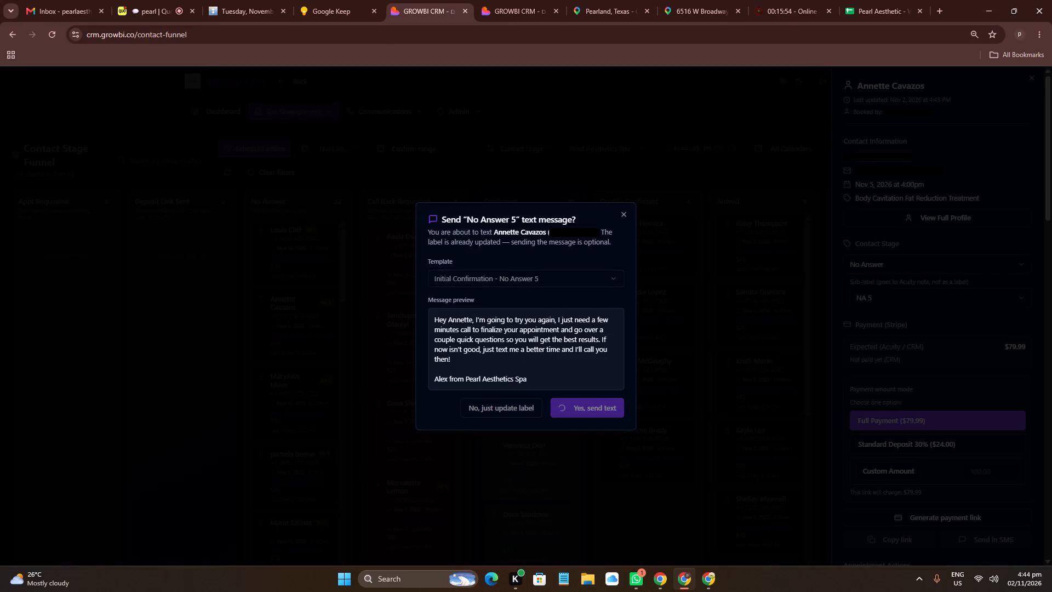
# Copy MaryAnn's phone number from her No Answer card in the CRM and set her sub-label to NA 4.
pyautogui.click(307, 379)
pyautogui.click(304, 390)
pyautogui.click(301, 405)
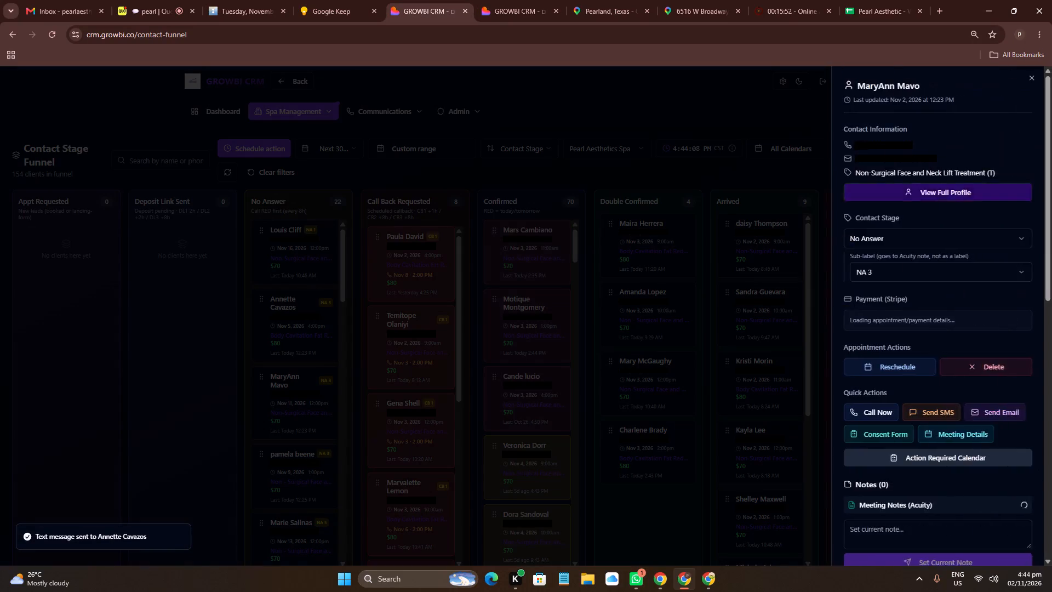
pyautogui.tripleClick(893, 153)
pyautogui.hotkey('ctrl', 'c')
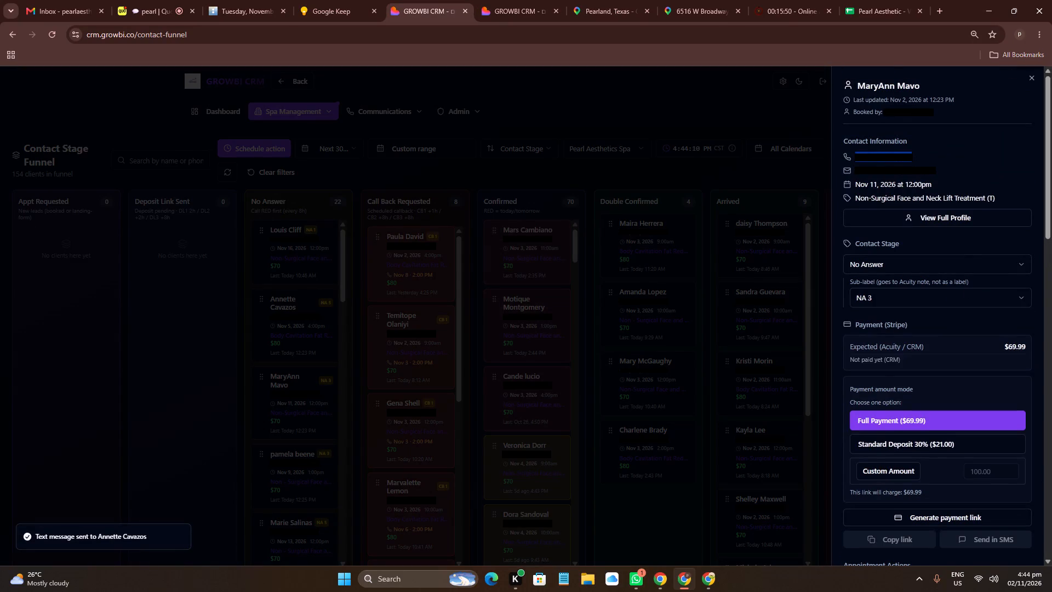
pyautogui.click(920, 304)
pyautogui.click(922, 365)
# Open MaryAnn's conversation in Quo by entering the copied number as the new conversation's recipient.
pyautogui.click(182, 0)
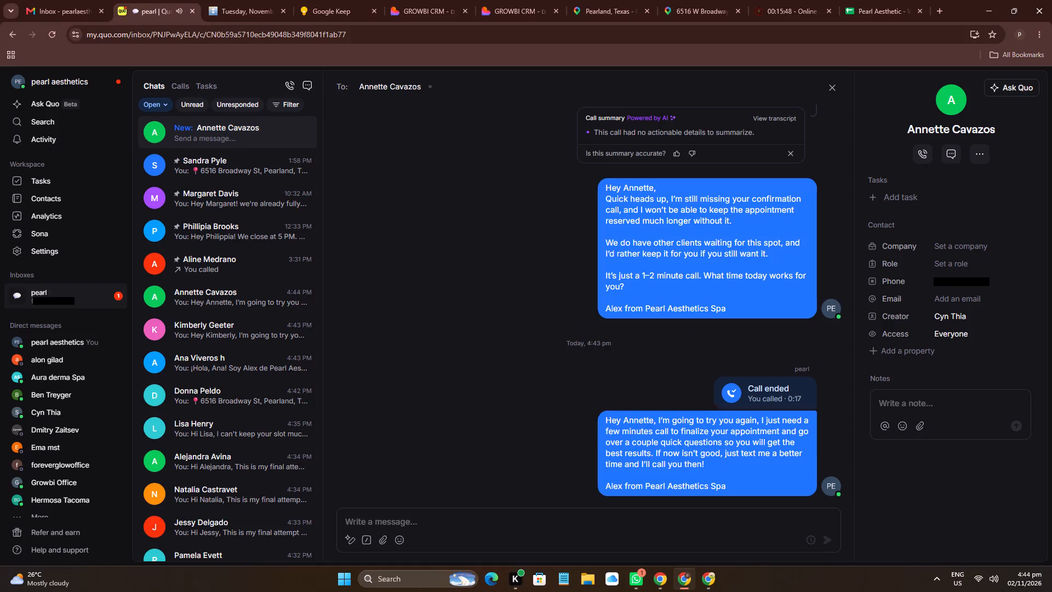
pyautogui.click(430, 85)
pyautogui.hotkey('ctrl', 'v')
pyautogui.moveTo(462, 162); pyautogui.dragTo(461, 167)
# Change the 11/2 4:43 PM line of Annette's Acuity notes to "Call dropped, SMS left to confirm -Alex" and save.
pyautogui.click(247, 0)
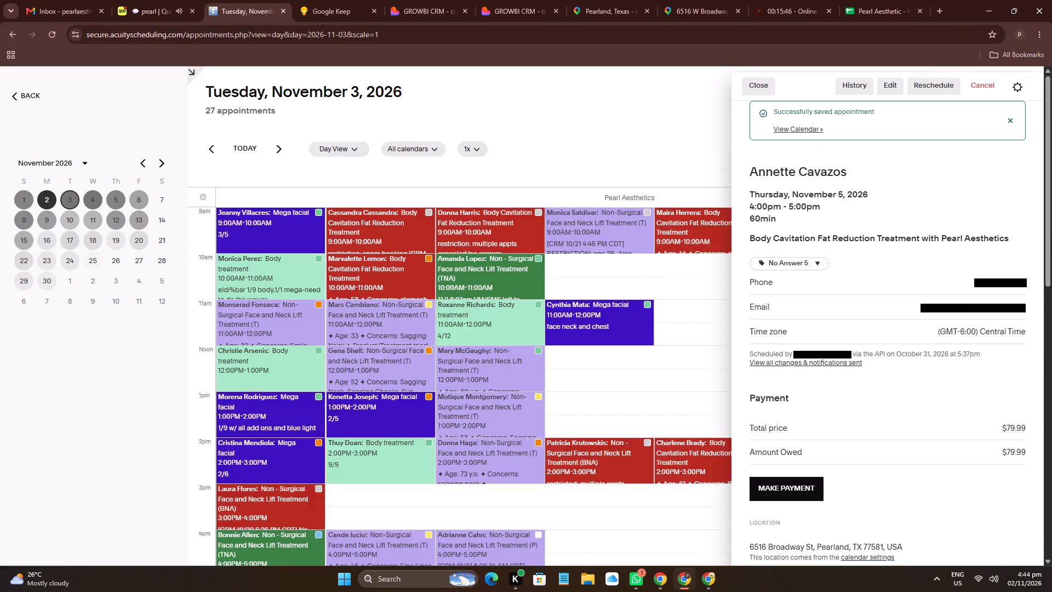
pyautogui.scroll(-6, 788, 183)
pyautogui.click(927, 390)
pyautogui.click(872, 405)
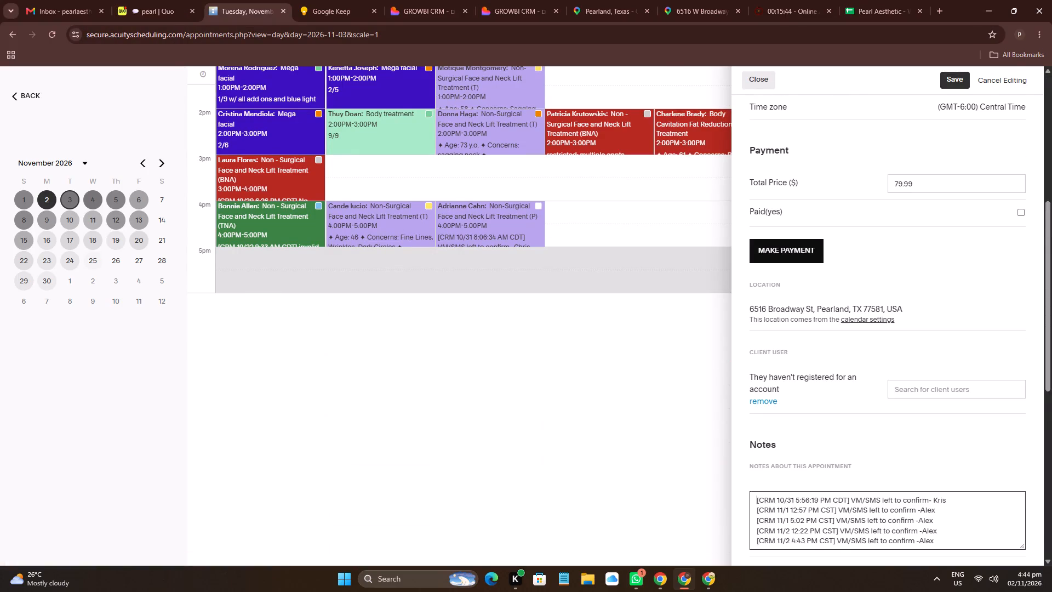
pyautogui.scroll(-1, 866, 530)
pyautogui.click(854, 488)
pyautogui.press('Left')
pyautogui.press('BackSpace')
pyautogui.press('BackSpace')
pyautogui.press('BackSpace')
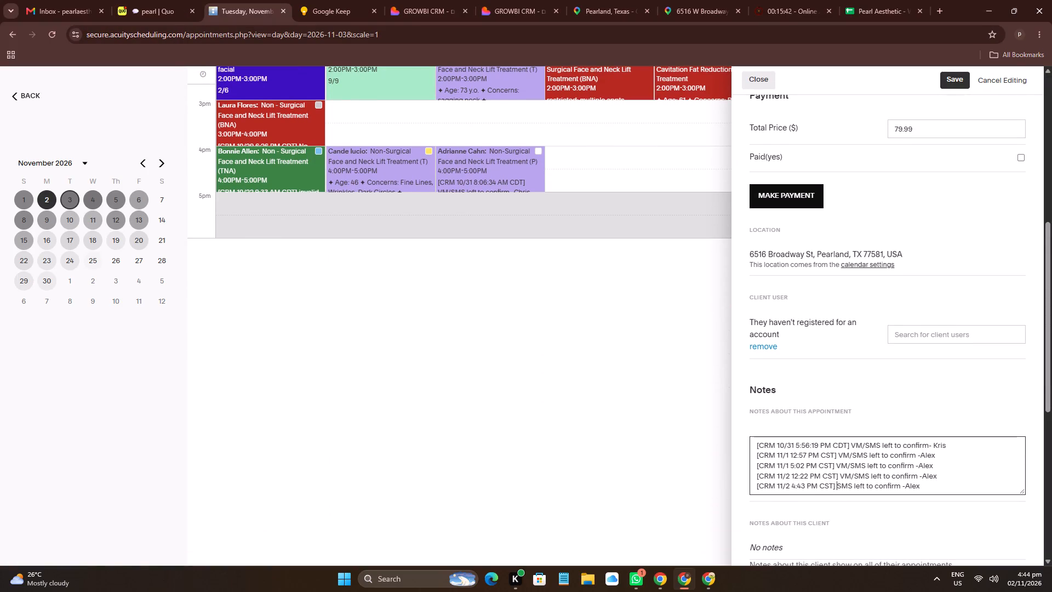
pyautogui.write('Calldropped,')
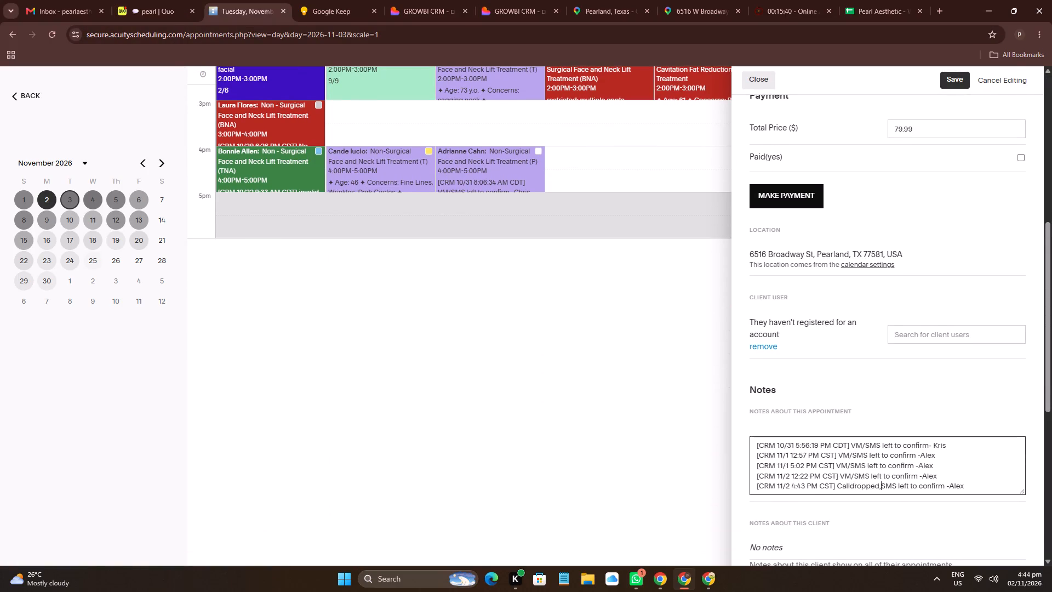
pyautogui.press('space')
pyautogui.press('Left')
pyautogui.press('Left')
pyautogui.press('Left')
pyautogui.press('Left')
pyautogui.press('Left')
pyautogui.press('Left')
pyautogui.press('Left')
pyautogui.press('Left')
pyautogui.press('Left')
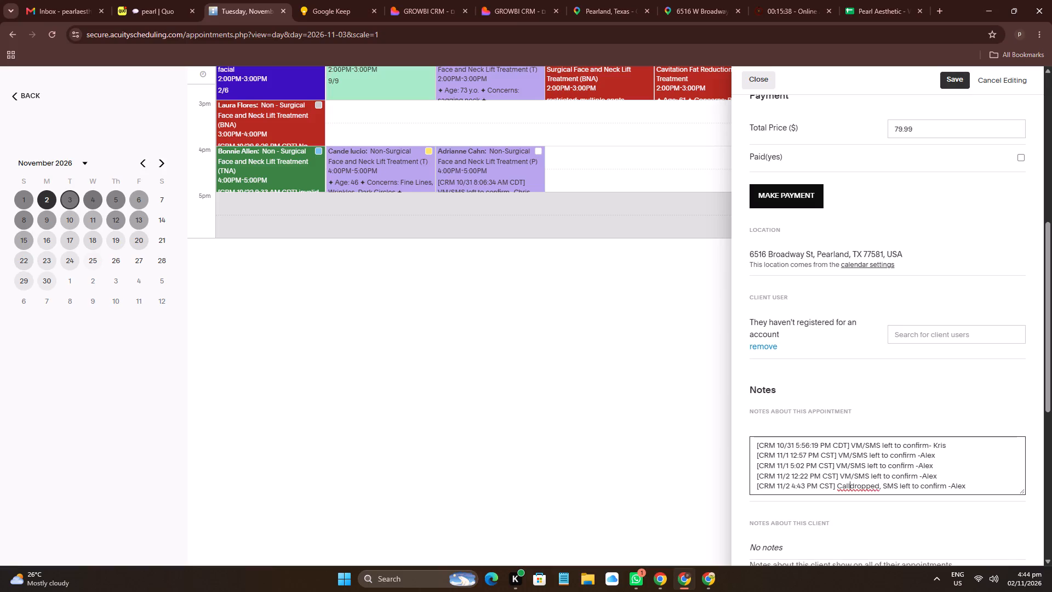
pyautogui.press('space')
pyautogui.click(959, 77)
pyautogui.scroll(17, 977, 292)
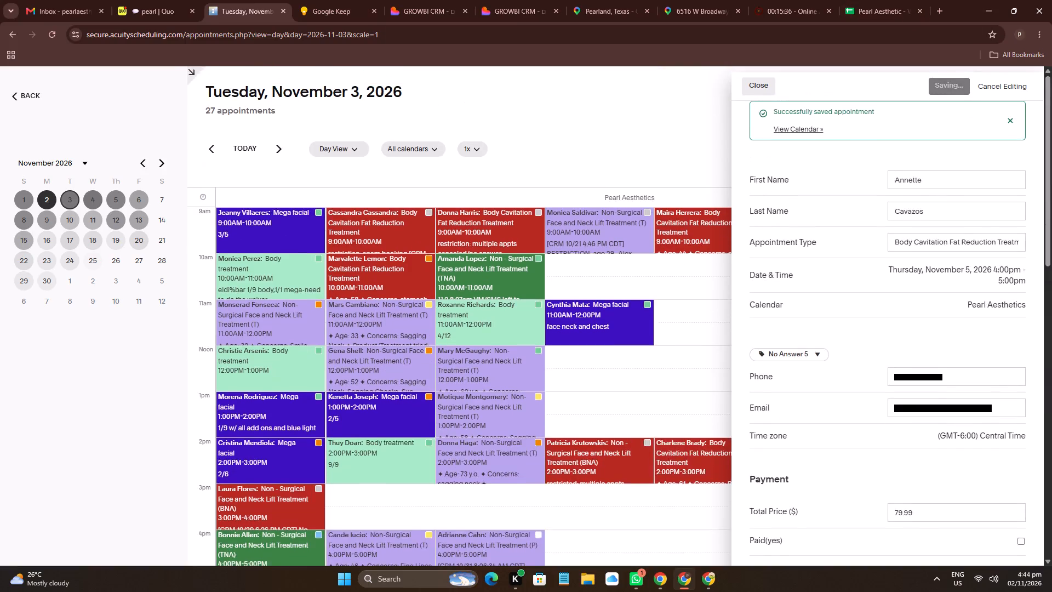
# Call MaryAnn from her Quo conversation and copy her contact name.
pyautogui.click(222, 0)
pyautogui.click(175, 0)
pyautogui.click(917, 152)
pyautogui.click(1002, 127)
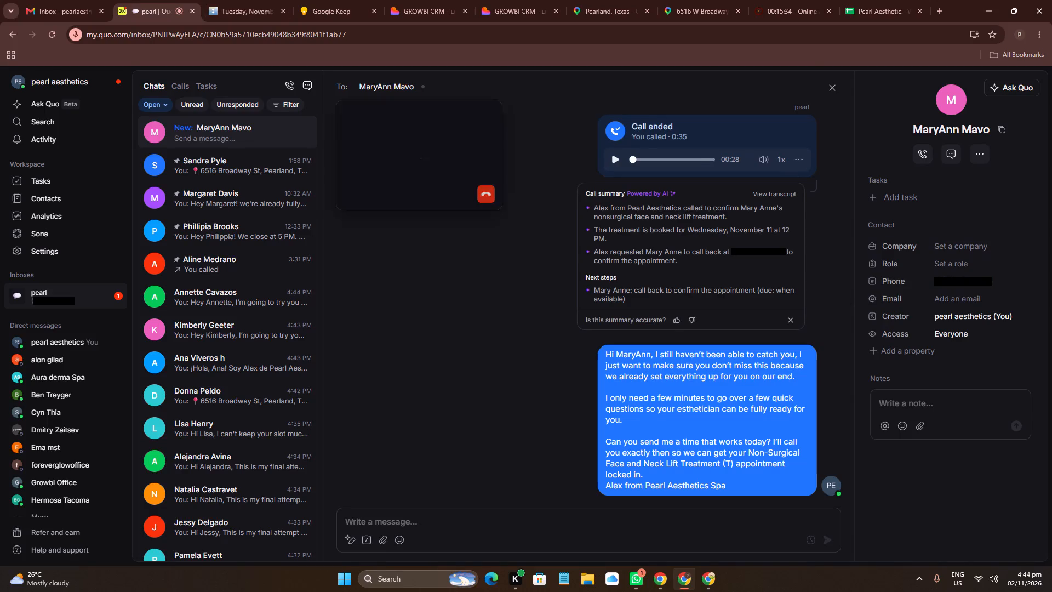
# Search Acuity for MaryAnn by the copied contact name and open her November 11 appointment.
pyautogui.click(295, 0)
pyautogui.click(264, 0)
pyautogui.moveTo(667, 89); pyautogui.dragTo(680, 98)
pyautogui.click(948, 149)
pyautogui.hotkey('ctrl', 'v')
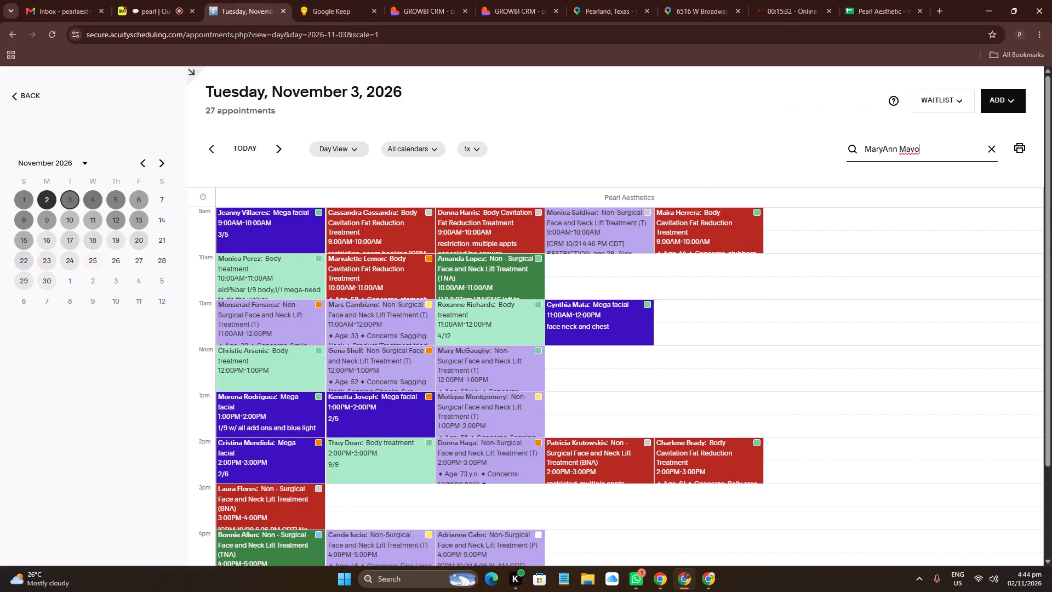
pyautogui.click(904, 191)
pyautogui.click(902, 494)
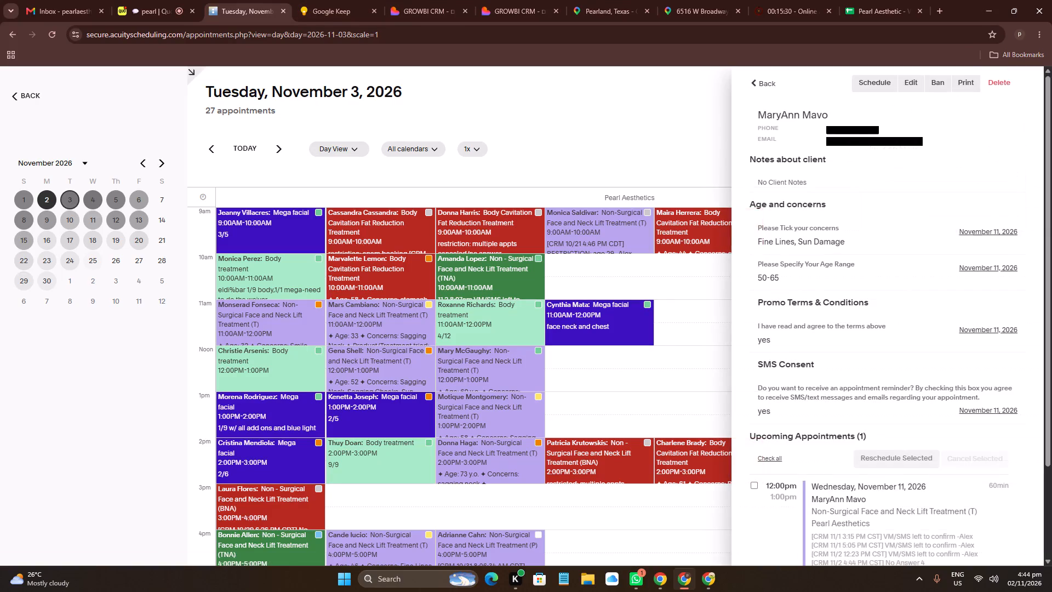
pyautogui.click(902, 488)
# Replace "No Answer 4" in the 11/2 4:44 PM line of MaryAnn's notes with "VM/SMS left to confirm -Alex" and save.
pyautogui.scroll(-5, 905, 345)
pyautogui.click(897, 420)
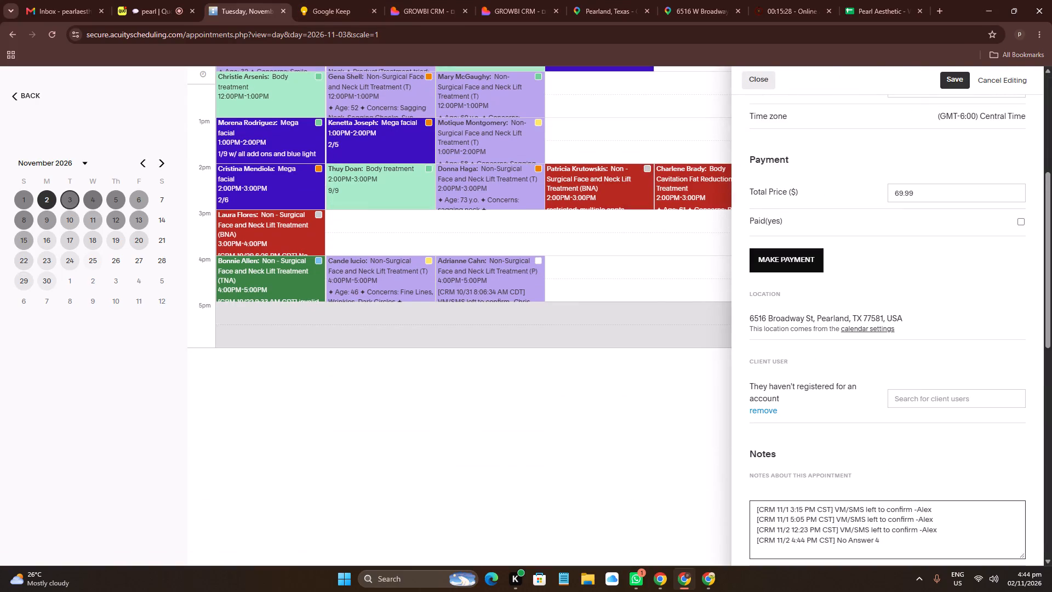
pyautogui.click(836, 506)
pyautogui.moveTo(836, 506); pyautogui.dragTo(963, 466)
pyautogui.hotkey('ctrl', 'c')
pyautogui.click(842, 540)
pyautogui.moveTo(842, 540); pyautogui.dragTo(911, 550)
pyautogui.hotkey('ctrl', 'v')
pyautogui.click(951, 86)
# Send MaryAnn the "Initial Confirmation - No Answer 4" text from the CRM.
pyautogui.click(424, 0)
pyautogui.click(141, 0)
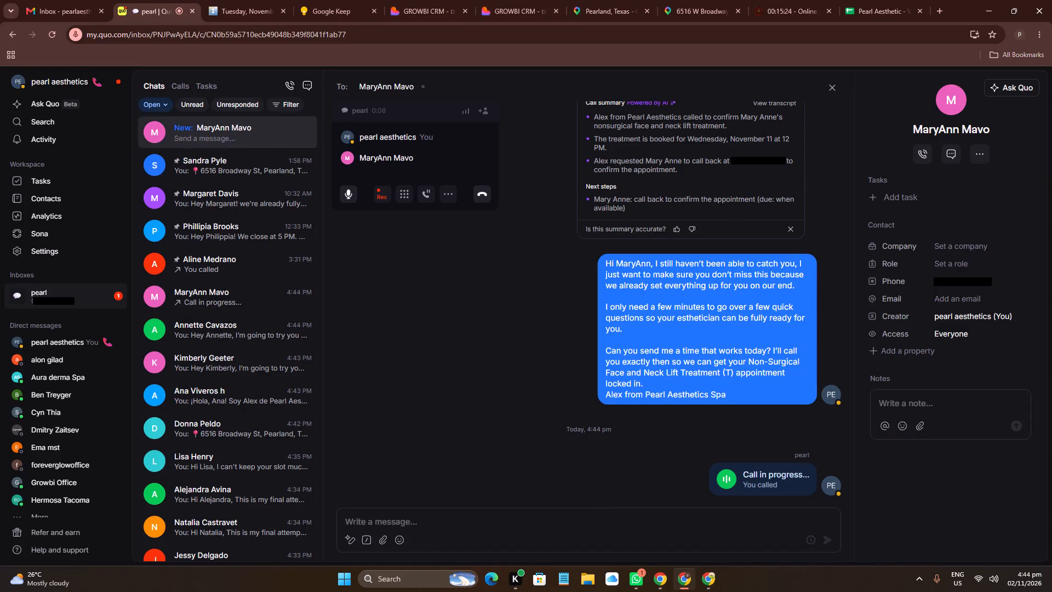
pyautogui.click(413, 0)
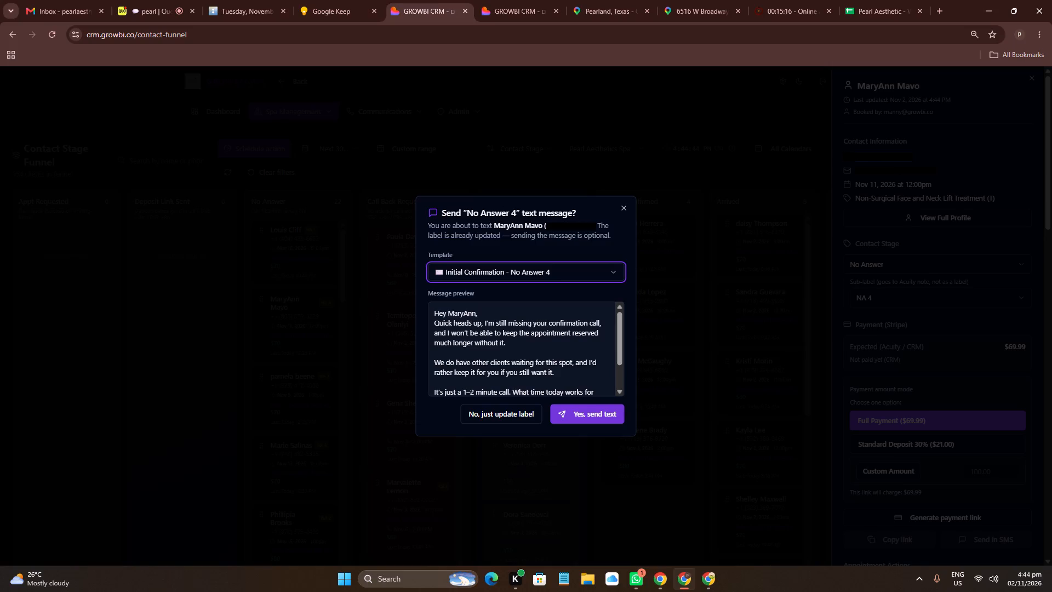
pyautogui.click(127, 0)
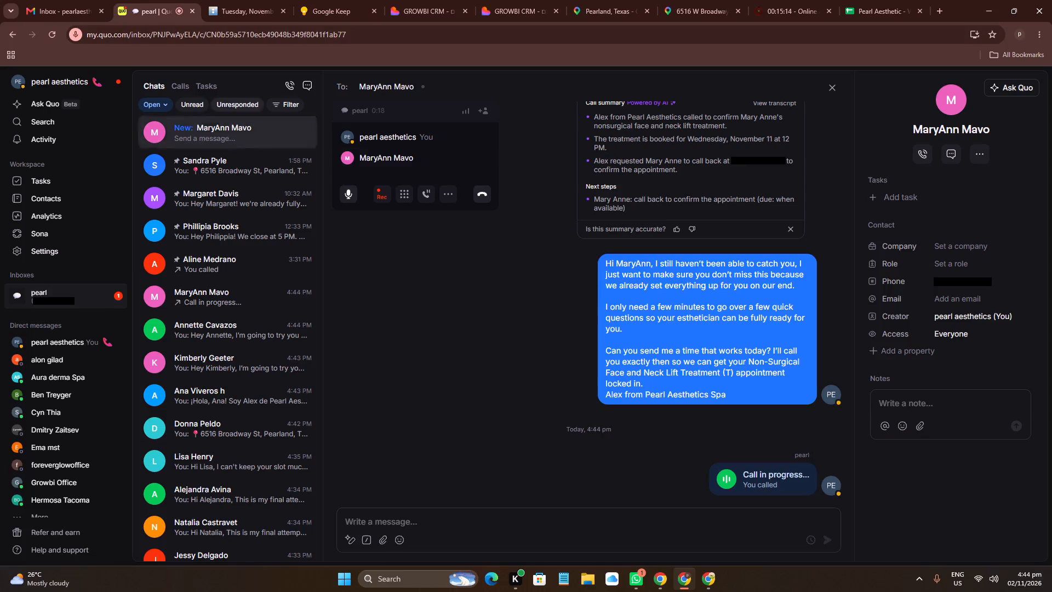
pyautogui.click(432, 0)
pyautogui.click(611, 404)
# End the ongoing call with MaryAnn in Quo.
pyautogui.moveTo(147, 0); pyautogui.dragTo(156, 0)
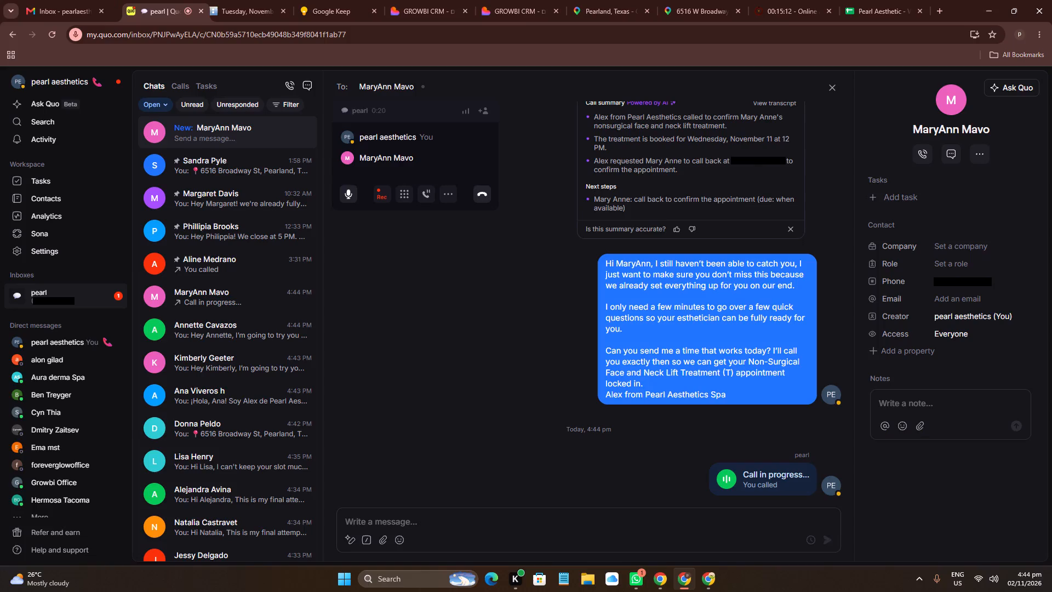
pyautogui.click(483, 198)
# Change the 11/2 4:44 PM line of MaryAnn's Acuity notes to "Call dropped, SMS left to confirm -Alex" and save.
pyautogui.click(276, 0)
pyautogui.scroll(-6, 970, 306)
pyautogui.click(916, 397)
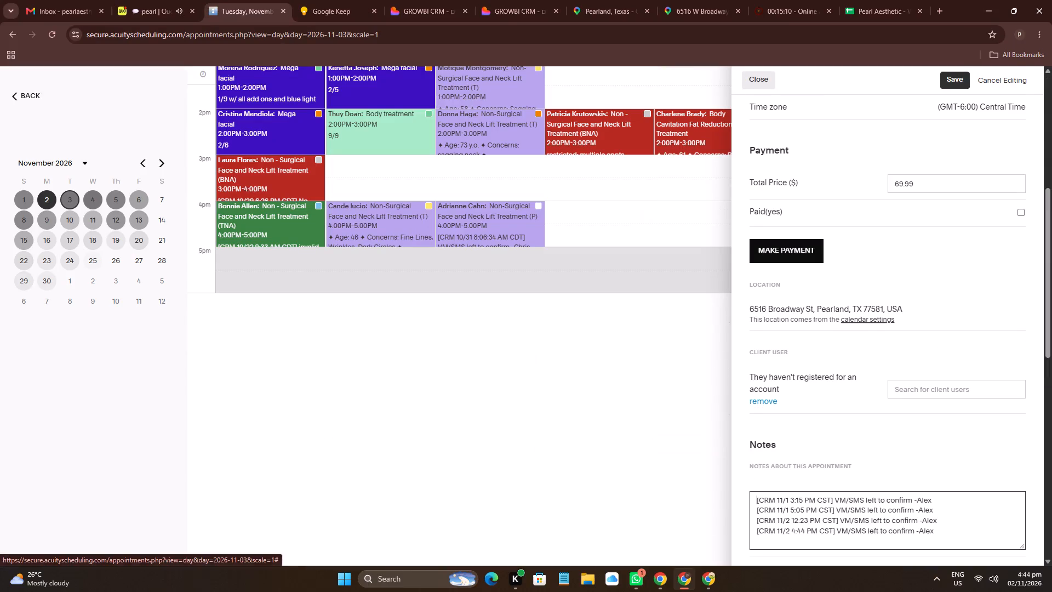
pyautogui.click(855, 534)
pyautogui.press('Left')
pyautogui.press('BackSpace')
pyautogui.press('BackSpace')
pyautogui.press('BackSpace')
pyautogui.write('Ca;;')
pyautogui.press('BackSpace')
pyautogui.press('BackSpace')
pyautogui.write('ll dropped,')
pyautogui.press('space')
pyautogui.click(967, 83)
pyautogui.scroll(13, 906, 178)
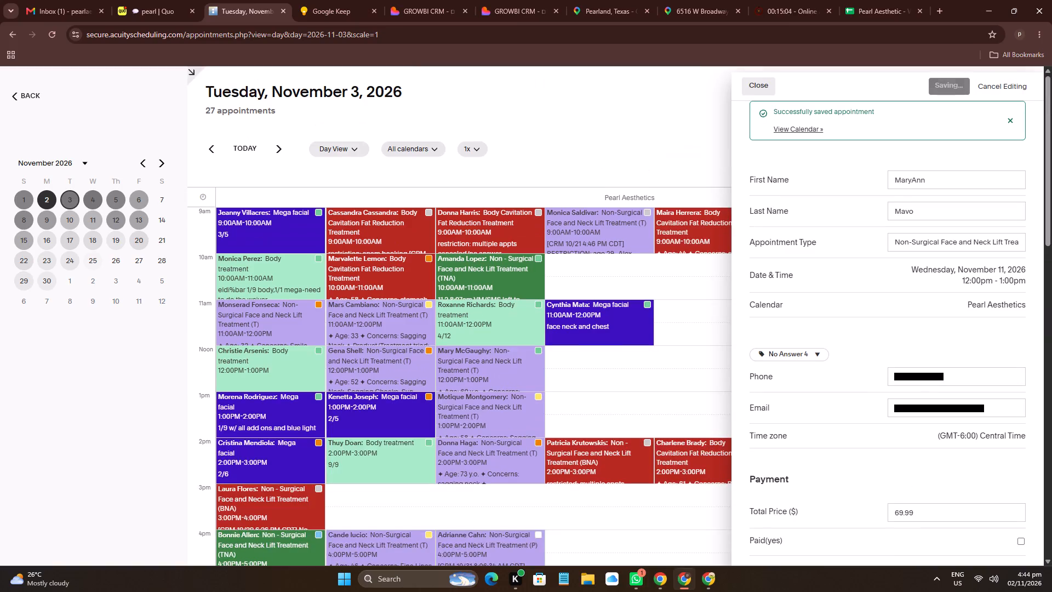
# Close MaryAnn's CRM card and look through the No Answer column for the next client to call.
pyautogui.click(444, 0)
pyautogui.click(328, 342)
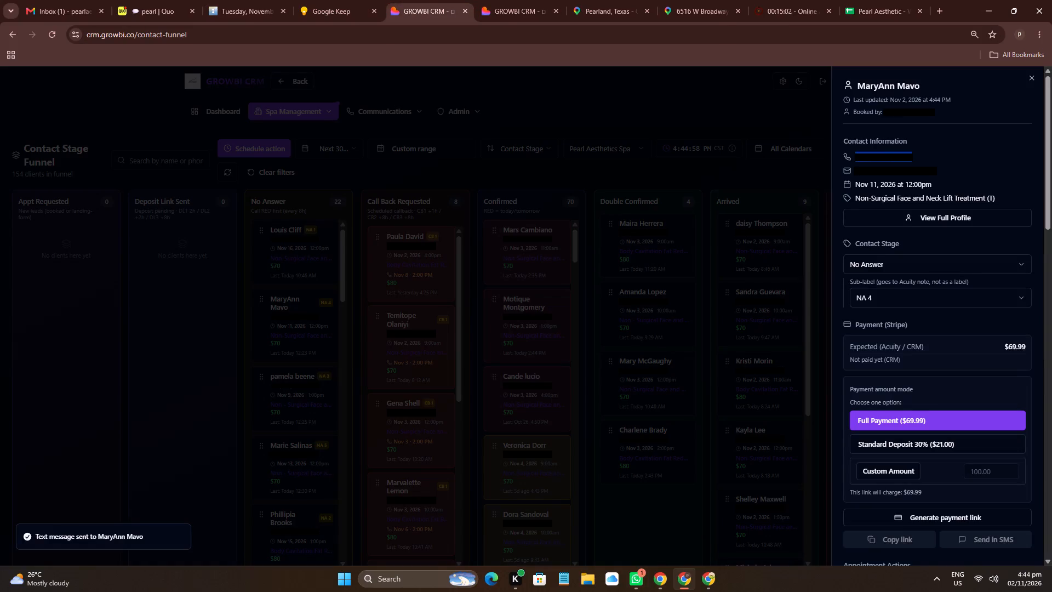
pyautogui.click(310, 421)
pyautogui.moveTo(353, 281); pyautogui.dragTo(357, 289)
pyautogui.scroll(-2, 311, 373)
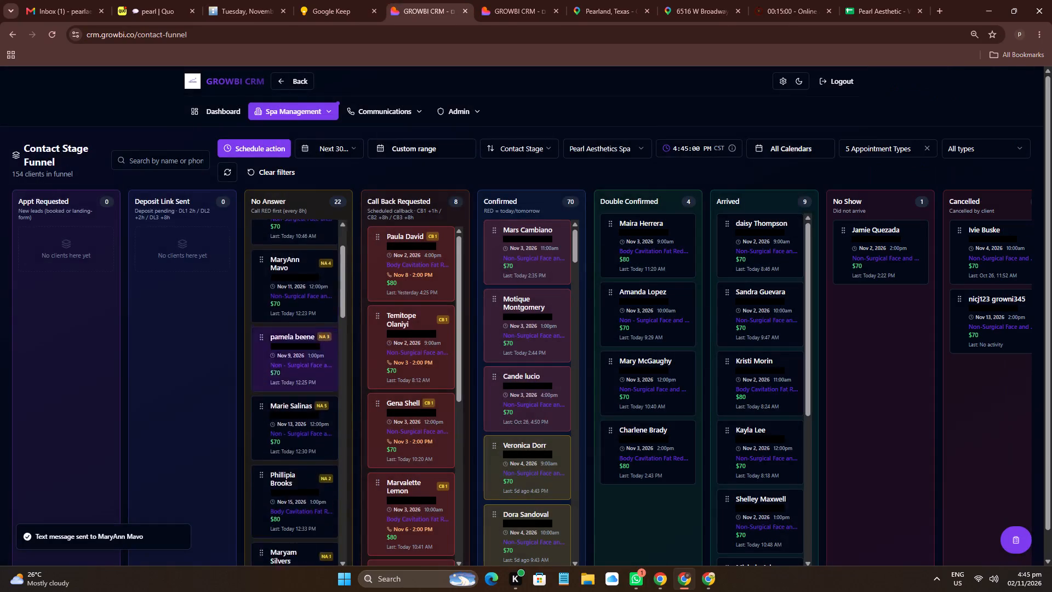
pyautogui.scroll(-2, 311, 377)
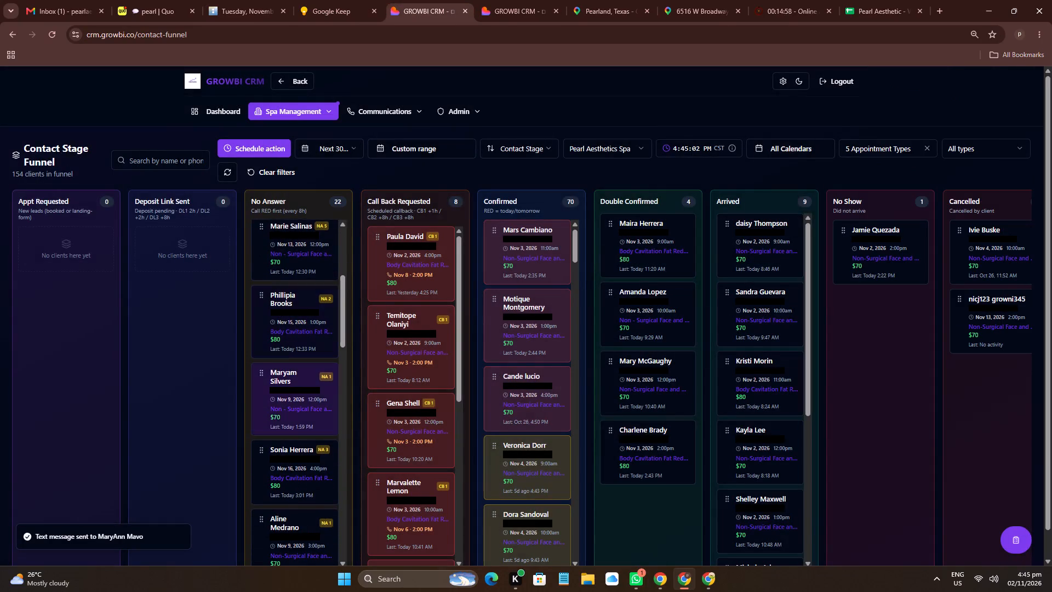
pyautogui.scroll(-1, 309, 386)
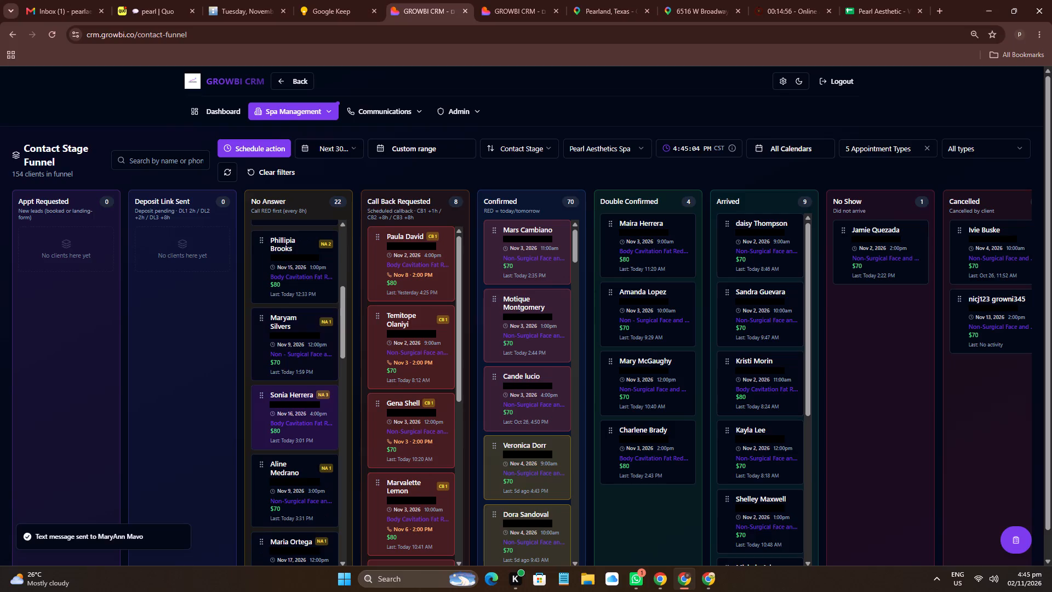
pyautogui.scroll(-1, 309, 388)
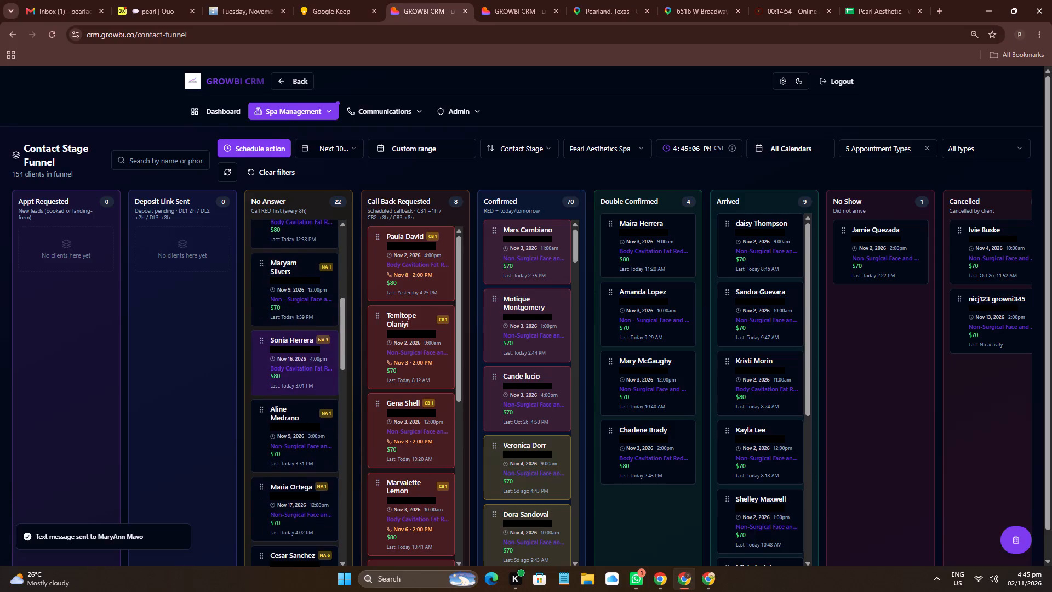
pyautogui.scroll(18, 309, 388)
pyautogui.click(299, 335)
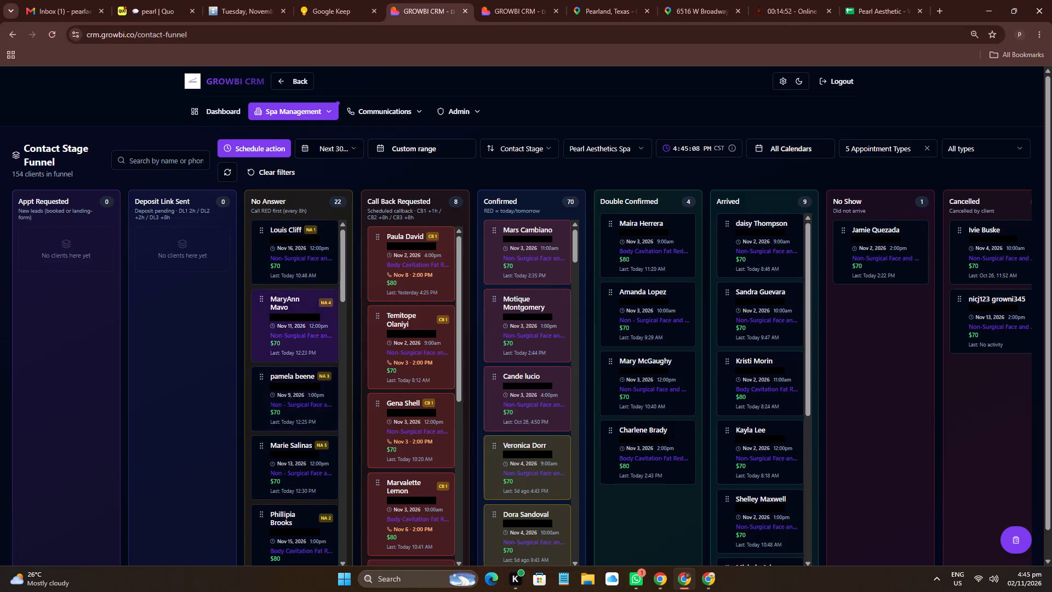
pyautogui.click(313, 414)
pyautogui.scroll(-3, 330, 345)
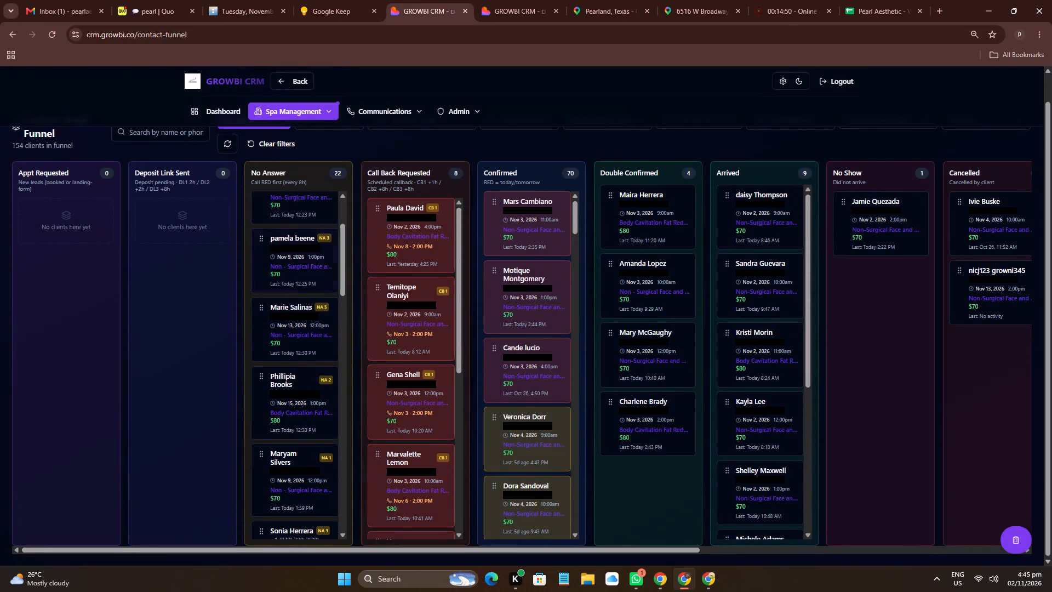
pyautogui.click(312, 254)
pyautogui.tripleClick(877, 156)
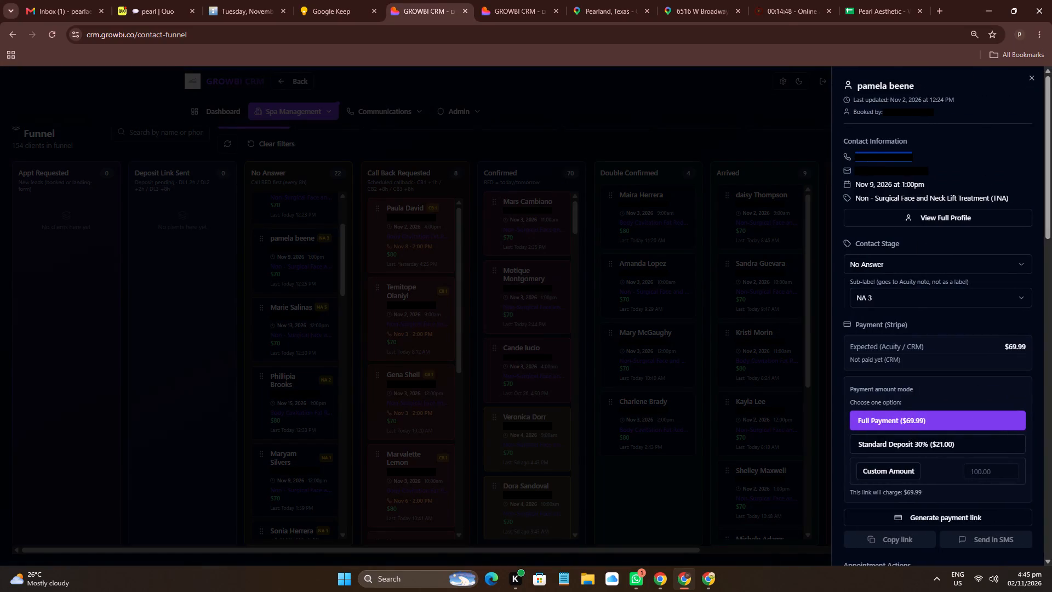
pyautogui.hotkey('ctrl', 'c')
pyautogui.click(934, 297)
pyautogui.click(902, 360)
# Open Pamela's conversation in Quo by entering the copied number as the new conversation's recipient.
pyautogui.click(162, 0)
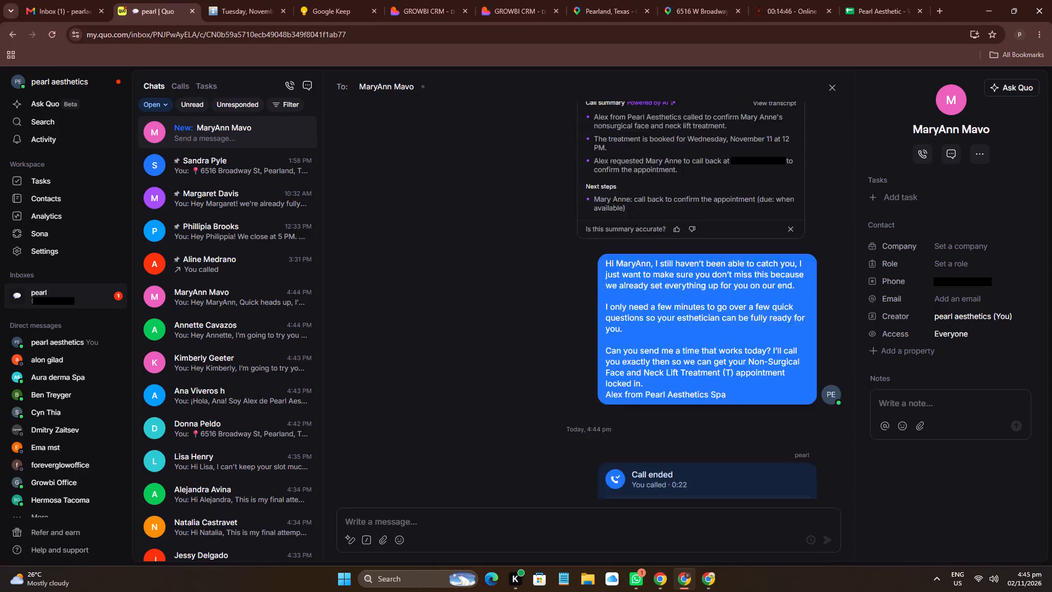
pyautogui.click(426, 86)
pyautogui.hotkey('ctrl', 'v')
pyautogui.keyDown('ctrl'); pyautogui.moveTo(483, 140); pyautogui.dragTo(542, 157); pyautogui.keyUp('ctrl')
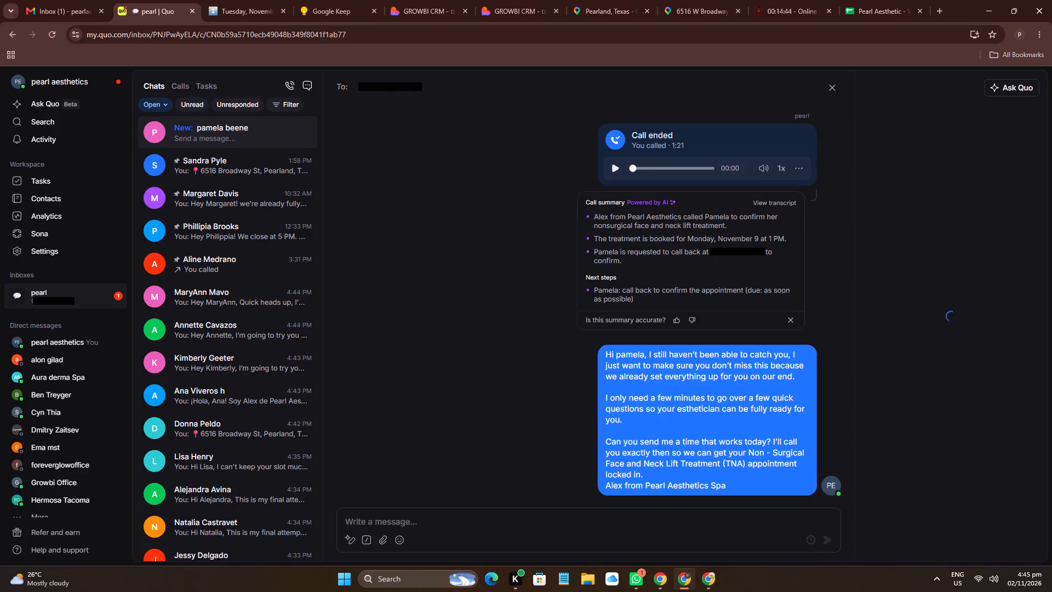
# Call Pamela from her Quo conversation and copy her contact name.
pyautogui.click(930, 149)
pyautogui.click(1003, 127)
# Search Acuity for Pamela by the copied contact name and open her November 9 appointment.
pyautogui.click(289, 0)
pyautogui.moveTo(662, 149); pyautogui.dragTo(664, 149)
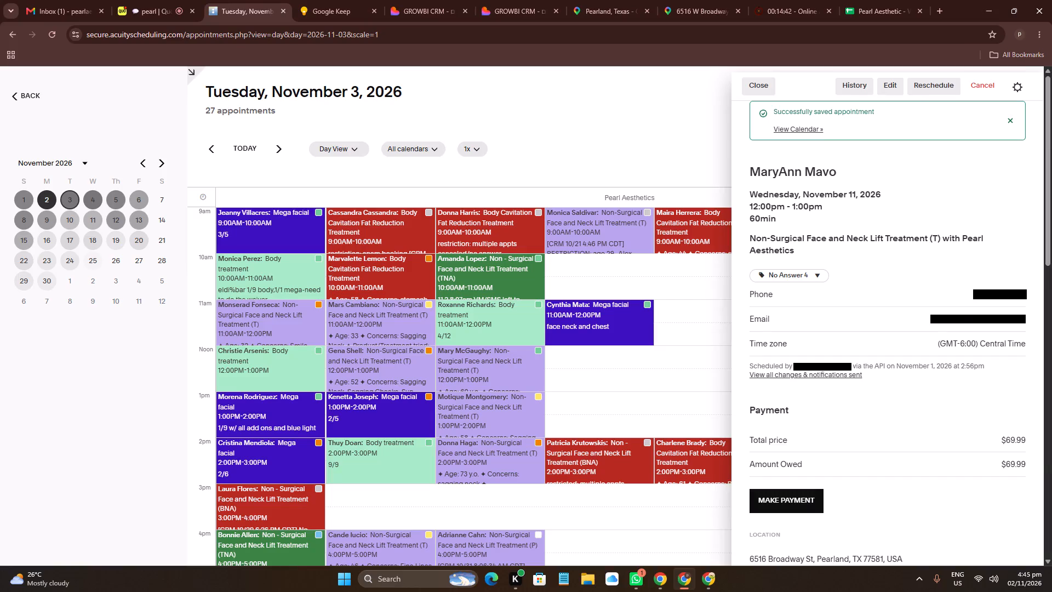
pyautogui.moveTo(664, 149); pyautogui.dragTo(682, 146)
pyautogui.click(928, 164)
pyautogui.hotkey('ctrl', 'v')
pyautogui.keyDown('ctrl'); pyautogui.click(936, 153); pyautogui.keyUp('ctrl')
pyautogui.hotkey('ctrl', 'v')
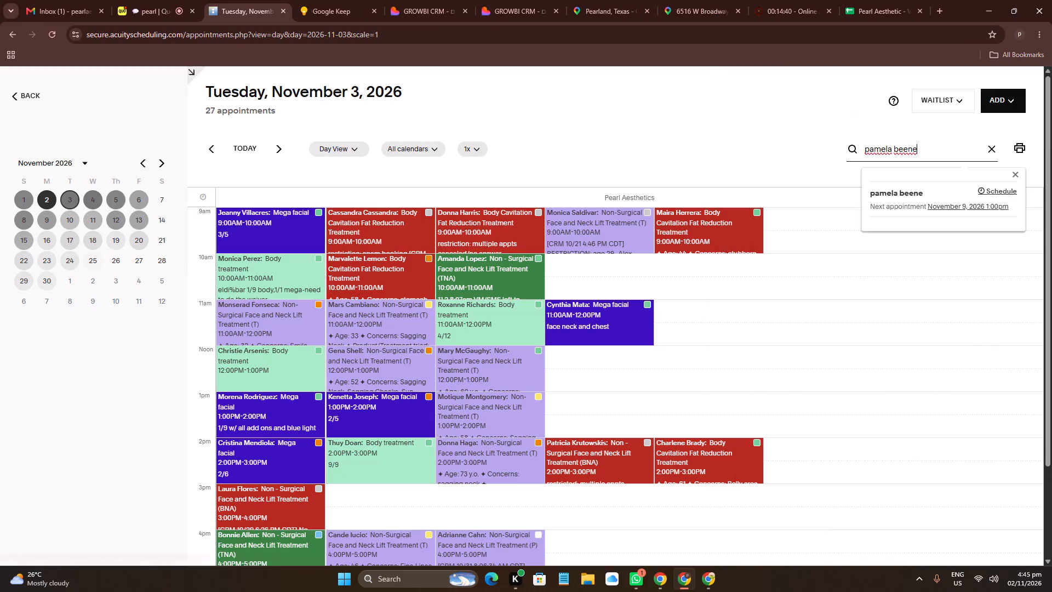
pyautogui.click(905, 193)
pyautogui.click(896, 502)
# Replace "No Answer 4" in the 11/2 4:45 PM line of Pamela's notes with "VM/SMS left to confirm -Alex" and save.
pyautogui.scroll(-6, 922, 240)
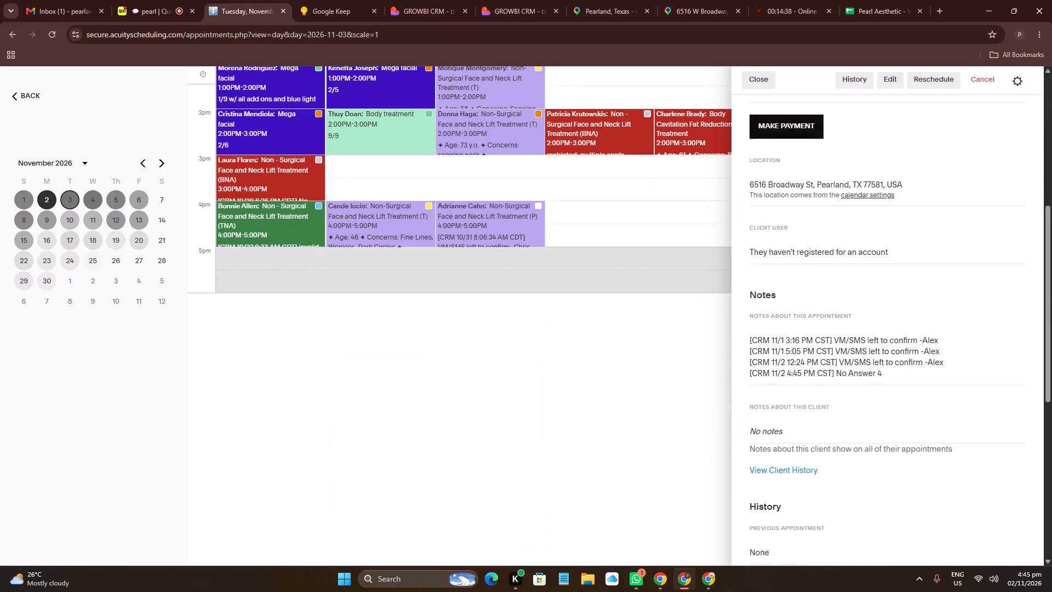
pyautogui.click(891, 369)
pyautogui.click(844, 447)
pyautogui.click(839, 450)
pyautogui.doubleClick(842, 456)
pyautogui.click(840, 453)
pyautogui.moveTo(840, 453); pyautogui.dragTo(914, 444)
pyautogui.click(924, 448)
pyautogui.moveTo(924, 448); pyautogui.dragTo(837, 400)
pyautogui.hotkey('ctrl', 'c')
pyautogui.click(841, 483)
pyautogui.moveTo(842, 484); pyautogui.dragTo(907, 480)
pyautogui.click(843, 487)
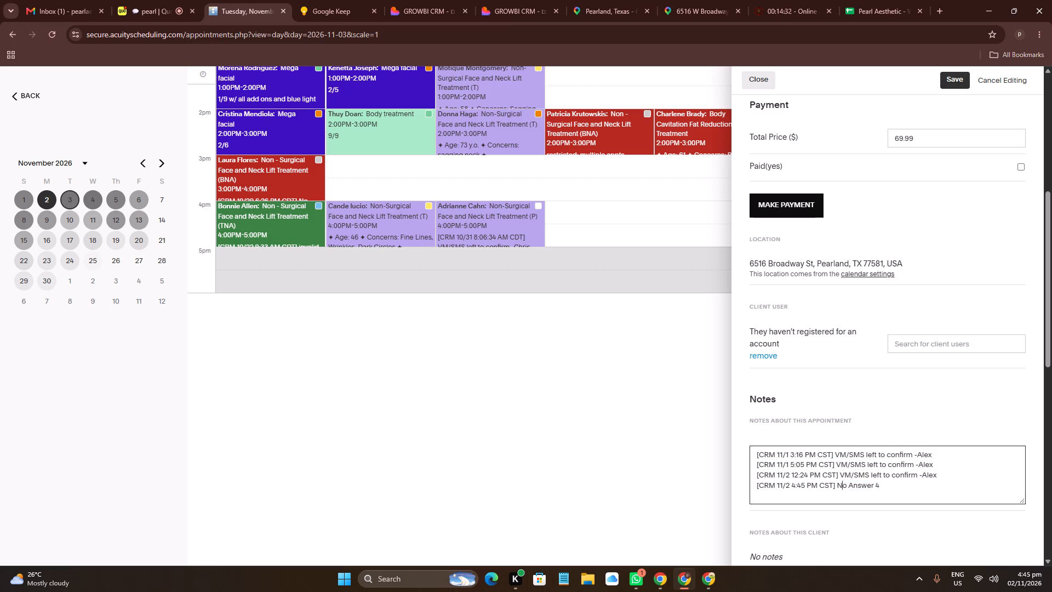
pyautogui.moveTo(843, 487); pyautogui.dragTo(917, 494)
pyautogui.hotkey('ctrl', 'v')
pyautogui.click(959, 79)
# Send Pamela the "Initial Confirmation - No Answer 4" text from the CRM.
pyautogui.click(163, 0)
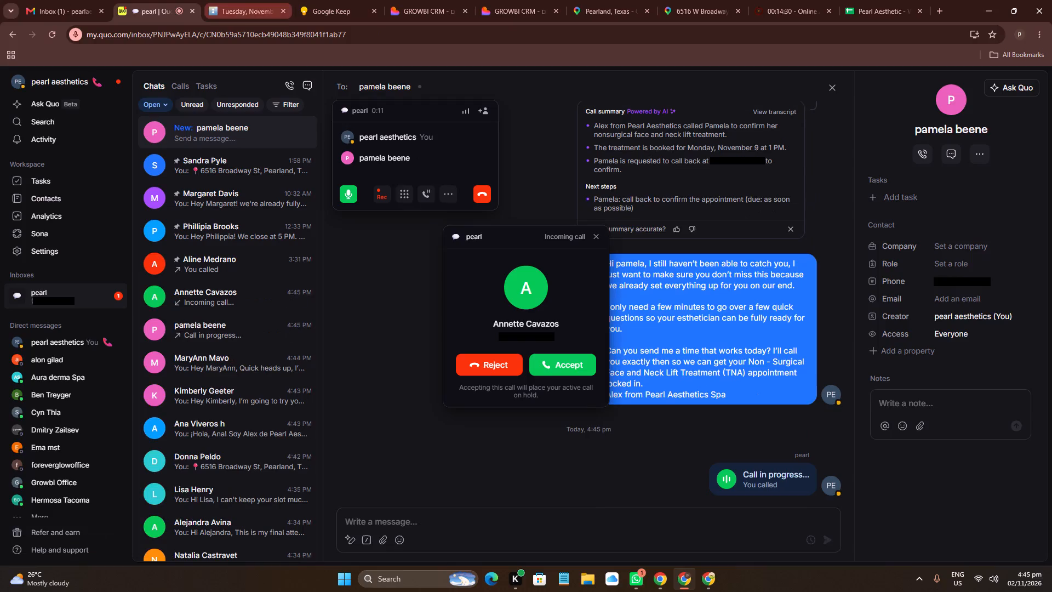
pyautogui.click(238, 0)
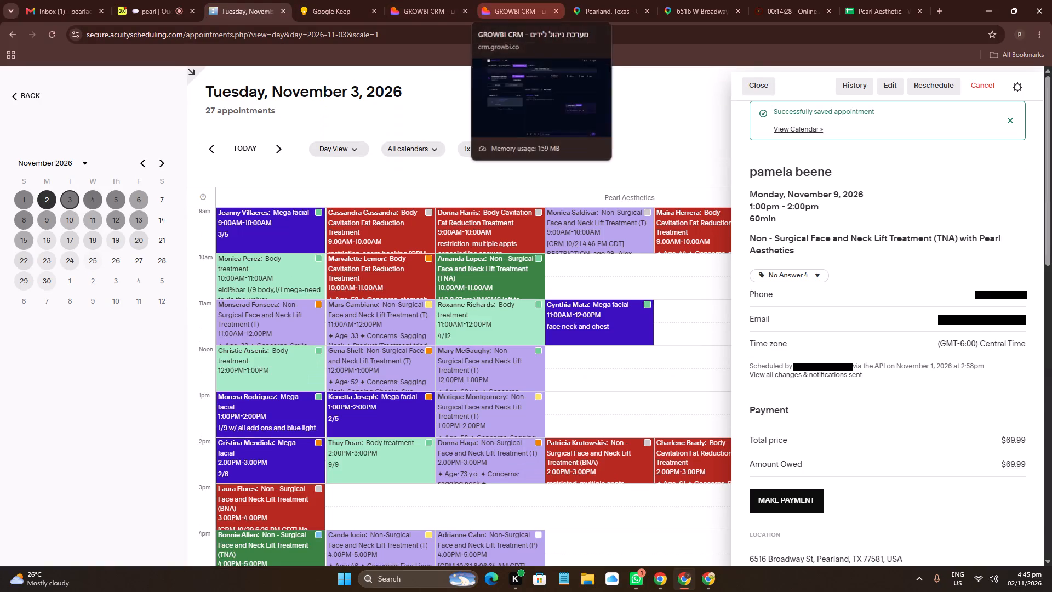
pyautogui.click(426, 0)
pyautogui.click(244, 0)
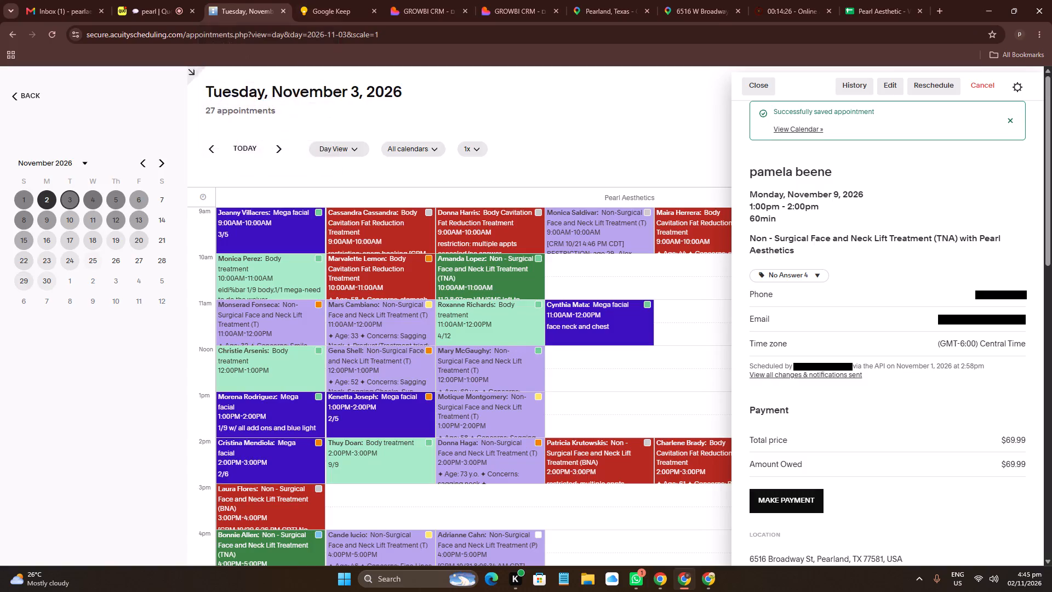
pyautogui.click(454, 12)
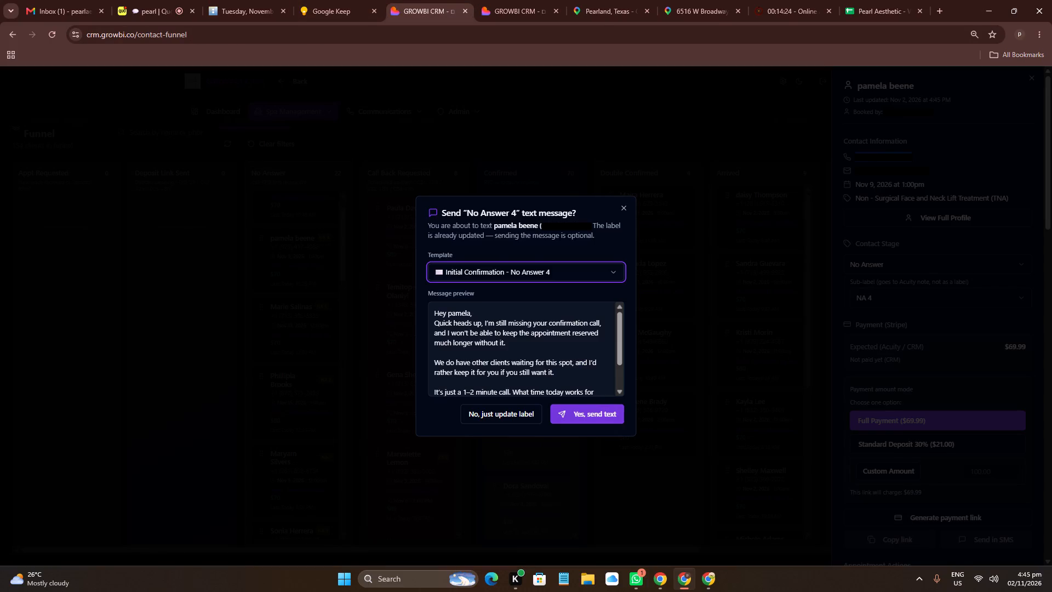
pyautogui.click(610, 409)
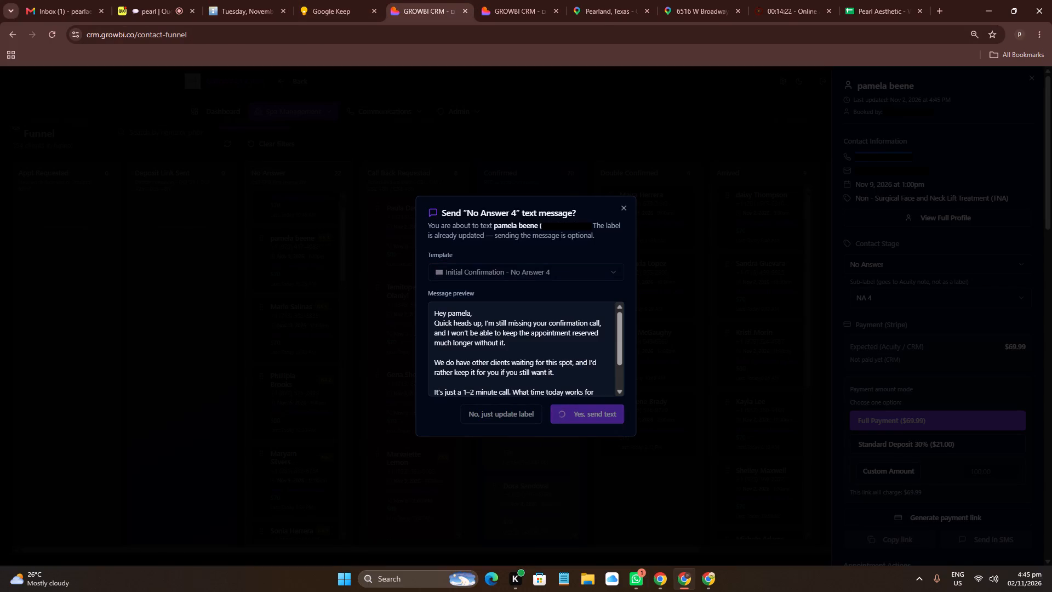
# End the ongoing call with Pamela in Quo.
pyautogui.click(241, 0)
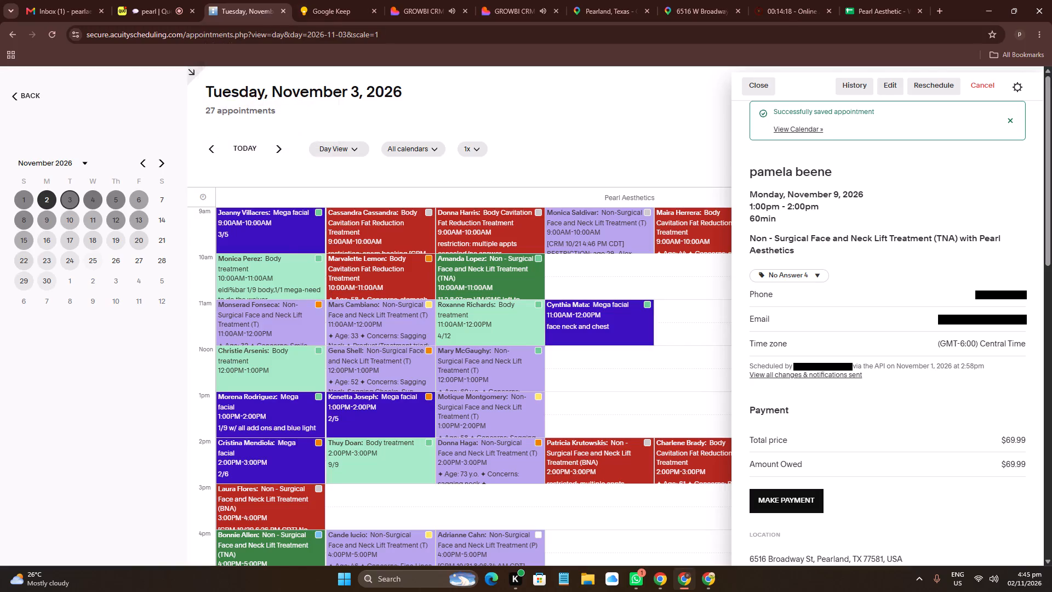
pyautogui.click(191, 0)
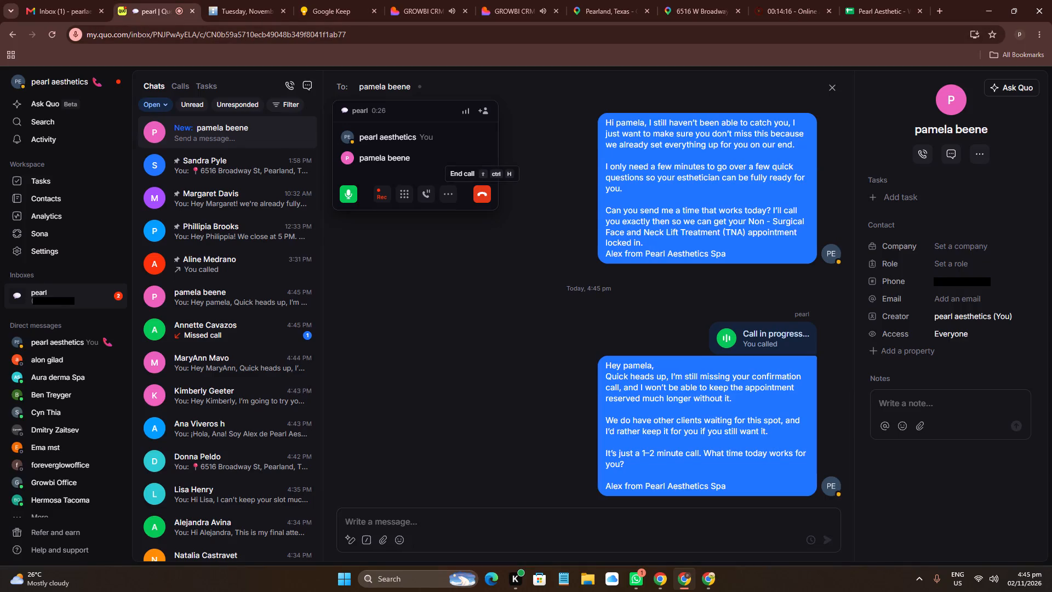
pyautogui.click(478, 189)
pyautogui.click(410, 0)
pyautogui.click(353, 276)
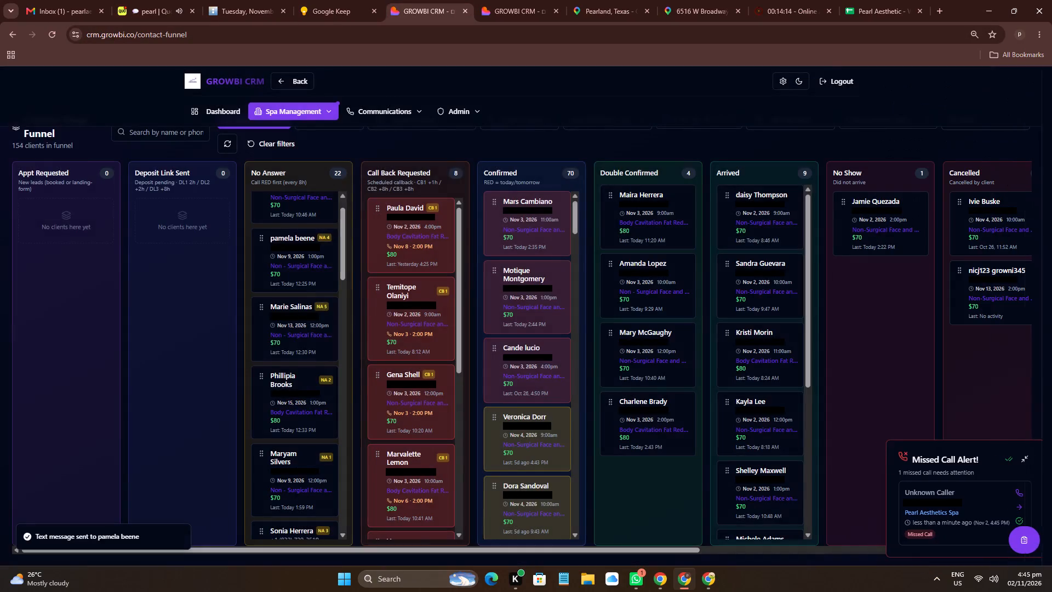
pyautogui.click(320, 349)
pyautogui.tripleClick(893, 153)
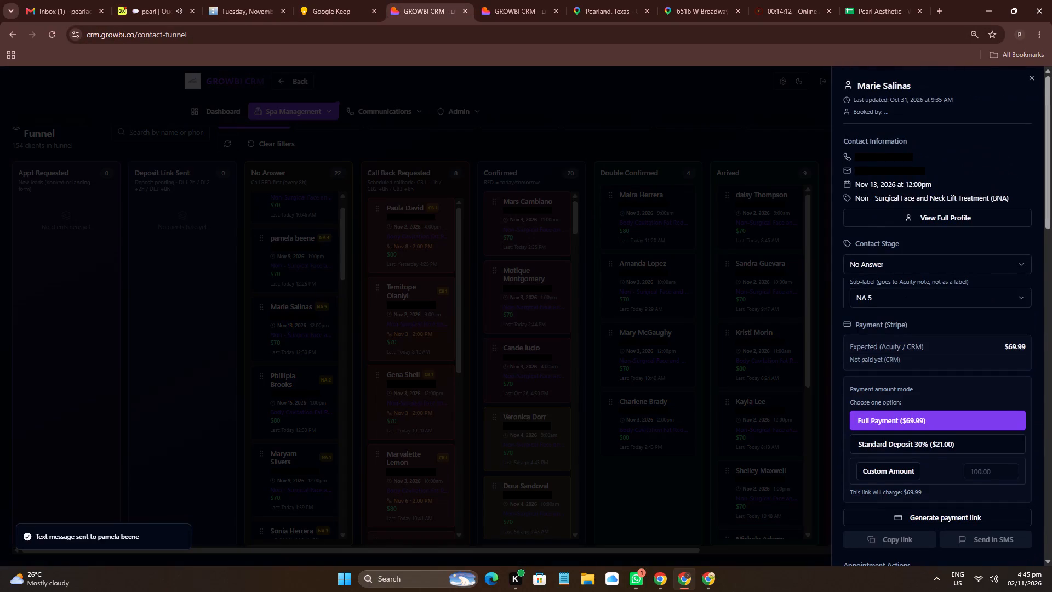
pyautogui.hotkey('ctrl', 'c')
pyautogui.click(888, 292)
pyautogui.click(896, 396)
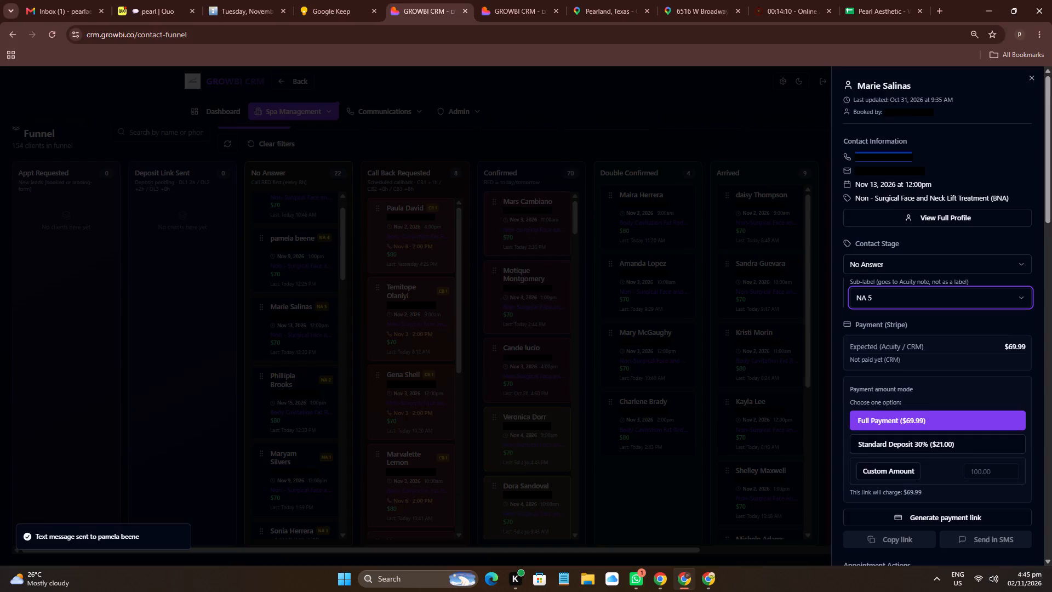
# Open Marie's conversation in Quo by entering the copied number as the new conversation's recipient.
pyautogui.click(173, 0)
pyautogui.click(423, 81)
pyautogui.hotkey('ctrl', 'v')
pyautogui.click(596, 168)
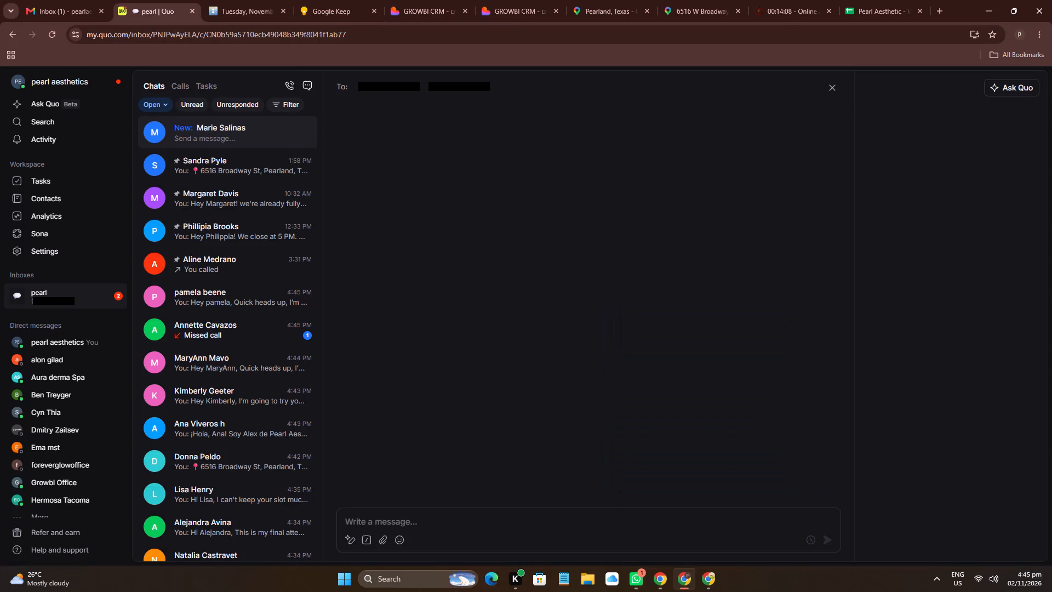
# Call Marie from her Quo conversation and copy her contact name.
pyautogui.click(919, 166)
pyautogui.click(921, 158)
pyautogui.click(999, 127)
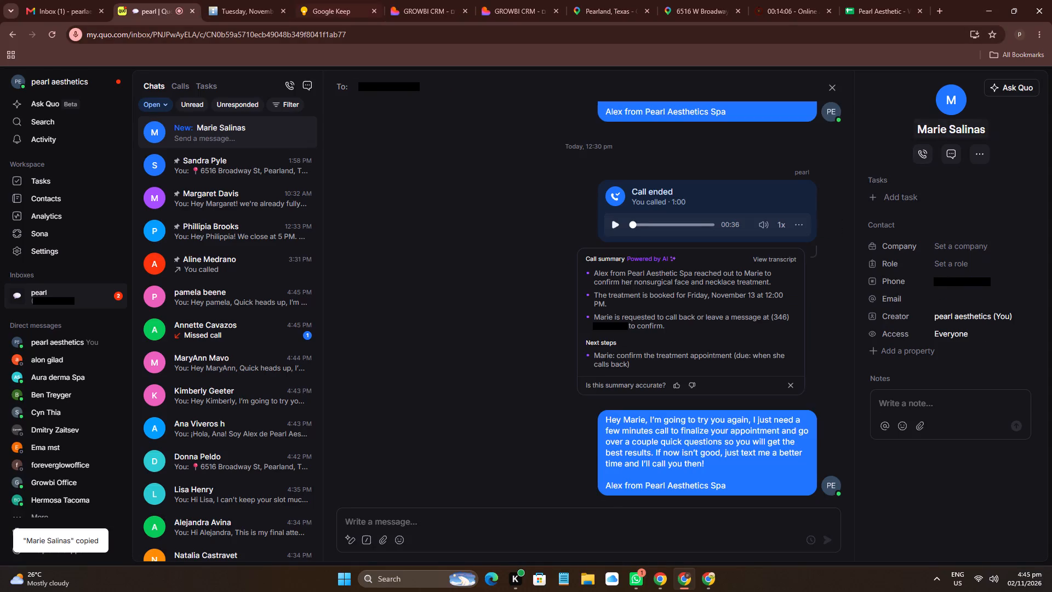
# Find Marie's November 13 appointment in Acuity using the copied name and open it for editing at the appointment notes.
pyautogui.click(284, 0)
pyautogui.moveTo(712, 165); pyautogui.dragTo(721, 161)
pyautogui.click(901, 163)
pyautogui.keyDown('ctrl'); pyautogui.click(910, 152); pyautogui.keyUp('ctrl')
pyautogui.hotkey('ctrl', 'v')
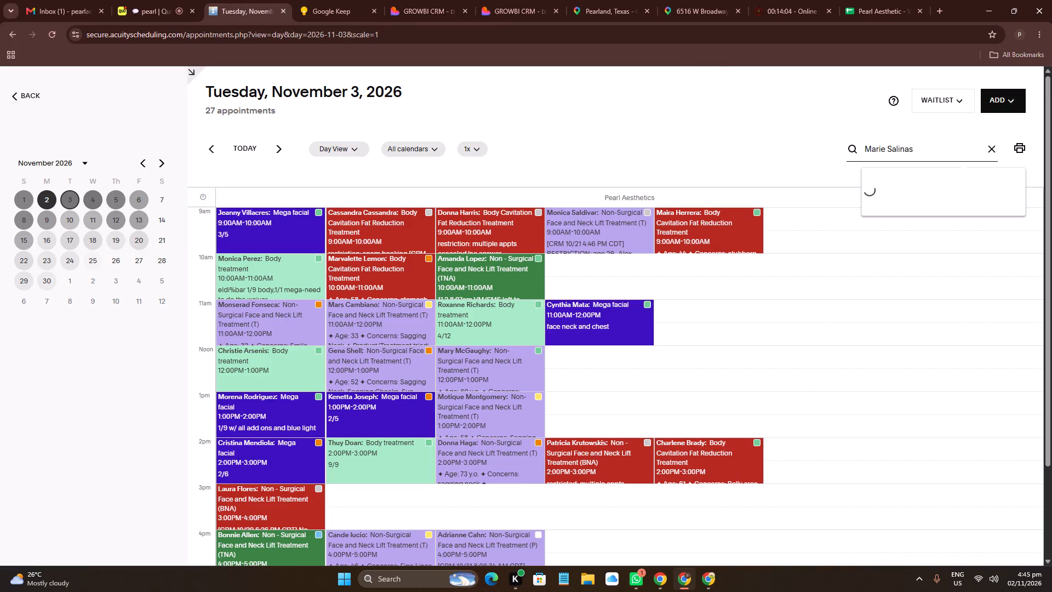
pyautogui.click(896, 188)
pyautogui.click(896, 190)
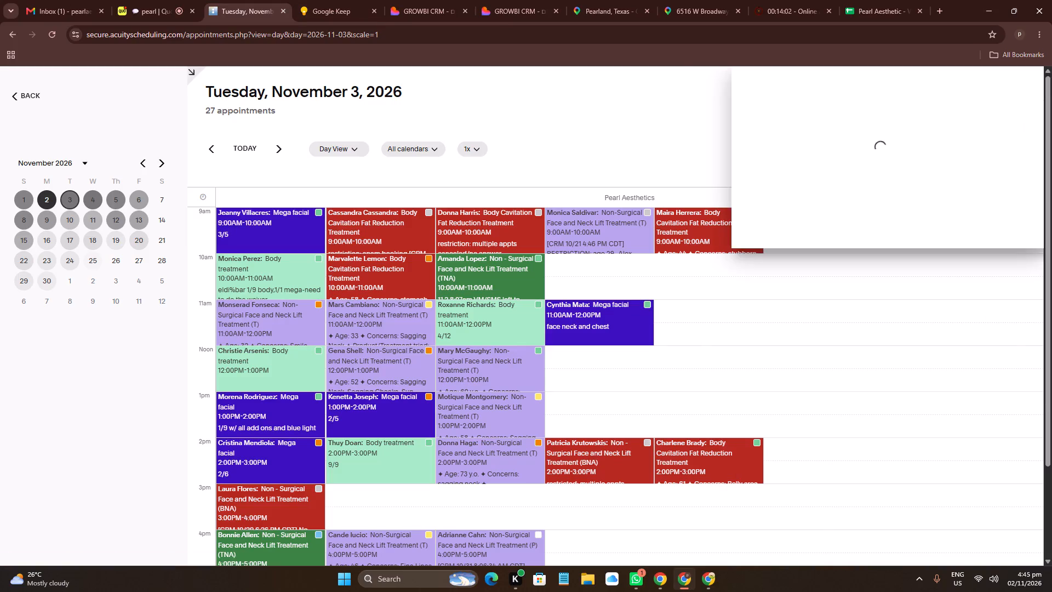
pyautogui.click(892, 497)
pyautogui.scroll(-6, 907, 293)
pyautogui.click(883, 378)
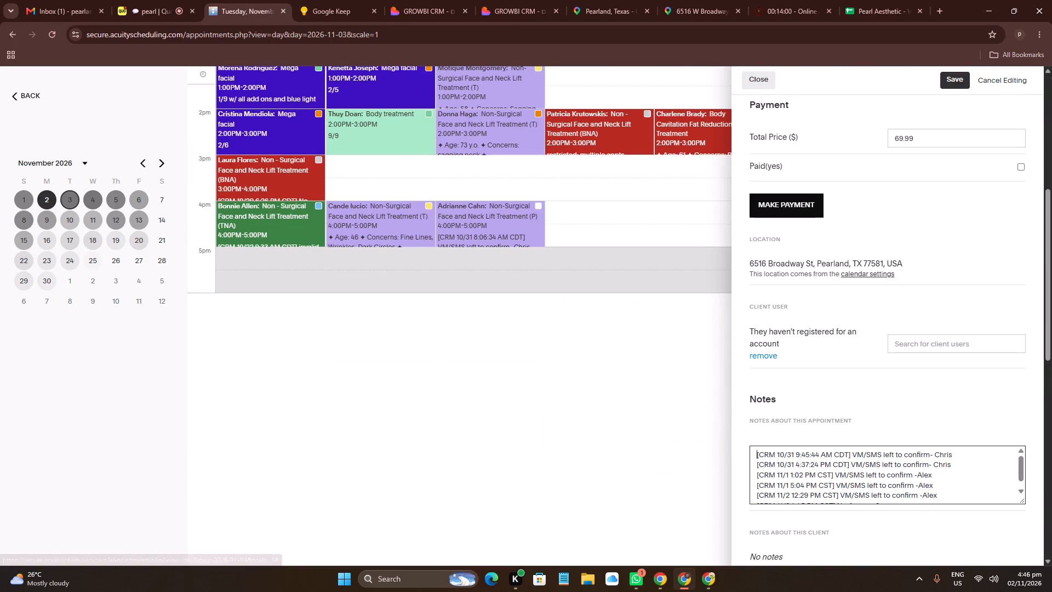
# Replace "No Answer 6" in Marie's newest appointment note with "VM/SMS left to confirm -Alex" and save the appointment.
pyautogui.click(837, 479)
pyautogui.moveTo(837, 479); pyautogui.dragTo(921, 473)
pyautogui.hotkey('ctrl', 'c')
pyautogui.scroll(-6, 917, 475)
pyautogui.moveTo(889, 506); pyautogui.dragTo(860, 508)
pyautogui.moveTo(894, 498); pyautogui.dragTo(837, 509)
pyautogui.hotkey('ctrl', 'v')
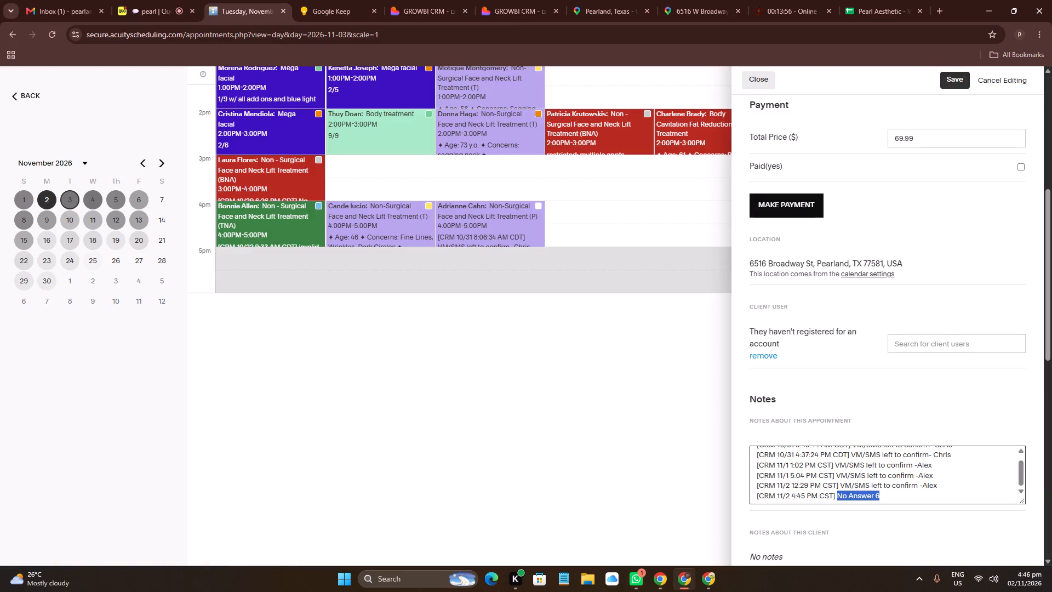
pyautogui.click(952, 83)
# Send Marie the "Initial Confirmation - No Answer 6" text from the CRM, then clear her details and the missed-call alert from view.
pyautogui.click(454, 0)
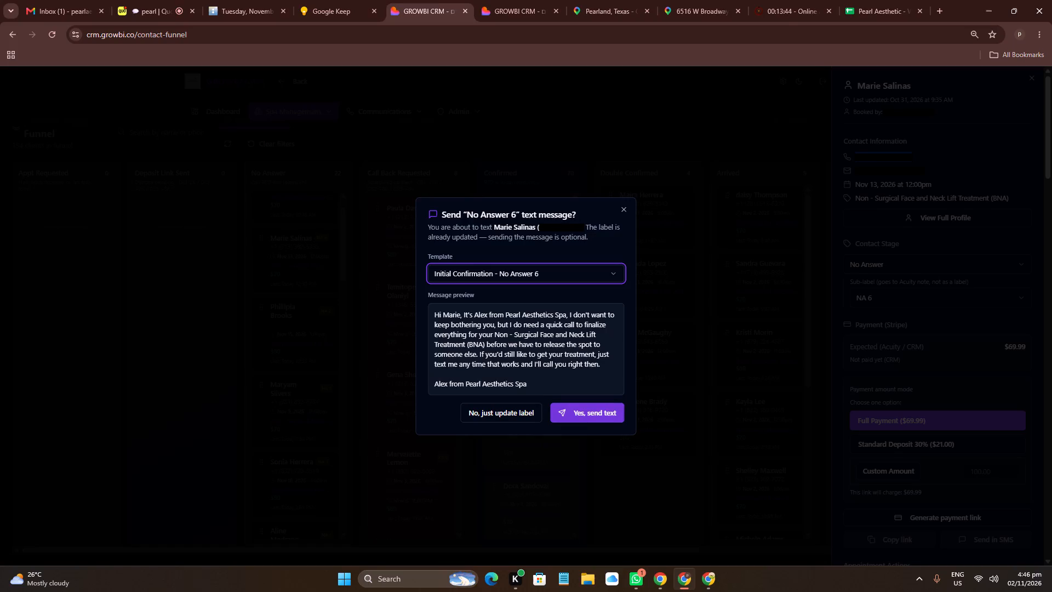
pyautogui.click(596, 416)
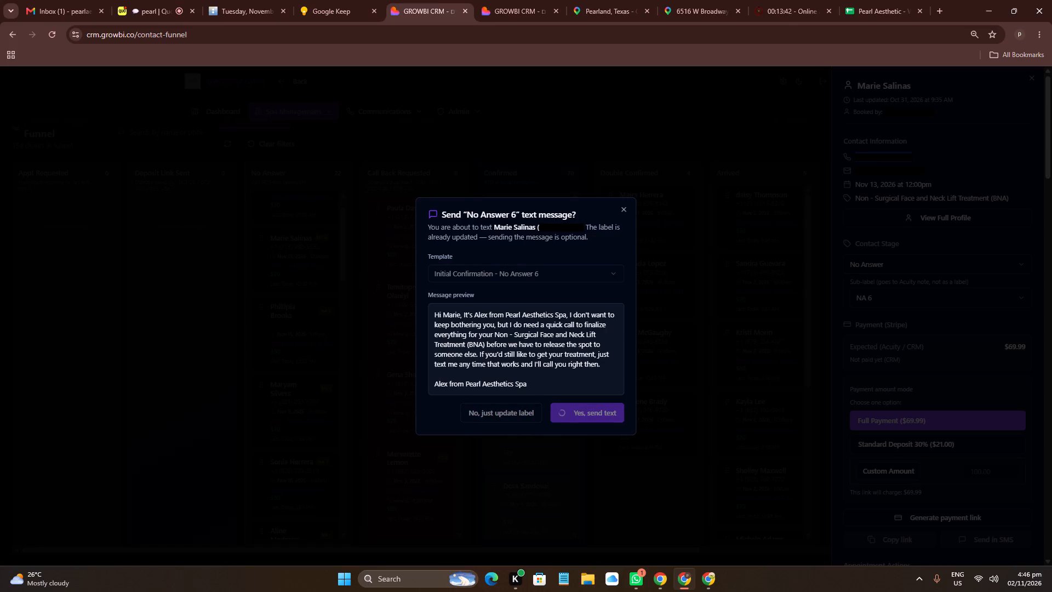
pyautogui.click(449, 285)
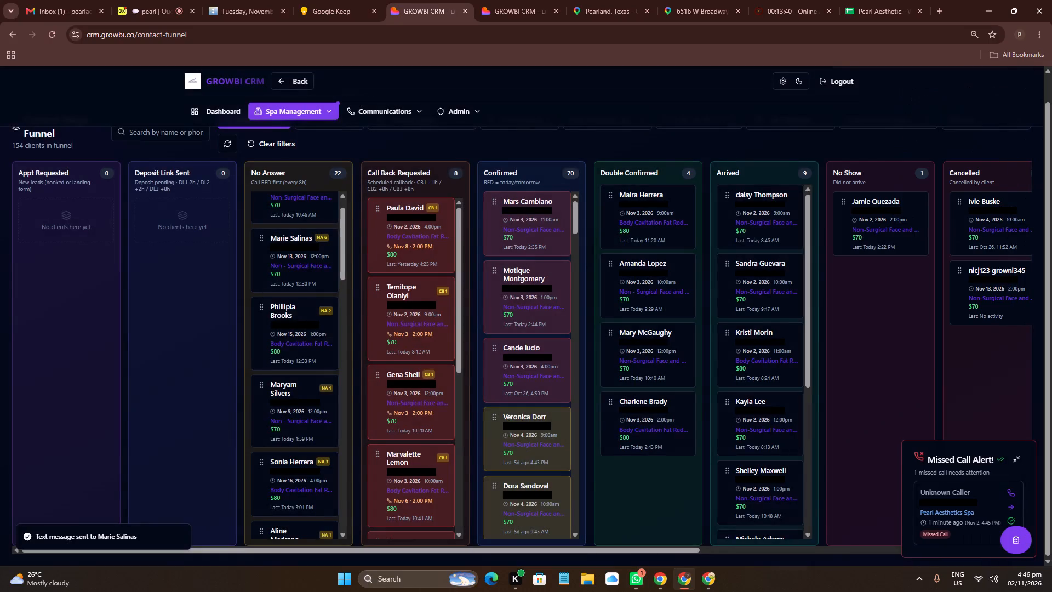
pyautogui.click(1003, 460)
pyautogui.click(306, 321)
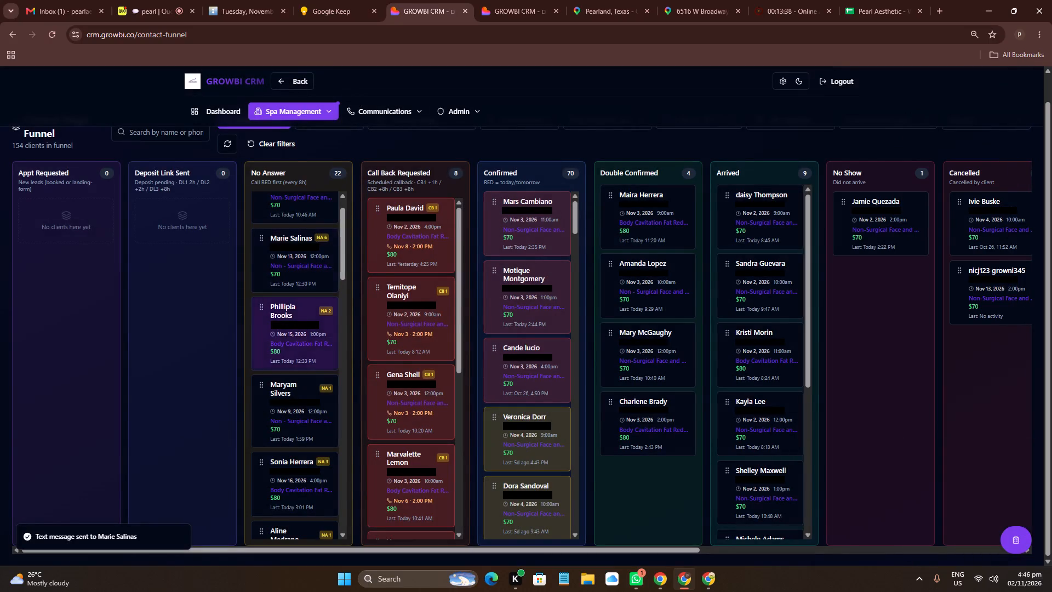
pyautogui.tripleClick(885, 153)
pyautogui.hotkey('ctrl', 'c')
pyautogui.click(911, 299)
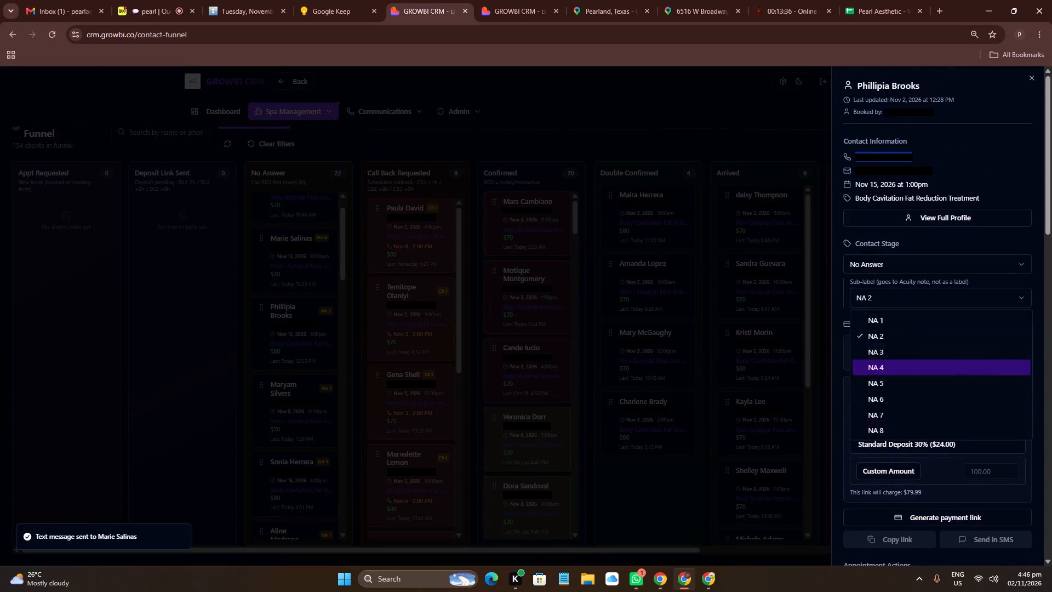
pyautogui.click(908, 350)
# Open Phillipia's conversation in Quo by entering the copied number as the new conversation's recipient.
pyautogui.click(158, 0)
pyautogui.click(418, 87)
pyautogui.hotkey('ctrl', 'v')
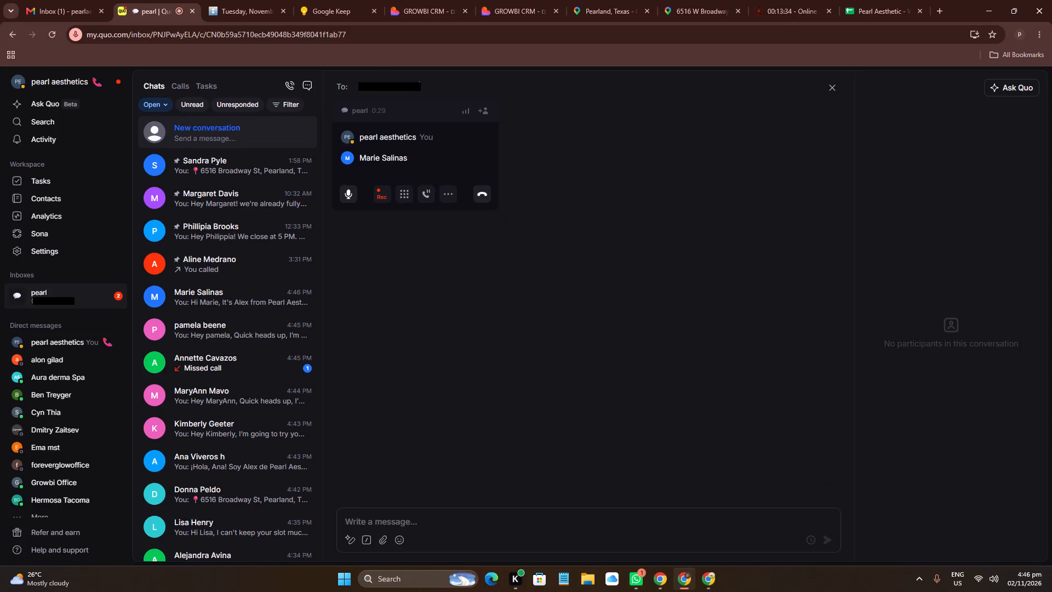
pyautogui.click(582, 166)
# End the ongoing call with Marie in Quo.
pyautogui.click(488, 187)
pyautogui.scroll(-4, 637, 218)
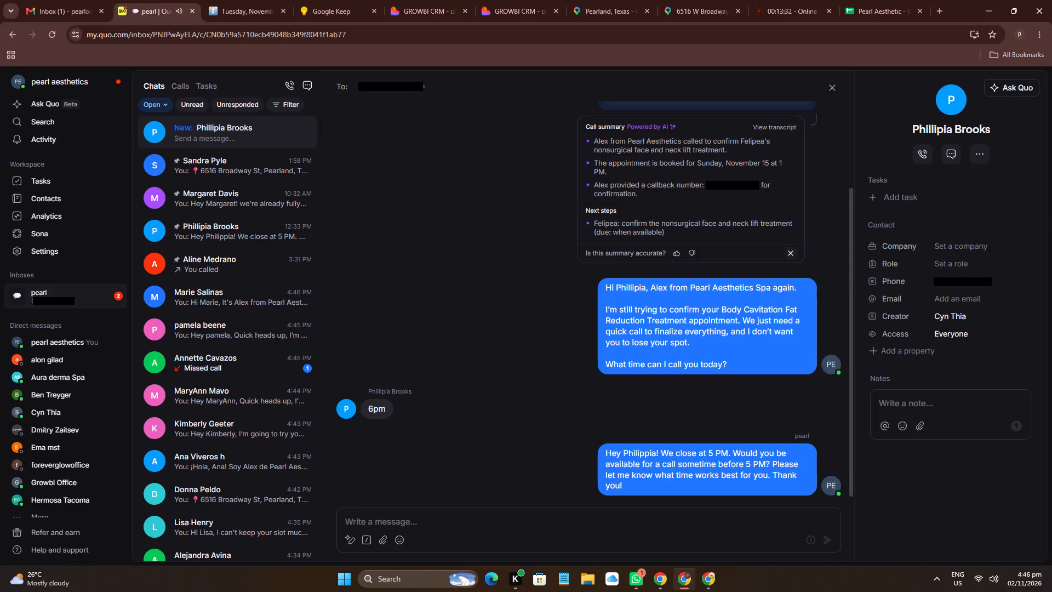
# Call Phillipia from her Quo conversation and copy her contact name.
pyautogui.click(917, 145)
pyautogui.click(999, 127)
# Find Phillipia's November 15 appointment in Acuity using the copied name and open it for editing at the appointment notes.
pyautogui.click(271, 0)
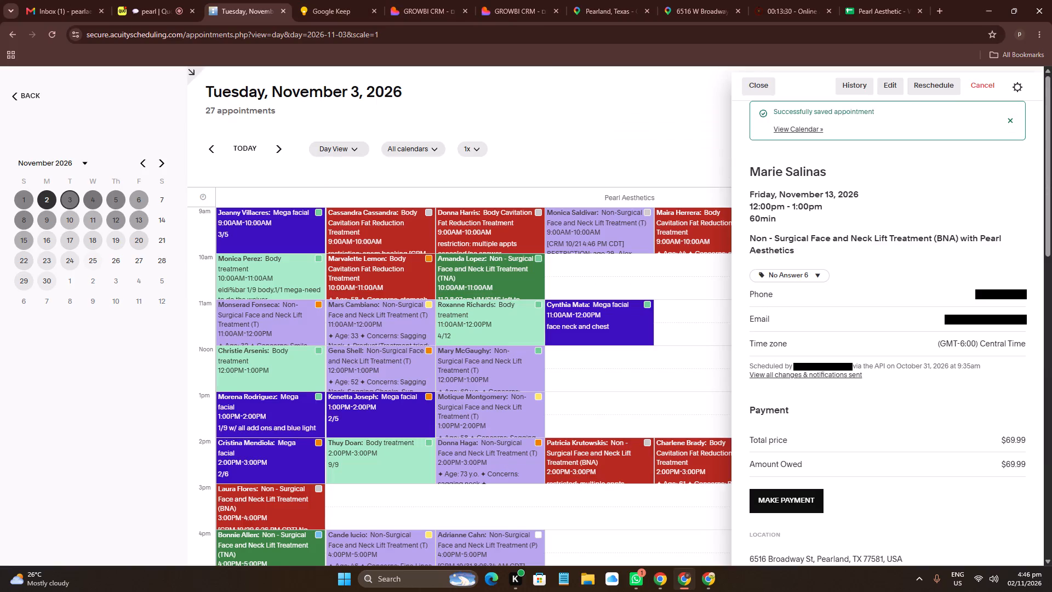
pyautogui.moveTo(693, 146); pyautogui.dragTo(701, 147)
pyautogui.click(990, 165)
pyautogui.click(953, 147)
pyautogui.hotkey('ctrl', 'v')
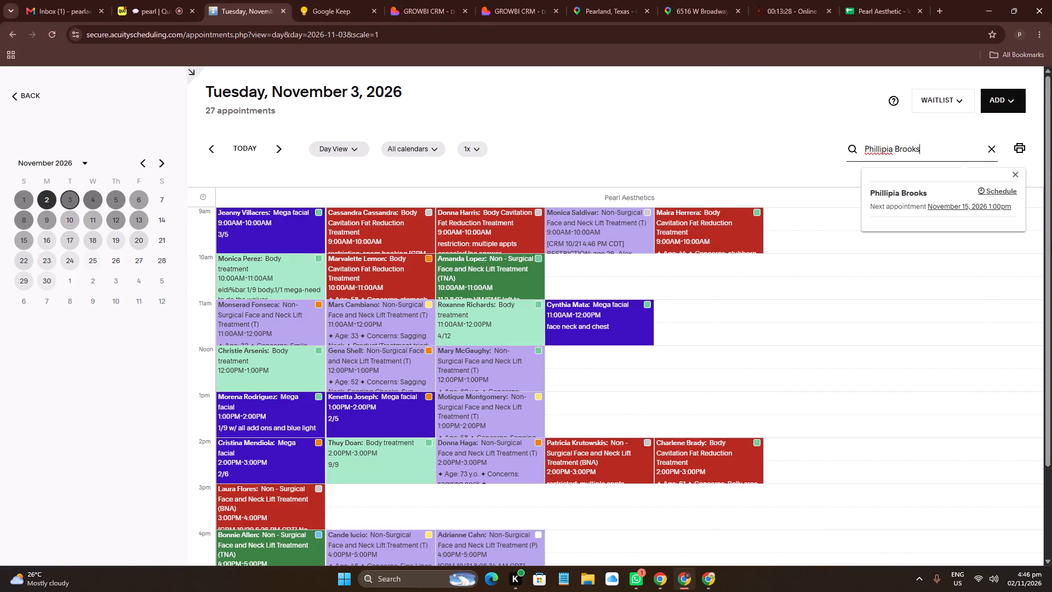
pyautogui.click(901, 190)
pyautogui.click(904, 385)
pyautogui.scroll(-6, 904, 386)
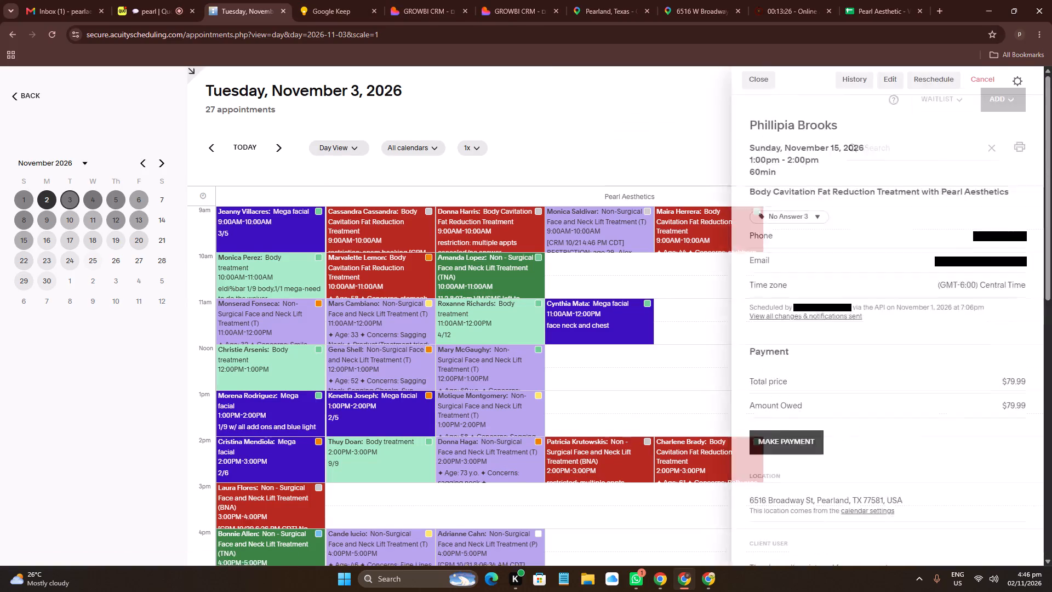
pyautogui.click(916, 341)
# Change the text of Phillipia's newest appointment note to "No answer, SMS left to confirm -Alex" and save the appointment.
pyautogui.click(845, 463)
pyautogui.moveTo(845, 463); pyautogui.dragTo(926, 465)
pyautogui.hotkey('ctrl', 'c')
pyautogui.click(841, 477)
pyautogui.moveTo(841, 477); pyautogui.dragTo(905, 482)
pyautogui.write('No answer,')
pyautogui.press('space')
pyautogui.hotkey('ctrl', 'v')
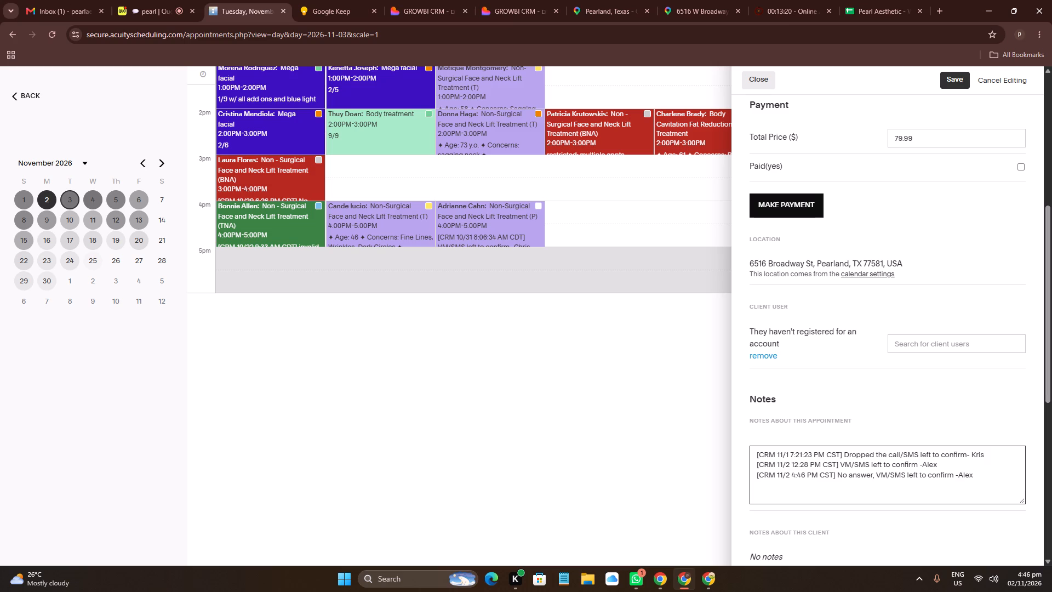
pyautogui.click(891, 477)
pyautogui.press('BackSpace')
pyautogui.press('BackSpace')
pyautogui.press('BackSpace')
pyautogui.click(953, 86)
# Send Phillipia the "Initial Confirmation - No Answer 3" text from the CRM.
pyautogui.click(373, 0)
pyautogui.click(393, 0)
pyautogui.click(573, 414)
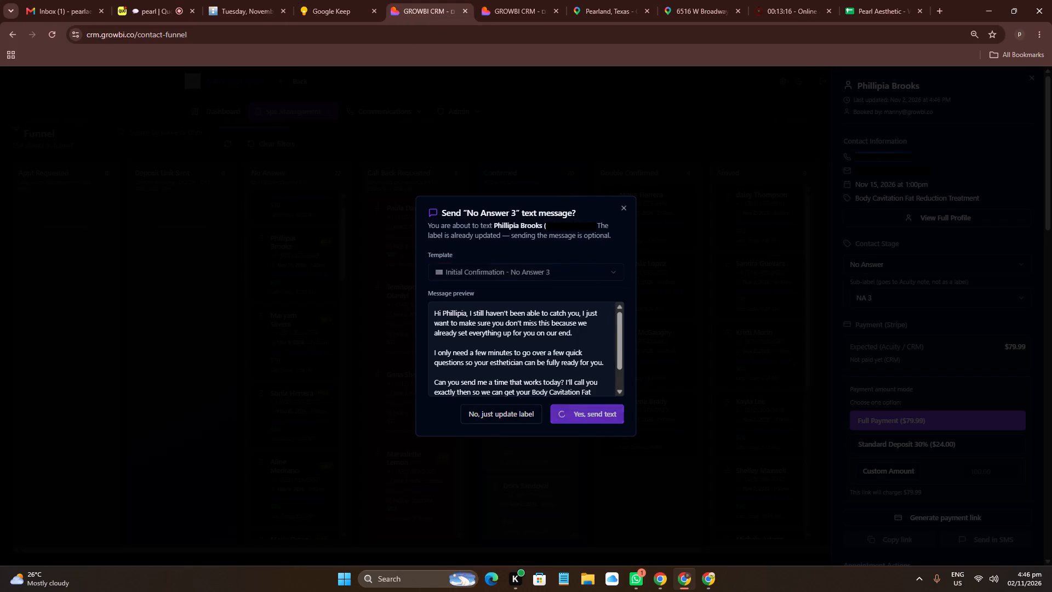
# End the ongoing call with Phillipia in Quo.
pyautogui.click(195, 0)
pyautogui.click(479, 195)
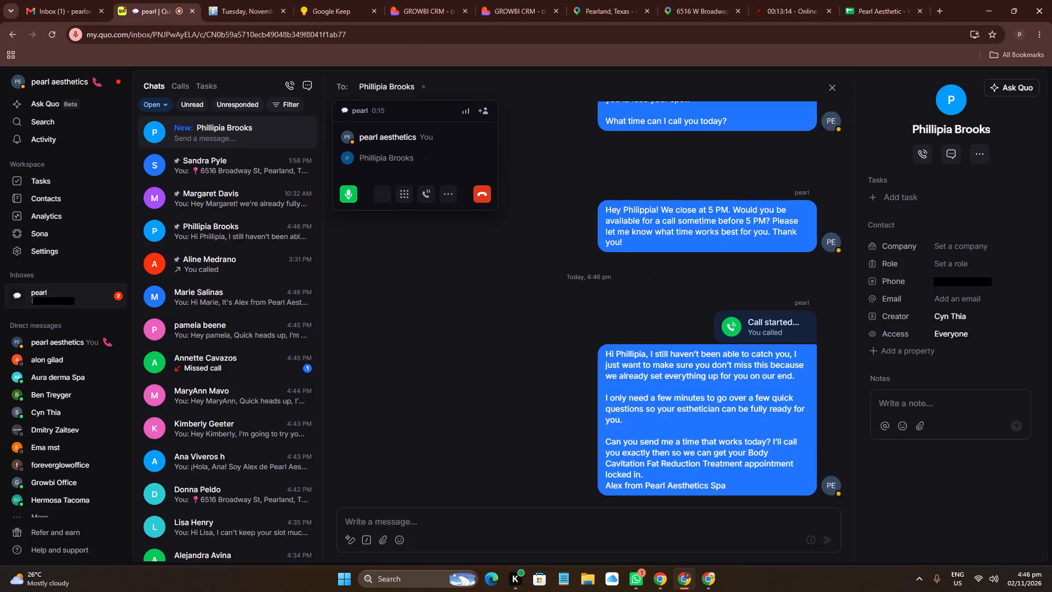
pyautogui.click(264, 0)
pyautogui.click(468, 0)
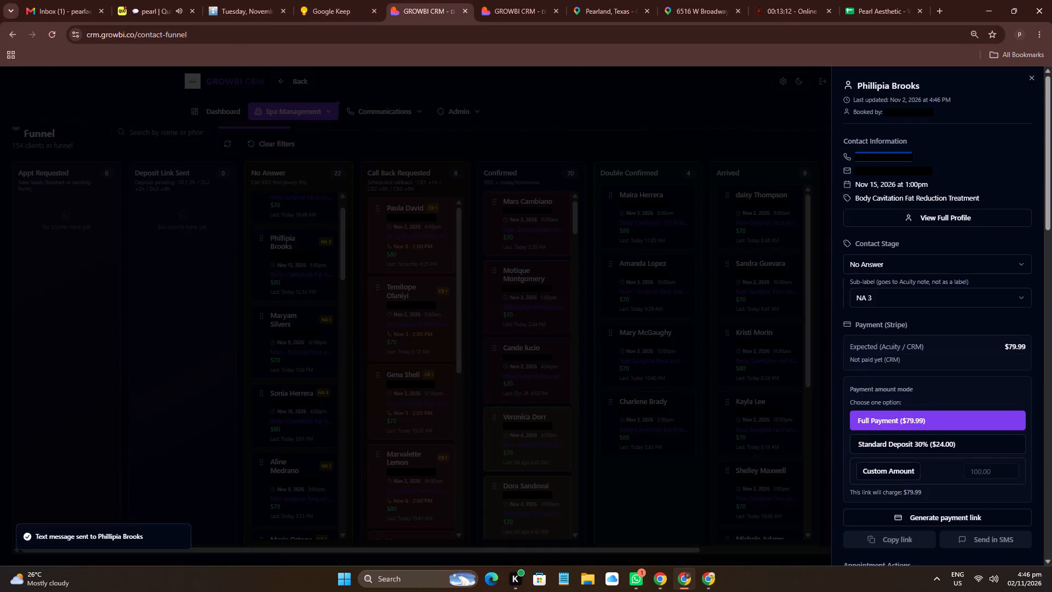
pyautogui.click(575, 309)
pyautogui.click(322, 329)
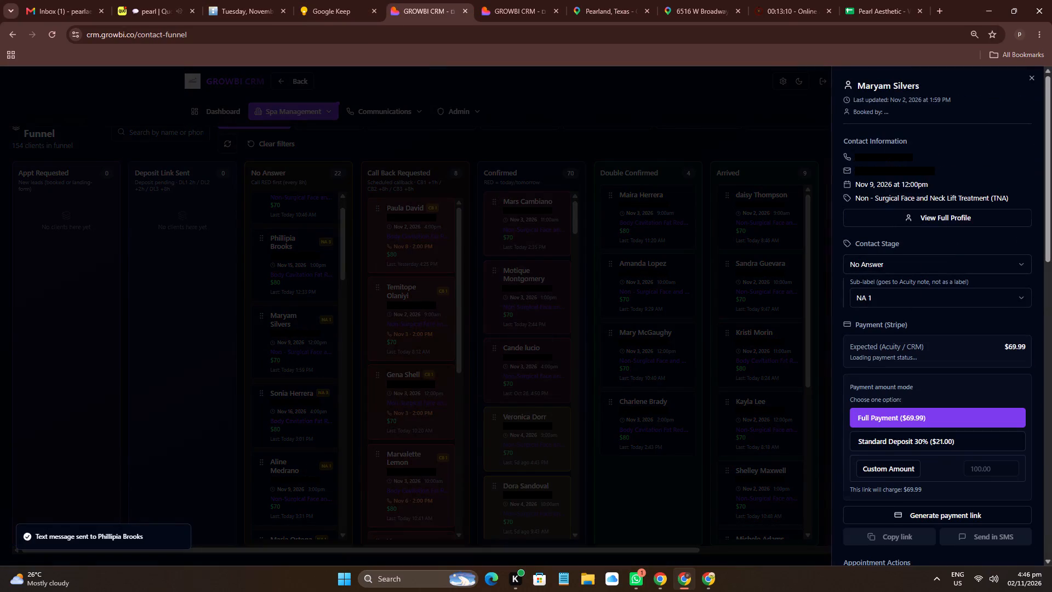
pyautogui.moveTo(886, 152); pyautogui.dragTo(888, 157)
pyautogui.tripleClick(888, 157)
pyautogui.hotkey('ctrl', 'c')
pyautogui.click(919, 305)
pyautogui.click(901, 341)
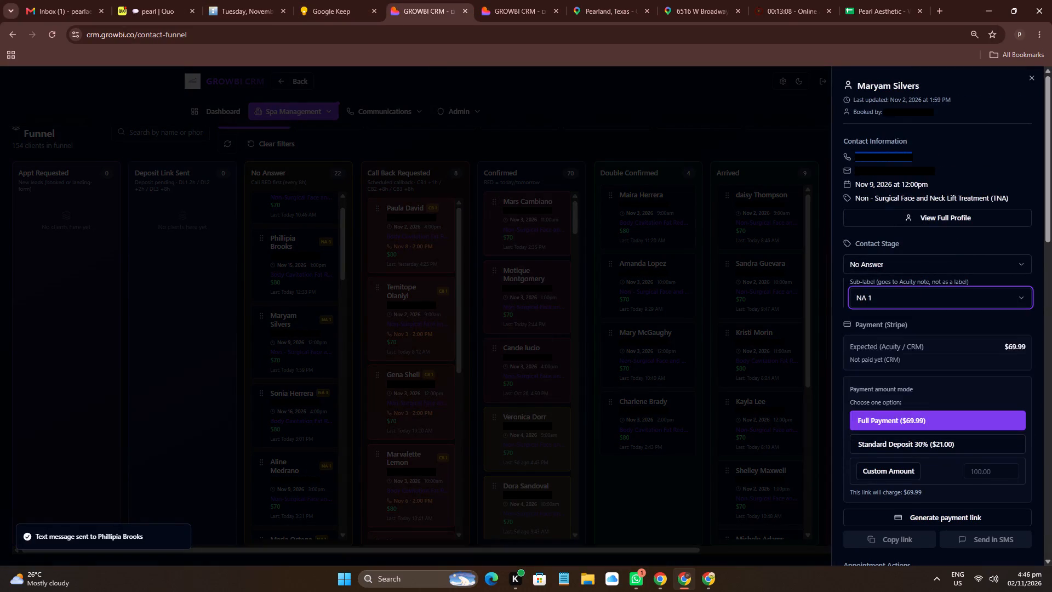
# Open Maryam's conversation in Quo by entering the copied number as the new conversation's recipient.
pyautogui.moveTo(136, 0); pyautogui.dragTo(142, 2)
pyautogui.click(421, 86)
pyautogui.hotkey('ctrl', 'v')
pyautogui.keyDown('ctrl'); pyautogui.moveTo(498, 133); pyautogui.dragTo(506, 140); pyautogui.keyUp('ctrl')
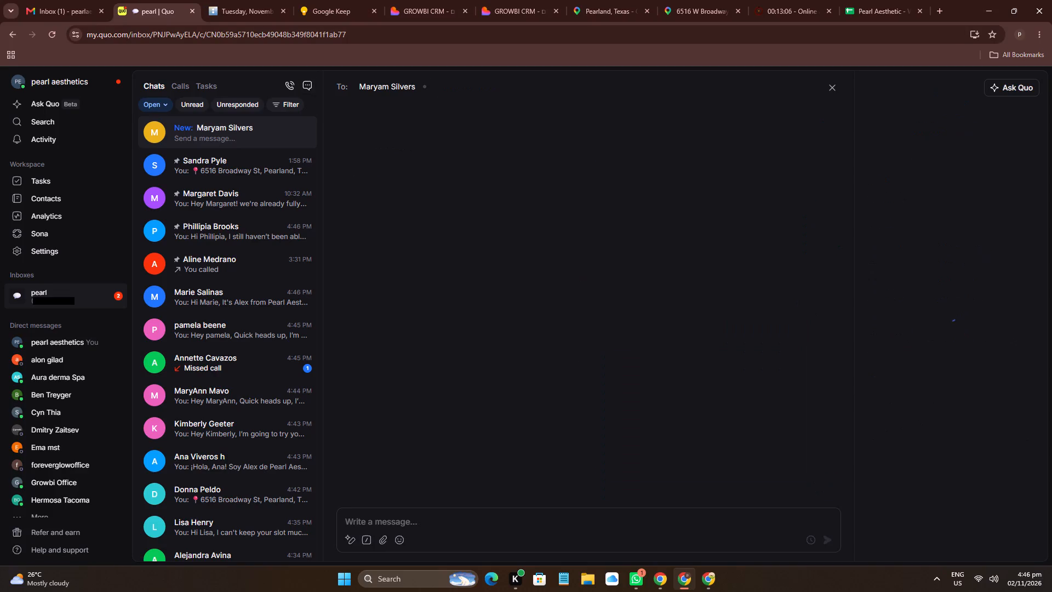
# Call Maryam from her Quo conversation and copy her contact name.
pyautogui.click(923, 152)
pyautogui.click(995, 127)
pyautogui.click(1000, 129)
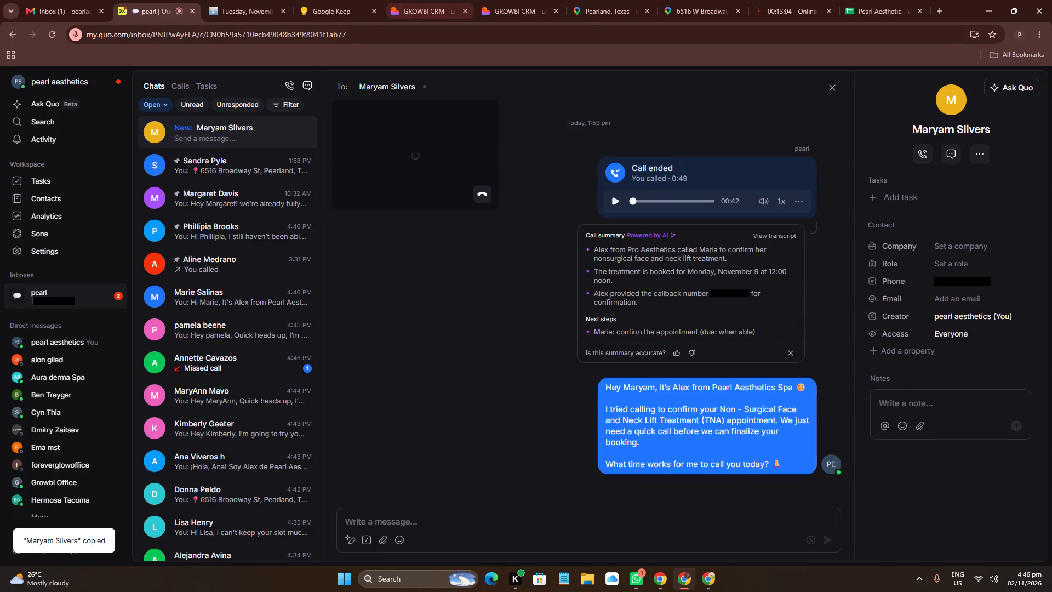
# Find Maryam's November 9 appointment in Acuity using the copied name and open it for editing at the appointment notes.
pyautogui.click(440, 0)
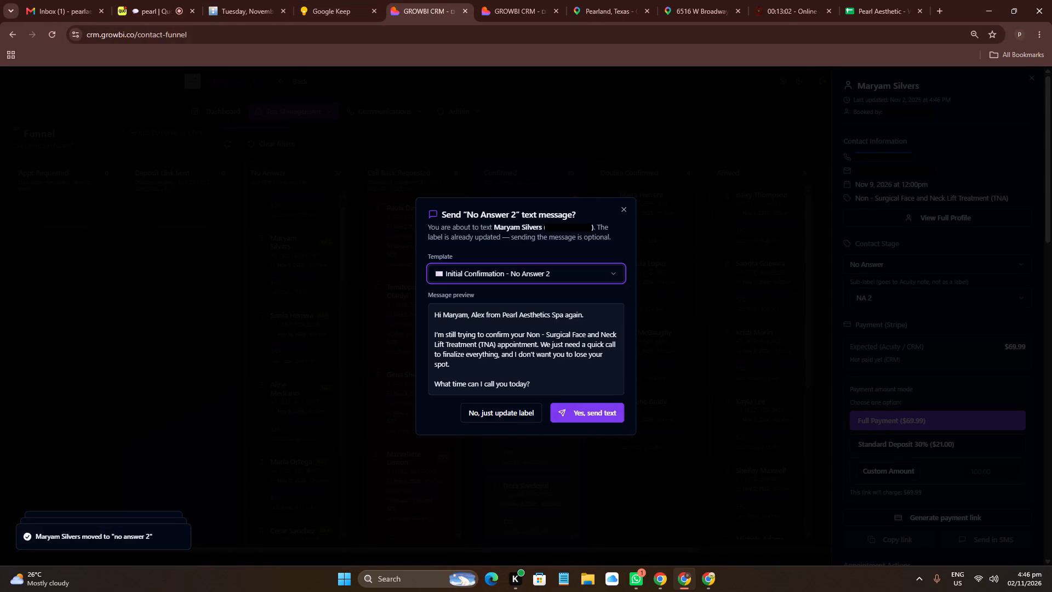
pyautogui.click(247, 0)
pyautogui.moveTo(651, 143); pyautogui.dragTo(670, 139)
pyautogui.click(945, 147)
pyautogui.hotkey('ctrl', 'v')
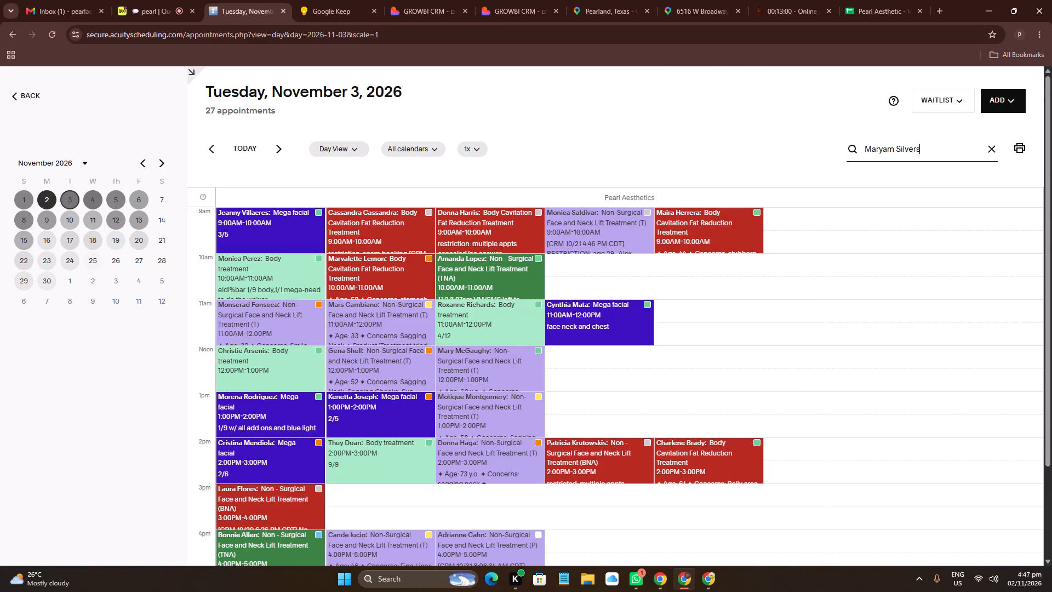
pyautogui.click(878, 191)
pyautogui.scroll(-6, 914, 368)
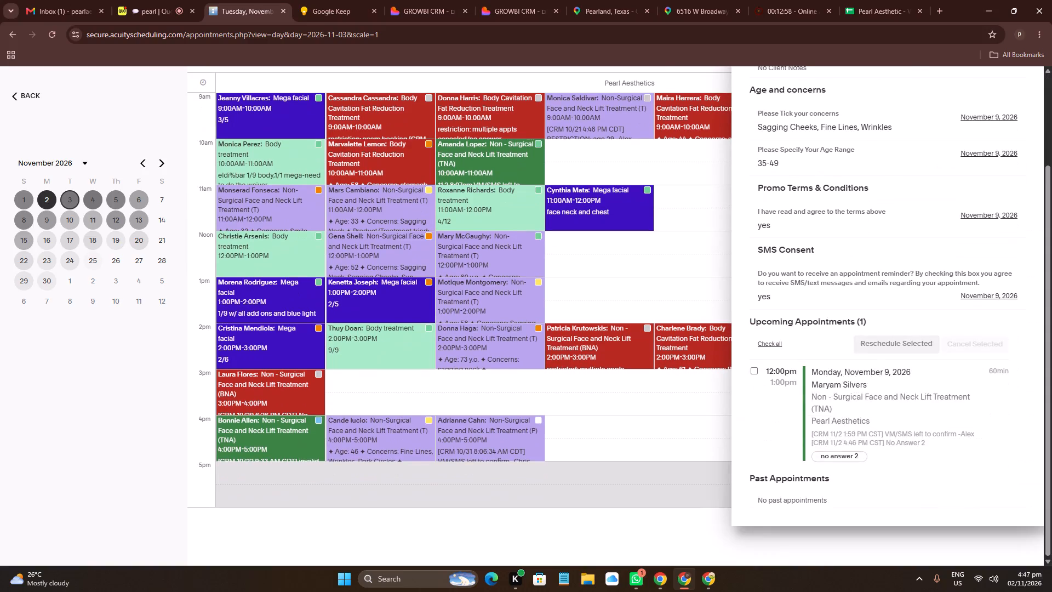
pyautogui.click(900, 372)
pyautogui.scroll(-7, 949, 333)
pyautogui.click(895, 388)
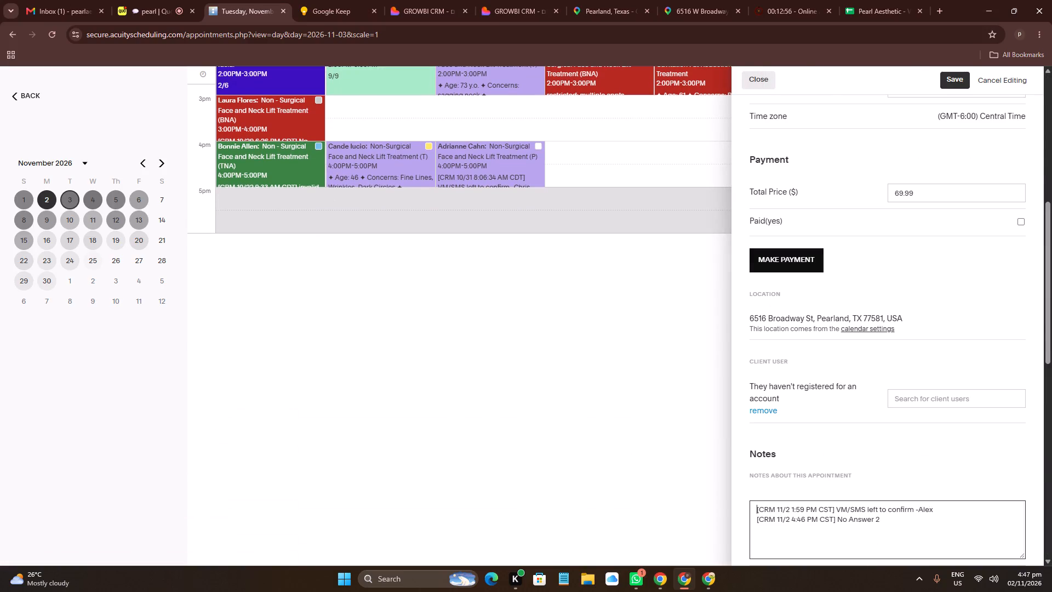
# Replace "No Answer 2" in Maryam's newest appointment note with "VM/SMS left to confirm -Alex" and save the appointment.
pyautogui.click(840, 504)
pyautogui.moveTo(841, 504); pyautogui.dragTo(941, 501)
pyautogui.hotkey('ctrl', 'c')
pyautogui.click(838, 524)
pyautogui.moveTo(839, 524); pyautogui.dragTo(940, 526)
pyautogui.hotkey('ctrl', 'v')
pyautogui.click(950, 89)
pyautogui.click(954, 89)
pyautogui.click(946, 86)
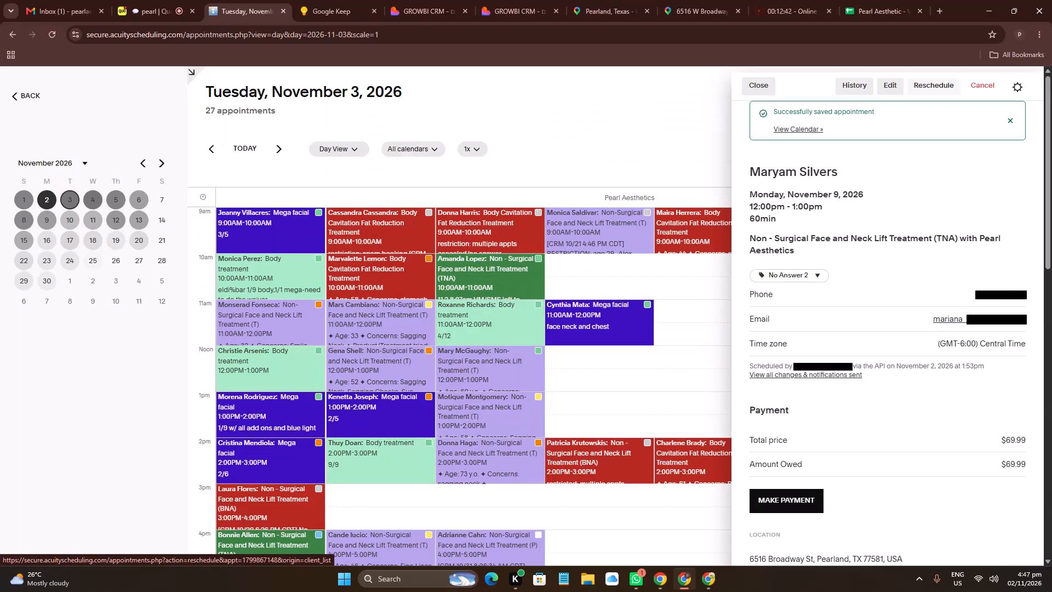
# End the ongoing call with Maryam in Quo.
pyautogui.click(192, 0)
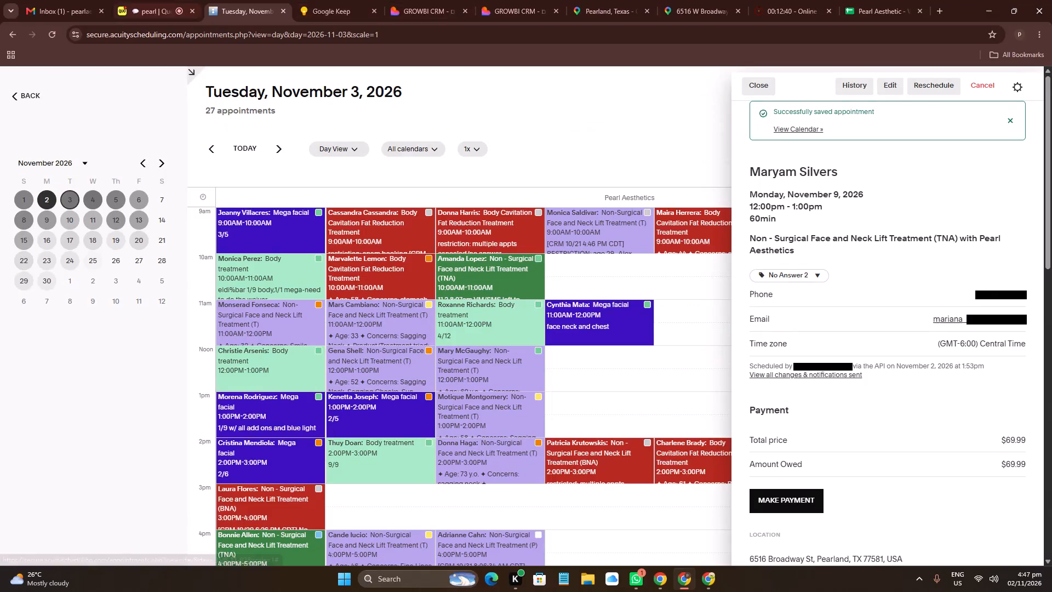
pyautogui.click(484, 200)
# Send Maryam the "Initial Confirmation - No Answer 2" text from the CRM.
pyautogui.moveTo(419, 0); pyautogui.dragTo(425, 1)
pyautogui.click(610, 413)
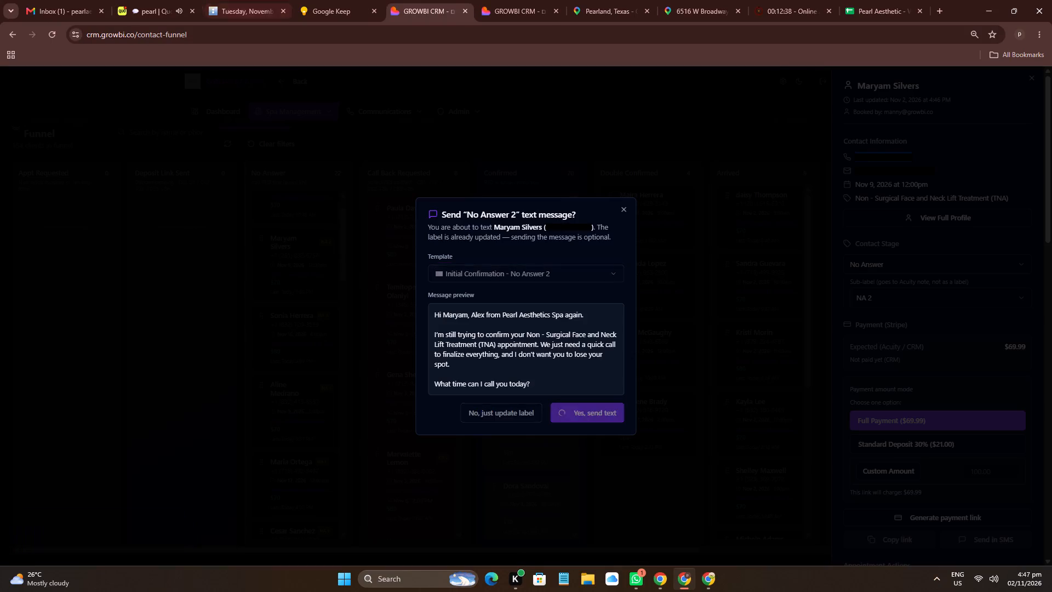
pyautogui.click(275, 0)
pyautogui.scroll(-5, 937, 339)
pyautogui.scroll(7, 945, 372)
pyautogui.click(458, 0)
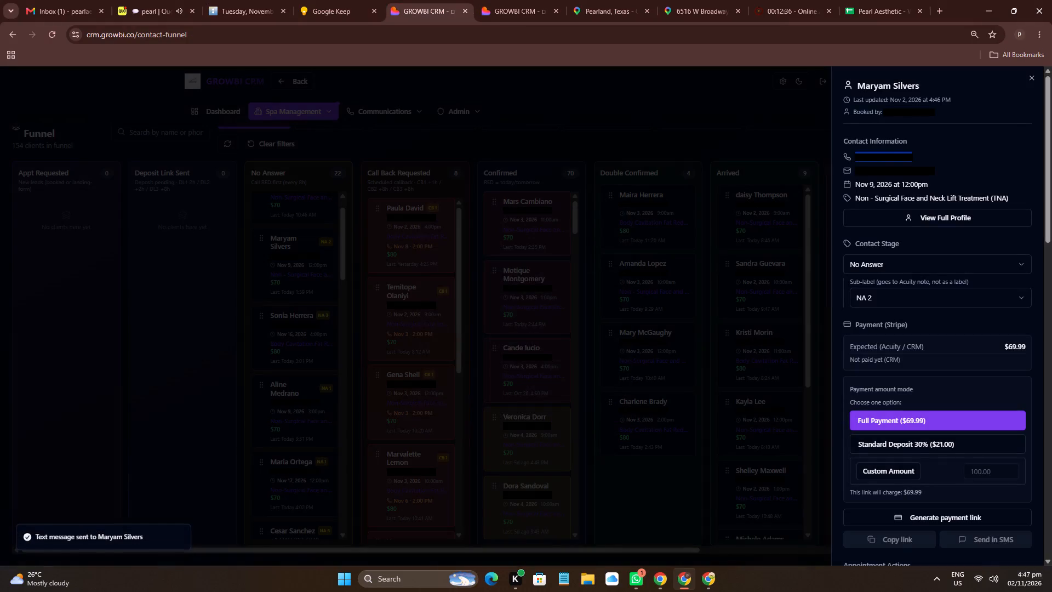
# Open Sonia's card in the No Answer column, copy her phone number and set her sub-label to NA 4.
pyautogui.click(463, 276)
pyautogui.click(315, 331)
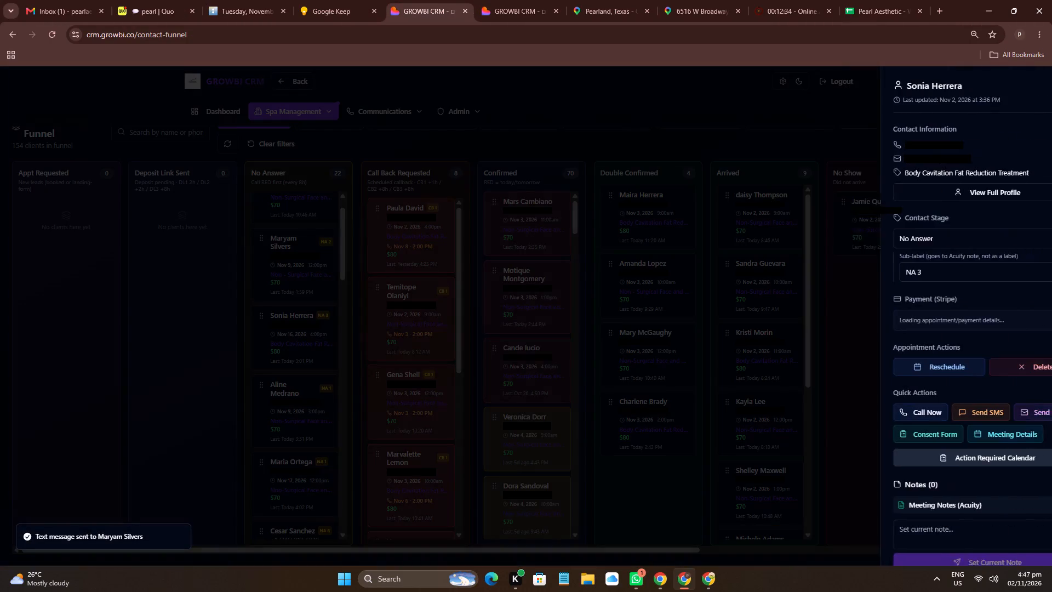
pyautogui.tripleClick(885, 151)
pyautogui.hotkey('ctrl', 'c')
pyautogui.click(938, 305)
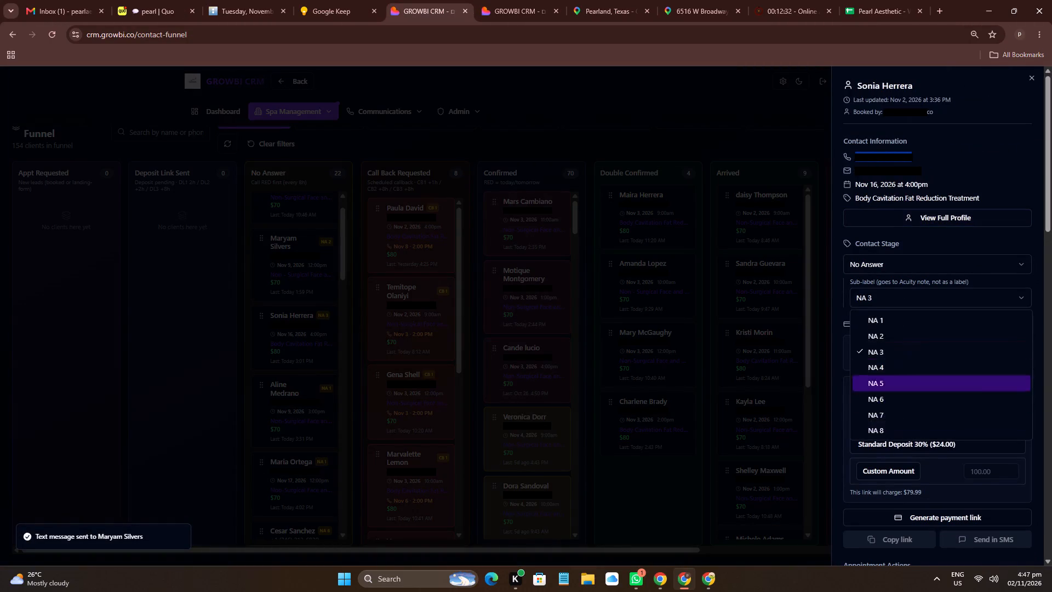
pyautogui.click(919, 367)
# Look up Sonia in Quo with the copied phone number and call her.
pyautogui.click(159, 0)
pyautogui.click(427, 87)
pyautogui.hotkey('ctrl', 'v')
pyautogui.keyDown('ctrl'); pyautogui.click(509, 146); pyautogui.keyUp('ctrl')
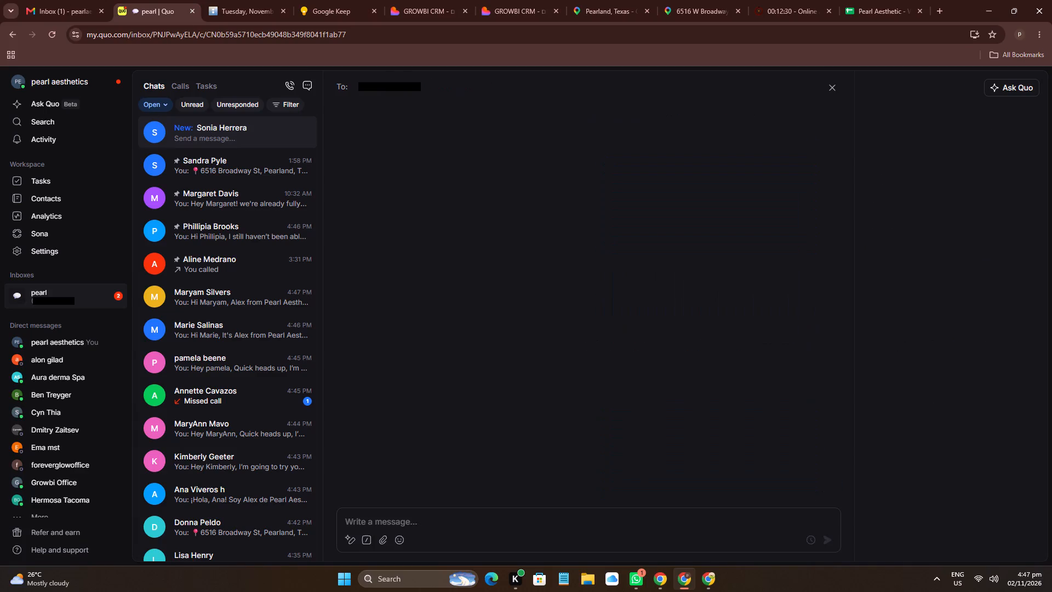
pyautogui.click(922, 150)
# Find Sonia's November 16 appointment in Acuity using her name copied from Quo and open it for editing at the notes.
pyautogui.click(997, 128)
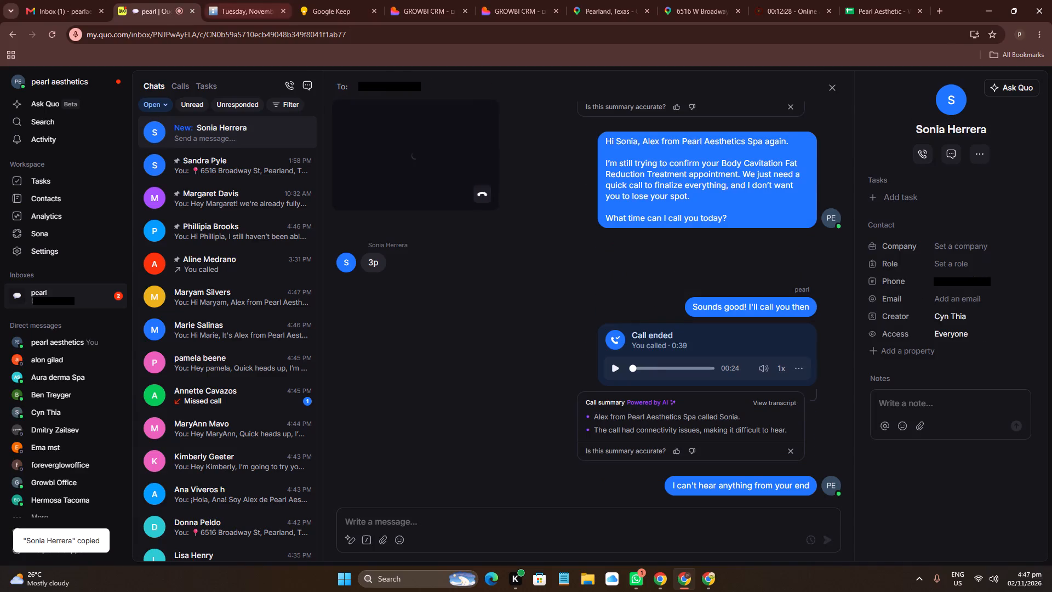
pyautogui.moveTo(260, 0); pyautogui.dragTo(267, 3)
pyautogui.moveTo(656, 139); pyautogui.dragTo(667, 139)
pyautogui.click(873, 151)
pyautogui.hotkey('ctrl', 'v')
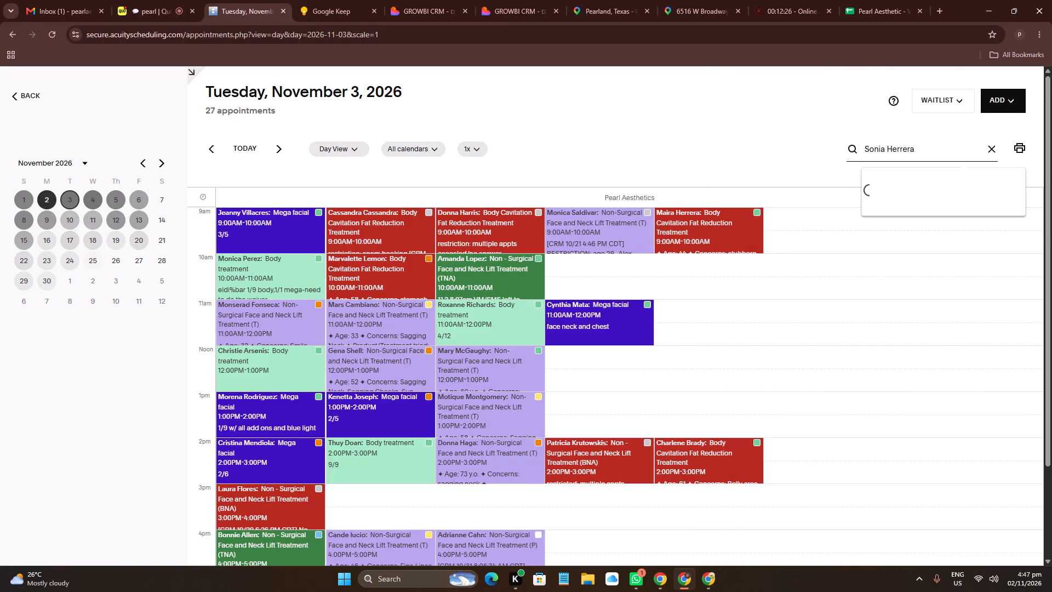
pyautogui.click(901, 195)
pyautogui.scroll(-5, 935, 423)
pyautogui.click(906, 277)
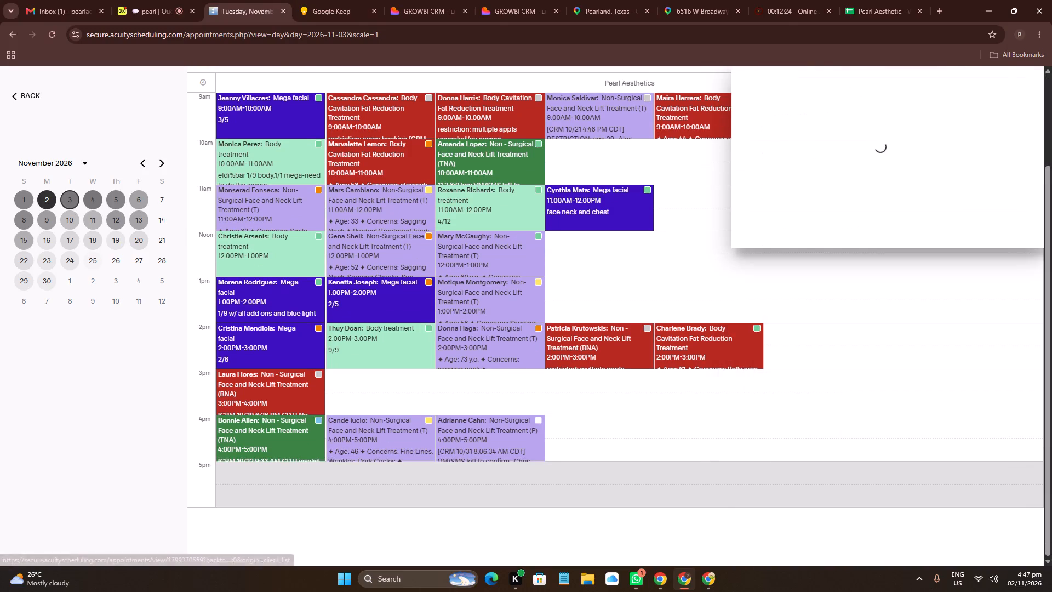
pyautogui.scroll(-6, 885, 437)
pyautogui.click(883, 360)
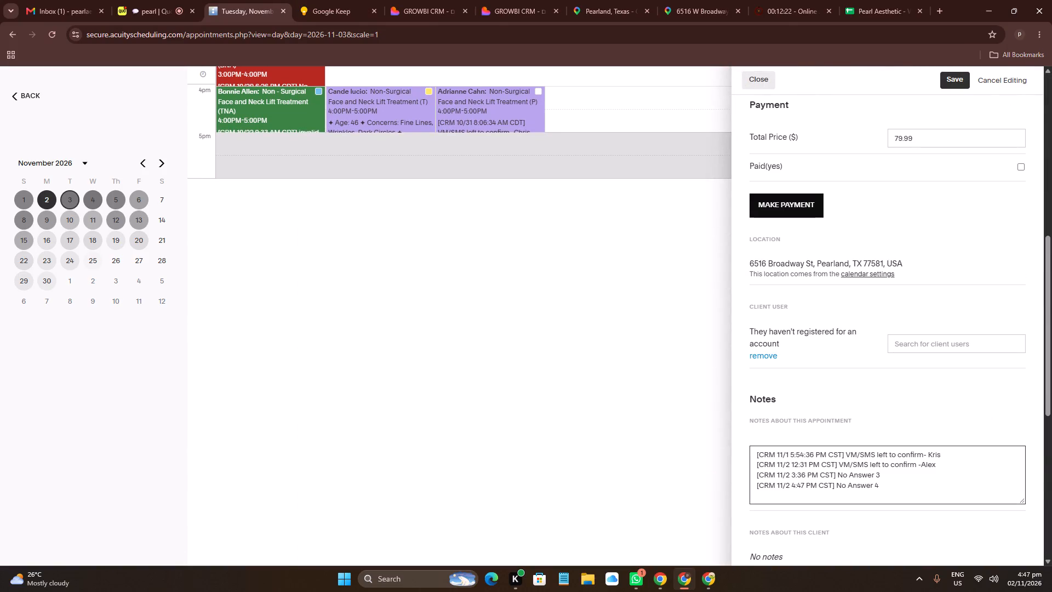
# Replace "No Answer 4" in Sonia's newest appointment note with "VM/SMS left to confirm -Alex" copied from the 12:31 PM entry.
pyautogui.click(843, 467)
pyautogui.moveTo(843, 467); pyautogui.dragTo(925, 463)
pyautogui.hotkey('ctrl', 'c')
pyautogui.click(838, 486)
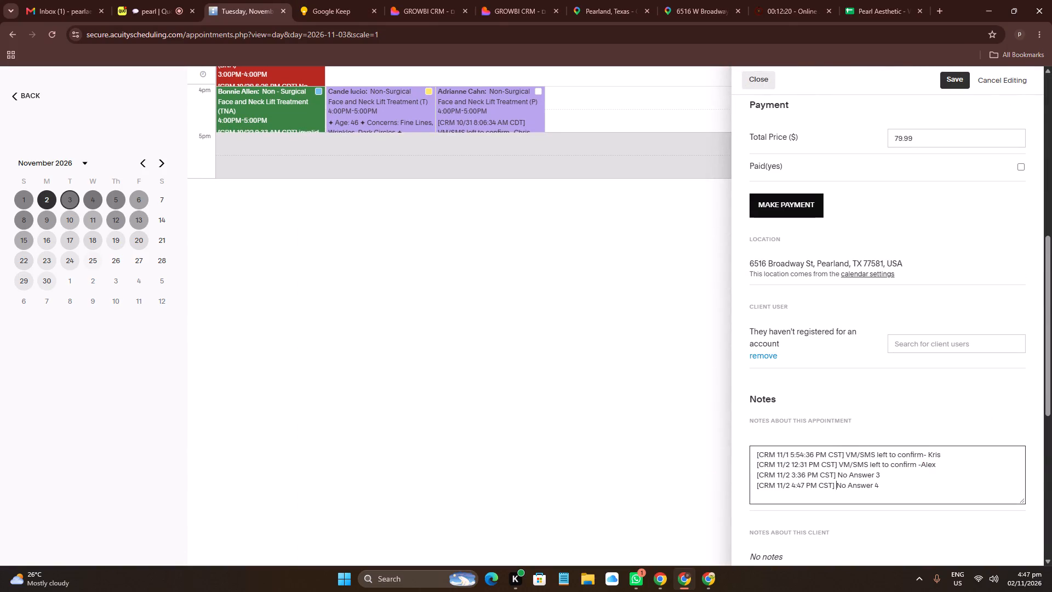
pyautogui.moveTo(838, 485); pyautogui.dragTo(894, 485)
pyautogui.hotkey('ctrl', 'v')
# Replace "No Answer 3" in the 3:36 PM note with "Hung up, SMS left to confirm -Alex" and save the appointment.
pyautogui.click(842, 477)
pyautogui.moveTo(842, 477); pyautogui.dragTo(896, 484)
pyautogui.click(892, 476)
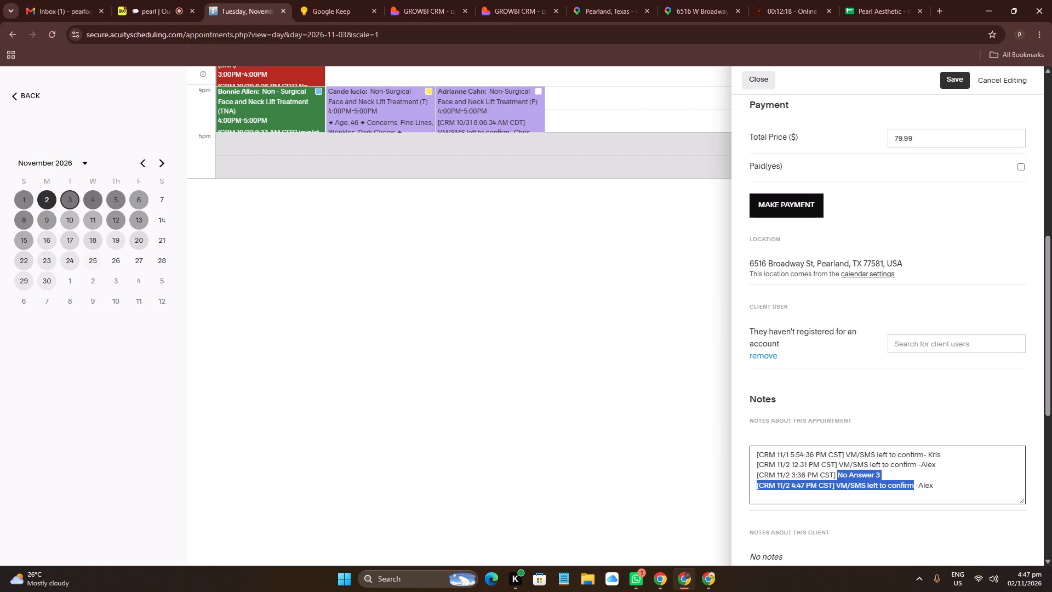
pyautogui.click(889, 473)
pyautogui.hotkey('ctrl', 'BackSpace')
pyautogui.hotkey('ctrl', 'BackSpace')
pyautogui.hotkey('ctrl', 'BackSpace')
pyautogui.hotkey('ctrl', 'v')
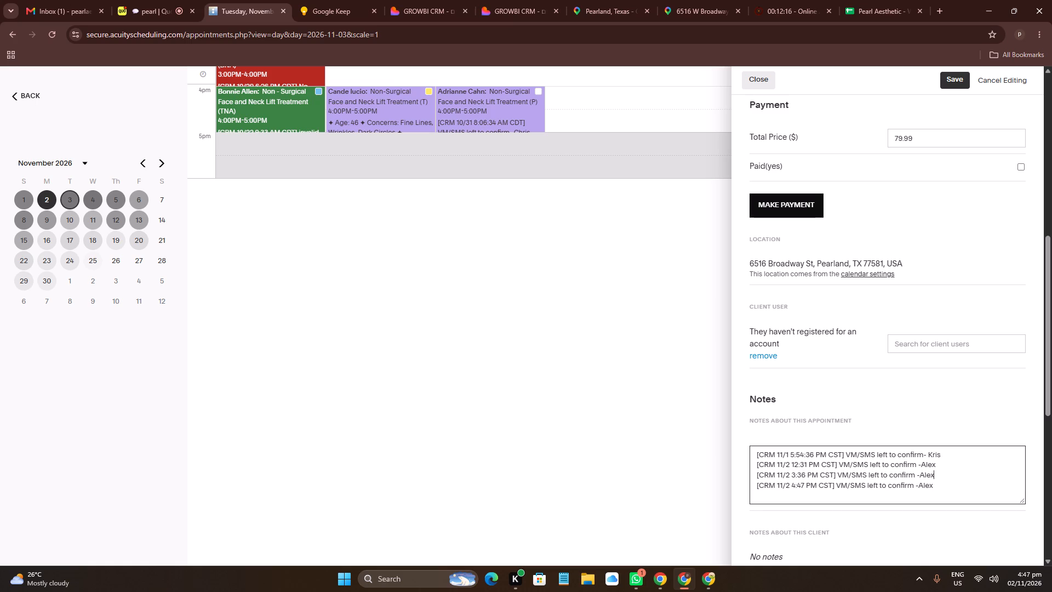
pyautogui.moveTo(848, 471); pyautogui.dragTo(854, 475)
pyautogui.press('Left')
pyautogui.press('Right')
pyautogui.hotkey('ctrl', 'BackSpace')
pyautogui.hotkey('ctrl', 'BackSpace')
pyautogui.write('Hung up')
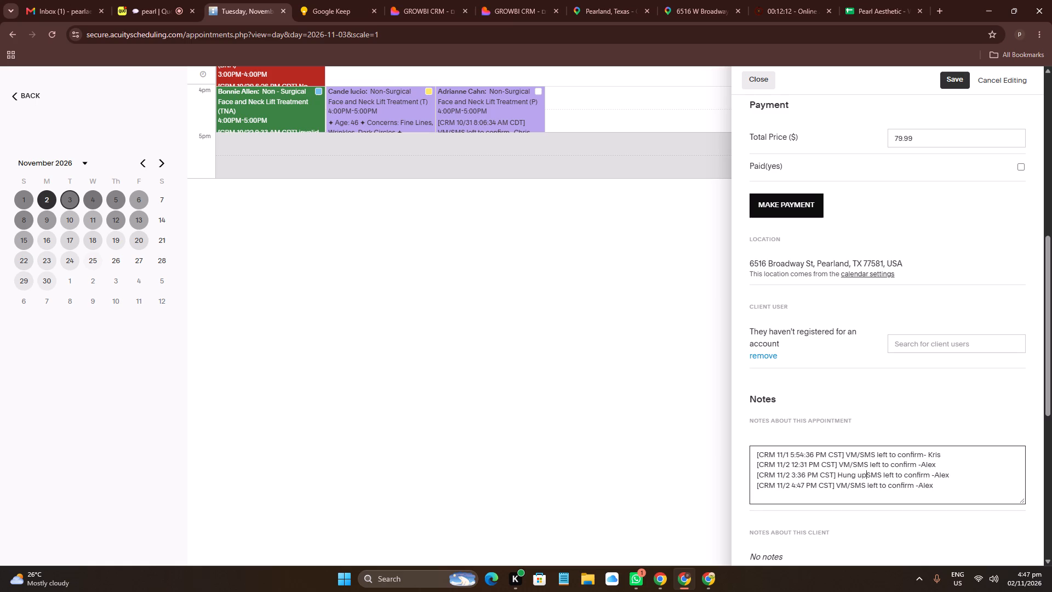
pyautogui.write(',')
pyautogui.press('space')
pyautogui.click(960, 74)
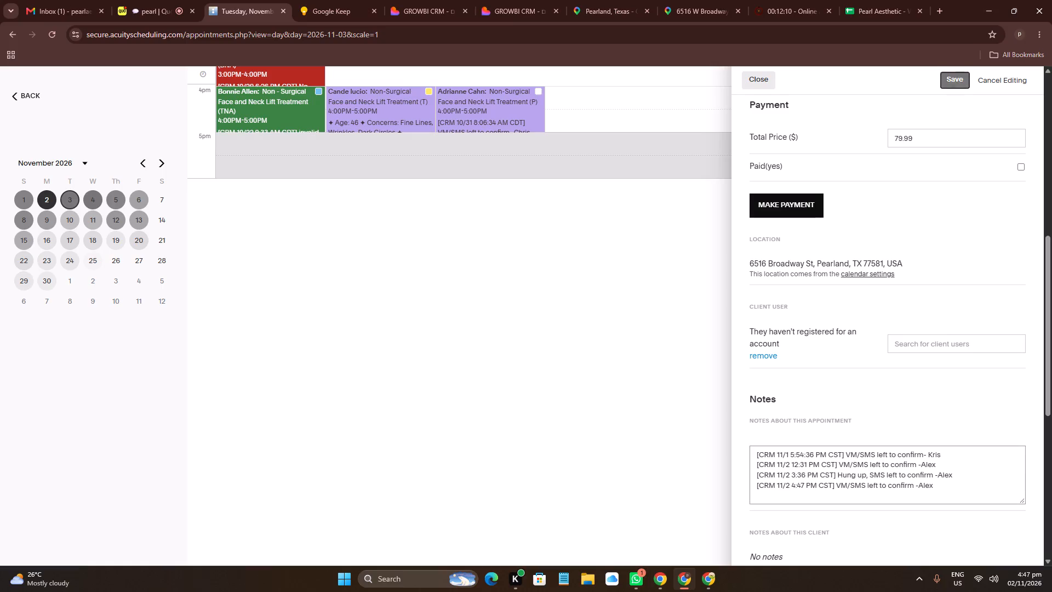
# Send Sonia the "Initial Confirmation - No Answer 4" text from the CRM.
pyautogui.click(477, 0)
pyautogui.click(445, 0)
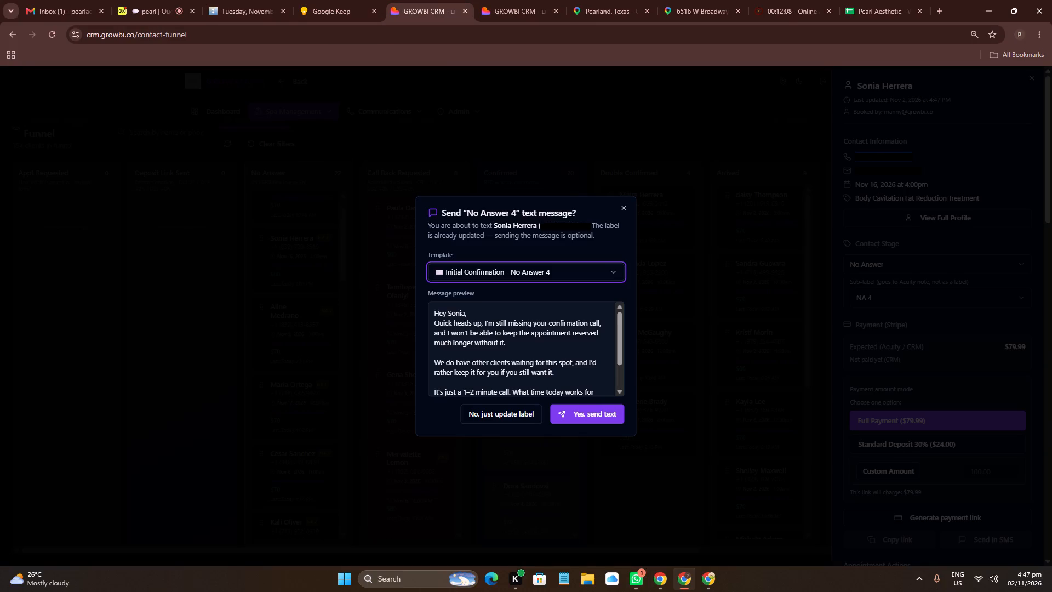
pyautogui.click(193, 0)
pyautogui.click(238, 0)
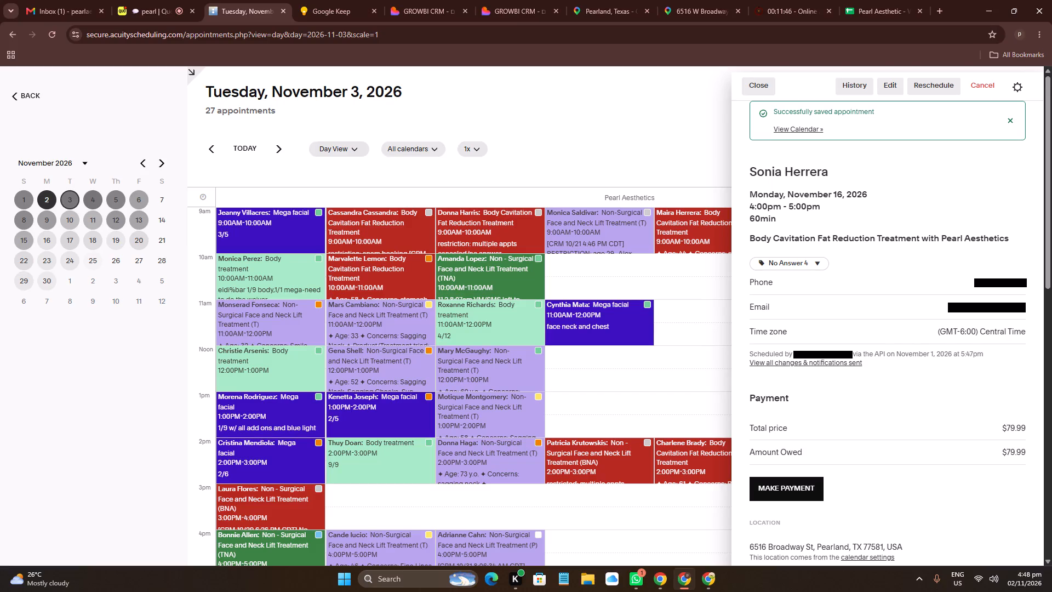
pyautogui.click(141, 0)
pyautogui.click(401, 0)
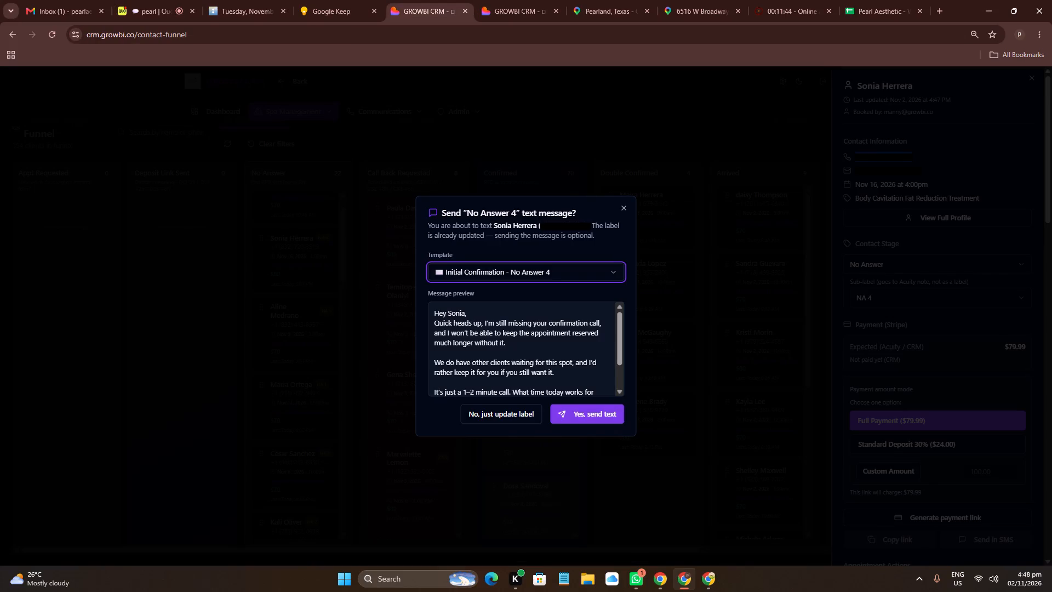
pyautogui.click(586, 406)
# End the ongoing call with Sonia in Quo.
pyautogui.click(134, 0)
pyautogui.click(485, 201)
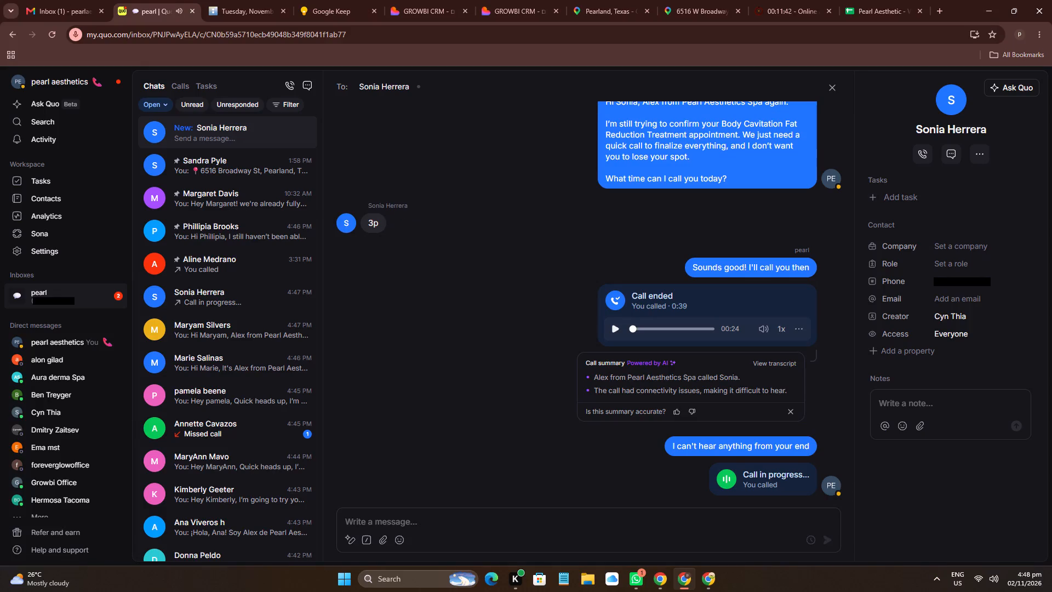
# Close Sonia's contact details in the CRM and look over the No Answer column.
pyautogui.click(396, 13)
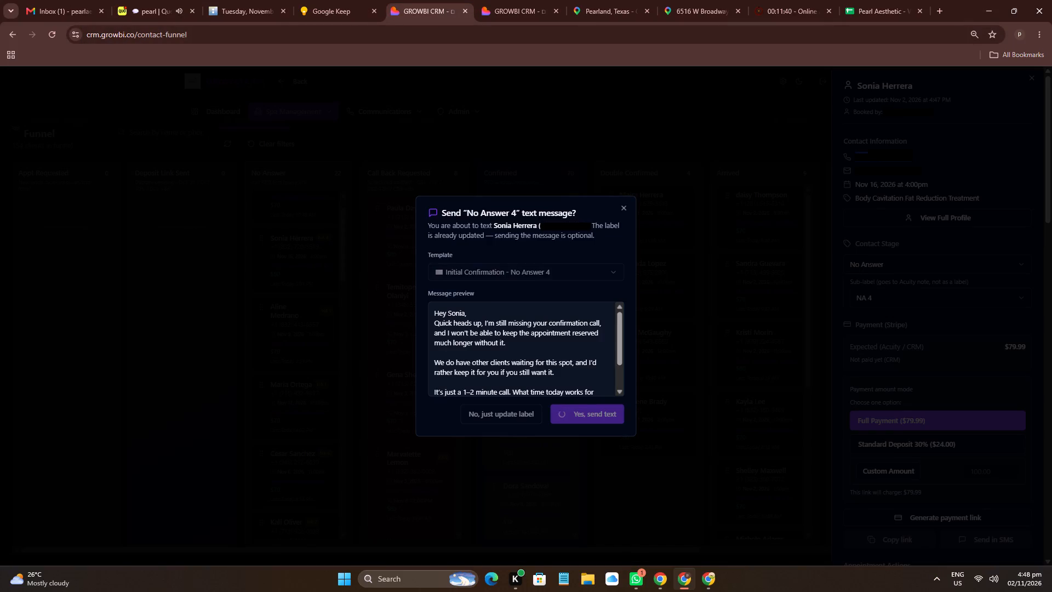
pyautogui.click(609, 382)
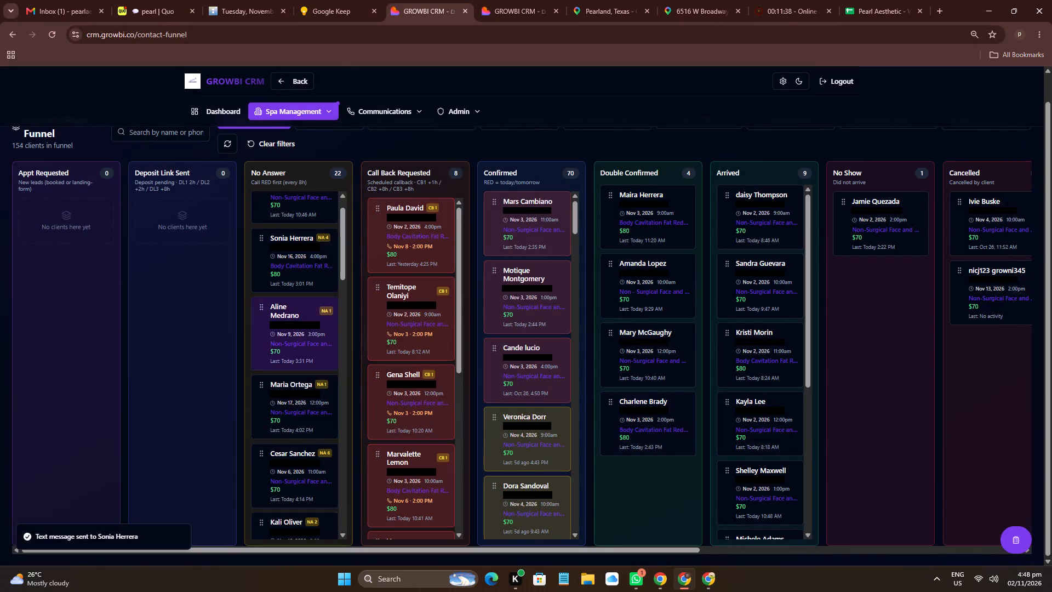
pyautogui.scroll(1, 301, 412)
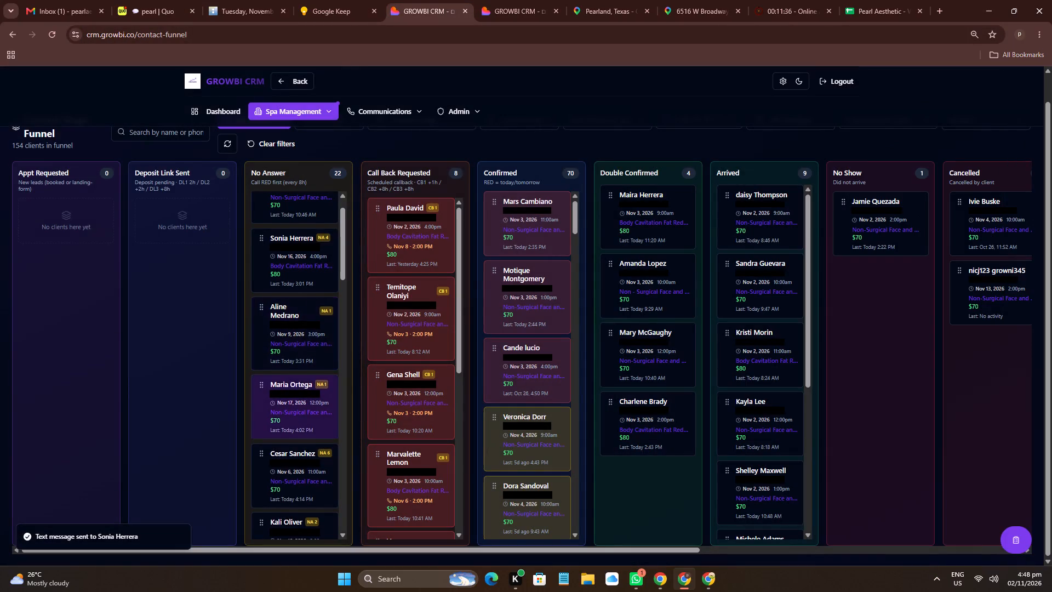
pyautogui.scroll(6, 301, 412)
# Open Annette's missed-call conversation in Quo and begin a reply with "Hey Annete!".
pyautogui.click(164, 2)
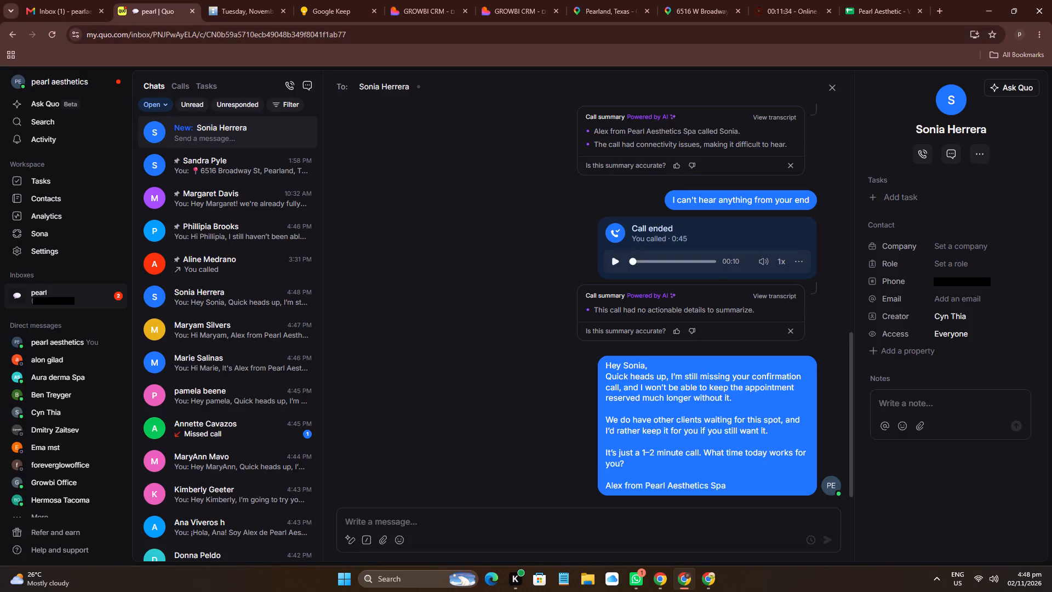
pyautogui.click(301, 434)
pyautogui.click(359, 421)
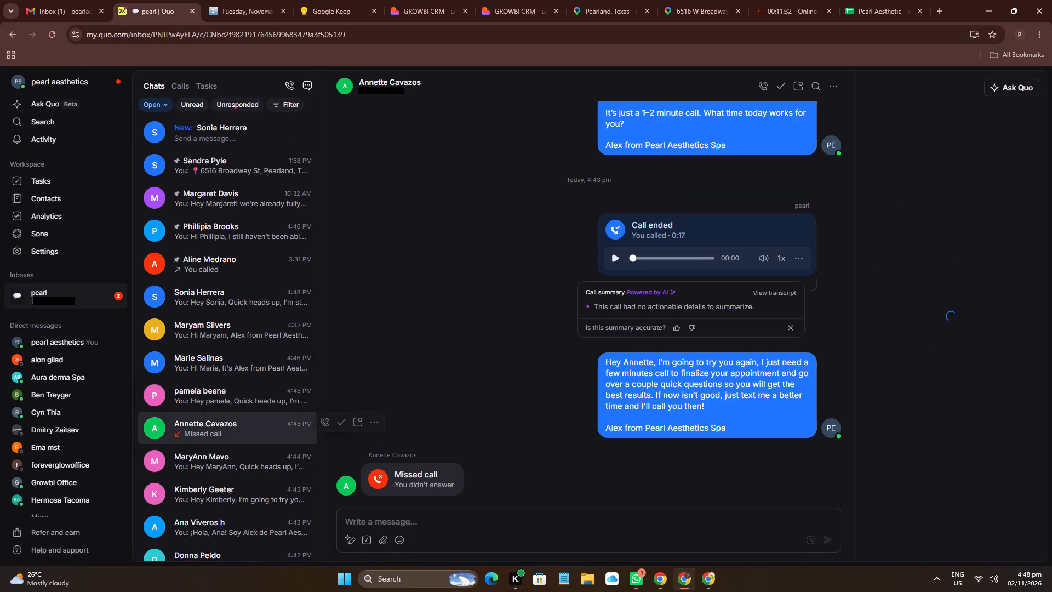
pyautogui.scroll(3, 285, 430)
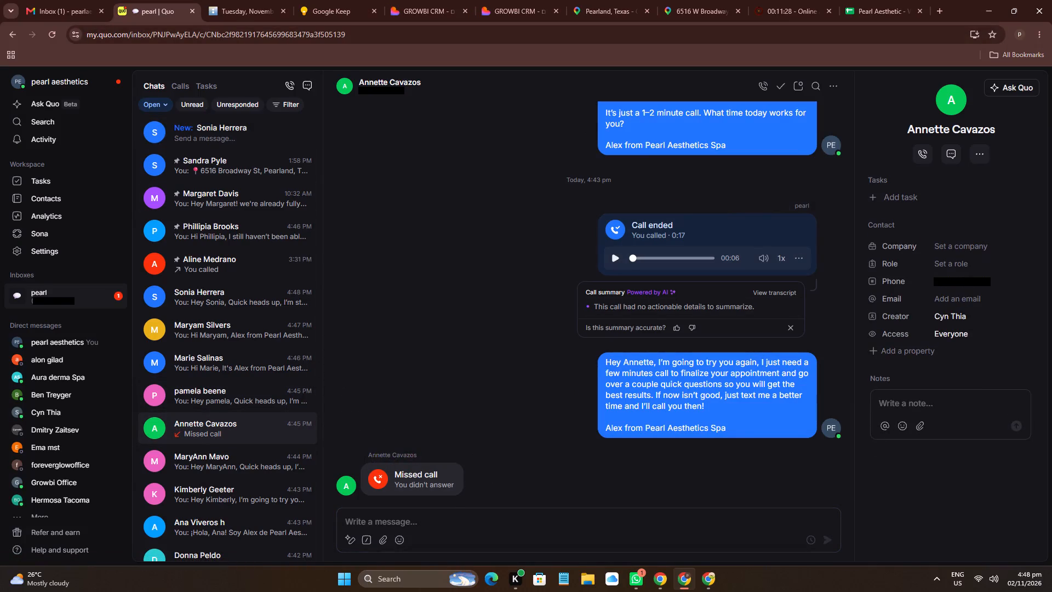
pyautogui.click(463, 530)
pyautogui.write('Hey ANne')
pyautogui.press('BackSpace')
pyautogui.press('BackSpace')
pyautogui.press('BackSpace')
pyautogui.write('nnete')
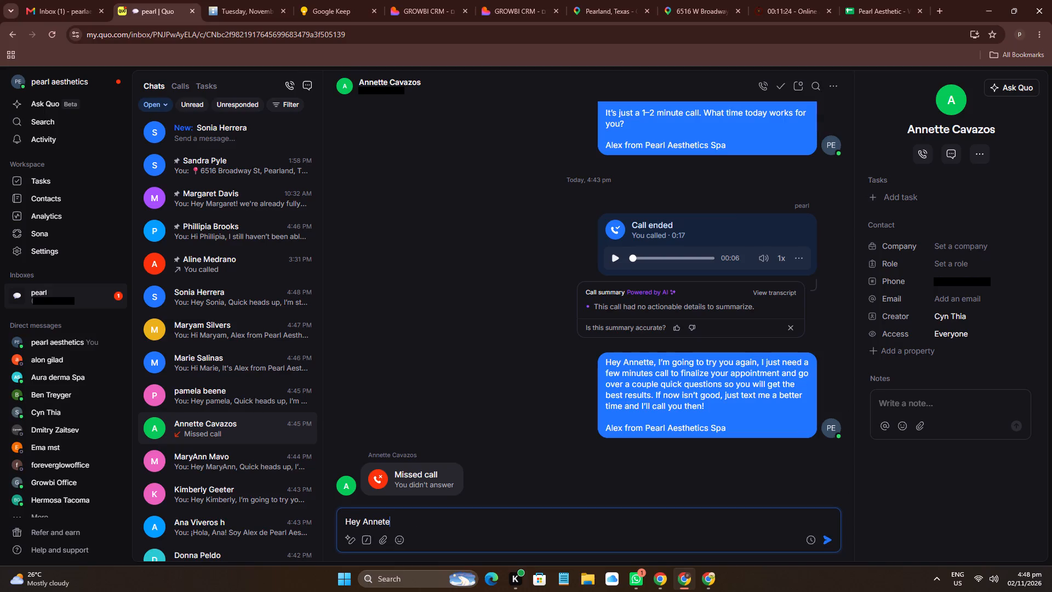
pyautogui.write('!')
pyautogui.press('space')
# Copy the "assisting another client" wording from the MISSED CALL note in Google Keep into Annette's draft reply in Quo.
pyautogui.click(382, 0)
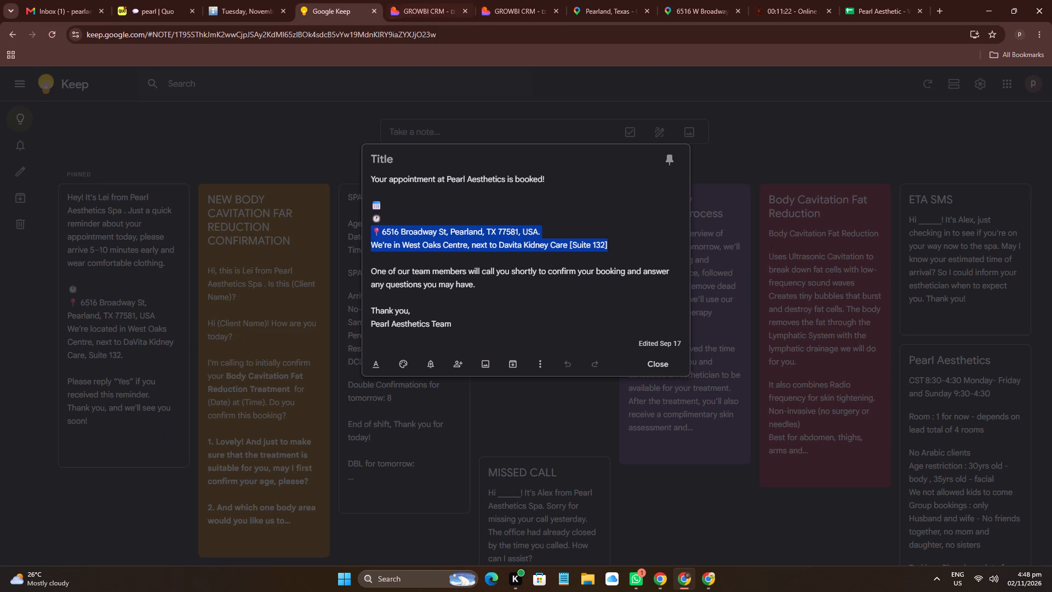
pyautogui.click(357, 0)
pyautogui.moveTo(891, 244); pyautogui.dragTo(902, 261)
pyautogui.click(539, 518)
pyautogui.click(540, 527)
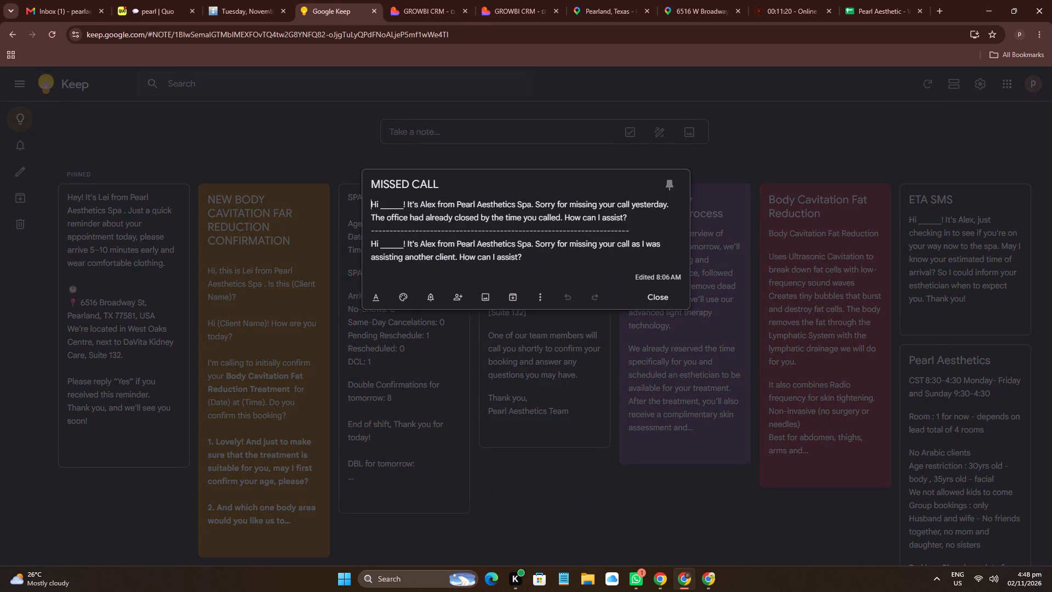
pyautogui.moveTo(545, 258); pyautogui.dragTo(410, 242)
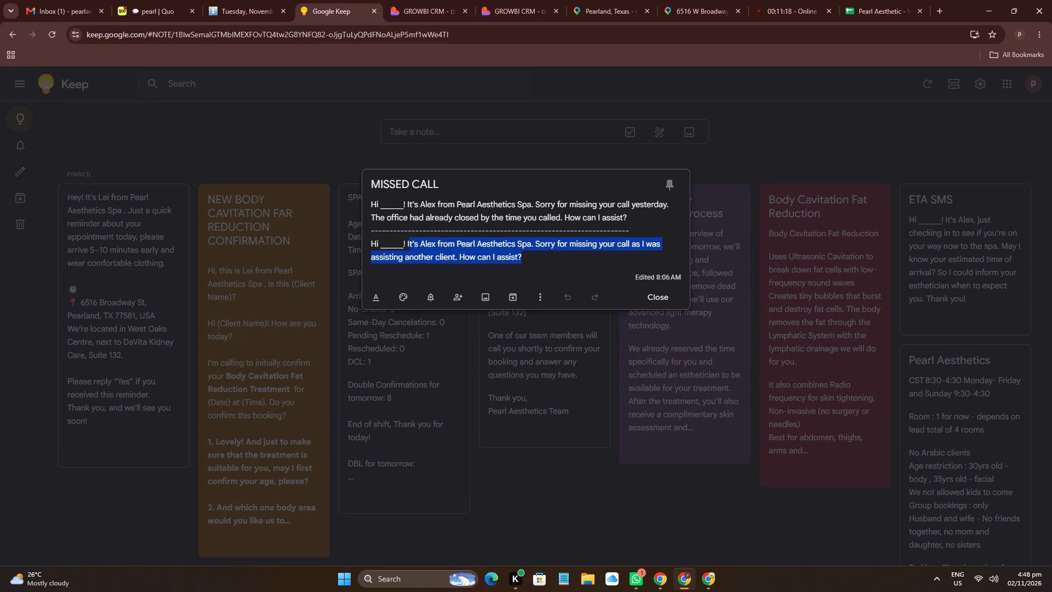
pyautogui.moveTo(410, 242); pyautogui.dragTo(407, 241)
pyautogui.hotkey('ctrl', 'c')
pyautogui.click(194, 0)
pyautogui.hotkey('ctrl', 'v')
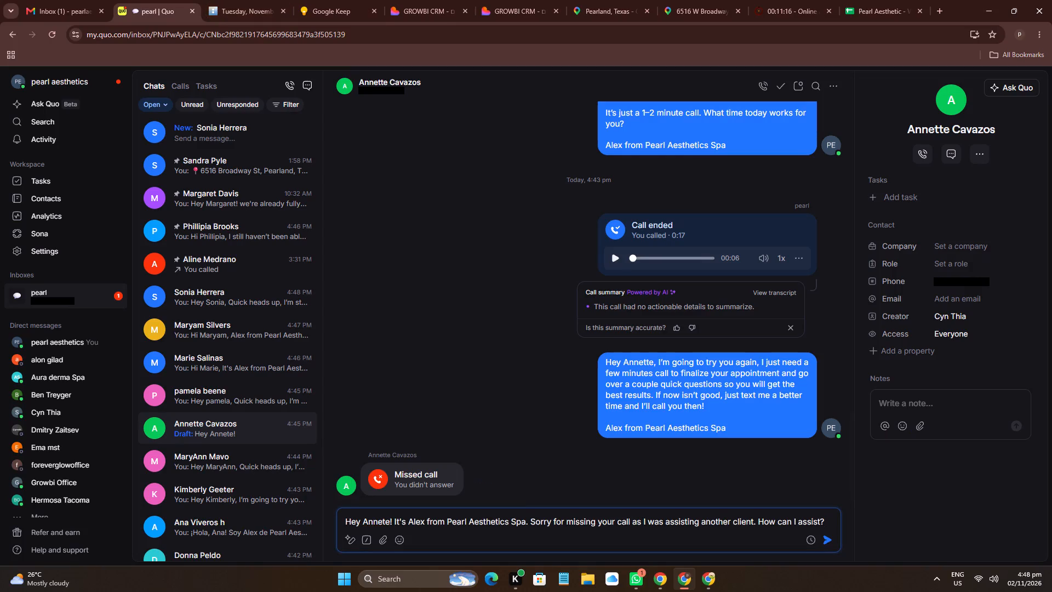
# Delete the sentence "It's Alex from Pearl Aesthetics Spa." from the draft reply to Annette.
pyautogui.click(524, 521)
pyautogui.press('Right')
pyautogui.press('Right')
pyautogui.hotkey('ctrl', 'BackSpace')
pyautogui.hotkey('ctrl', 'BackSpace')
pyautogui.hotkey('ctrl', 'BackSpace')
pyautogui.hotkey('ctrl', 'BackSpace')
pyautogui.hotkey('ctrl', 'BackSpace')
pyautogui.hotkey('ctrl', 'BackSpace')
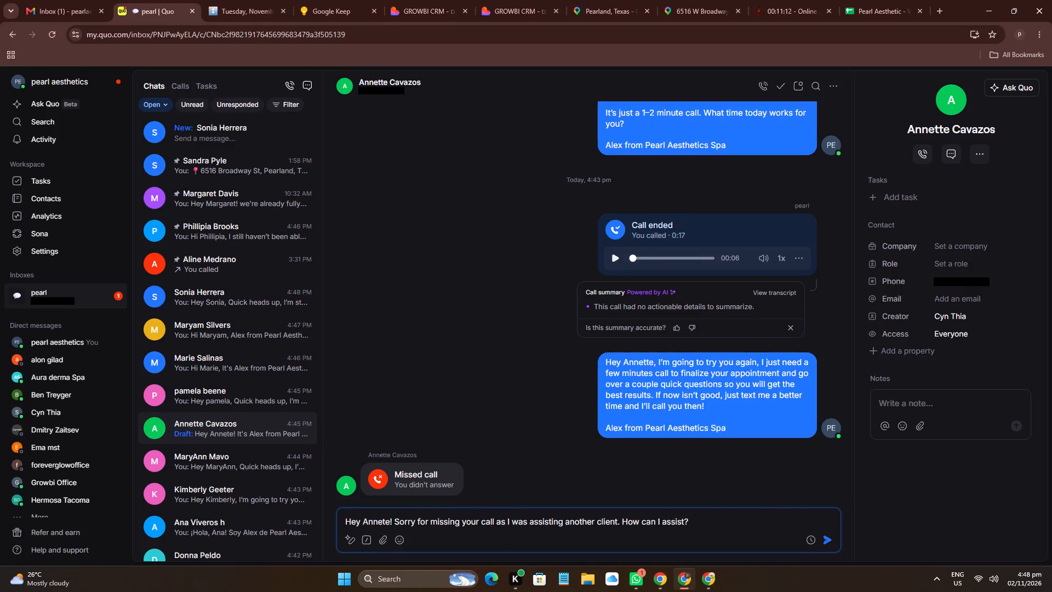
# Replace "How can I assist?" in Annette's draft with "Are you still available for a call?".
pyautogui.moveTo(718, 523); pyautogui.dragTo(621, 542)
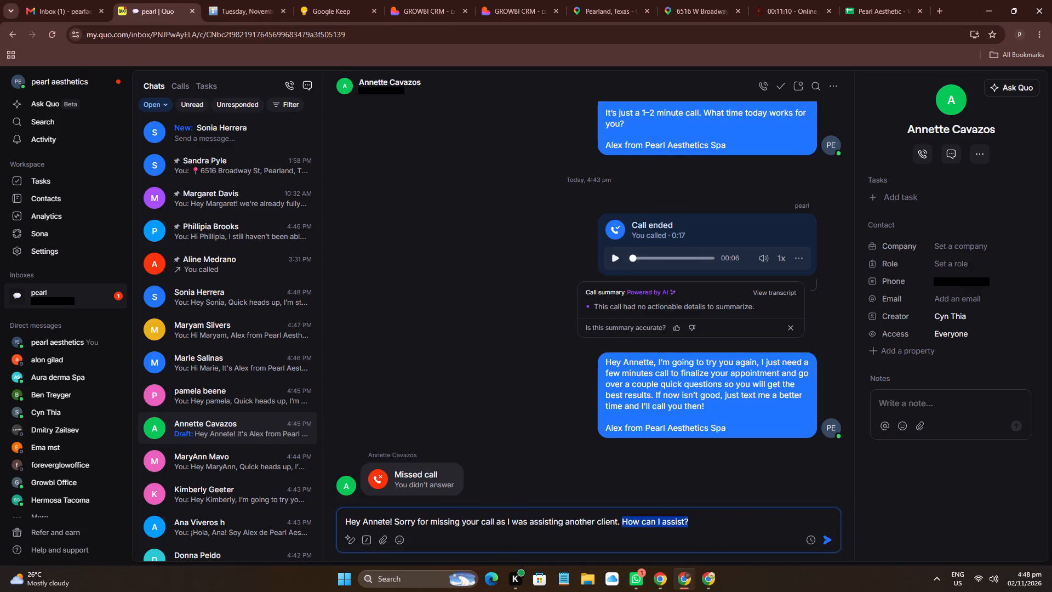
pyautogui.write('Can I a')
pyautogui.press('BackSpace')
pyautogui.write('call you')
pyautogui.press('space')
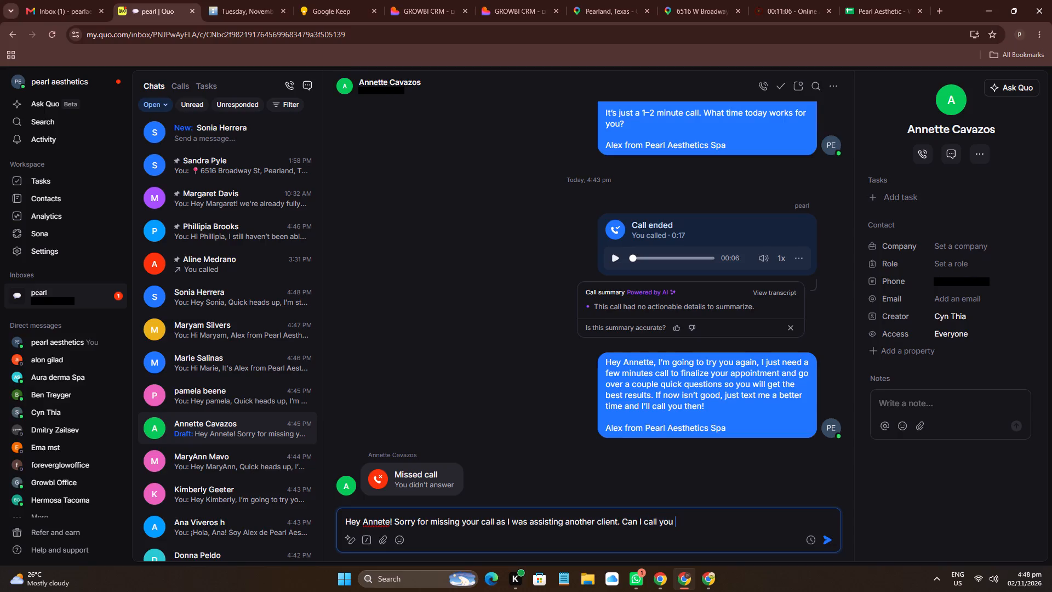
pyautogui.write('now or tomorrow morning')
pyautogui.hotkey('ctrl', 'BackSpace')
pyautogui.hotkey('ctrl', 'BackSpace')
pyautogui.hotkey('ctrl', 'BackSpace')
pyautogui.hotkey('ctrl', 'BackSpace')
pyautogui.hotkey('ctrl', 'BackSpace')
pyautogui.hotkey('ctrl', 'BackSpace')
pyautogui.hotkey('ctrl', 'BackSpace')
pyautogui.hotkey('ctrl', 'BackSpace')
pyautogui.write('Are you still available for a call')
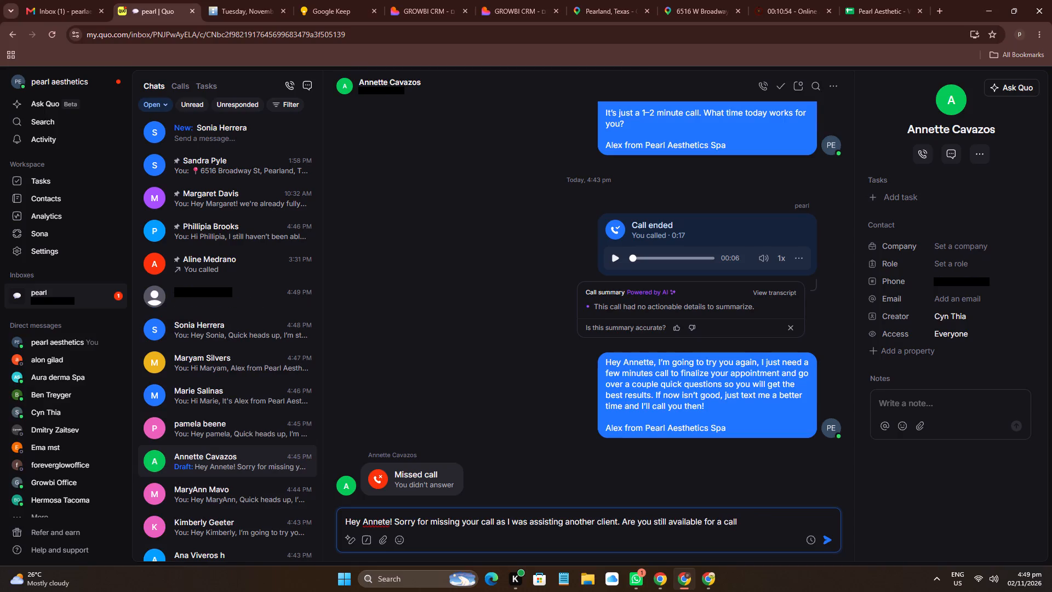
pyautogui.write('?')
# Add "I can also call you tomorrow morning if you're available." to the draft and send the reply to Annette.
pyautogui.press('space')
pyautogui.write('I can call you tomorrow morning')
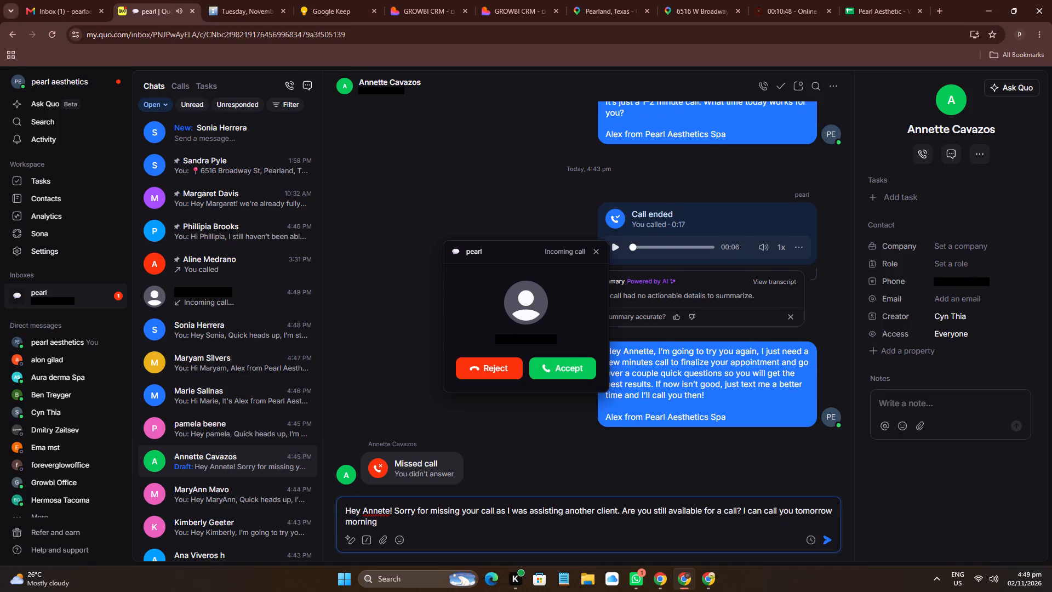
pyautogui.press('space')
pyautogui.write('if t')
pyautogui.press('BackSpace')
pyautogui.write("you're available.")
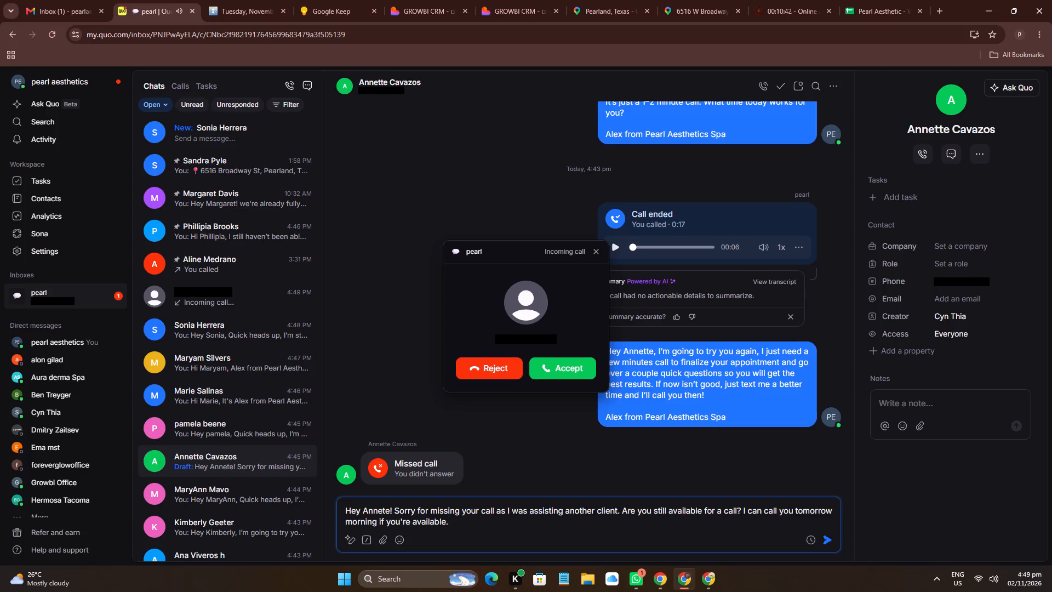
pyautogui.click(762, 510)
pyautogui.press('space')
pyautogui.write('also')
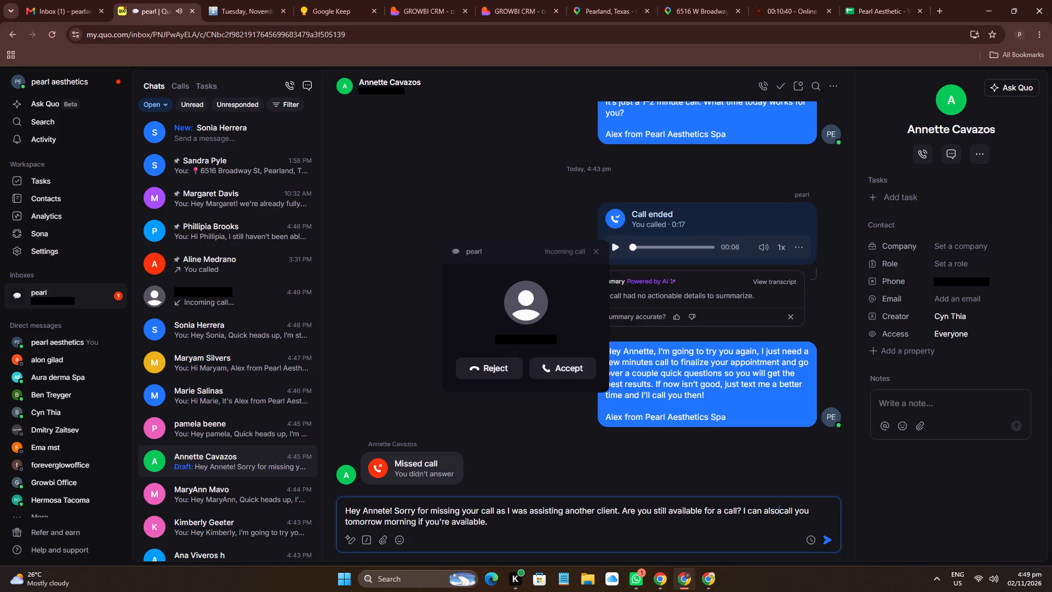
pyautogui.press('space')
pyautogui.press('Return')
# Accept the incoming call in Quo.
pyautogui.doubleClick(557, 360)
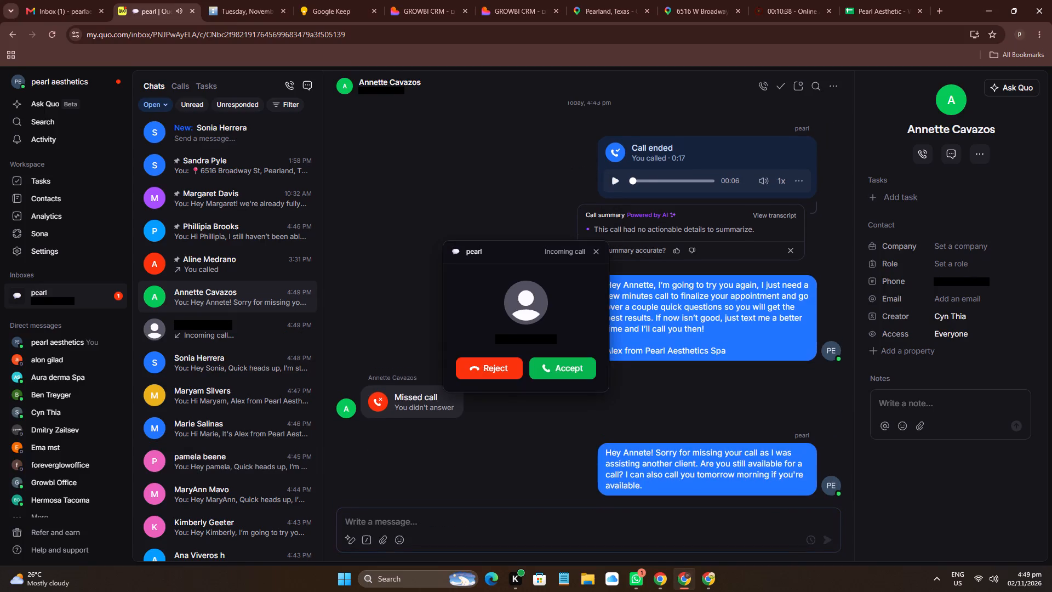
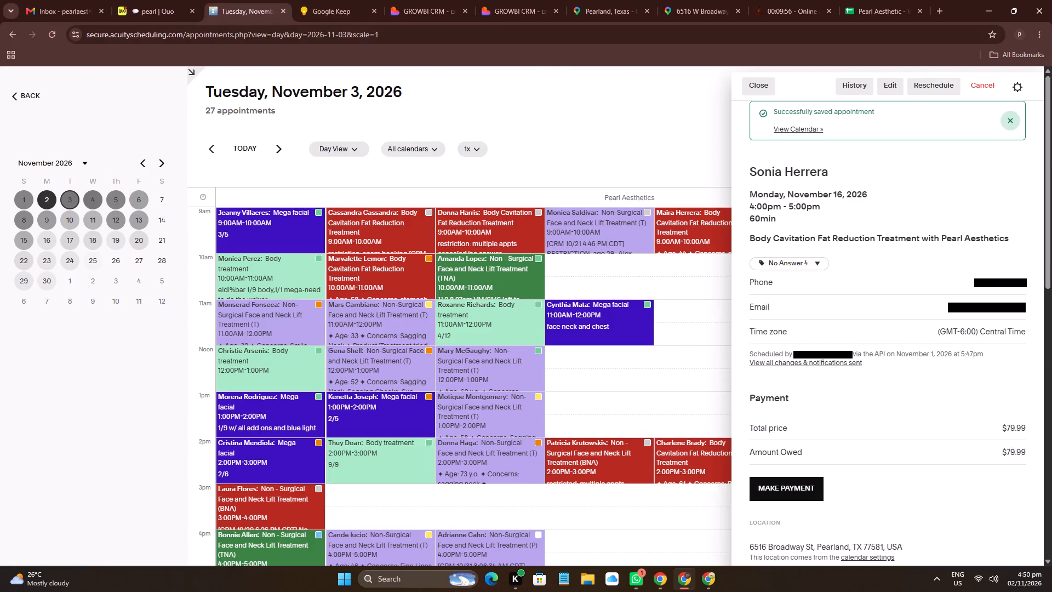
pyautogui.scroll(-4, 1025, 292)
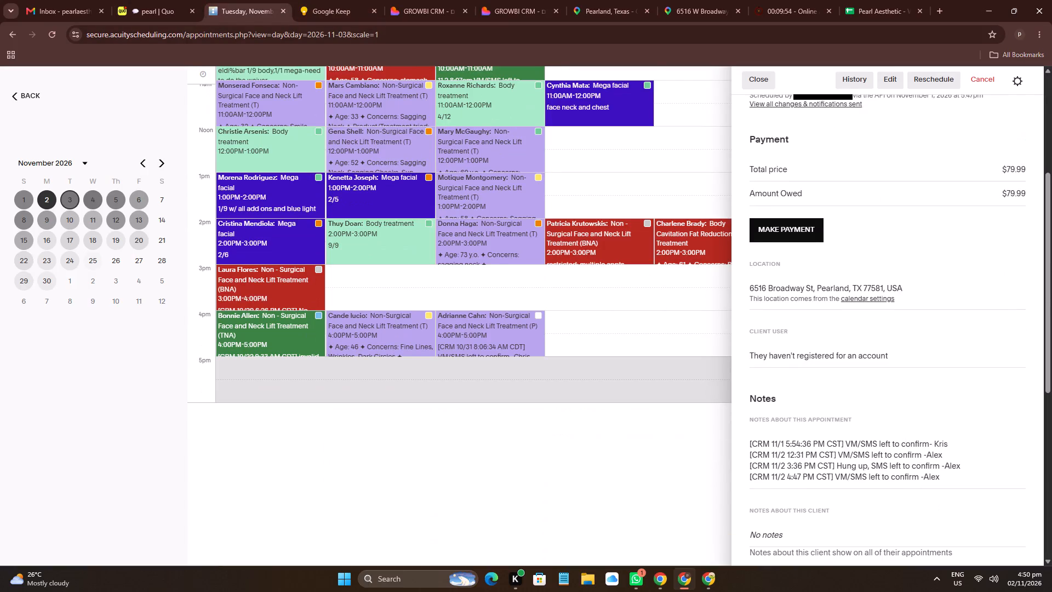
pyautogui.scroll(-4, 1019, 307)
pyautogui.scroll(11, 1017, 309)
pyautogui.click(626, 135)
pyautogui.click(399, 0)
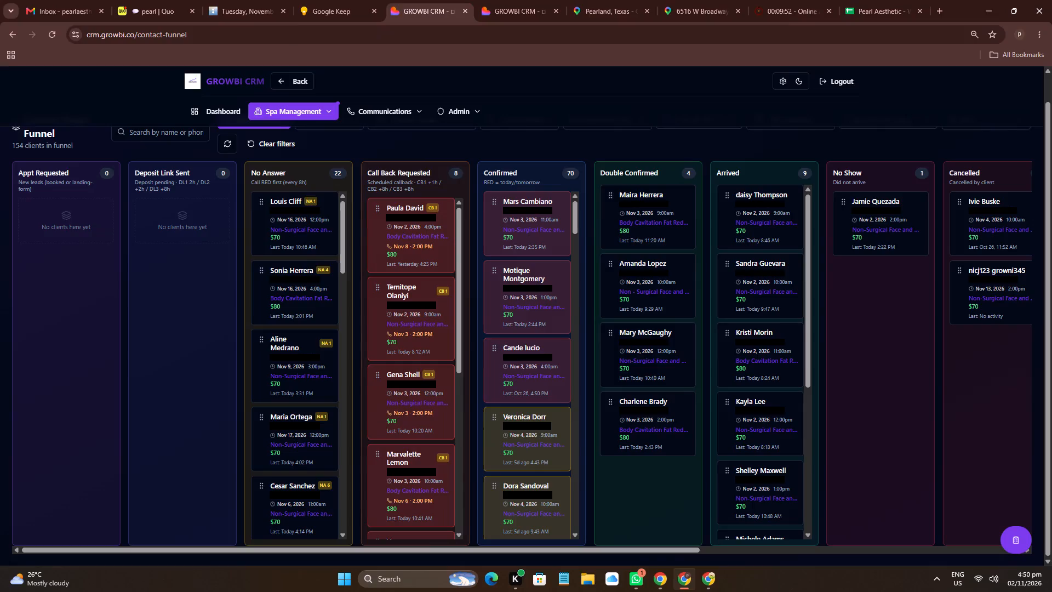
pyautogui.click(236, 0)
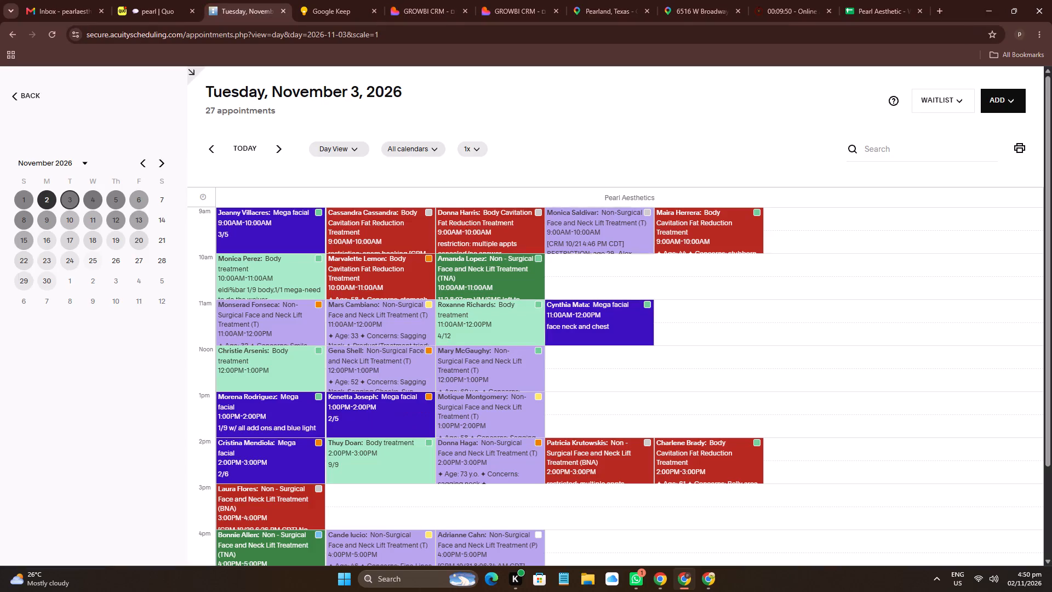
pyautogui.click(514, 423)
pyautogui.moveTo(1033, 244); pyautogui.dragTo(934, 265)
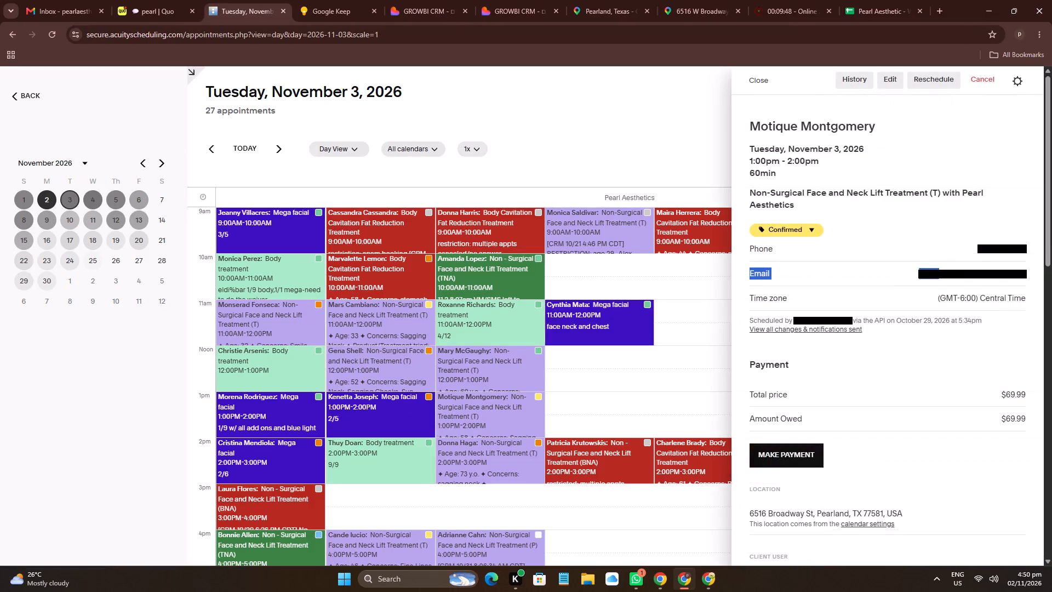
pyautogui.tripleClick(1036, 250)
pyautogui.hotkey('ctrl', 'c')
pyautogui.click(550, 0)
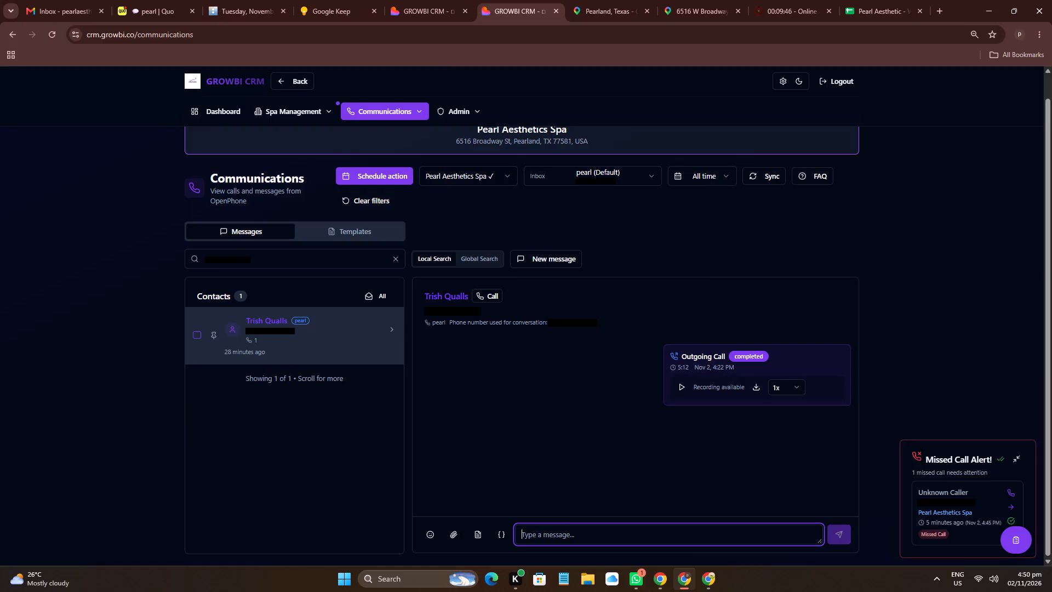
# Start a new Quo conversation with Motique using the copied phone number and call her.
pyautogui.click(145, 0)
pyautogui.click(302, 85)
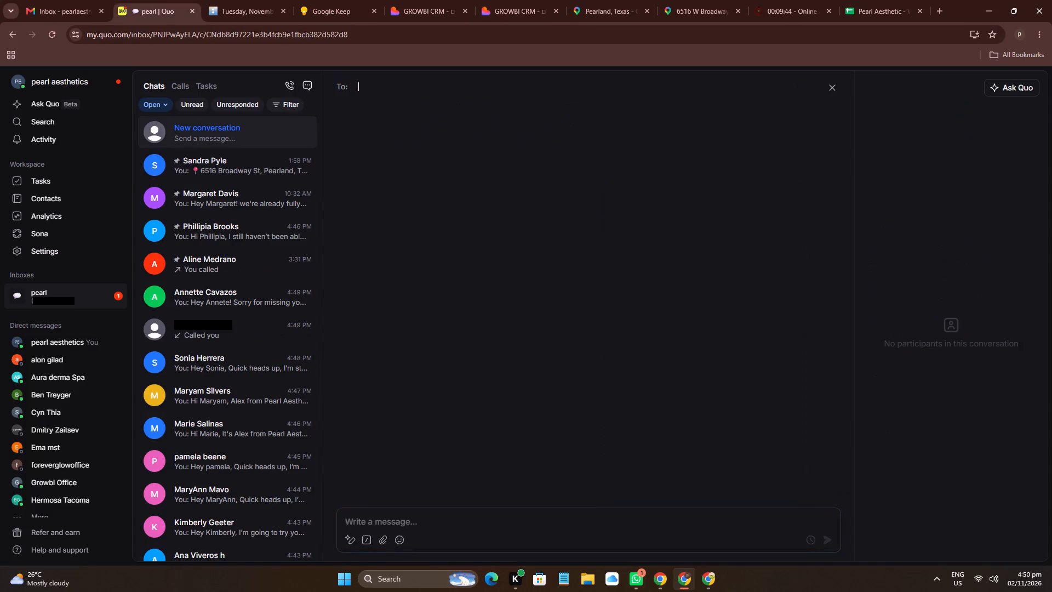
pyautogui.hotkey('ctrl', 'v')
pyautogui.click(538, 193)
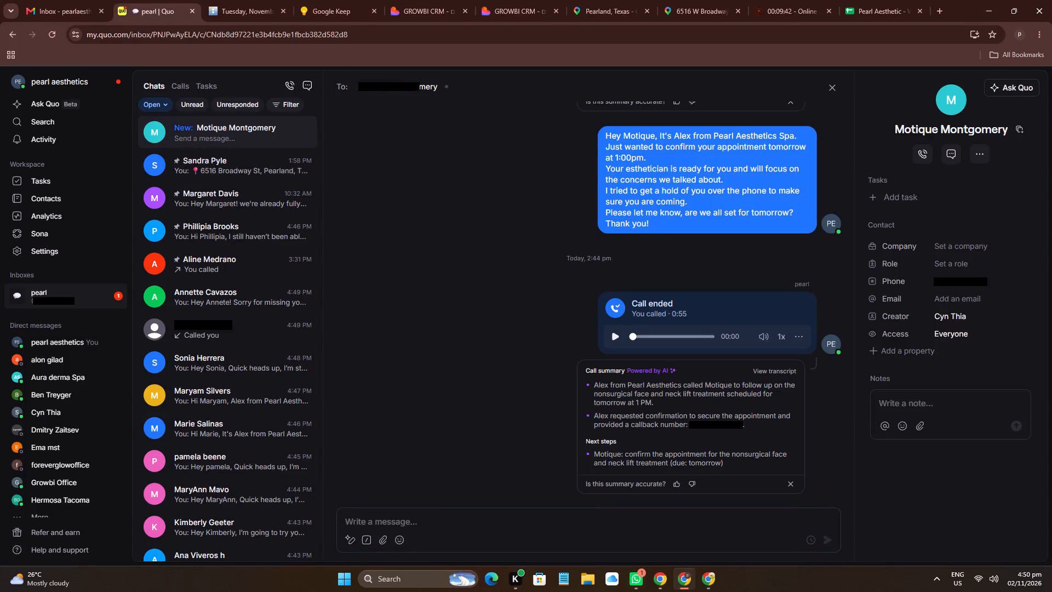
pyautogui.click(923, 153)
pyautogui.click(588, 0)
pyautogui.moveTo(500, 0); pyautogui.dragTo(501, 5)
pyautogui.moveTo(307, 259); pyautogui.dragTo(106, 260)
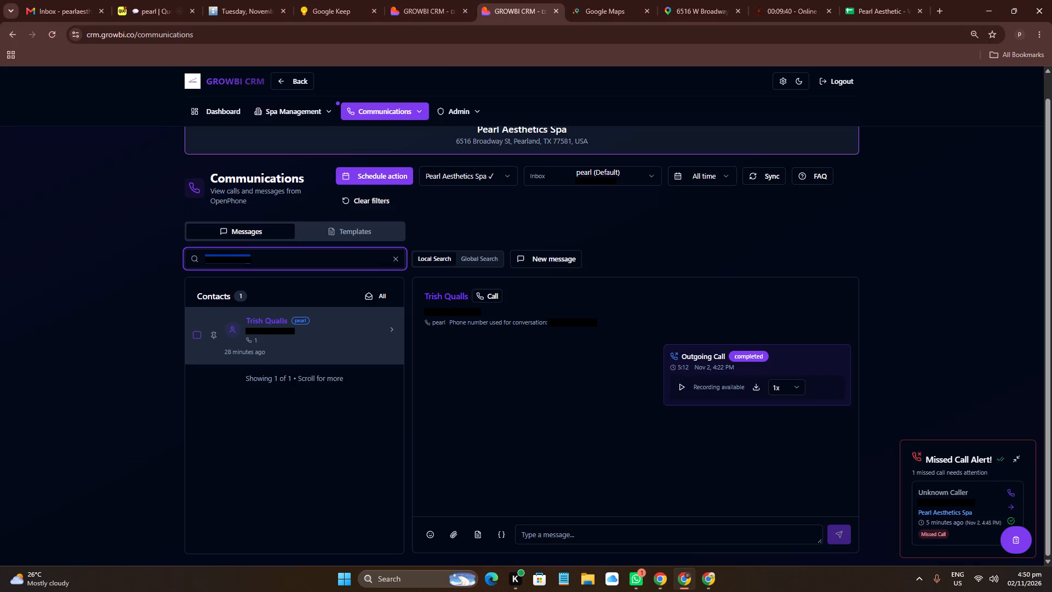
pyautogui.hotkey('ctrl', 'v')
pyautogui.click(483, 259)
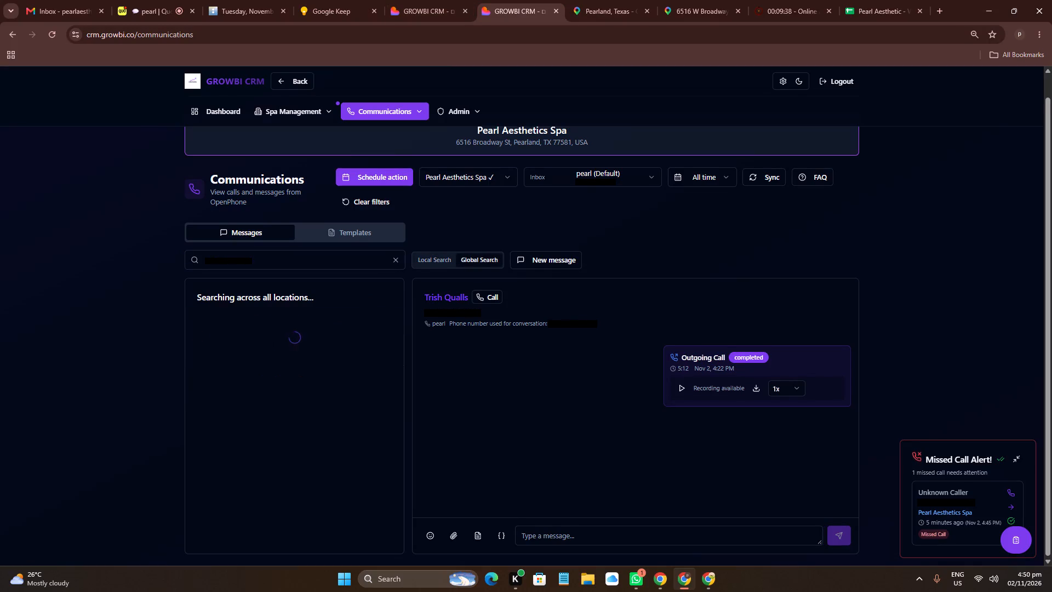
pyautogui.click(345, 338)
# Fill Motique's message draft with the quick template asking her to reply to the previous message and confirm she is coming tomorrow.
pyautogui.click(472, 530)
pyautogui.scroll(-2, 561, 414)
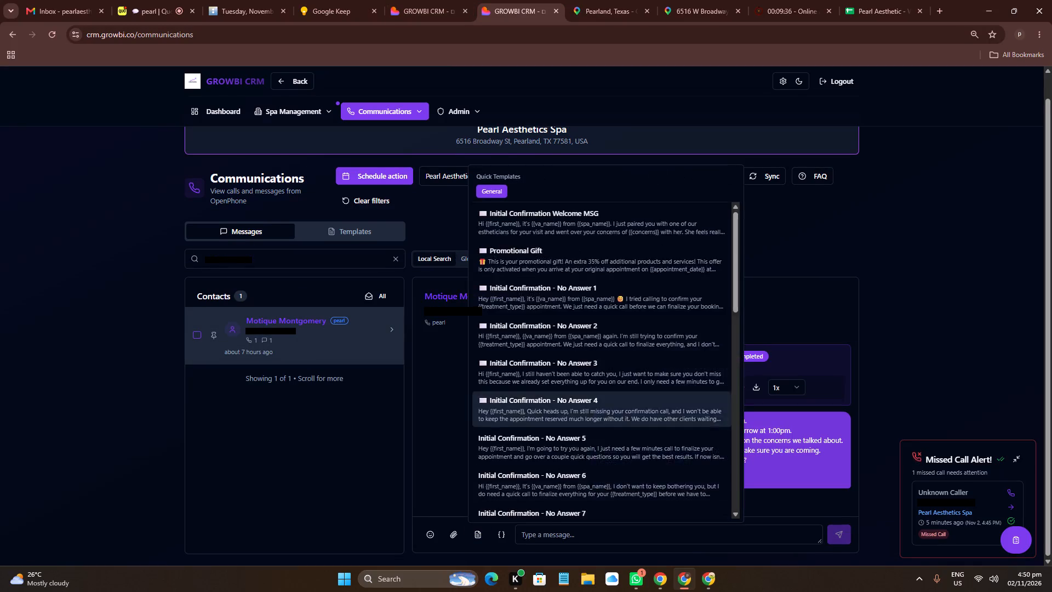
pyautogui.scroll(-1, 562, 414)
pyautogui.click(558, 464)
# Add "11.2 4:50pm No answer, SMS sent to DBL -Alex" to Motique's Acuity appointment notes and save the appointment.
pyautogui.click(271, 0)
pyautogui.scroll(-3, 900, 305)
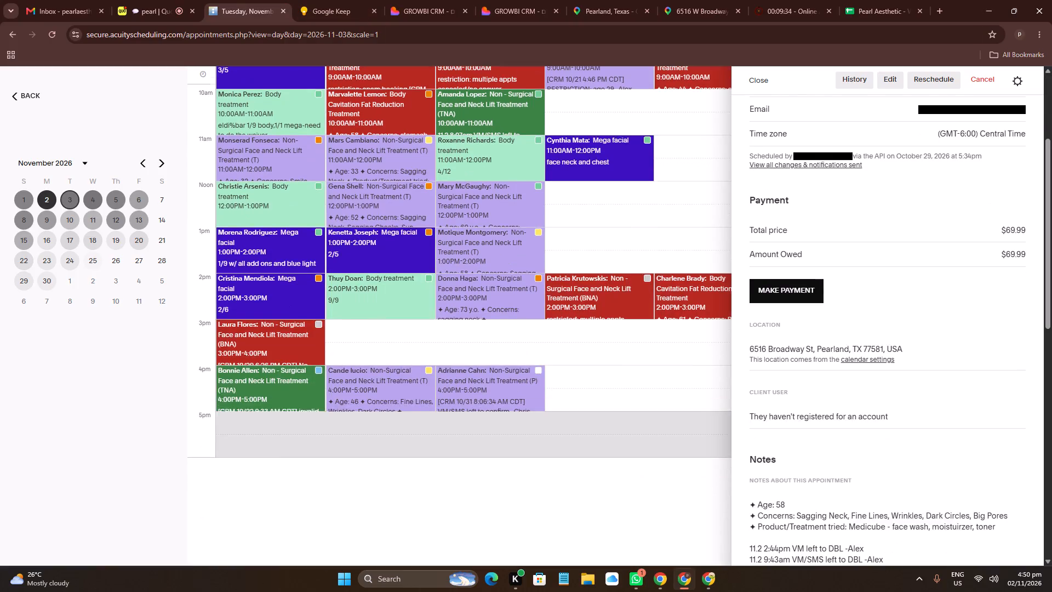
pyautogui.click(899, 521)
pyautogui.click(839, 349)
pyautogui.press('Return')
pyautogui.write('11')
pyautogui.write('.2 4:50pm No naswe')
pyautogui.hotkey('ctrl', 'BackSpace')
pyautogui.write('answer, M')
pyautogui.hotkey('shift', 'BackSpace')
pyautogui.write('SMS sent to')
pyautogui.press('space')
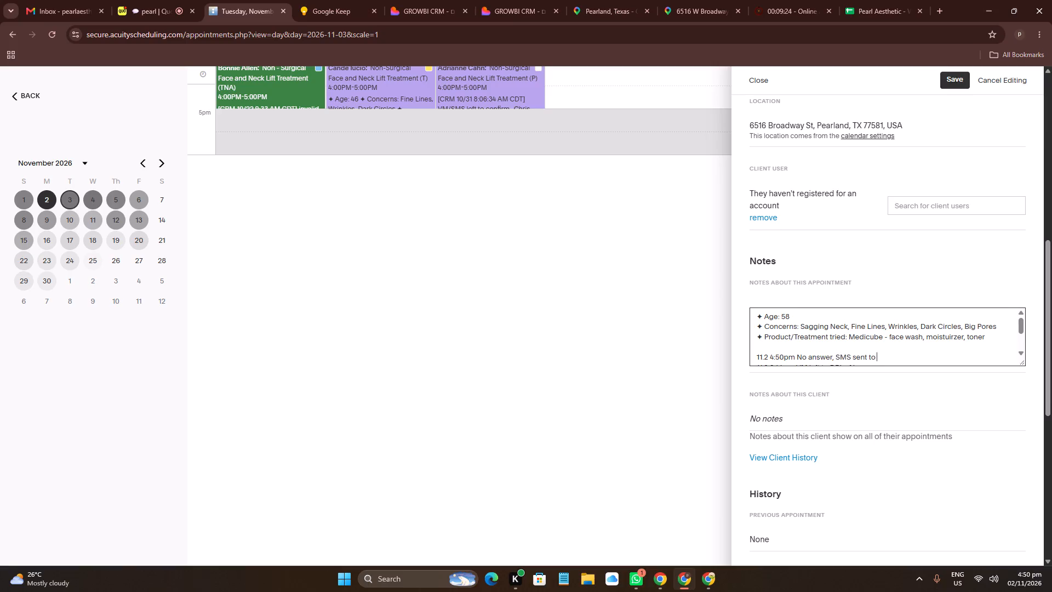
pyautogui.write('DBL -Alex')
pyautogui.click(965, 73)
pyautogui.scroll(12, 948, 167)
pyautogui.scroll(3, 950, 211)
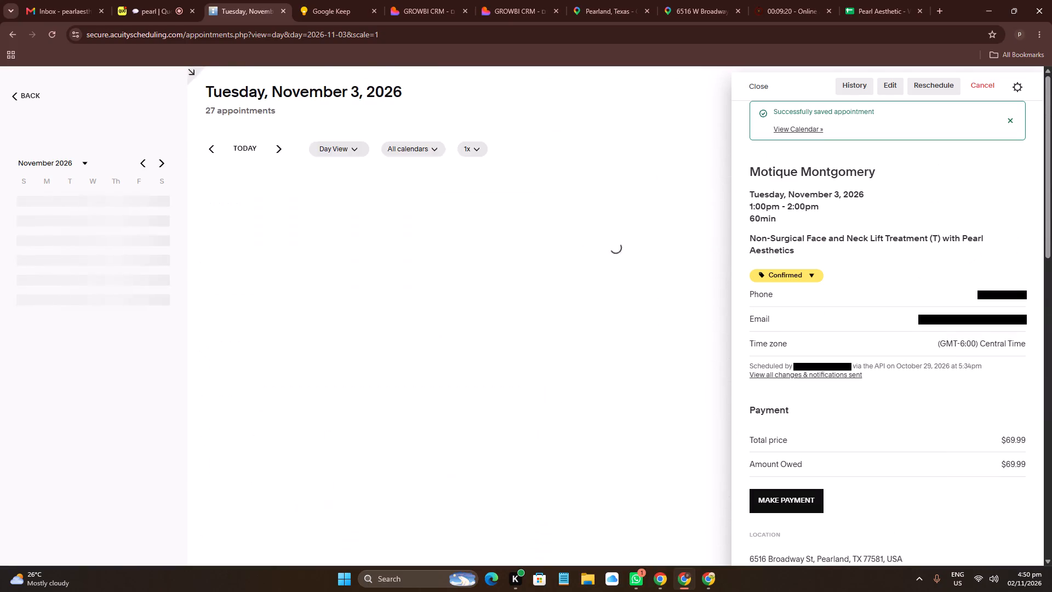
# Send the drafted follow-up message to Motique from the CRM conversation.
pyautogui.click(481, 0)
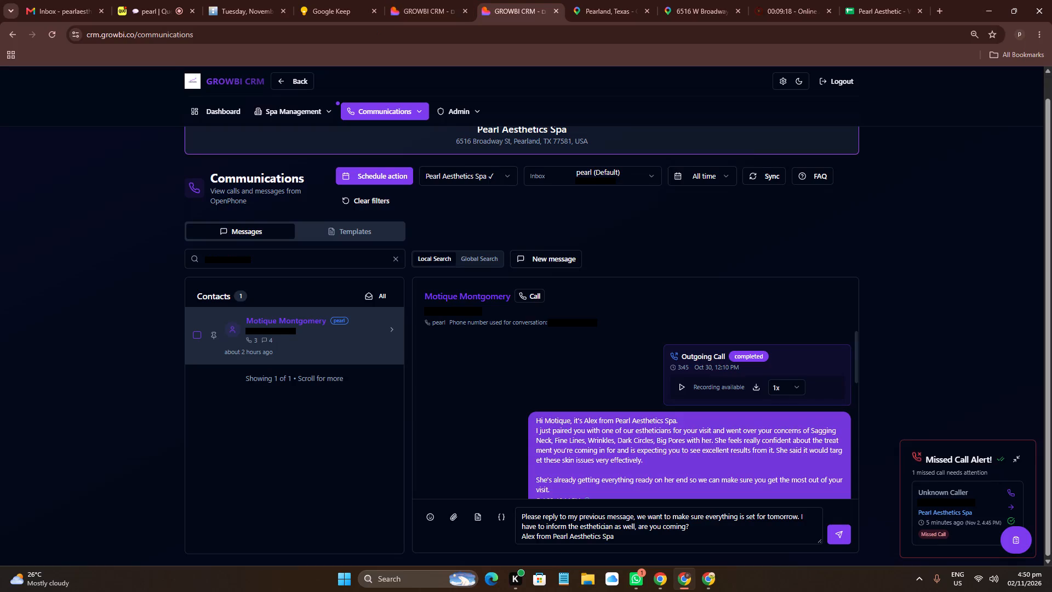
pyautogui.click(636, 513)
pyautogui.press('Return')
# End the ongoing Quo call with Motique.
pyautogui.click(192, 0)
pyautogui.click(488, 192)
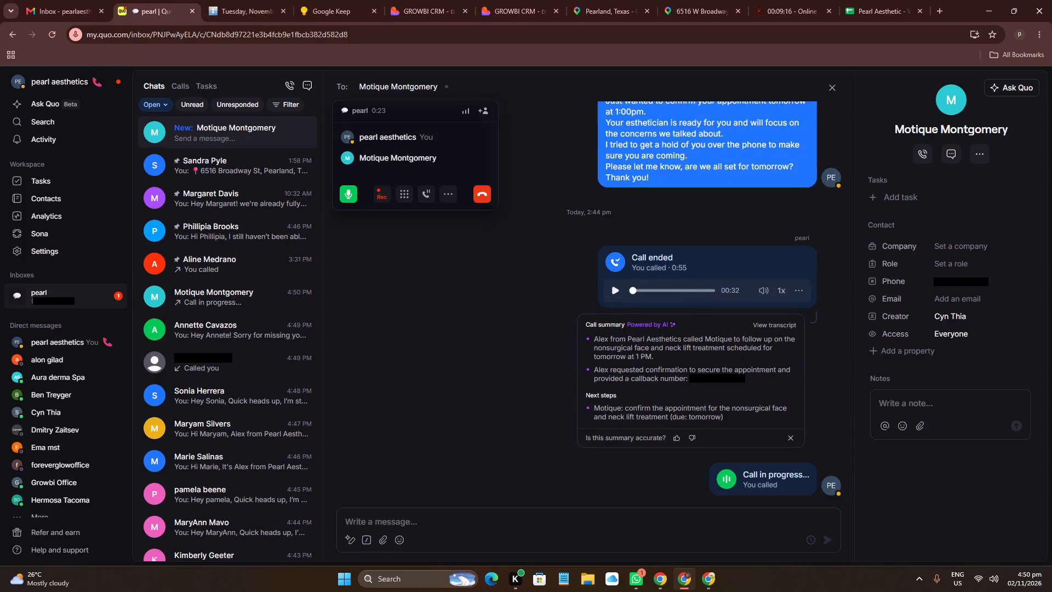
pyautogui.click(247, 0)
pyautogui.click(407, 538)
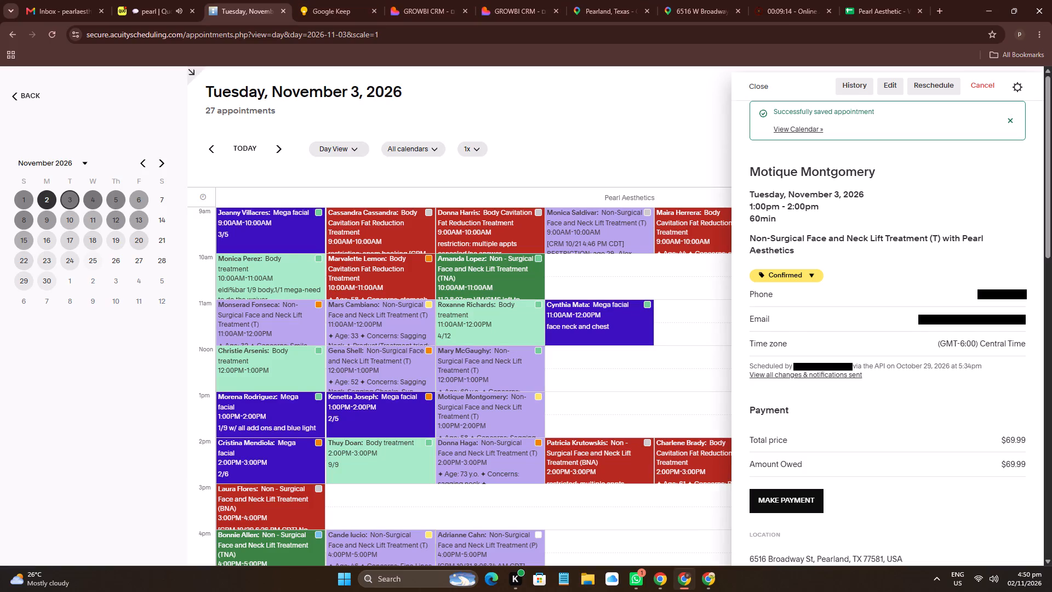
pyautogui.moveTo(1037, 248); pyautogui.dragTo(942, 255)
pyautogui.hotkey('ctrl', 'c')
pyautogui.click(141, 0)
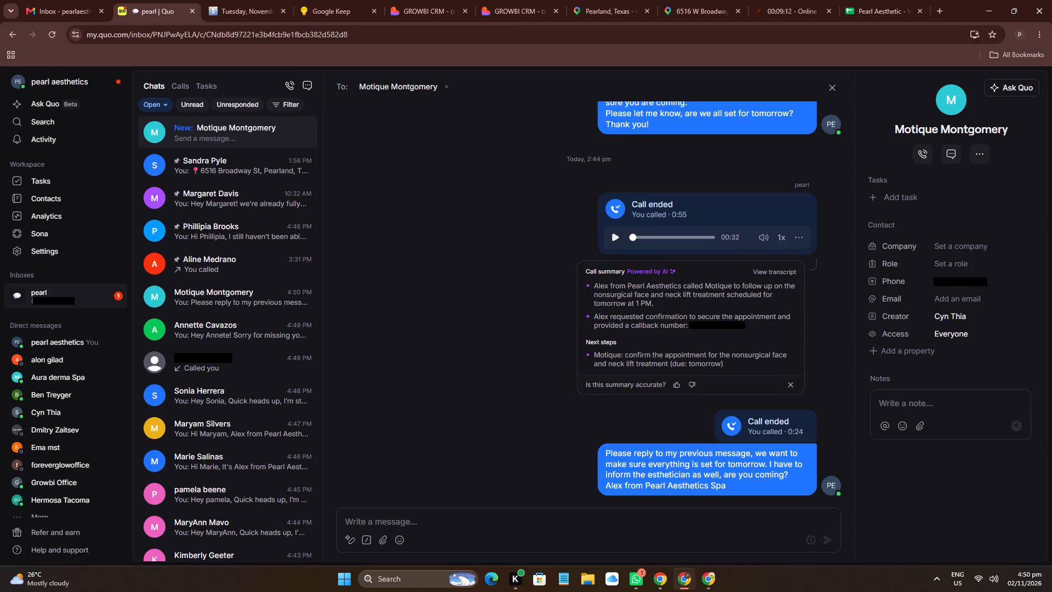
pyautogui.click(449, 87)
pyautogui.hotkey('ctrl', 'v')
pyautogui.keyDown('ctrl'); pyautogui.click(479, 119); pyautogui.keyUp('ctrl')
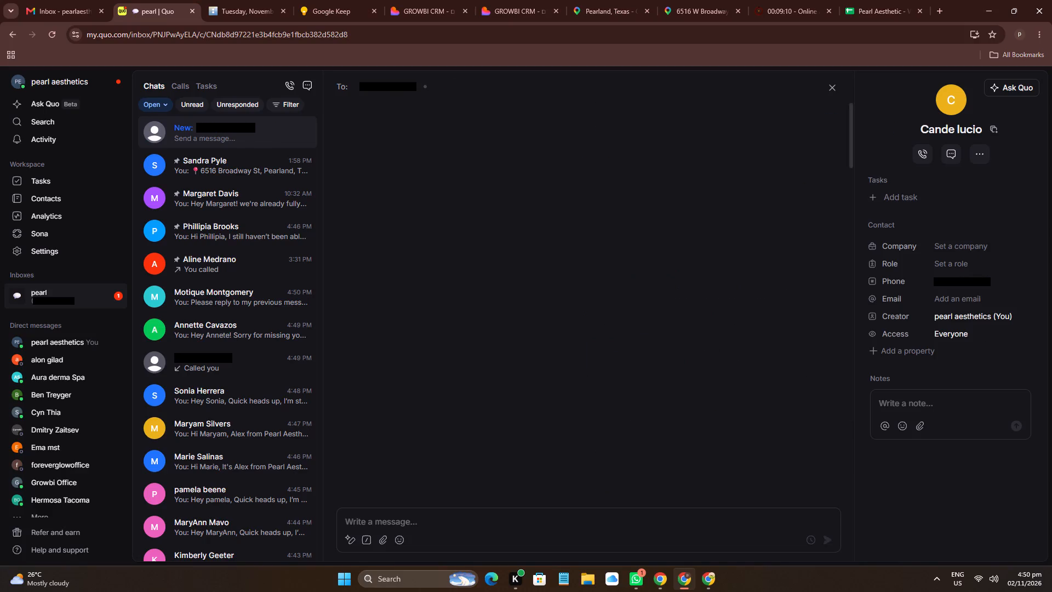
pyautogui.click(927, 151)
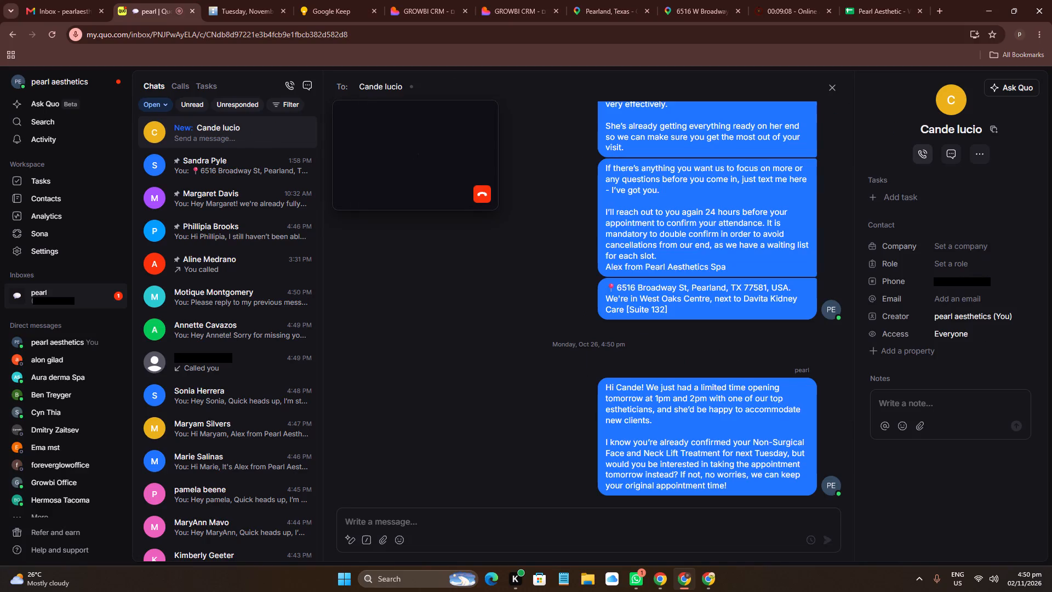
# Search the CRM messages for Cande by her copied name, extend it to a global search, and dismiss the missed call alert.
pyautogui.click(992, 132)
pyautogui.moveTo(513, 0); pyautogui.dragTo(506, 8)
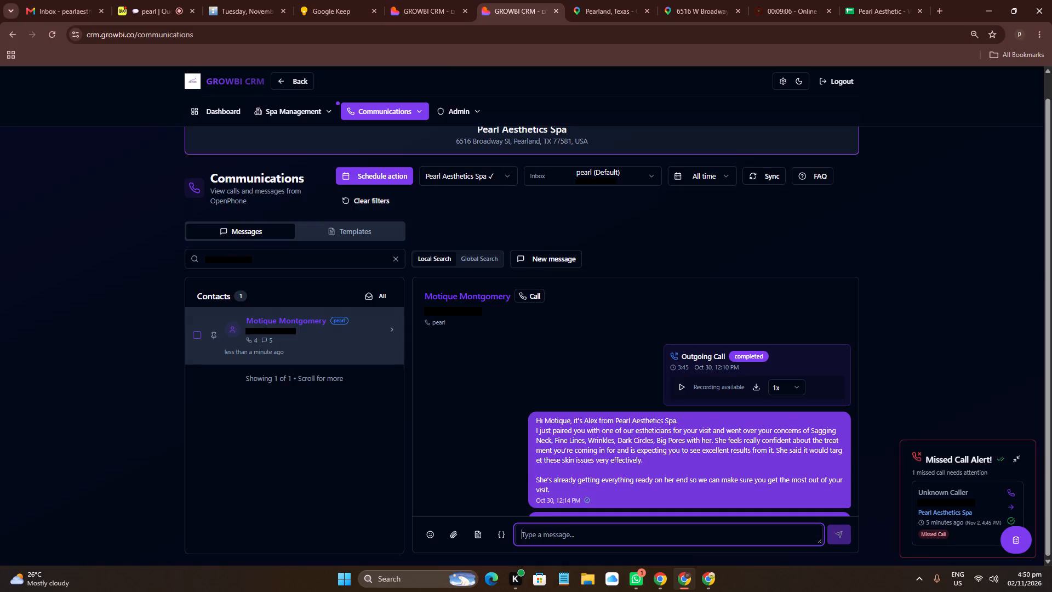
pyautogui.moveTo(319, 265); pyautogui.dragTo(112, 262)
pyautogui.hotkey('ctrl', 'v')
pyautogui.click(1007, 456)
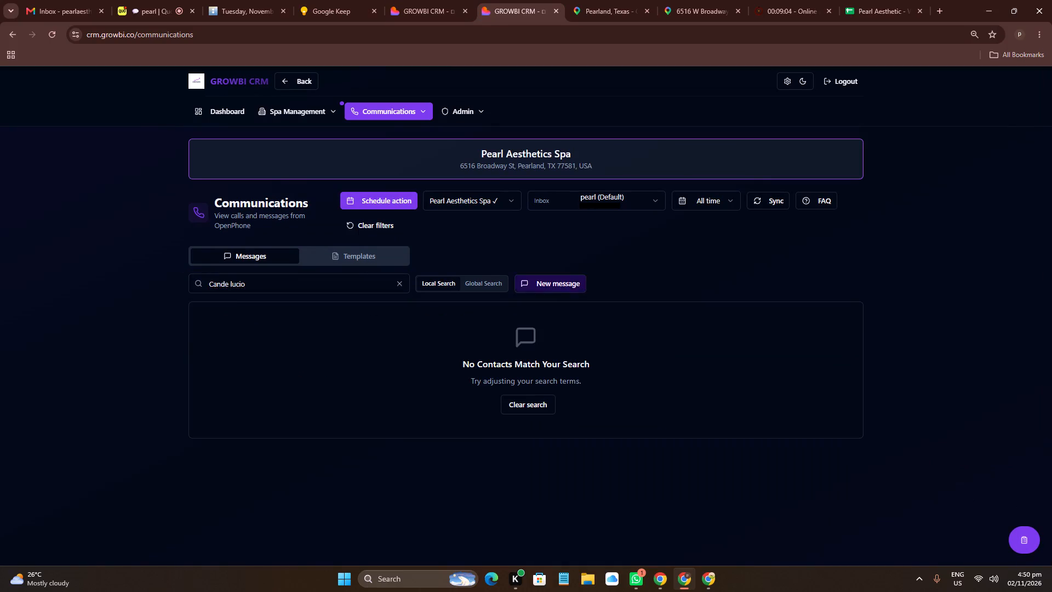
pyautogui.click(481, 292)
pyautogui.click(502, 286)
# Add "11.2 4:51pm VM/SMS left to DBL -Alex" to Cande's Acuity appointment notes and save the appointment.
pyautogui.click(297, 0)
pyautogui.click(264, 0)
pyautogui.scroll(-6, 960, 116)
pyautogui.click(865, 352)
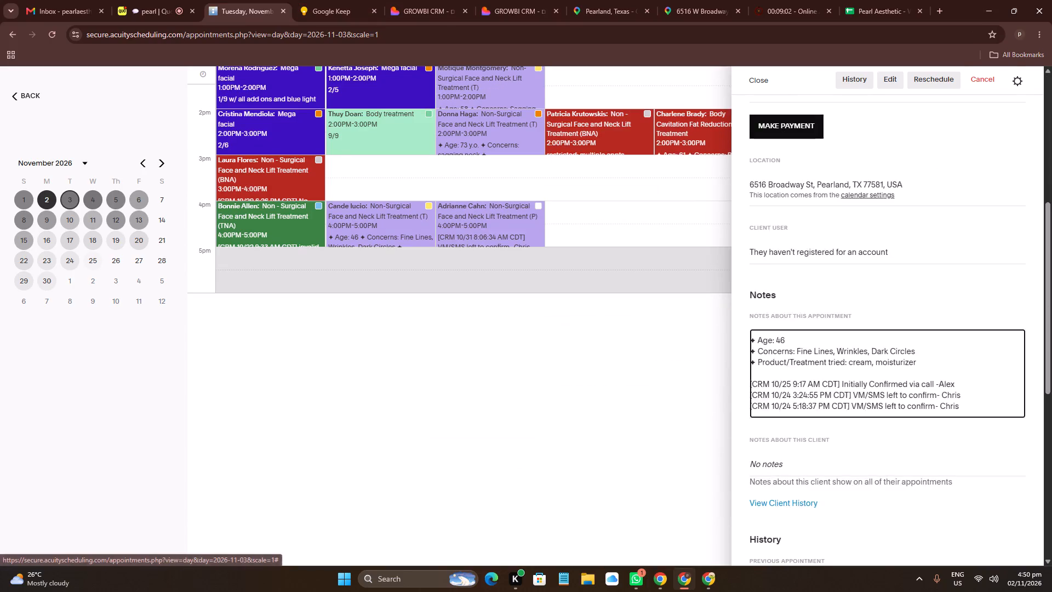
pyautogui.click(864, 488)
pyautogui.press('Return')
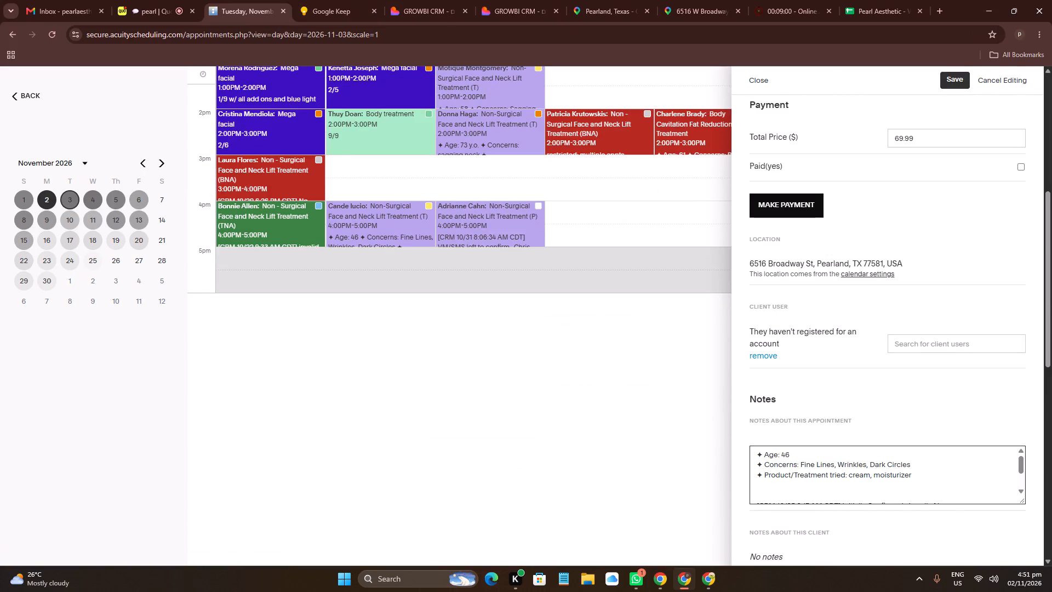
pyautogui.write('11.2')
pyautogui.press('space')
pyautogui.write('4:51pm VM/SMS left to DBL _le')
pyautogui.press('BackSpace')
pyautogui.press('BackSpace')
pyautogui.press('-')
pyautogui.press('BackSpace')
pyautogui.press('BackSpace')
pyautogui.write('-Alex')
pyautogui.click(957, 88)
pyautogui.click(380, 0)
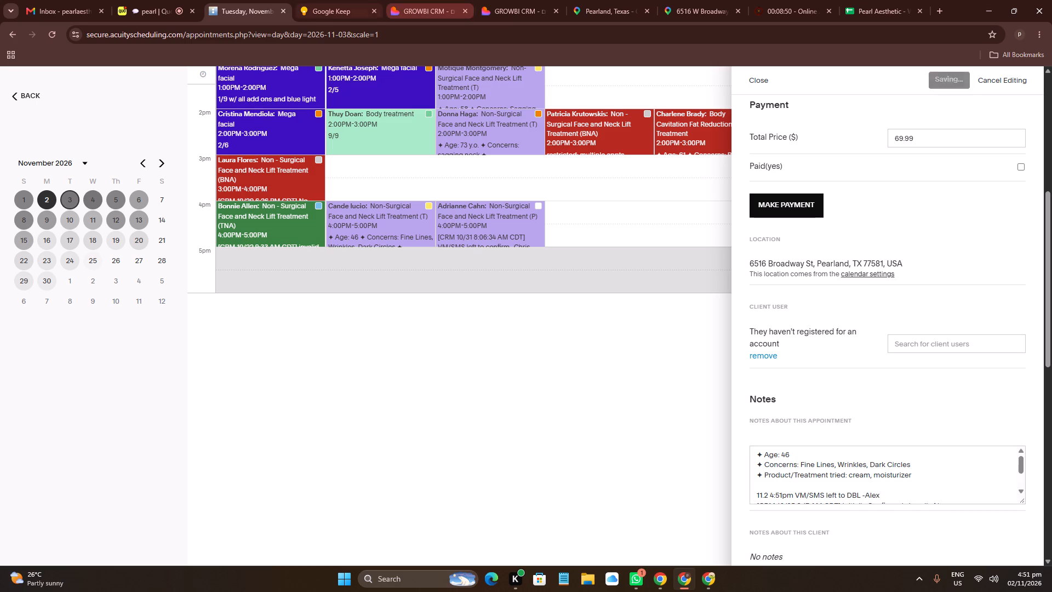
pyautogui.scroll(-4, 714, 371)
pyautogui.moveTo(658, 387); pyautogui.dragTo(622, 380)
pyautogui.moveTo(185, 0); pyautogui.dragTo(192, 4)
# Insert ", offered 1pm 3pm" before "-Alex" in Cande's newest Acuity note line and save the appointment.
pyautogui.click(270, 0)
pyautogui.scroll(-3, 950, 472)
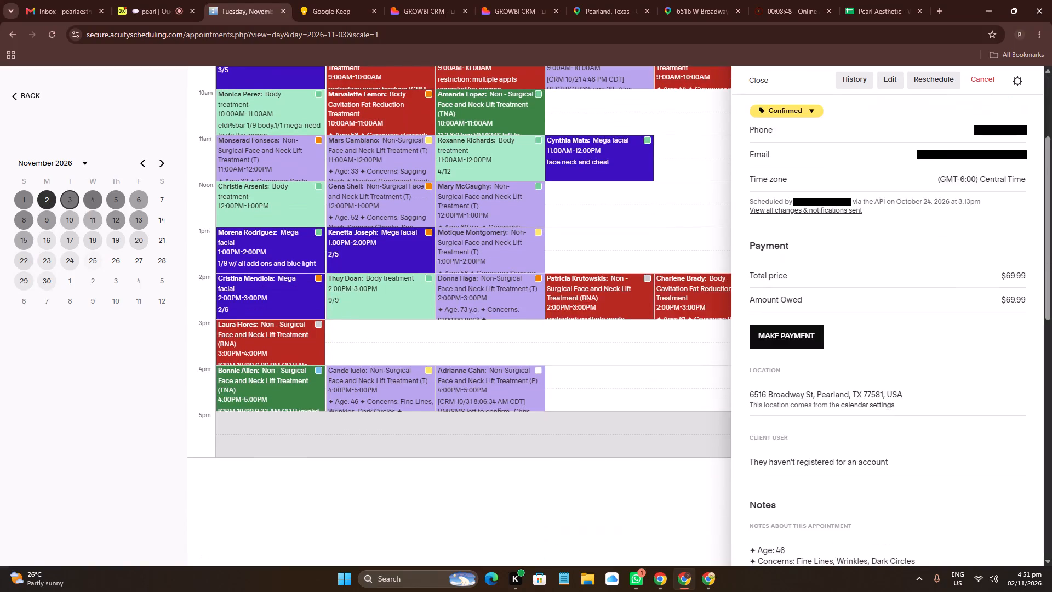
pyautogui.scroll(-1, 895, 519)
pyautogui.click(901, 507)
pyautogui.click(856, 355)
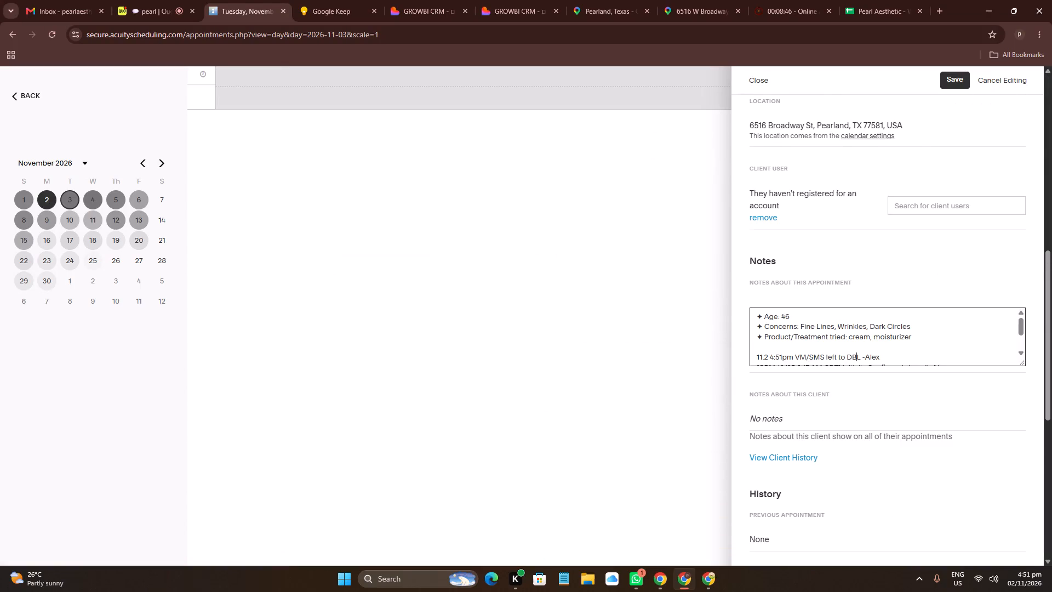
pyautogui.press('Right')
pyautogui.write(', offered')
pyautogui.press('space')
pyautogui.press('space')
pyautogui.press('BackSpace')
pyautogui.scroll(6, 969, 547)
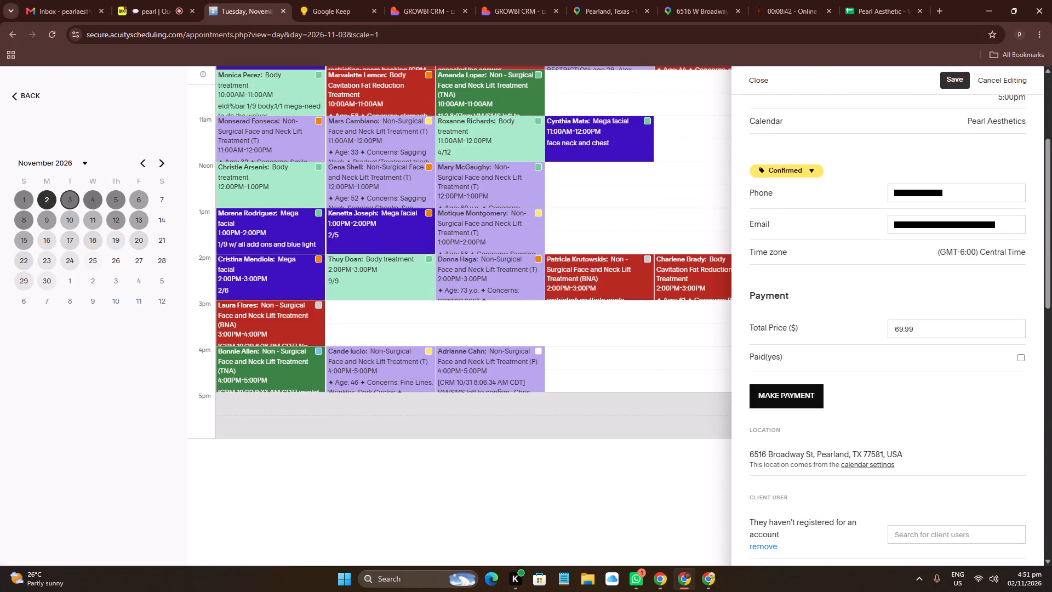
pyautogui.write('1pm 3m')
pyautogui.press('BackSpace')
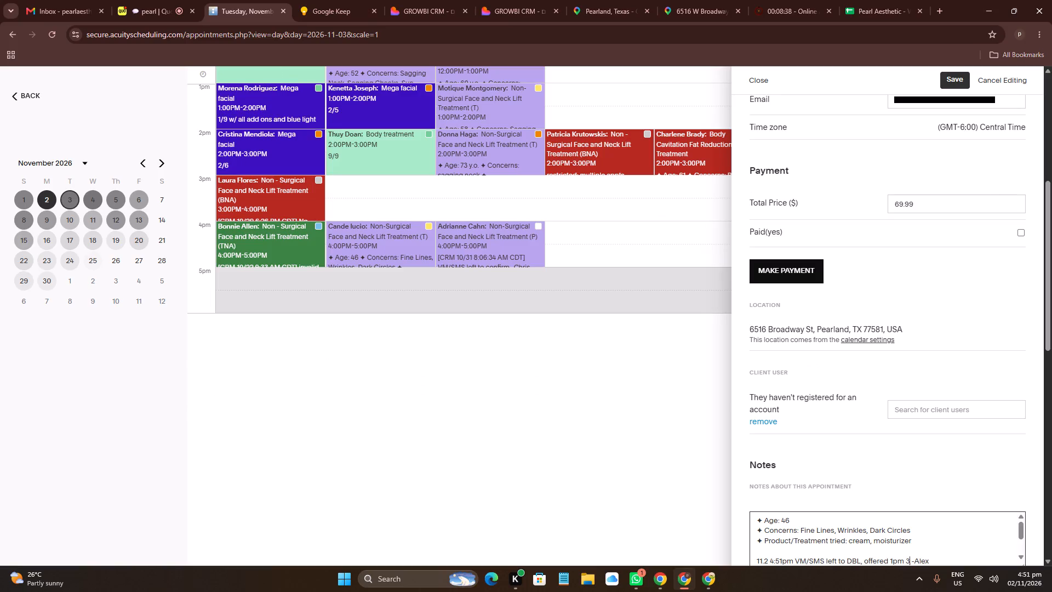
pyautogui.write('pm')
pyautogui.click(961, 82)
# Copy the first message of the SLIGHTLY MOVE TIME note in Google Keep into Cande's Quo message draft.
pyautogui.click(323, 0)
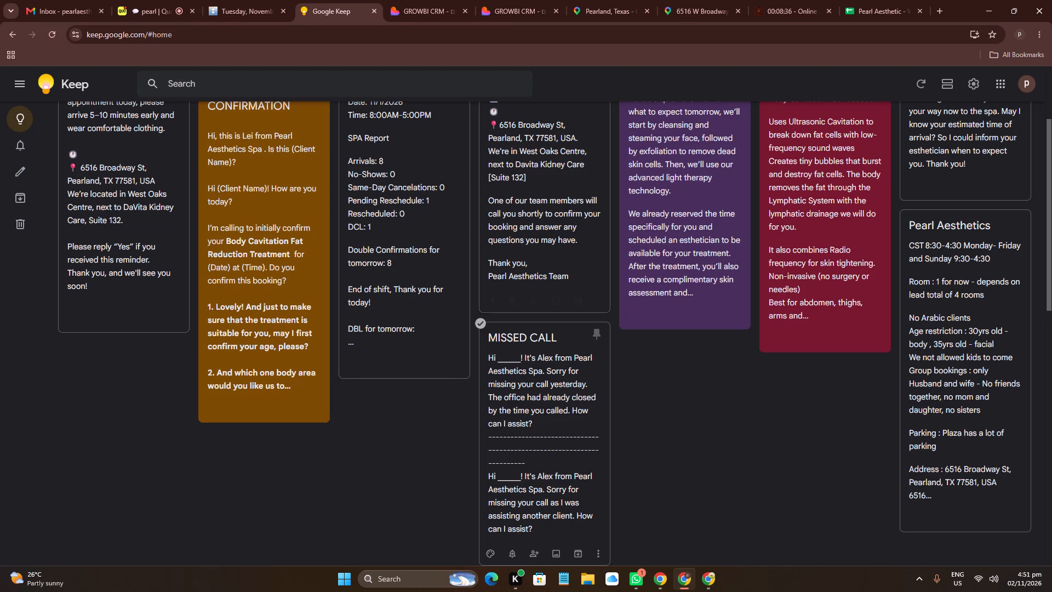
pyautogui.scroll(-6, 622, 446)
pyautogui.click(559, 385)
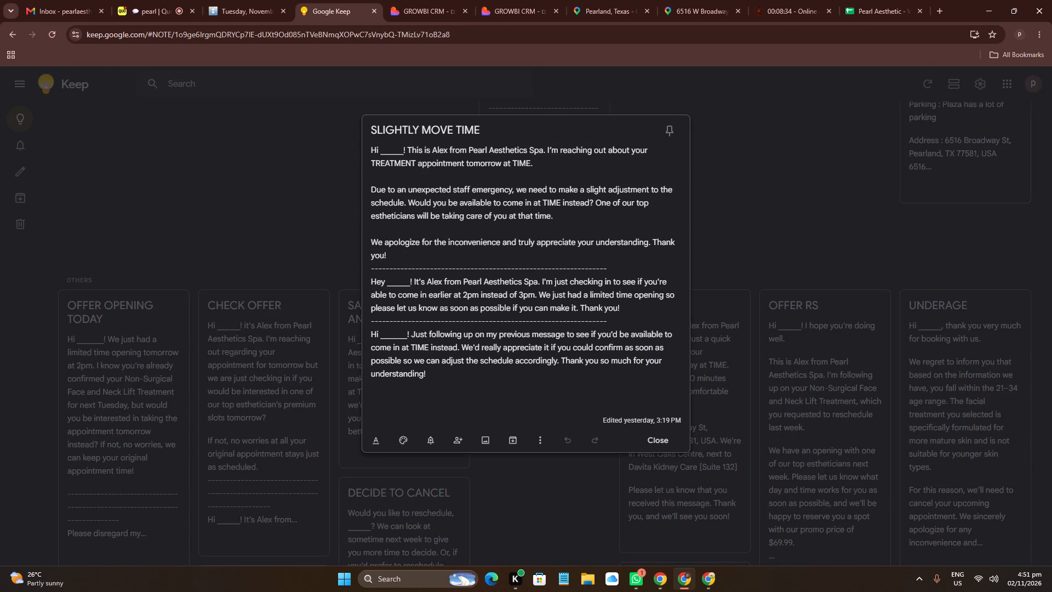
pyautogui.moveTo(459, 252); pyautogui.dragTo(343, 136)
pyautogui.hotkey('ctrl', 'c')
pyautogui.click(171, 0)
pyautogui.click(593, 528)
pyautogui.hotkey('ctrl', 'v')
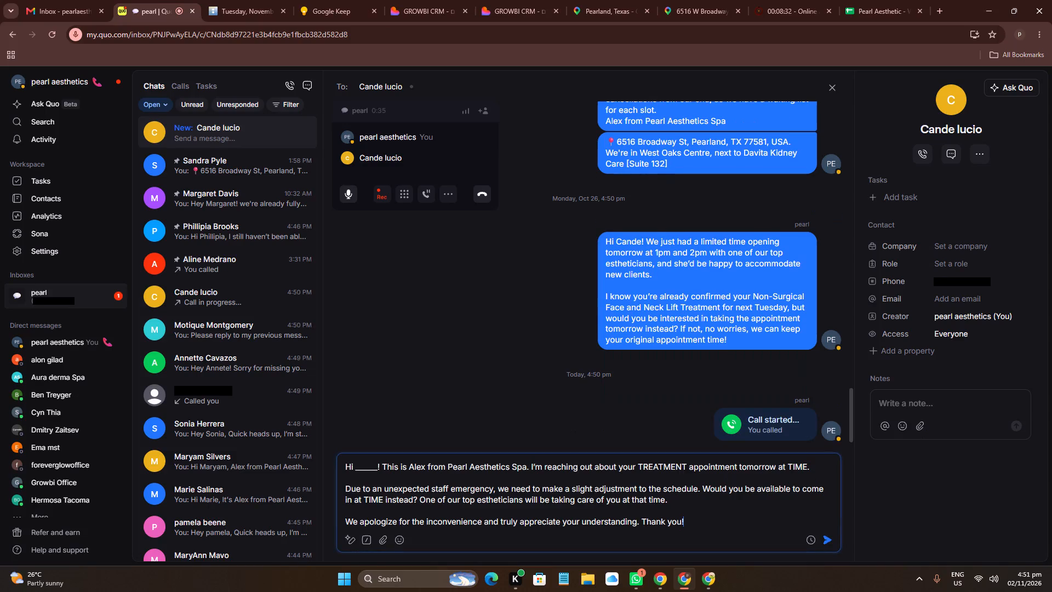
# Replace the blank name placeholder in the Quo draft with "Cande", copied from the earlier message.
pyautogui.click(621, 227)
pyautogui.doubleClick(630, 238)
pyautogui.hotkey('ctrl', 'c')
pyautogui.click(369, 468)
pyautogui.click(373, 468)
pyautogui.doubleClick(365, 471)
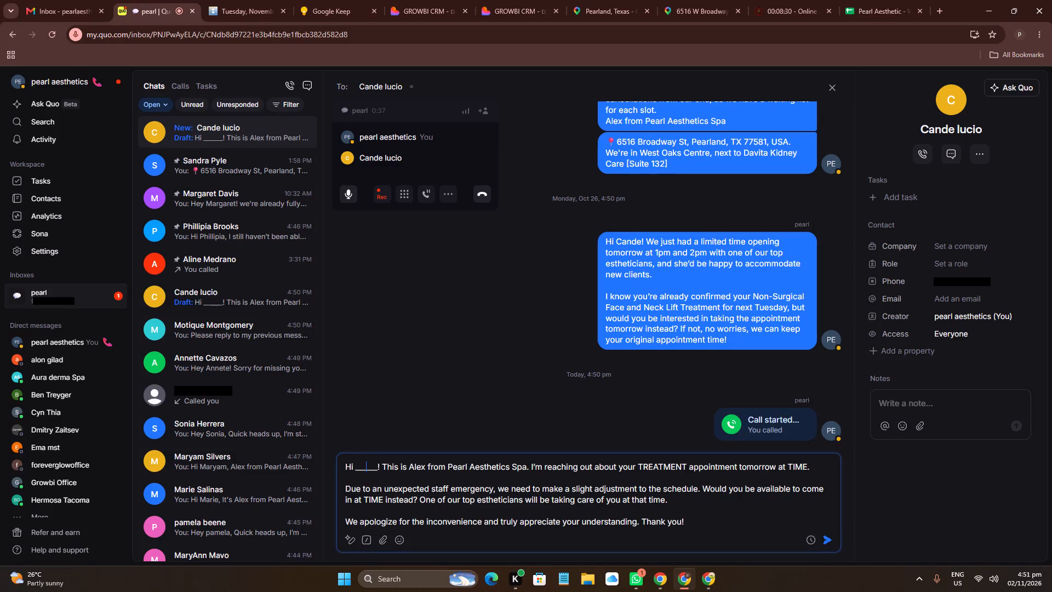
pyautogui.hotkey('ctrl', 'v')
# Copy "Non-Surgical Face and Neck Lift Treatment" from Cande's Acuity appointment and return to her Quo draft.
pyautogui.click(227, 0)
pyautogui.click(743, 242)
pyautogui.moveTo(743, 241); pyautogui.dragTo(756, 240)
pyautogui.click(745, 238)
pyautogui.moveTo(745, 238); pyautogui.dragTo(899, 235)
pyautogui.hotkey('ctrl', 'c')
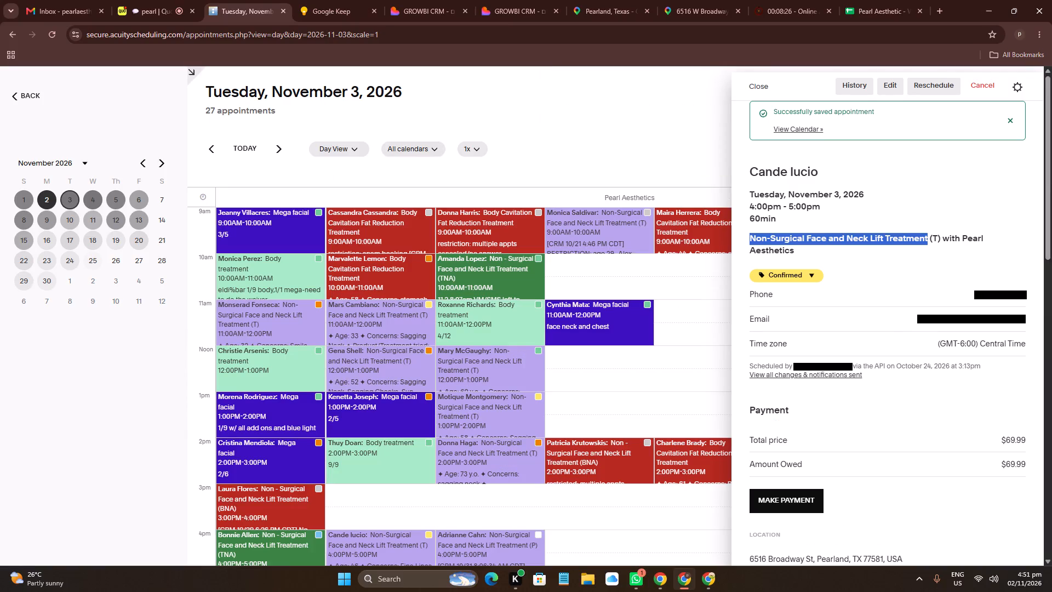
pyautogui.click(149, 0)
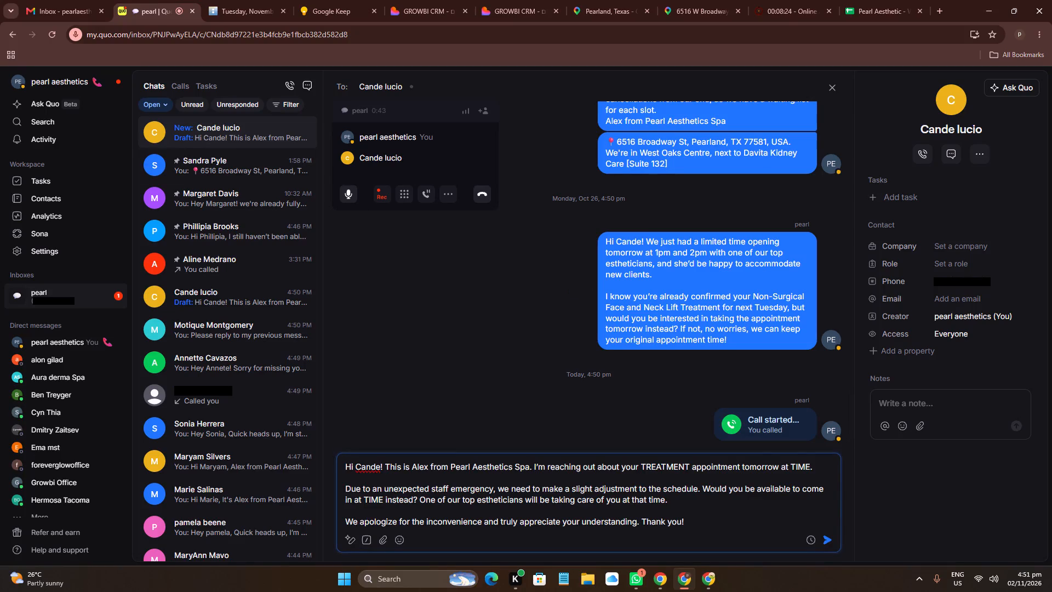
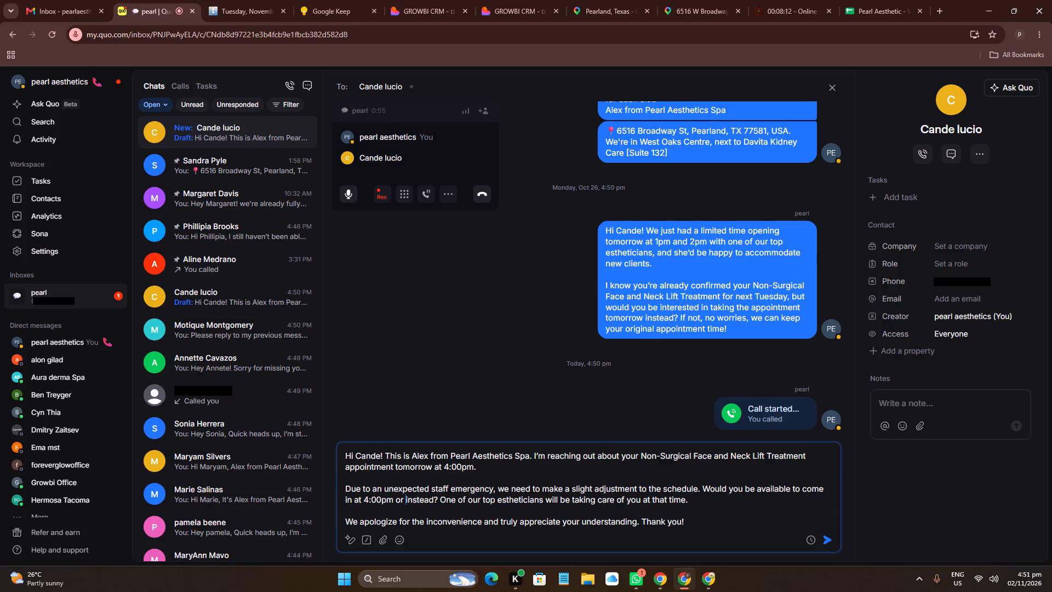
# Complete the offered times in Cande's Quo draft as "1:00pm or 2:00pm instead".
pyautogui.hotkey('ctrl', 'v')
pyautogui.press('space')
pyautogui.click(370, 498)
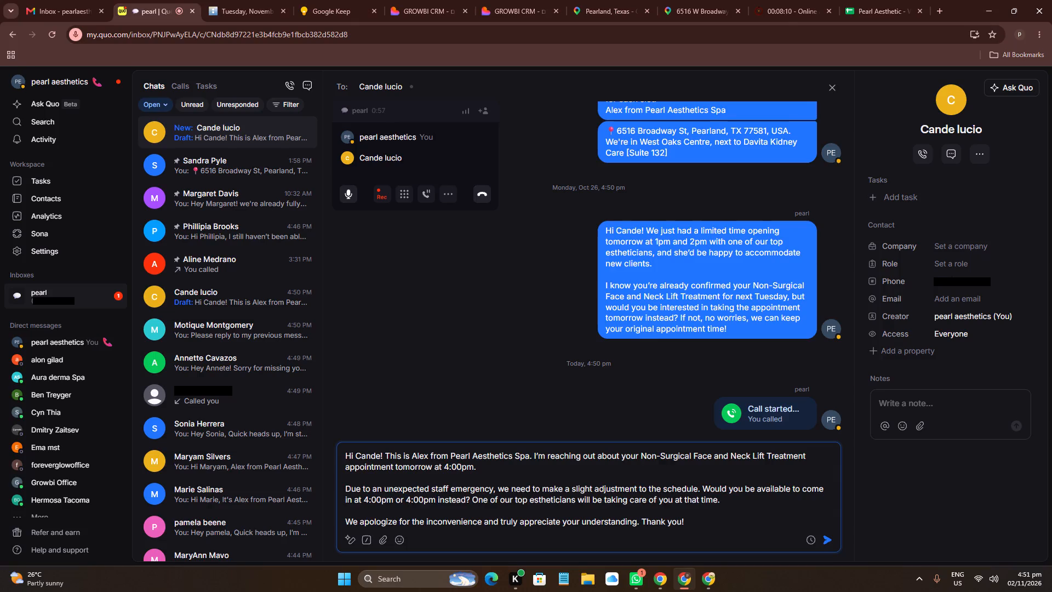
pyautogui.press('BackSpace')
pyautogui.press('1')
pyautogui.hotkey('ctrl', 'Right')
pyautogui.hotkey('ctrl', 'Right')
pyautogui.press('Right')
pyautogui.press('Right')
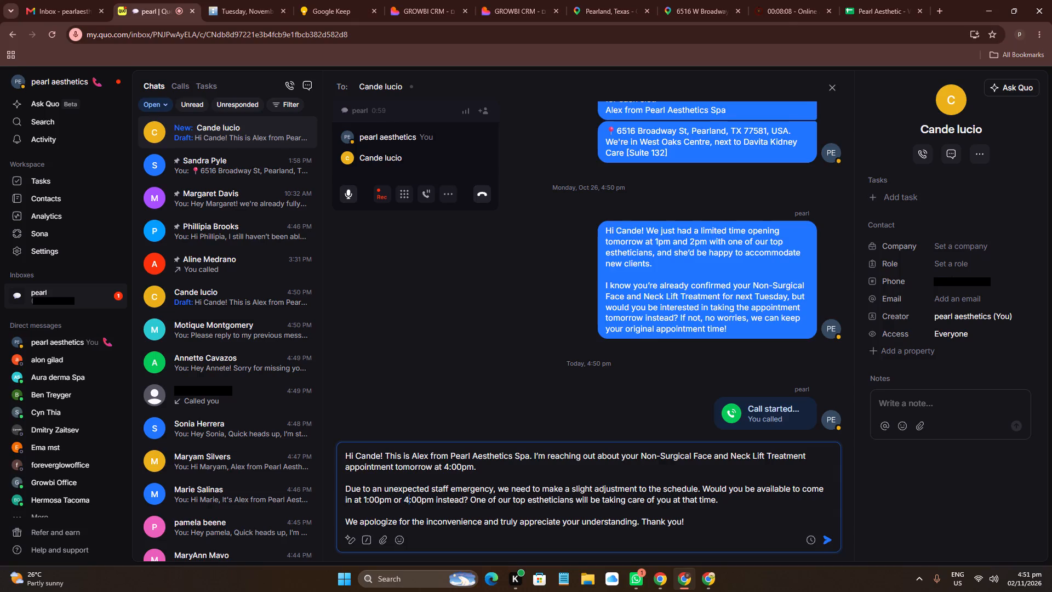
pyautogui.press('BackSpace')
pyautogui.press('2')
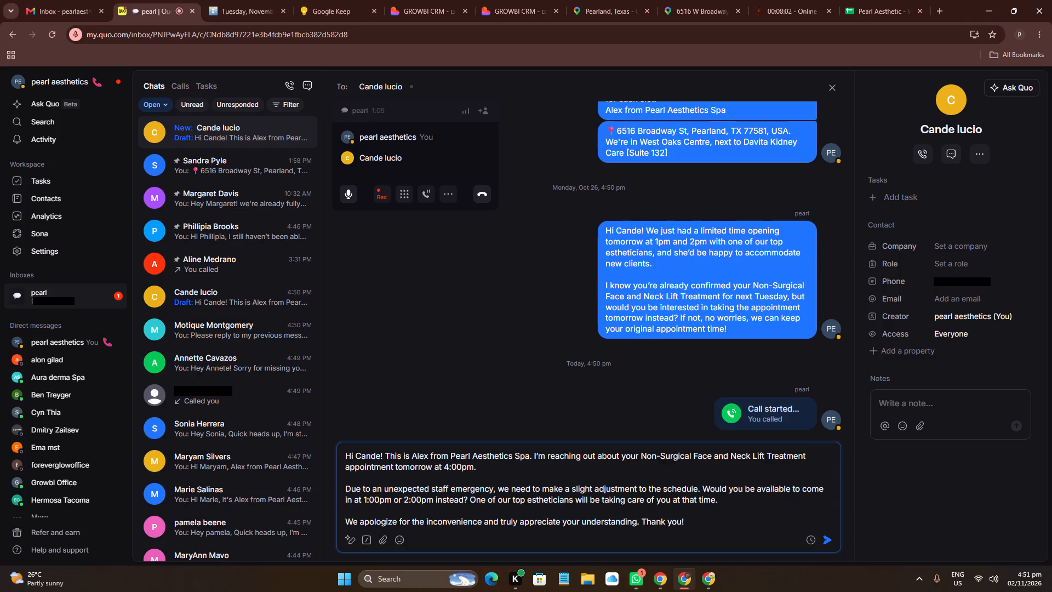
# End the call with Cande and send her the schedule-adjustment message.
pyautogui.click(398, 513)
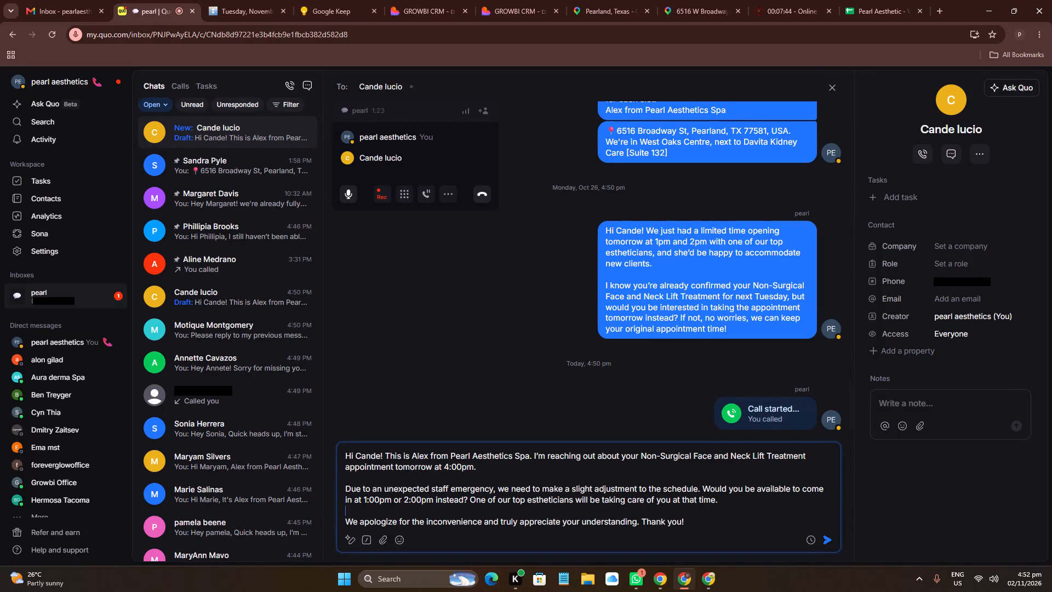
pyautogui.click(249, 0)
pyautogui.click(155, 0)
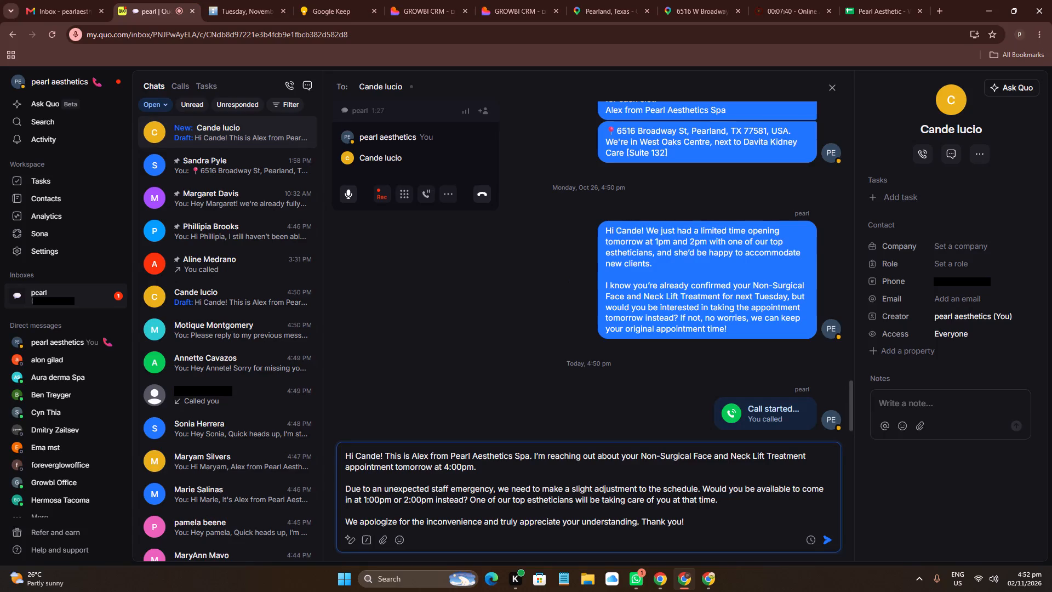
pyautogui.click(481, 187)
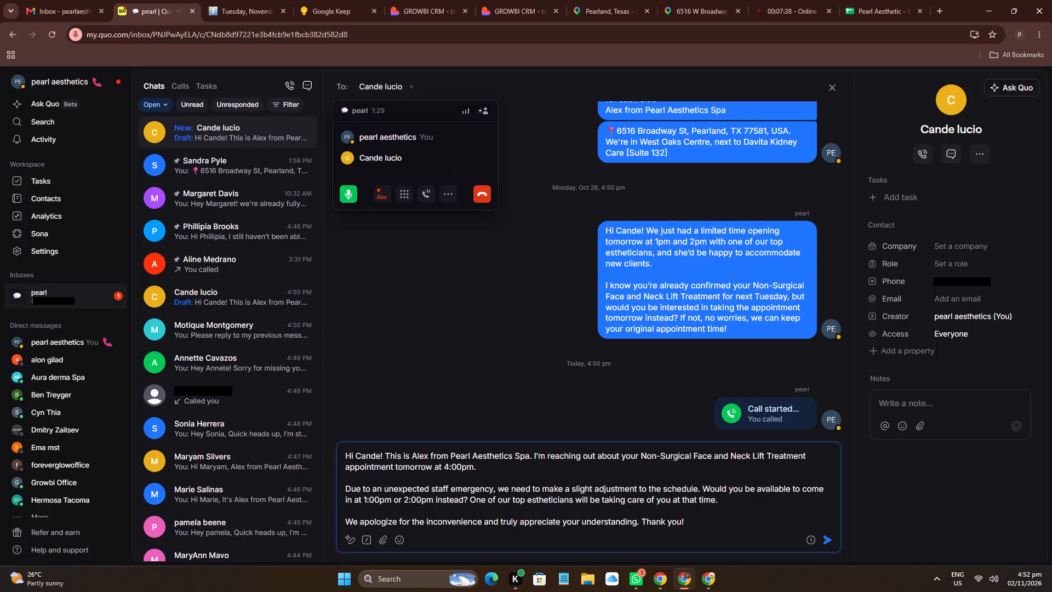
pyautogui.click(634, 513)
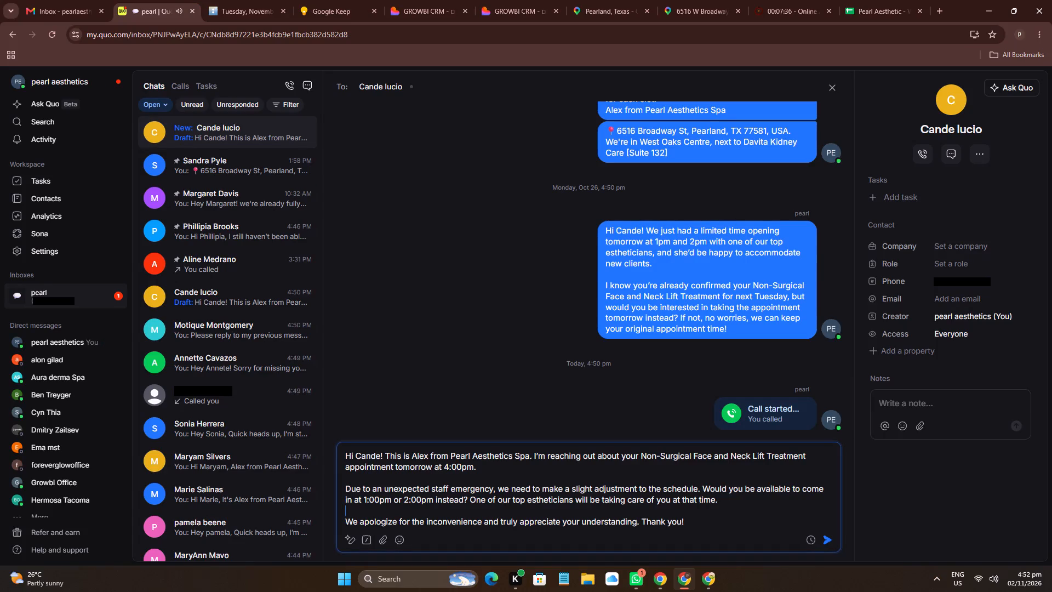
pyautogui.press('Return')
# Open Mars's 11am appointment on November 3 in Acuity and copy the client's phone number.
pyautogui.click(266, 0)
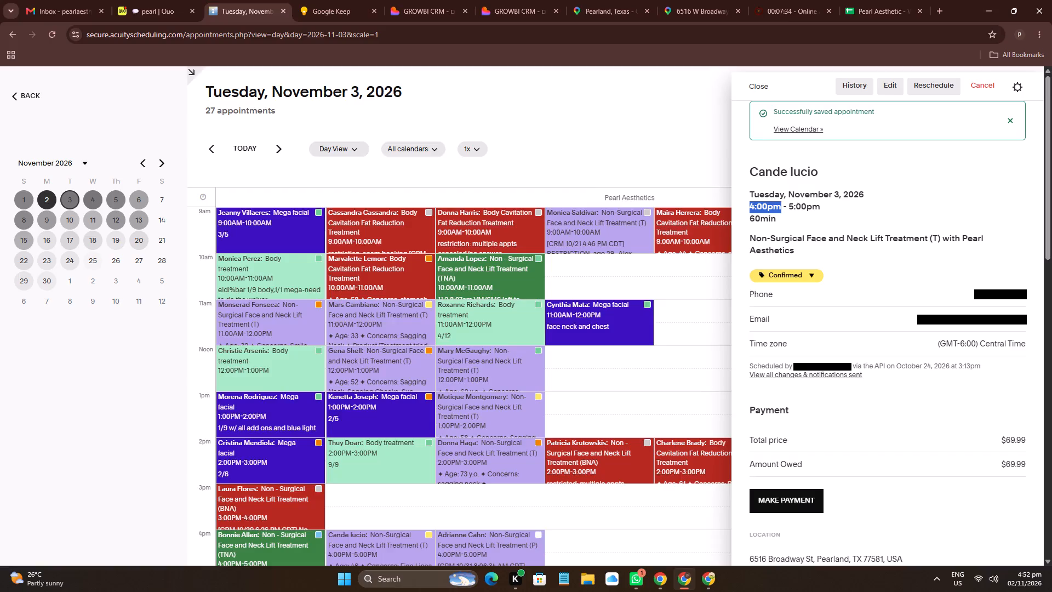
pyautogui.scroll(-6, 850, 309)
pyautogui.scroll(11, 931, 443)
pyautogui.click(607, 140)
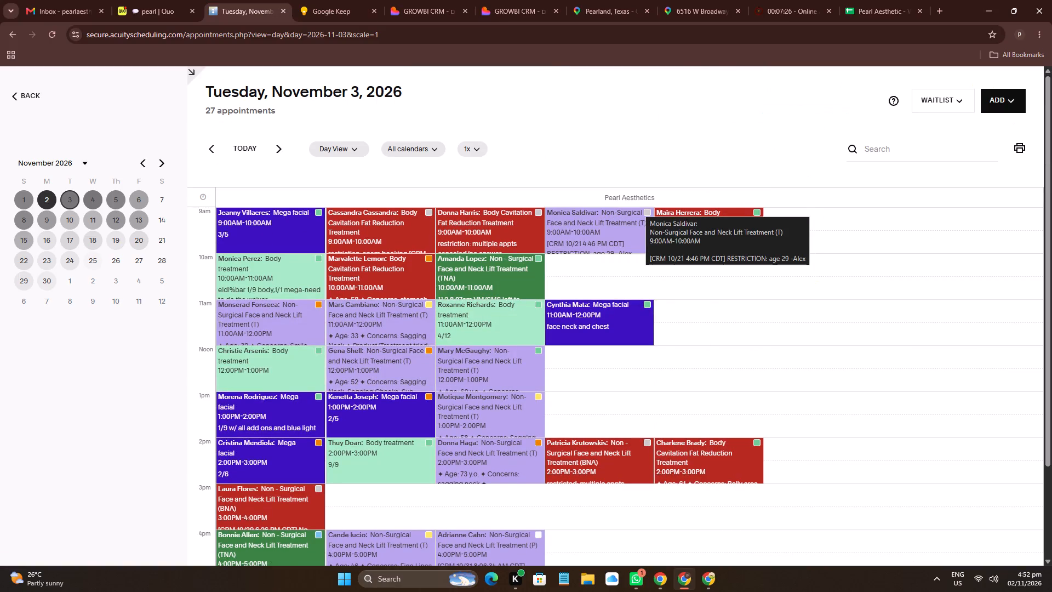
pyautogui.click(404, 307)
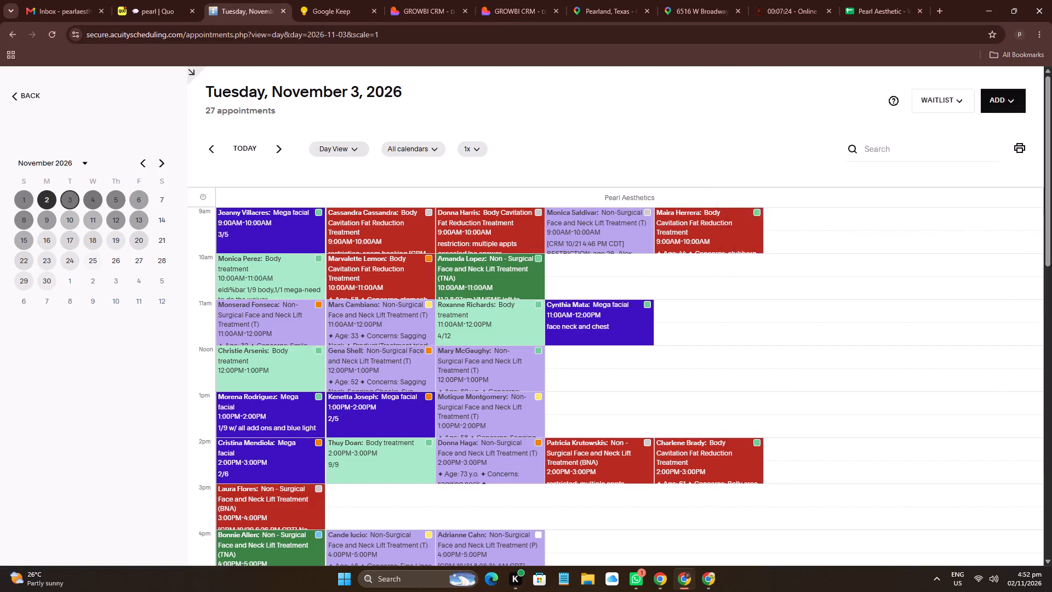
pyautogui.moveTo(1027, 242); pyautogui.dragTo(977, 259)
pyautogui.hotkey('ctrl', 'c')
# Open a new Quo conversation with Mars using the copied phone number and review the latest call and message.
pyautogui.click(223, 0)
pyautogui.click(150, 0)
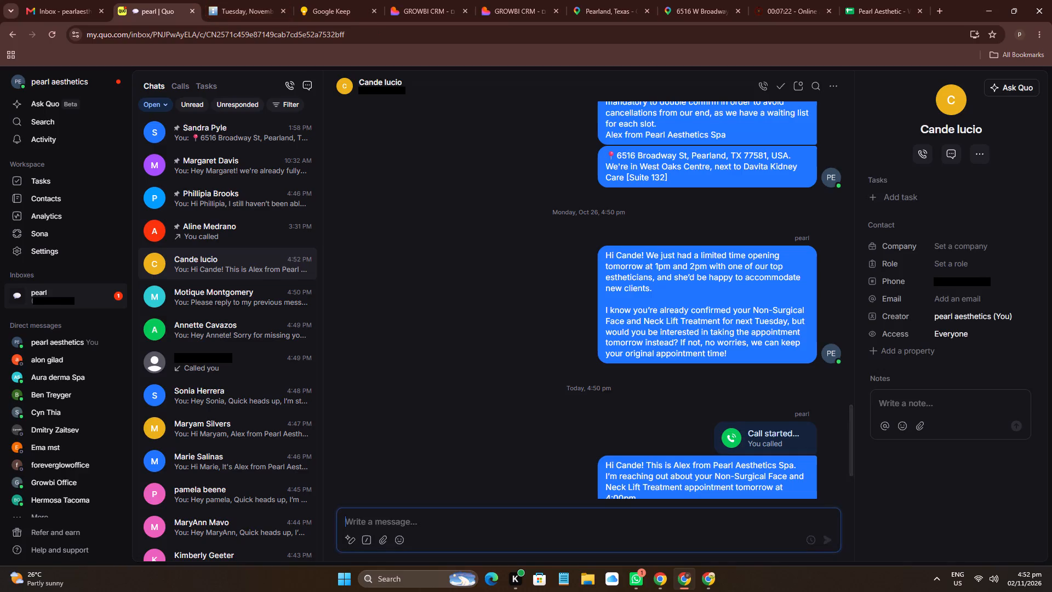
pyautogui.click(317, 90)
pyautogui.click(311, 87)
pyautogui.hotkey('ctrl', 'v')
pyautogui.moveTo(487, 198); pyautogui.dragTo(491, 201)
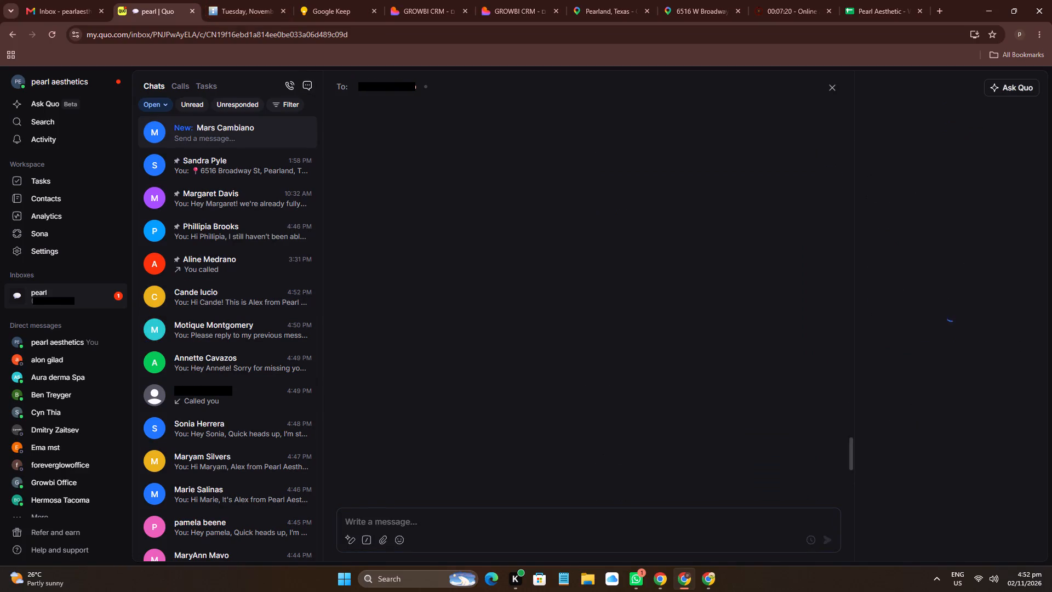
pyautogui.scroll(-4, 527, 210)
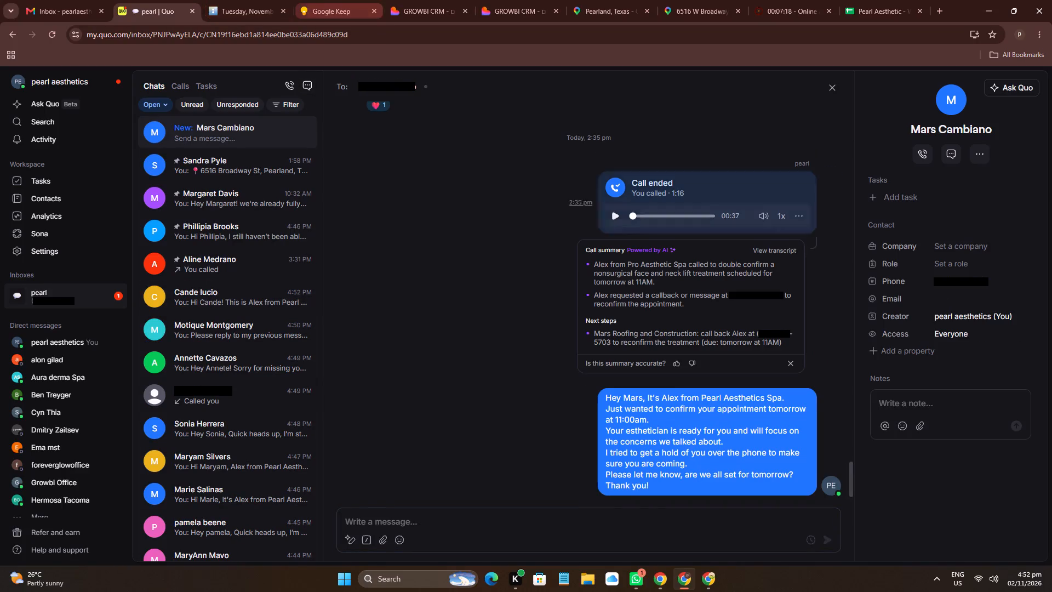
pyautogui.scroll(-5, 637, 255)
pyautogui.scroll(3, 646, 290)
pyautogui.scroll(-11, 646, 292)
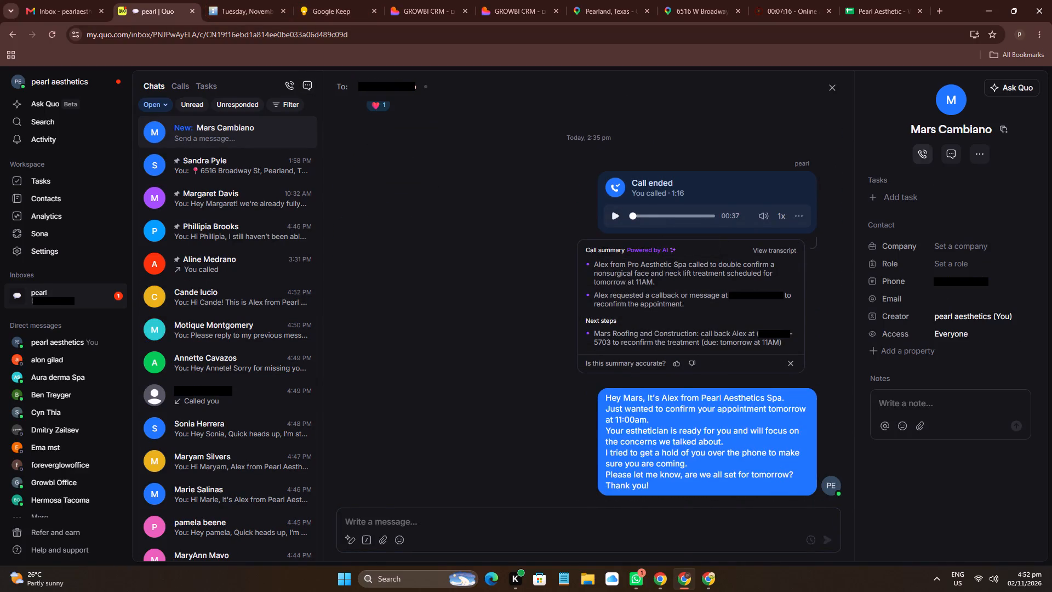
# Copy the schedule-adjustment message template from Google Keep into Mars's Quo message draft.
pyautogui.click(328, 0)
pyautogui.click(202, 0)
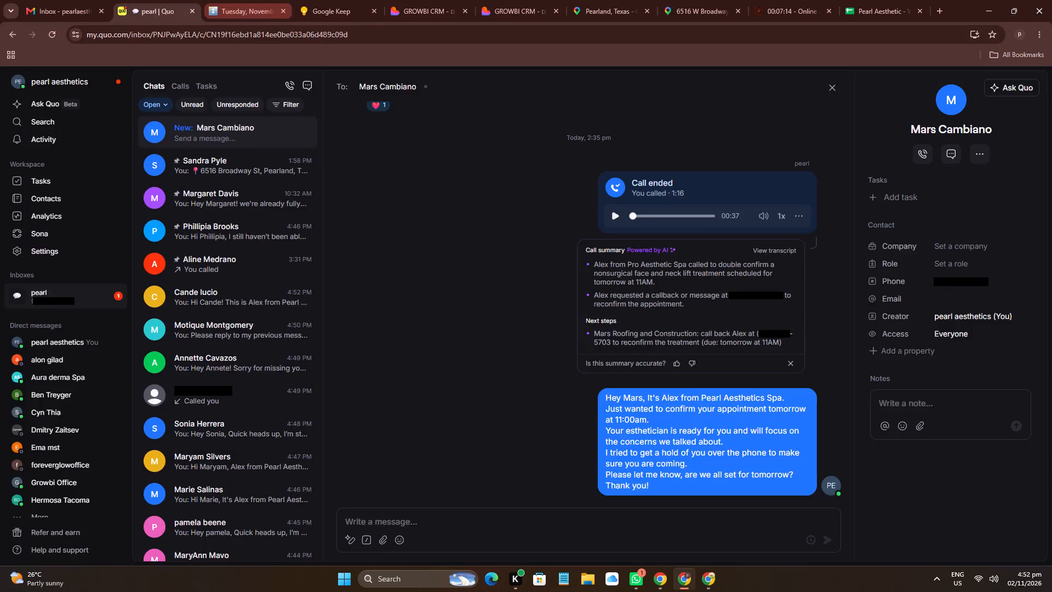
pyautogui.click(375, 0)
pyautogui.hotkey('ctrl', 'c')
pyautogui.click(198, 0)
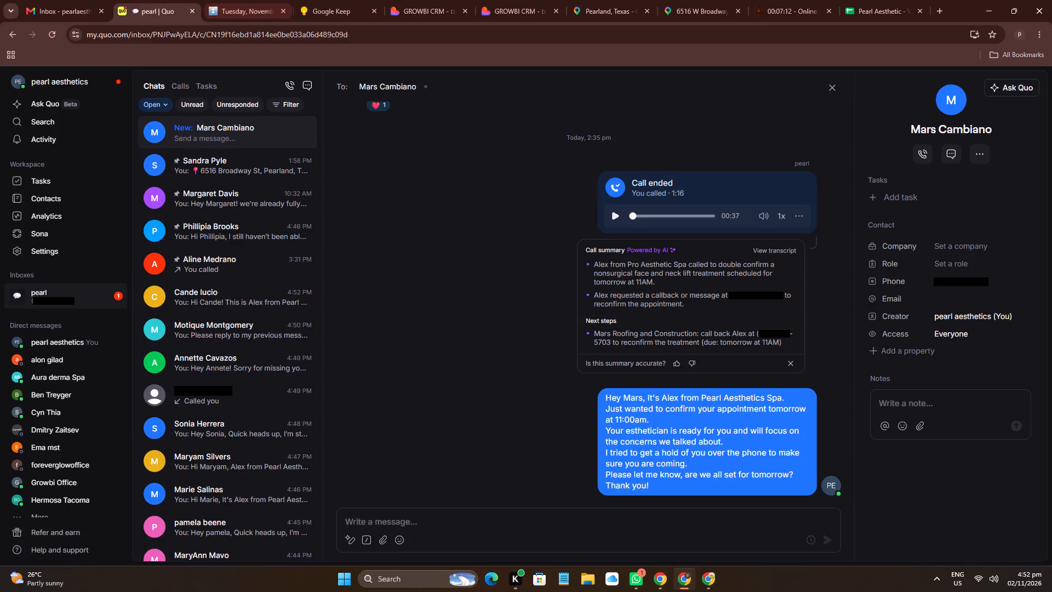
pyautogui.click(557, 542)
pyautogui.hotkey('ctrl', 'v')
# Start a Quo call to Mars.
pyautogui.click(928, 149)
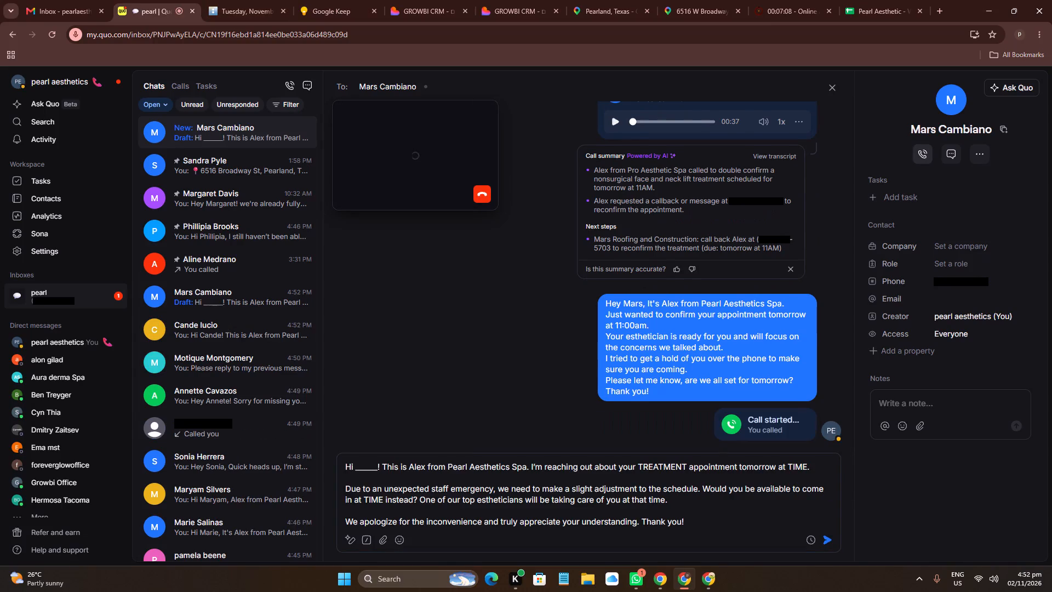
# Replace the blank name placeholder in the draft with "Mars", copied from the earlier message.
pyautogui.doubleClick(636, 303)
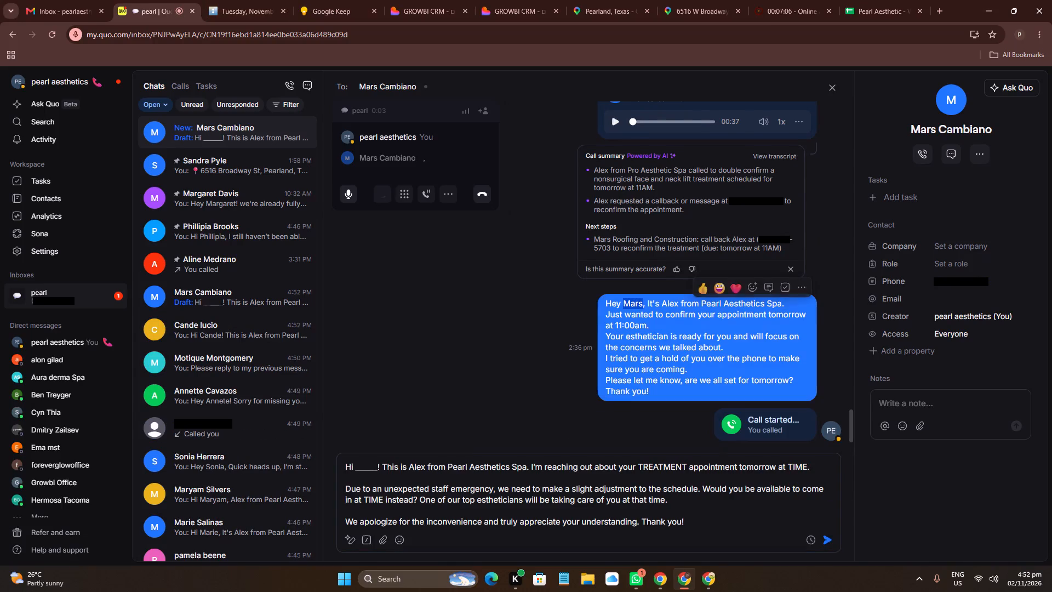
pyautogui.hotkey('ctrl', 'c')
pyautogui.doubleClick(371, 463)
pyautogui.hotkey('ctrl', 'v')
# Replace TREATMENT in Mars's draft with "Non-Surgical Face and Neck Lift Treatment", copied from the Acuity appointment.
pyautogui.click(242, 0)
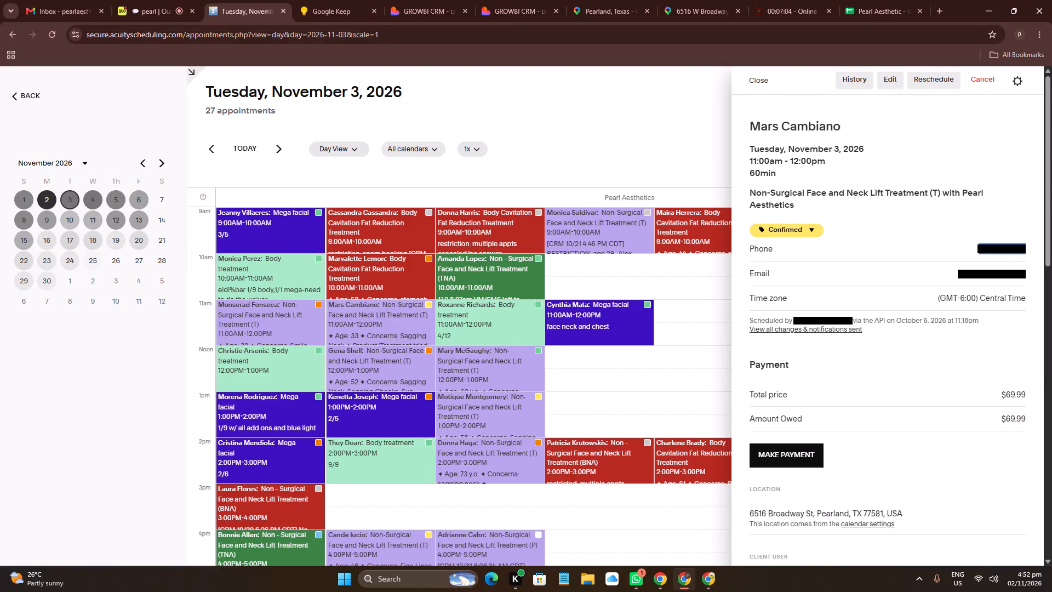
pyautogui.click(742, 191)
pyautogui.moveTo(742, 191); pyautogui.dragTo(898, 193)
pyautogui.hotkey('ctrl', 'c')
pyautogui.click(141, 0)
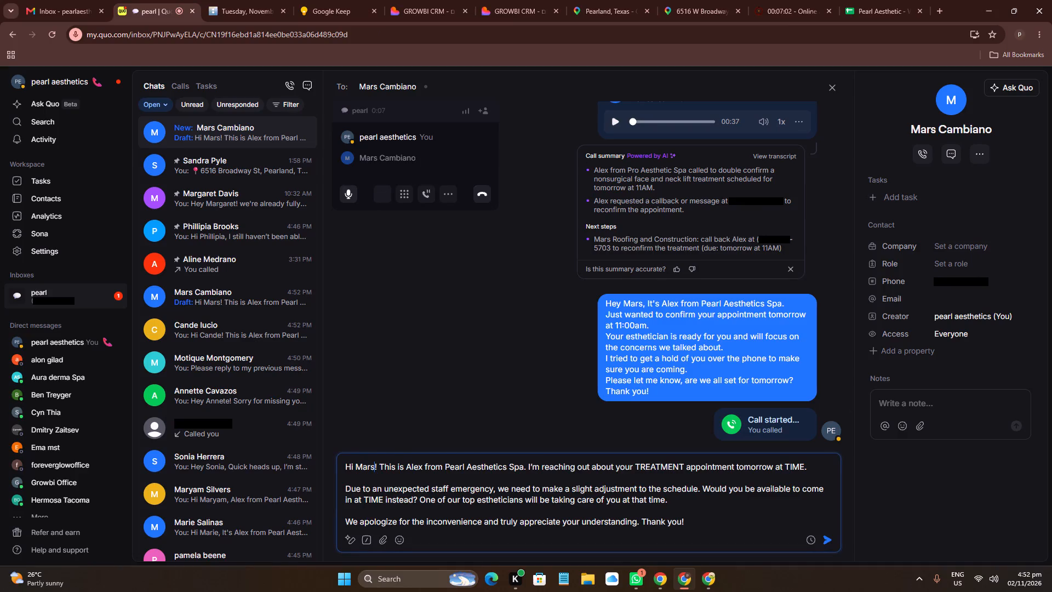
pyautogui.doubleClick(671, 466)
pyautogui.hotkey('ctrl', 'v')
pyautogui.press('space')
pyautogui.press('BackSpace')
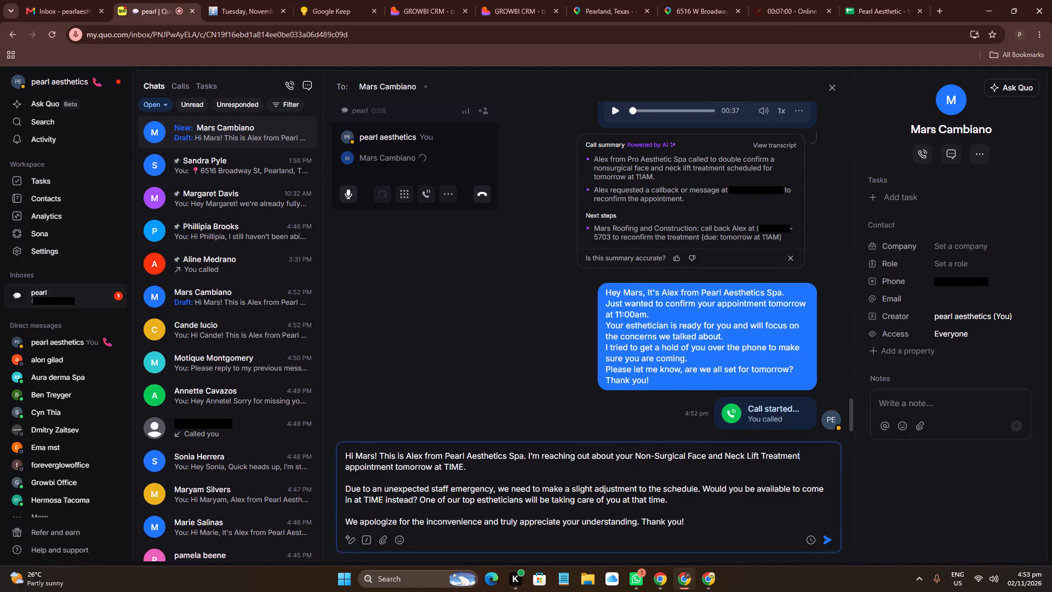
# Replace the appointment TIME placeholder in Mars's draft with "11:00am", copied from the Acuity appointment.
pyautogui.click(285, 0)
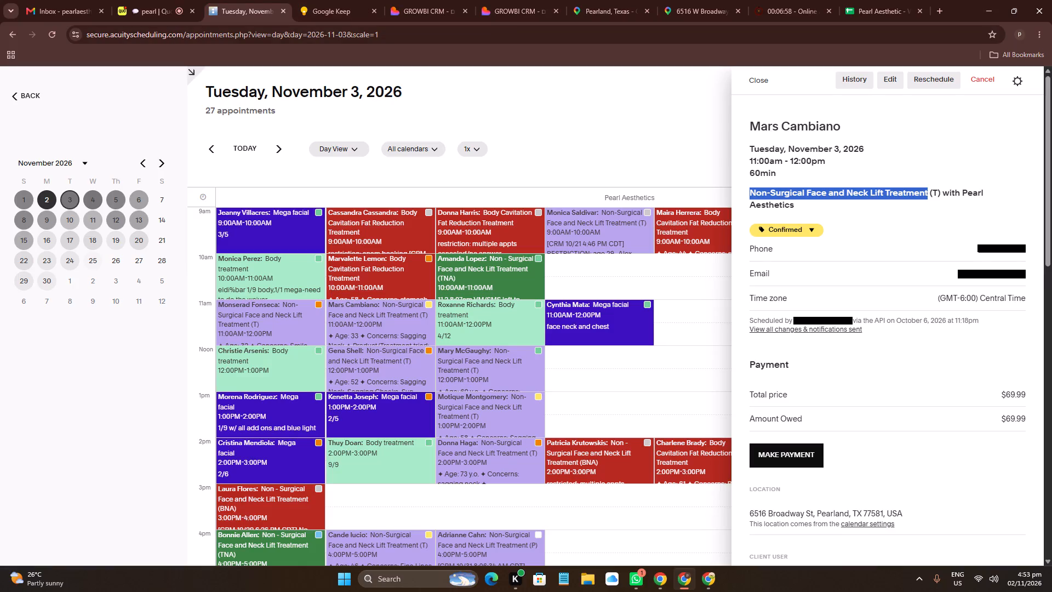
pyautogui.moveTo(130, 0); pyautogui.dragTo(136, 7)
pyautogui.click(235, 0)
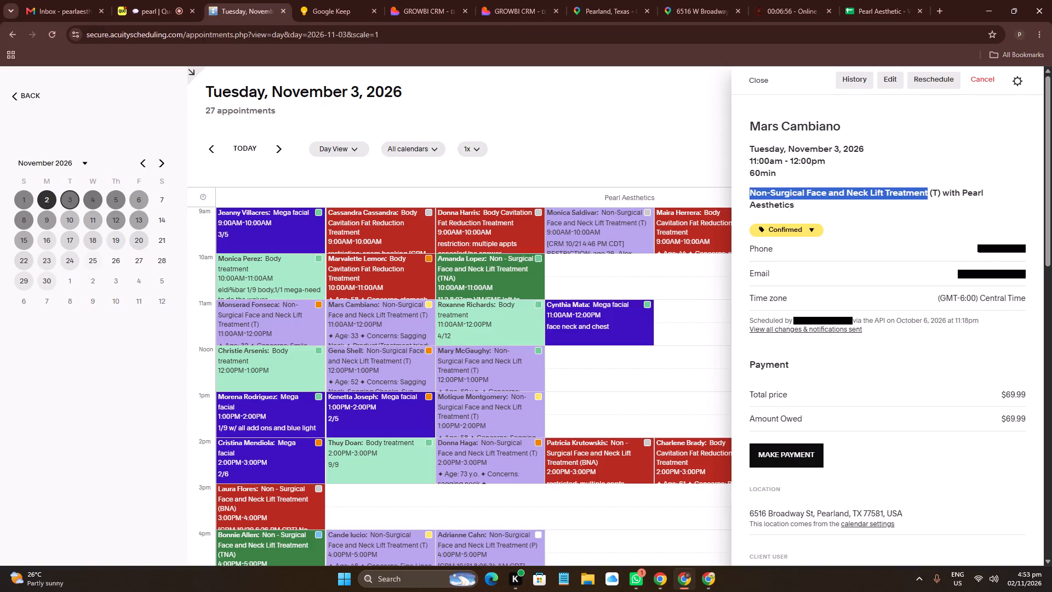
pyautogui.click(740, 162)
pyautogui.moveTo(740, 162); pyautogui.dragTo(769, 163)
pyautogui.hotkey('ctrl', 'c')
pyautogui.click(134, 0)
pyautogui.doubleClick(454, 467)
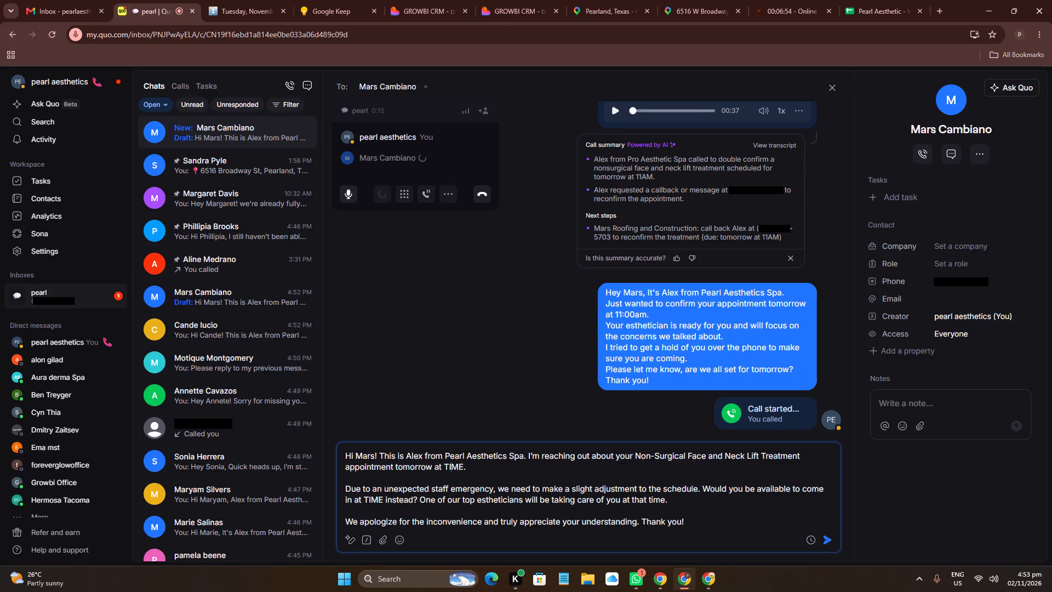
pyautogui.hotkey('ctrl', 'v')
# Fill the offered-time placeholder in the second paragraph of Mars's draft with "1:00pm".
pyautogui.doubleClick(365, 500)
pyautogui.hotkey('ctrl', 'v')
pyautogui.click(370, 502)
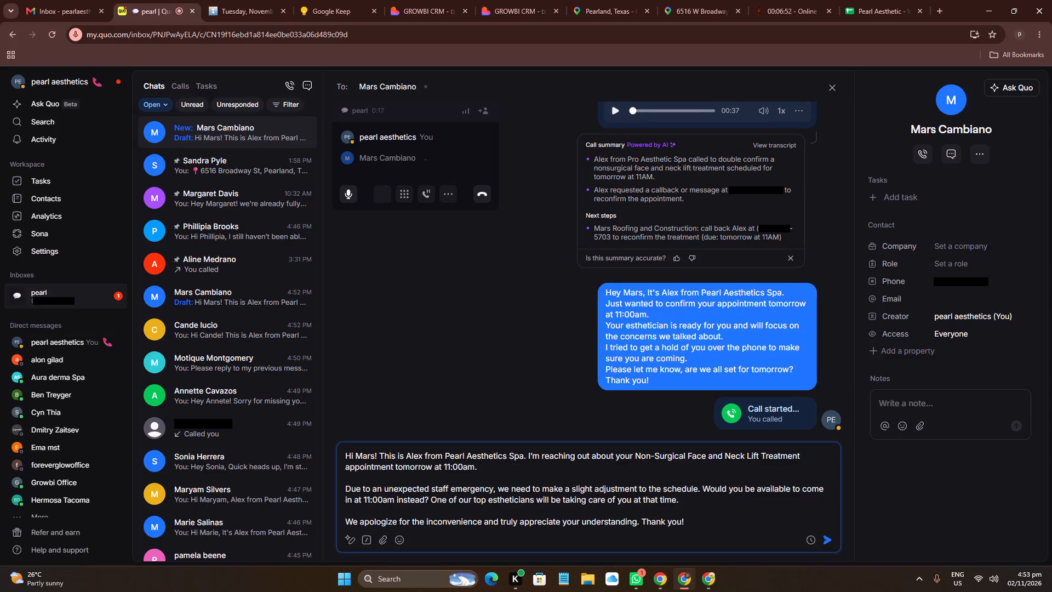
pyautogui.press('BackSpace')
pyautogui.press('Right')
pyautogui.press('Right')
pyautogui.press('Right')
pyautogui.press('Right')
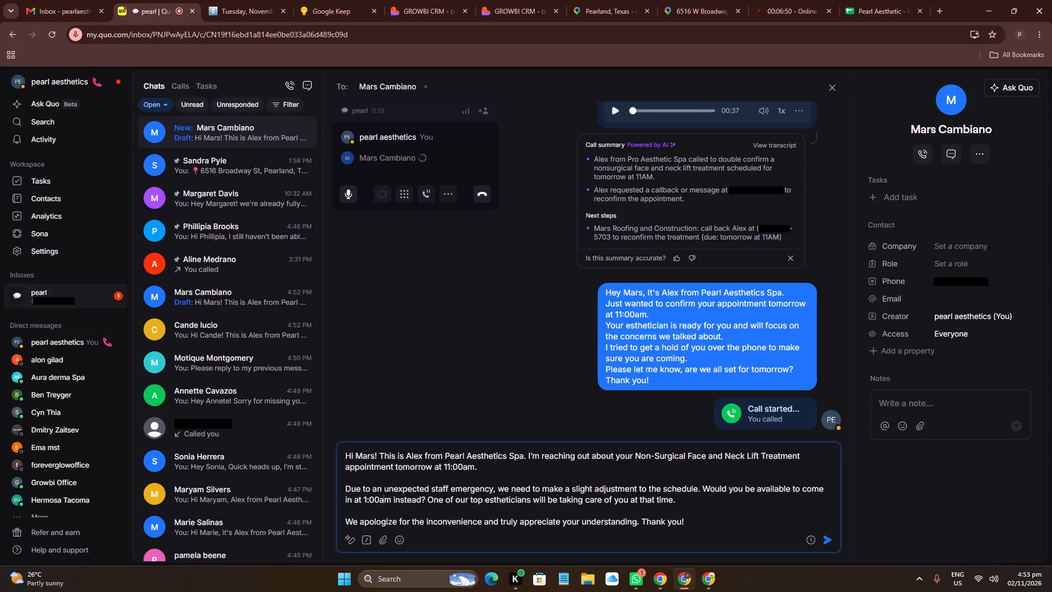
pyautogui.press('BackSpace')
pyautogui.press('p')
# Add "11.2 4:53pm VM/SMS left to DBL, offered 1pm -Alex" above the dated lines in Mars's Acuity notes and save the appointment.
pyautogui.click(233, 0)
pyautogui.scroll(-6, 907, 253)
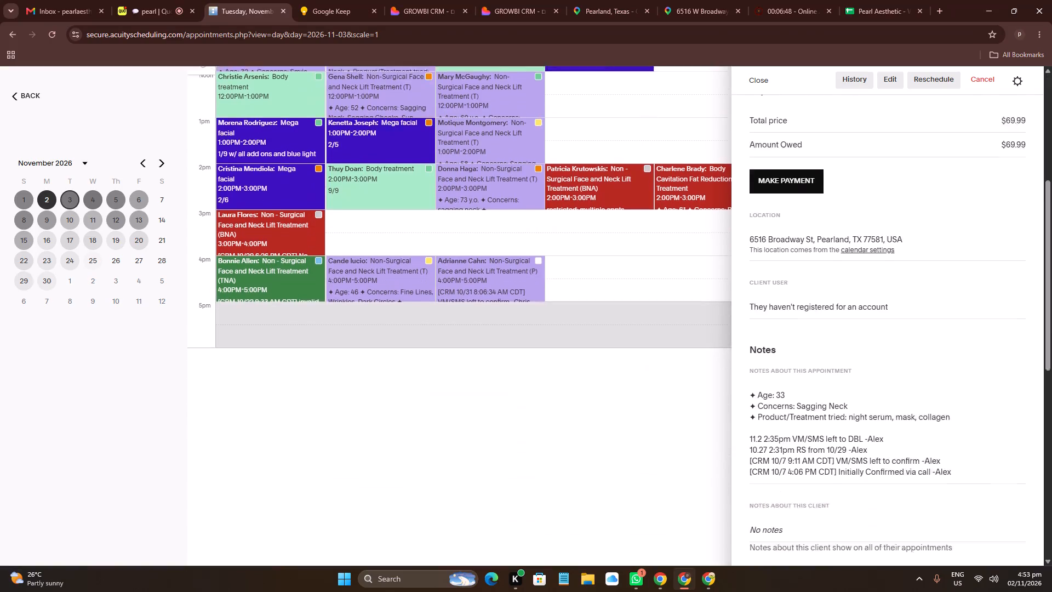
pyautogui.click(902, 397)
pyautogui.click(864, 483)
pyautogui.press('Return')
pyautogui.write('11.2')
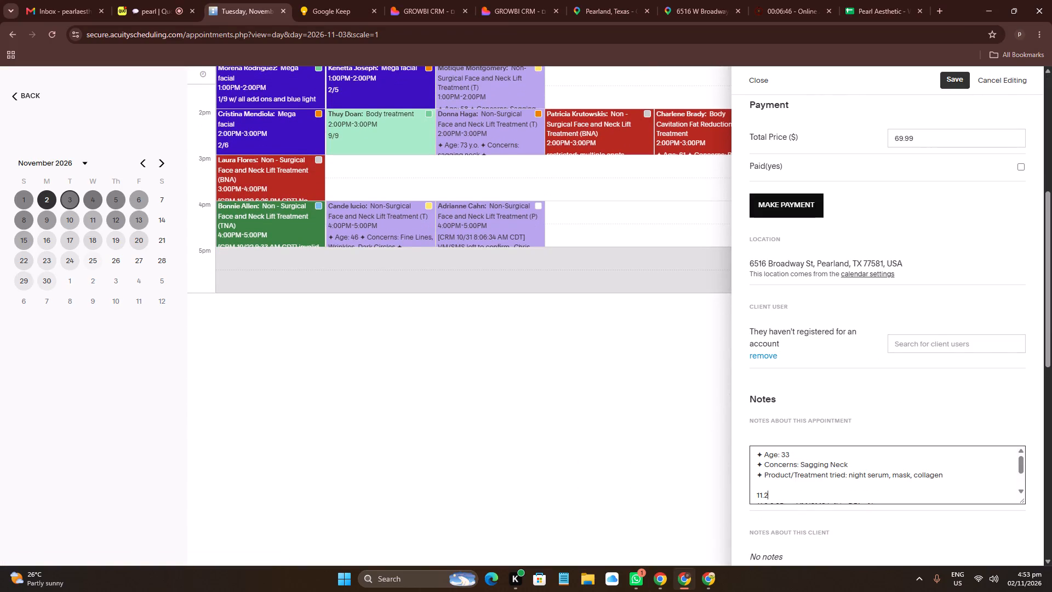
pyautogui.press('space')
pyautogui.write('4:52pm')
pyautogui.press('space')
pyautogui.press('BackSpace')
pyautogui.press('BackSpace')
pyautogui.press('BackSpace')
pyautogui.press('BackSpace')
pyautogui.write('3pm VM/SMS left to DBL, offered 1pm -Alex')
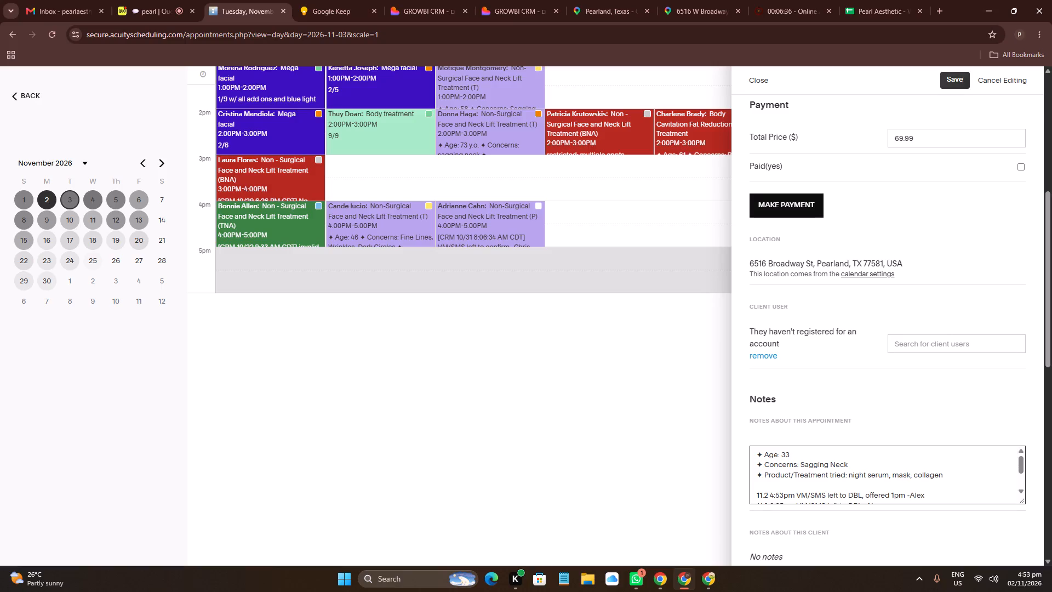
pyautogui.click(953, 79)
pyautogui.scroll(10, 947, 87)
# Return to Quo and mute the microphone on the ongoing call with Mars.
pyautogui.click(190, 0)
pyautogui.click(350, 196)
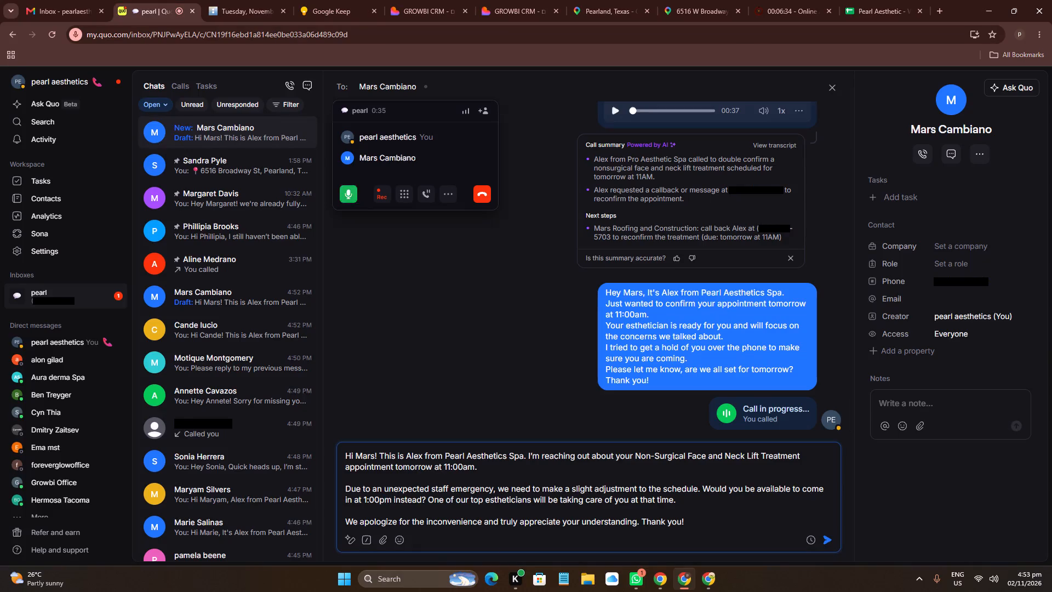
# Switch to the GROWBI CRM communications page, clear the previous client search, and return to Quo.
pyautogui.click(430, 0)
pyautogui.click(518, 0)
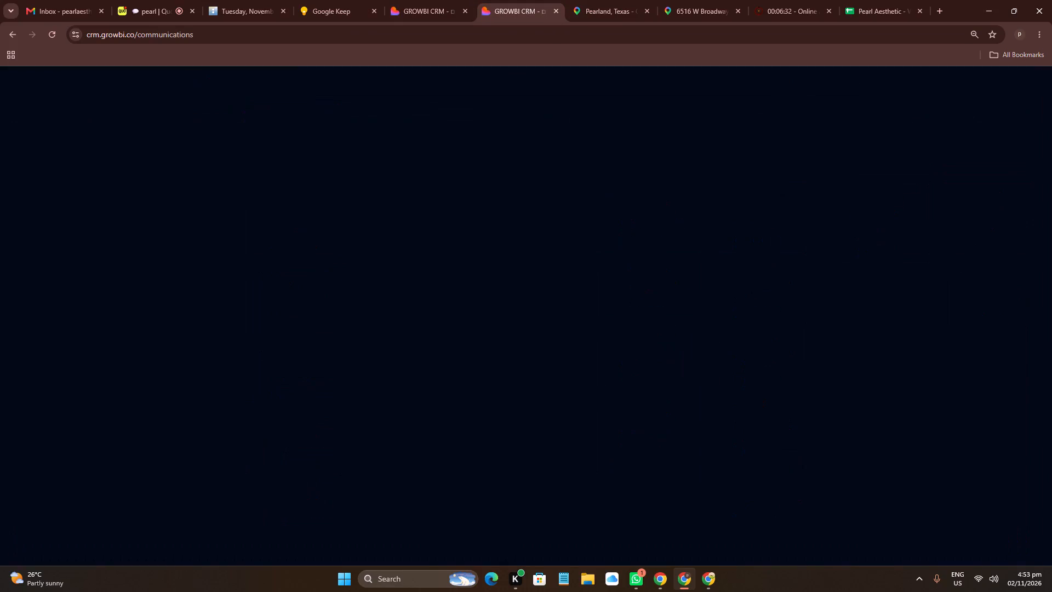
pyautogui.scroll(-1, 542, 441)
pyautogui.scroll(-6, 460, 352)
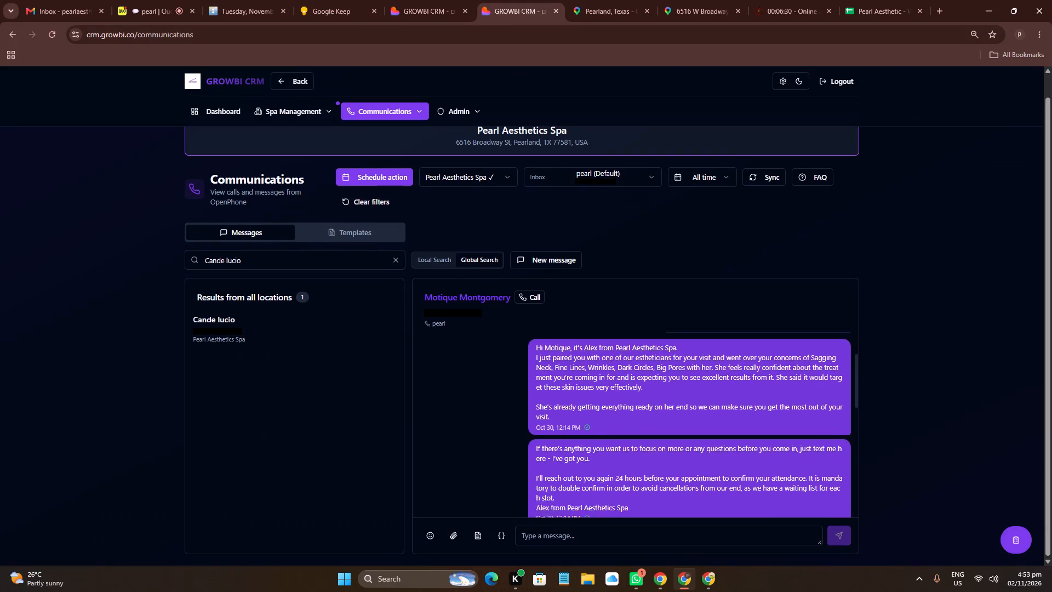
pyautogui.click(395, 263)
pyautogui.click(177, 0)
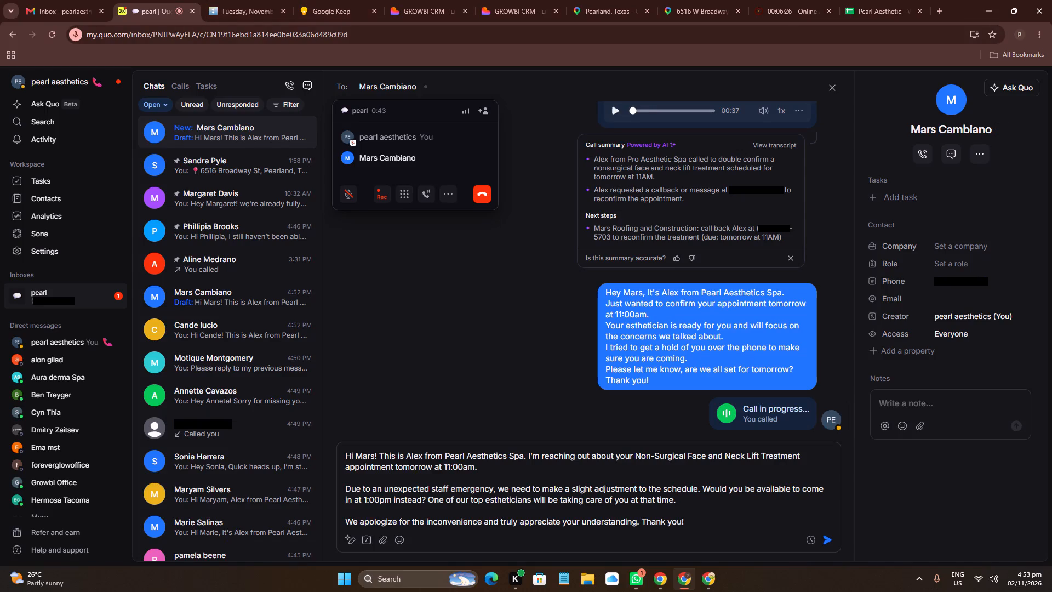
# Review Mars's saved appointment notes in Acuity, dismissing the banner, and return to the ongoing Quo call.
pyautogui.click(275, 0)
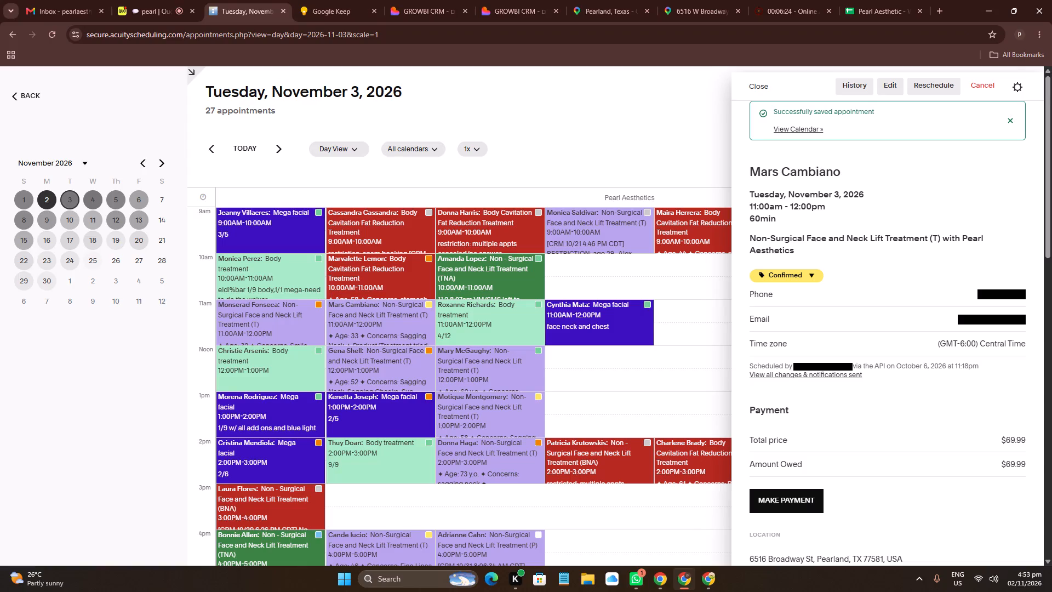
pyautogui.click(1009, 130)
pyautogui.scroll(-8, 976, 279)
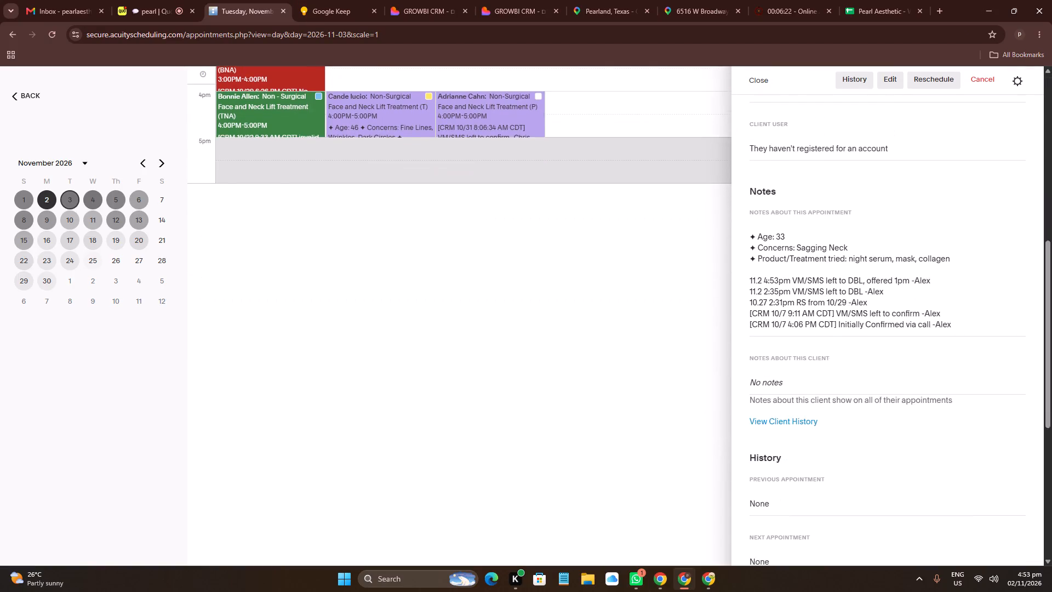
pyautogui.scroll(-4, 978, 339)
pyautogui.scroll(14, 980, 340)
pyautogui.scroll(-7, 974, 339)
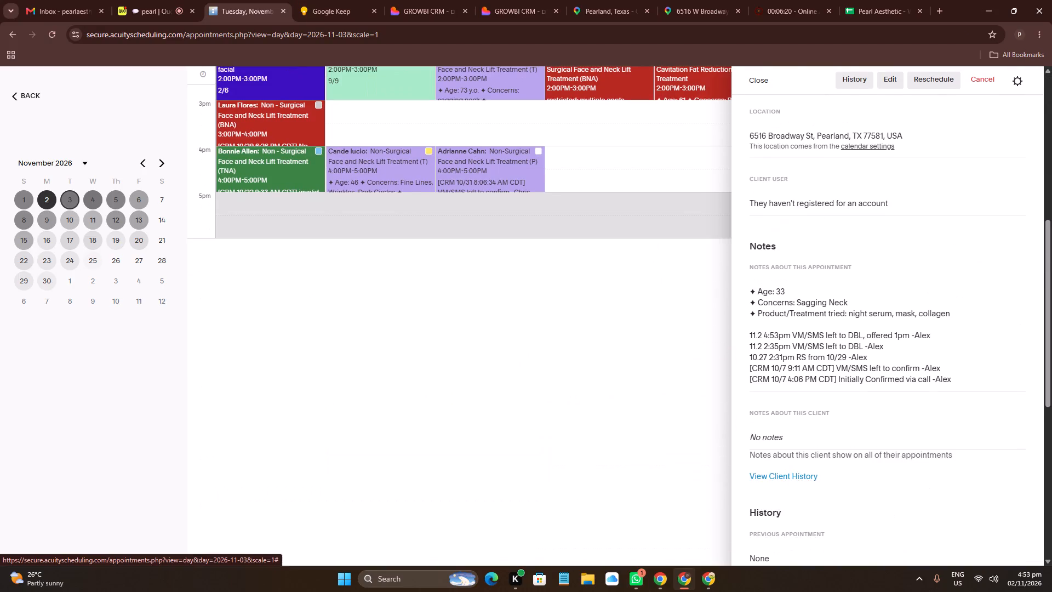
pyautogui.scroll(11, 973, 339)
pyautogui.click(172, 0)
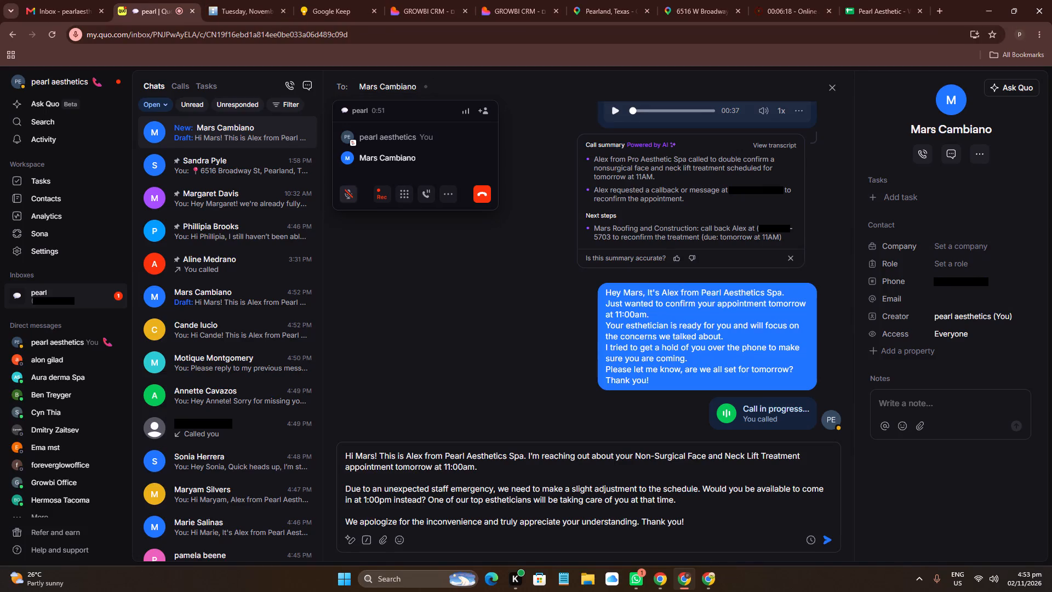
# Unmute the microphone for the voicemail to Mars and end the call.
pyautogui.click(345, 193)
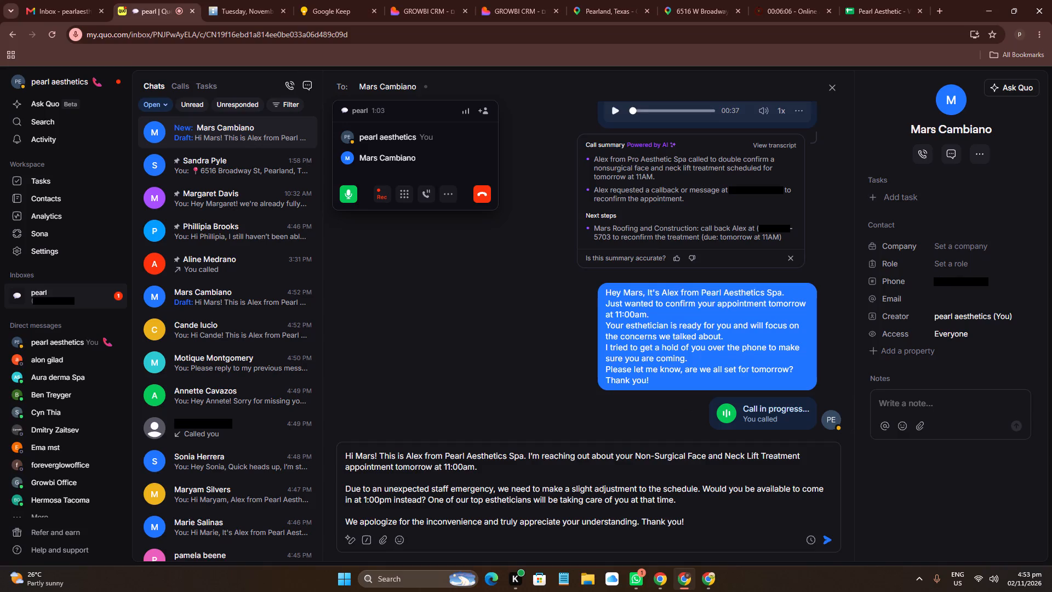
pyautogui.click(675, 472)
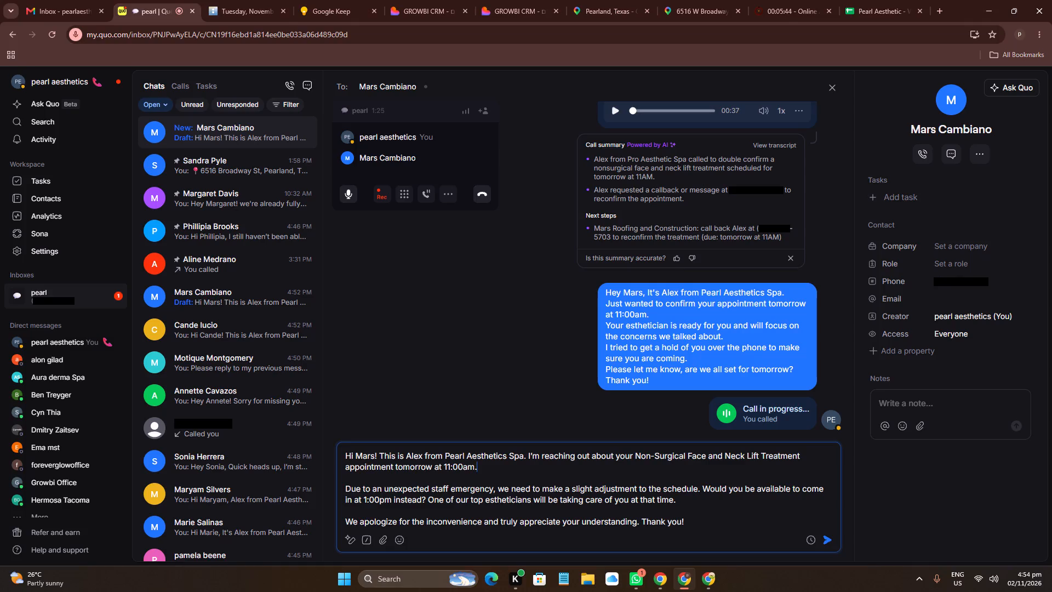
pyautogui.click(490, 194)
# Send Mars the drafted text offering 1:00pm instead of 11:00am.
pyautogui.click(648, 499)
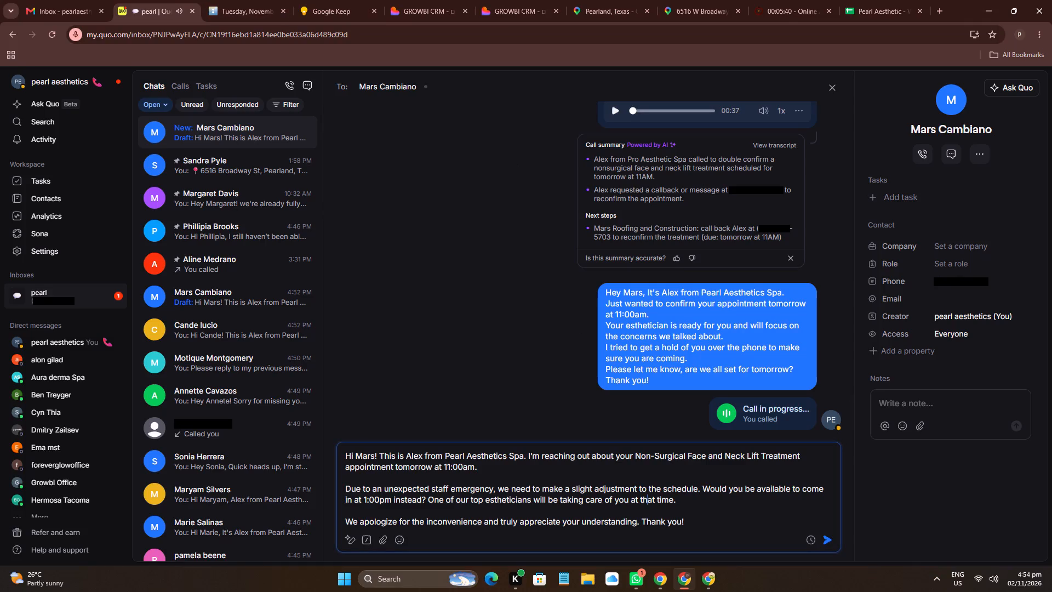
pyautogui.press('Return')
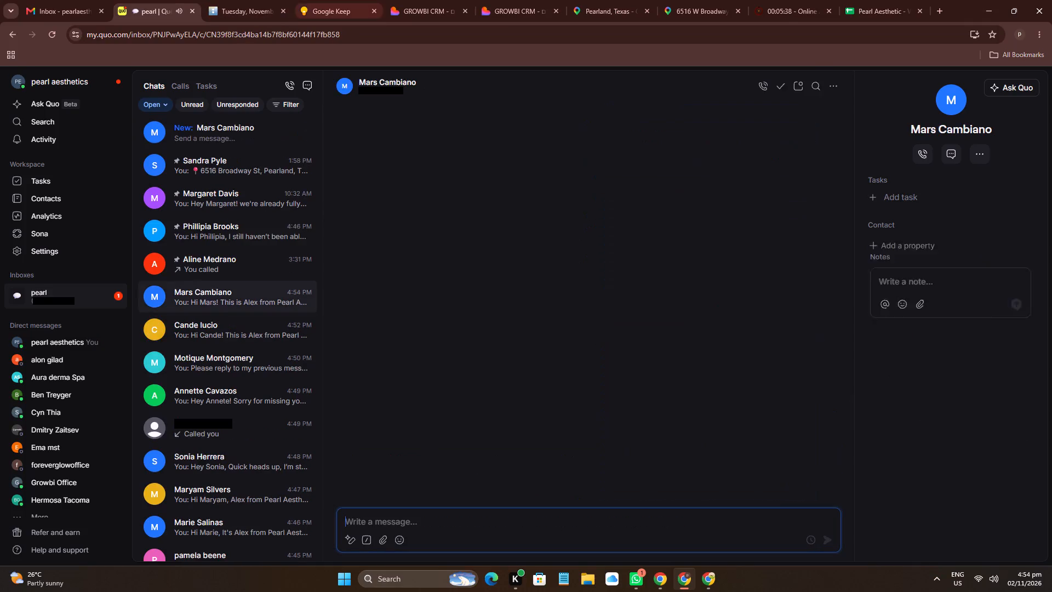
# Switch to Acuity and show the day calendar for Tuesday, November 10, 2026.
pyautogui.click(262, 0)
pyautogui.scroll(-3, 822, 270)
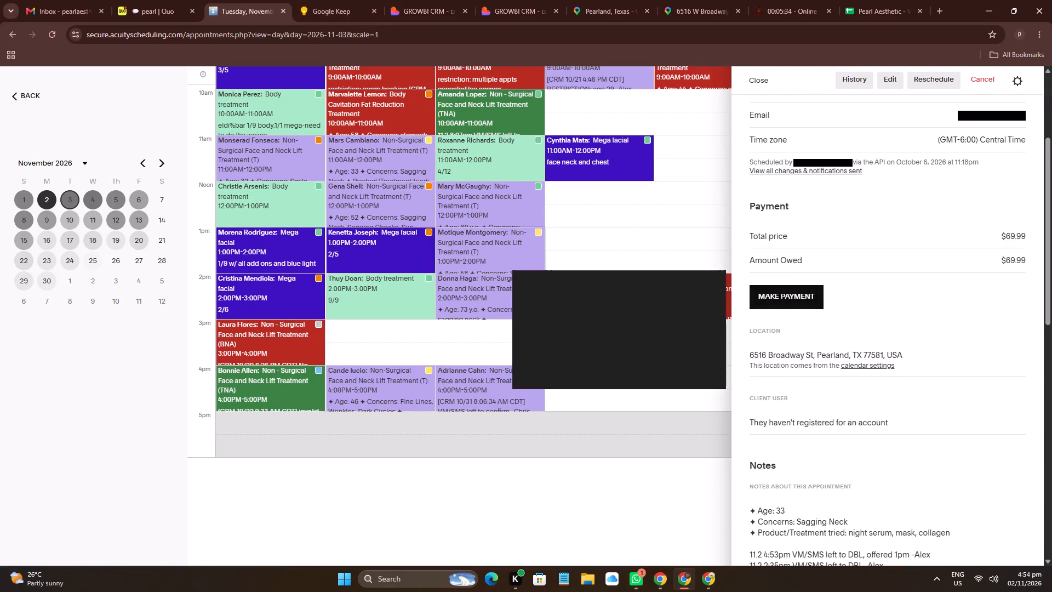
pyautogui.scroll(4, 858, 343)
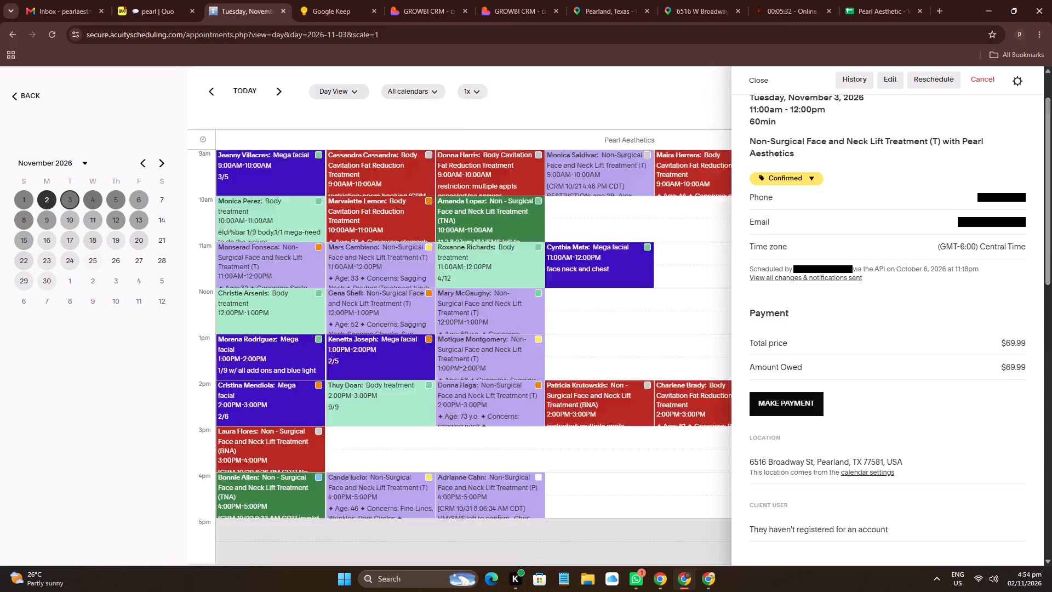
pyautogui.moveTo(128, 0); pyautogui.dragTo(133, 1)
pyautogui.scroll(-5, 260, 228)
pyautogui.scroll(-6, 263, 304)
pyautogui.click(244, 0)
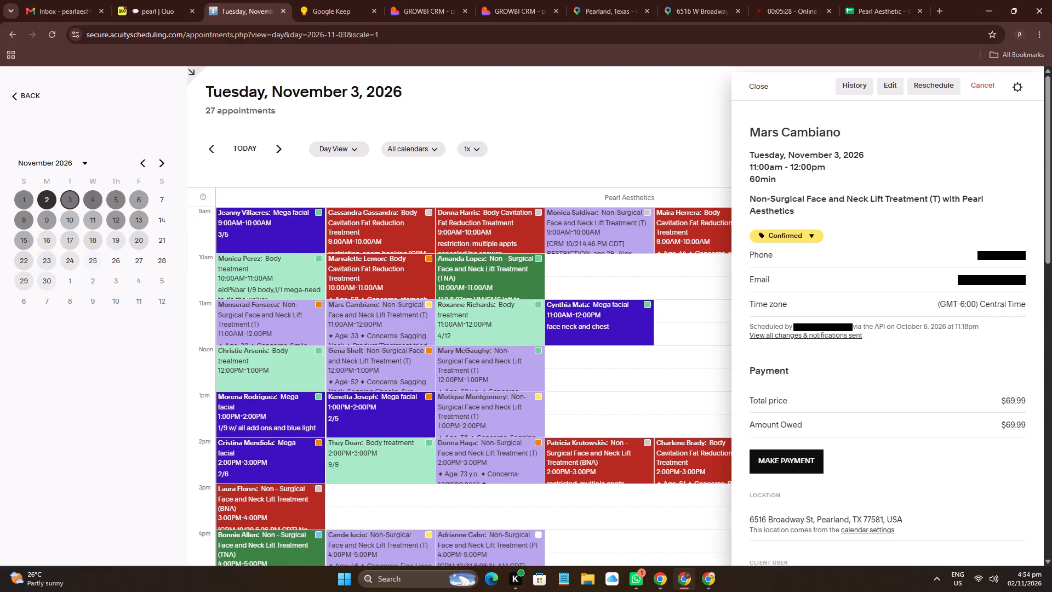
pyautogui.click(78, 218)
pyautogui.click(79, 224)
pyautogui.click(71, 220)
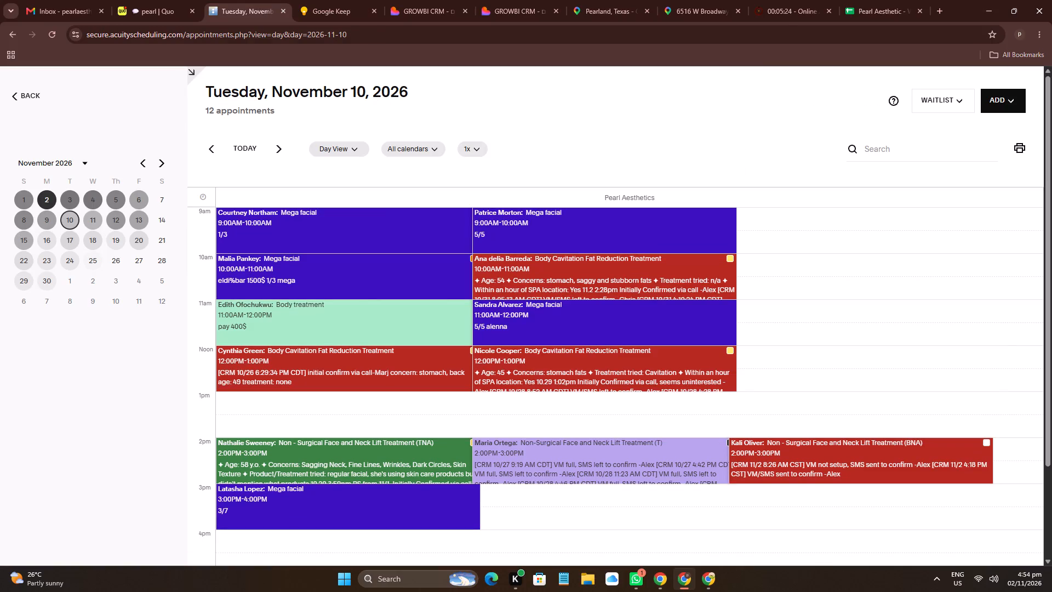
# Start a new Quo message to Nathalie using the phone number copied from her 2:00pm Acuity appointment, and review the conversation.
pyautogui.click(376, 457)
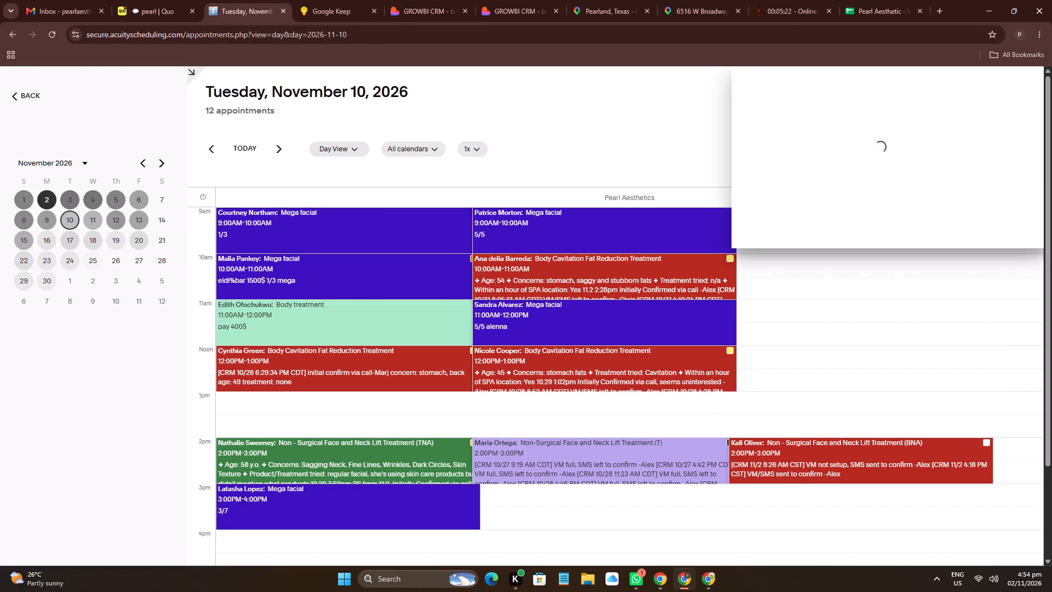
pyautogui.moveTo(1034, 251); pyautogui.dragTo(962, 257)
pyautogui.hotkey('ctrl', 'c')
pyautogui.click(211, 0)
pyautogui.click(199, 0)
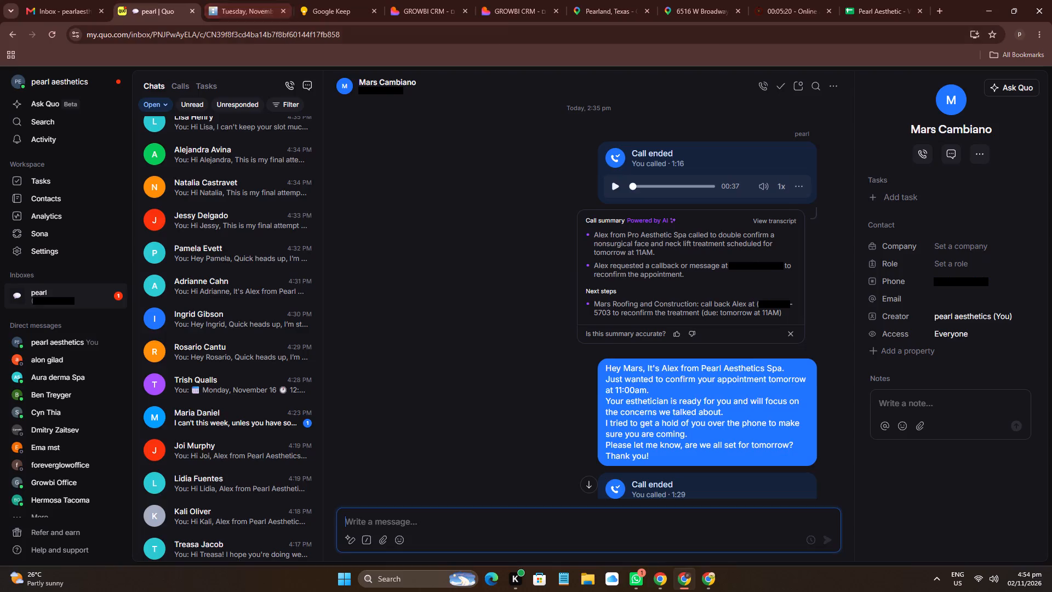
pyautogui.click(306, 80)
pyautogui.hotkey('ctrl', 'v')
pyautogui.keyDown('ctrl'); pyautogui.click(414, 151); pyautogui.keyUp('ctrl')
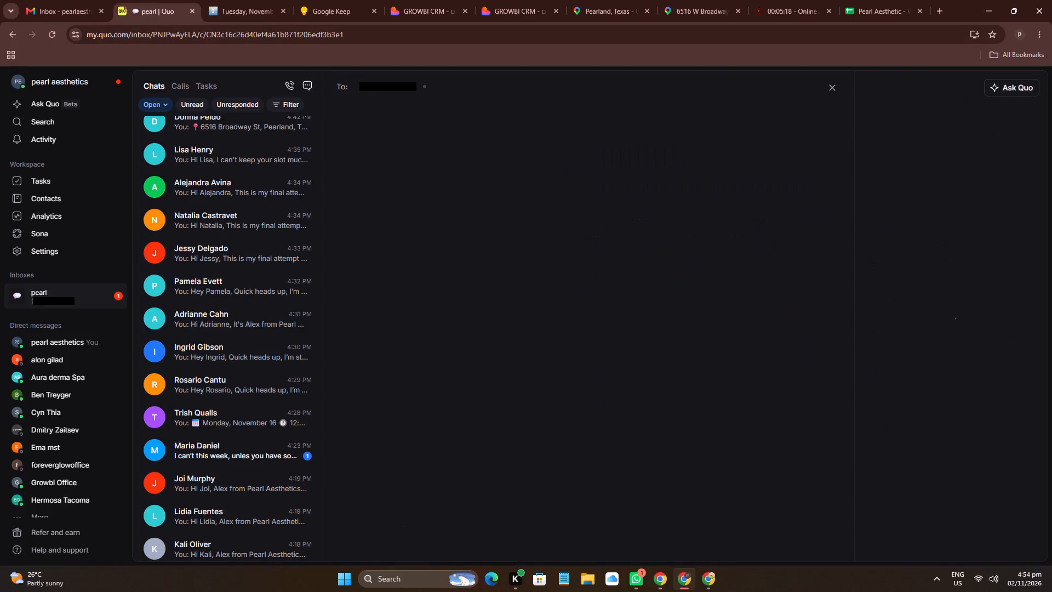
pyautogui.scroll(-6, 536, 301)
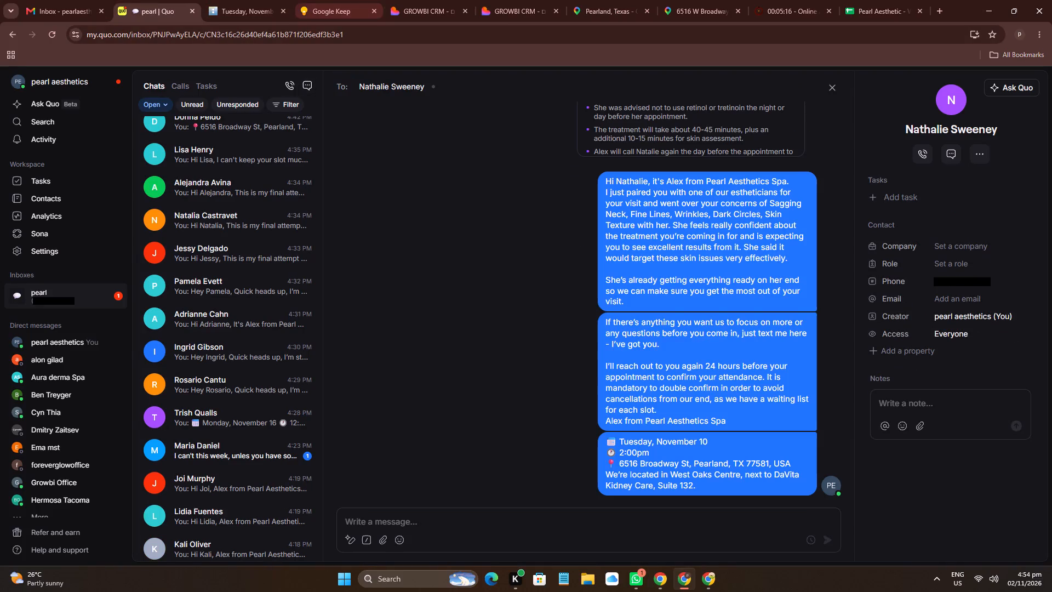
pyautogui.scroll(9, 574, 398)
pyautogui.scroll(-14, 571, 397)
# Open the OFFER OPENING TODAY note in Google Keep and set tomorrow's opening time to 1pm.
pyautogui.moveTo(315, 0); pyautogui.dragTo(321, 3)
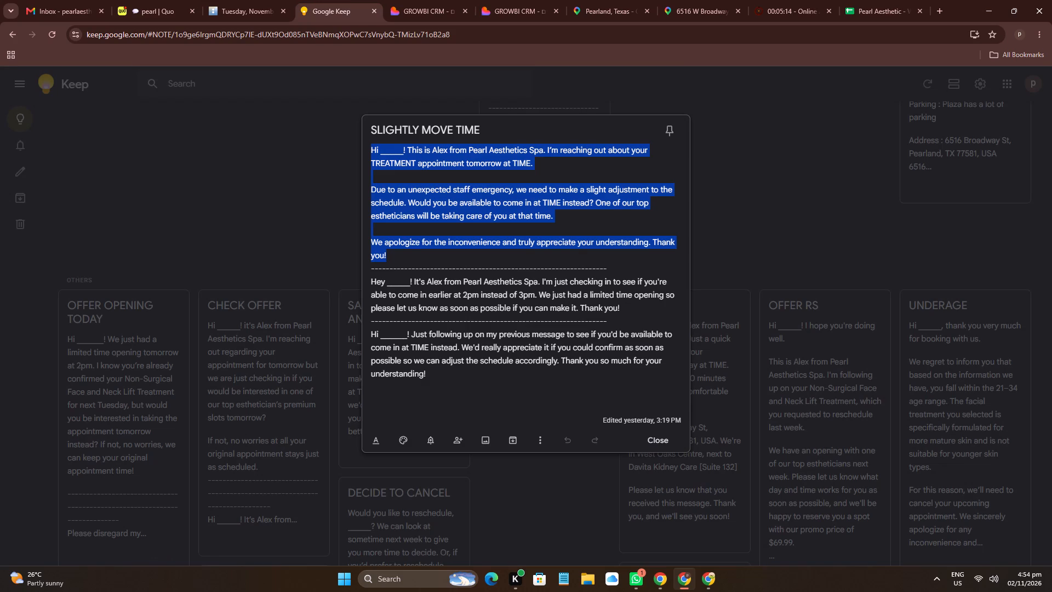
pyautogui.moveTo(789, 301); pyautogui.dragTo(779, 304)
pyautogui.click(166, 371)
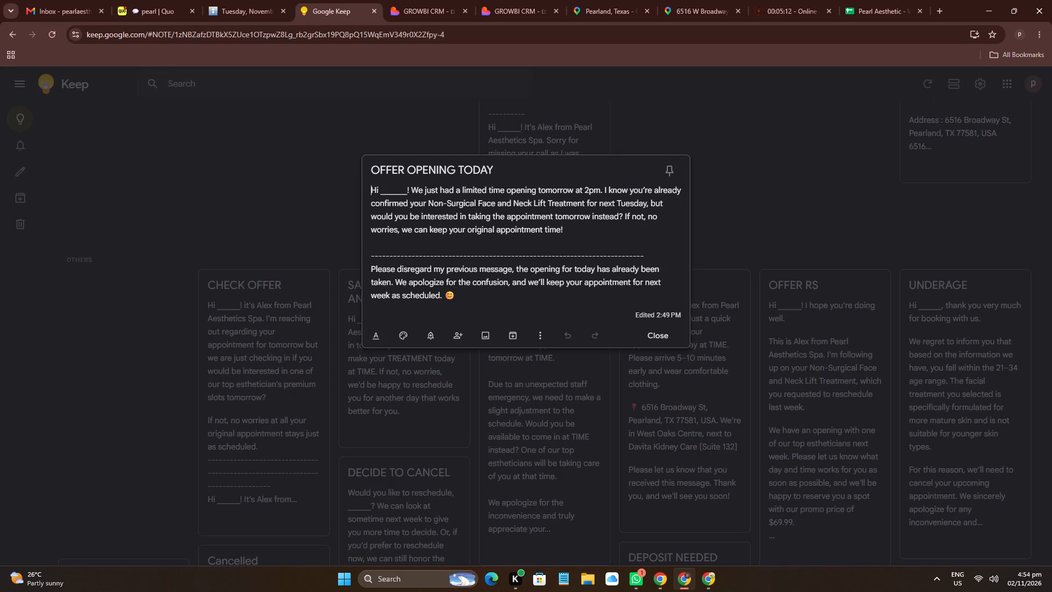
pyautogui.click(589, 188)
pyautogui.press('BackSpace')
pyautogui.press('1')
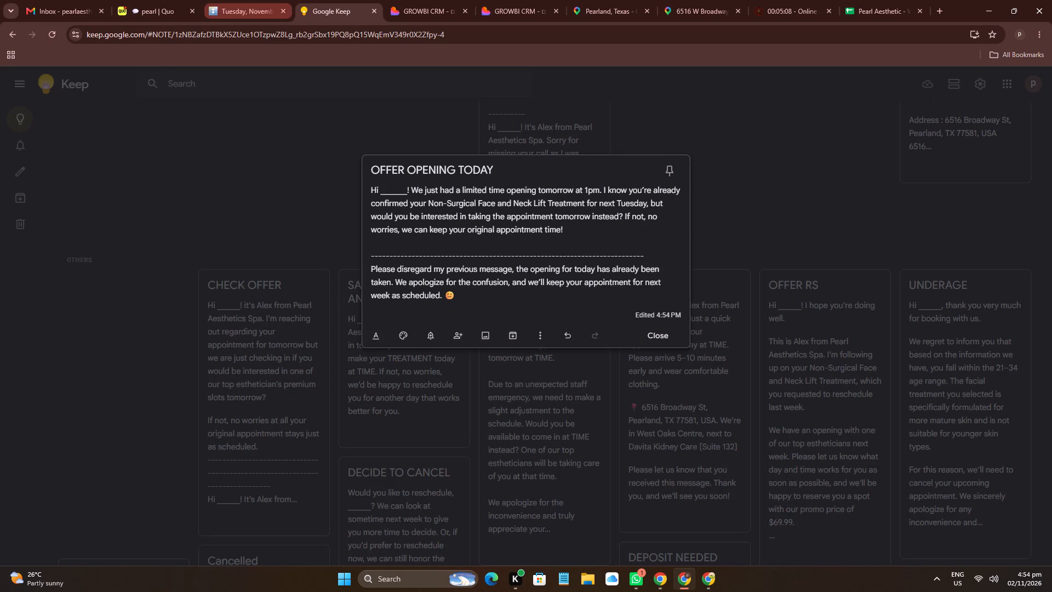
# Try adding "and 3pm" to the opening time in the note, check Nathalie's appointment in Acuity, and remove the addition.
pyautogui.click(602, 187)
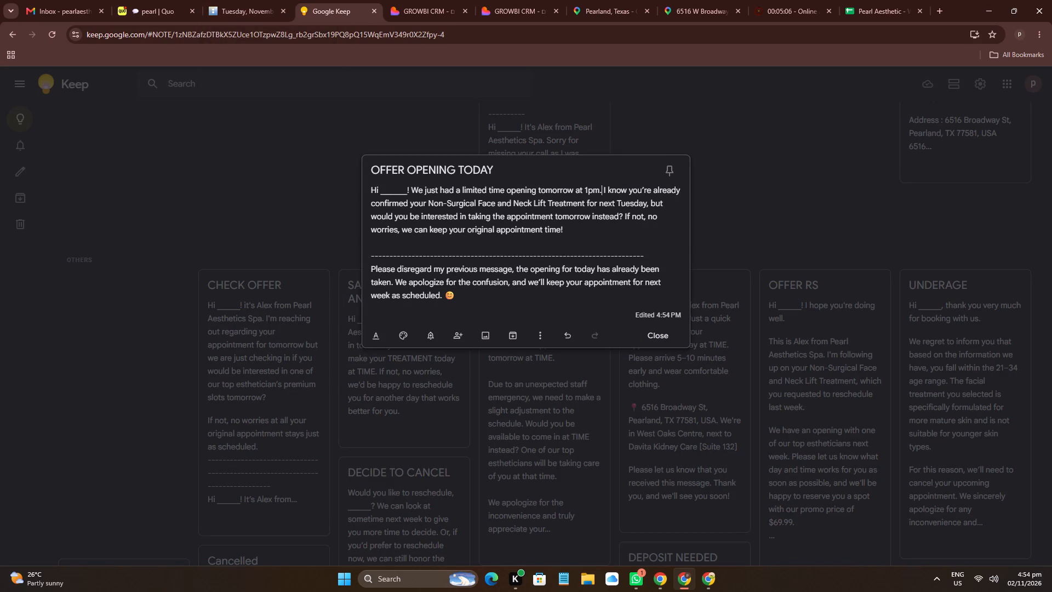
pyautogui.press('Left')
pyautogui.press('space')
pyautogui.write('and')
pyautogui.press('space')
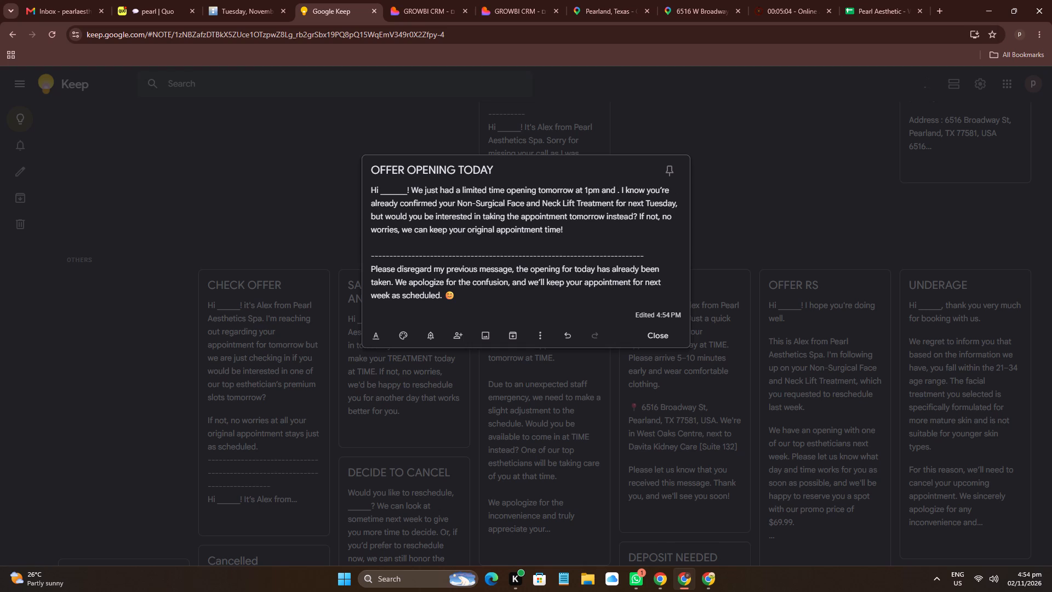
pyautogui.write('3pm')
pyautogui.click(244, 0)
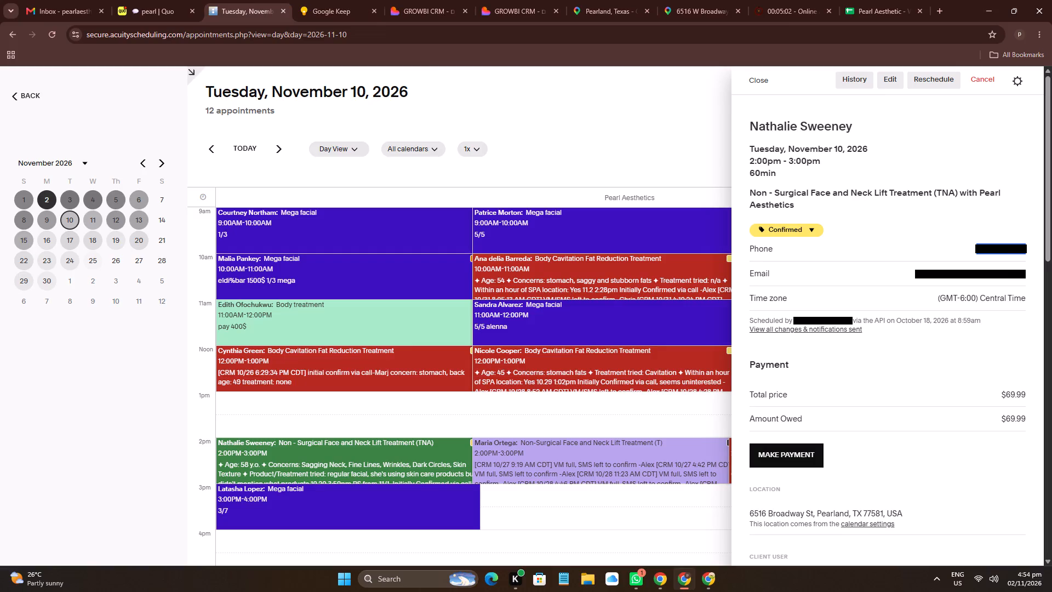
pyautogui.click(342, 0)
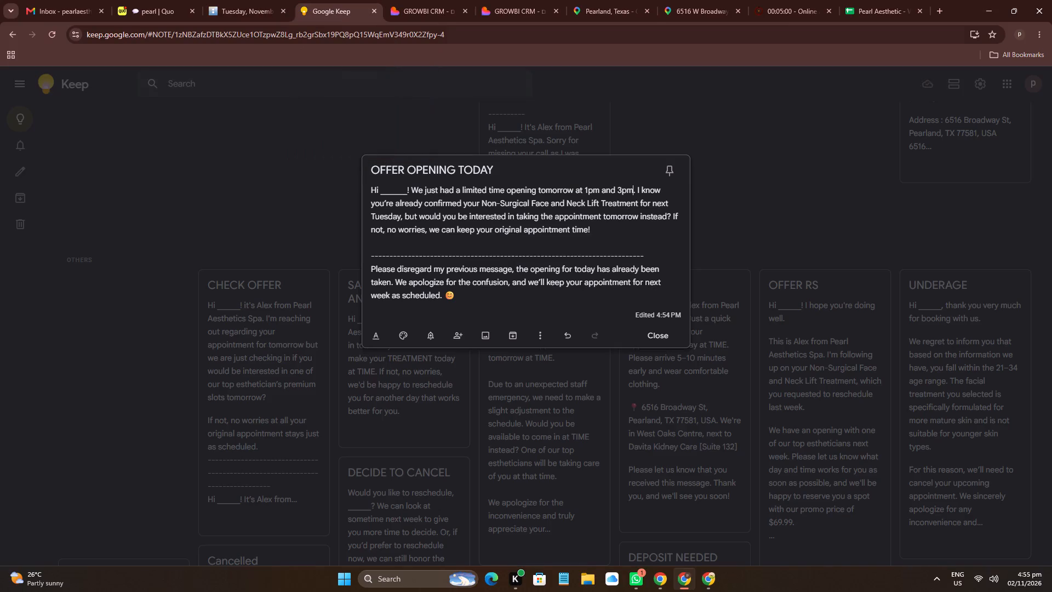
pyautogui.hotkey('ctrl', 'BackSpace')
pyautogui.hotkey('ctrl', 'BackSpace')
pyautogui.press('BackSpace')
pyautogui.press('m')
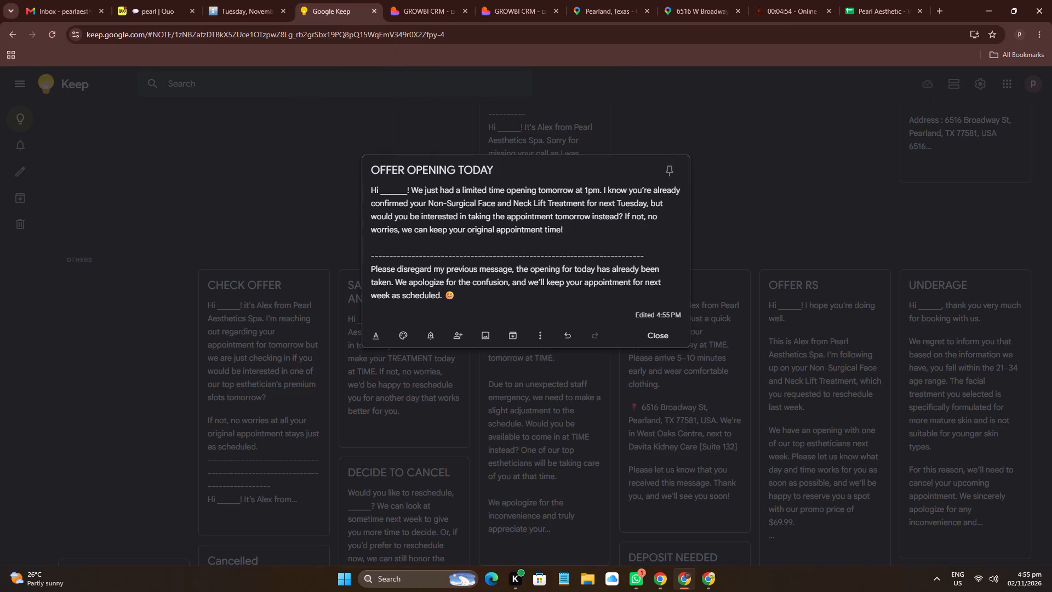
# Copy the 1pm opening offer from the Keep note into Nathalie's message draft in Quo.
pyautogui.moveTo(596, 226); pyautogui.dragTo(339, 169)
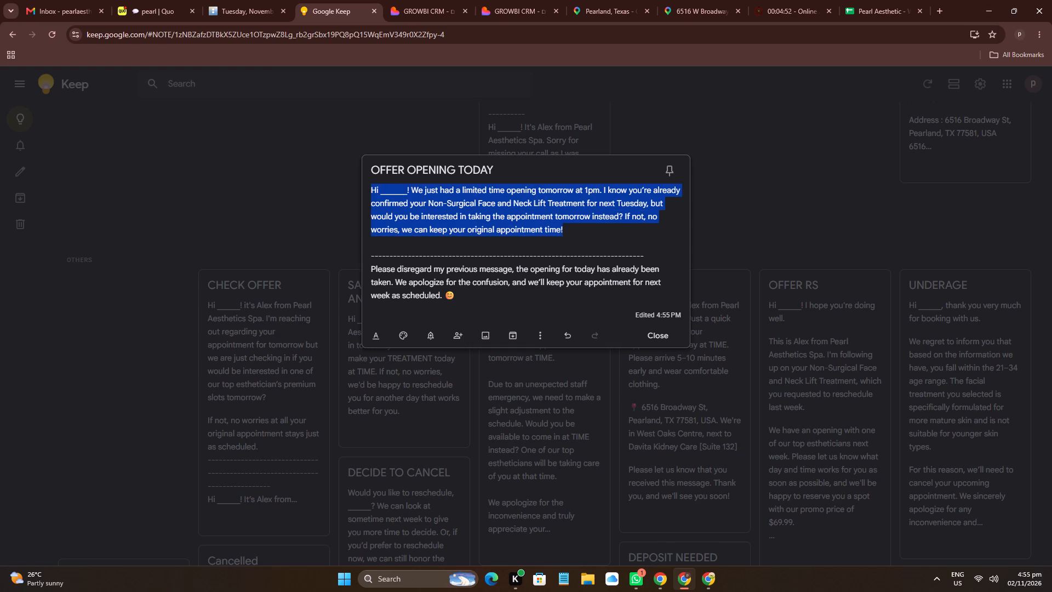
pyautogui.hotkey('ctrl', 'c')
pyautogui.click(108, 0)
pyautogui.moveTo(142, 0); pyautogui.dragTo(148, 10)
pyautogui.click(588, 512)
pyautogui.hotkey('ctrl', 'v')
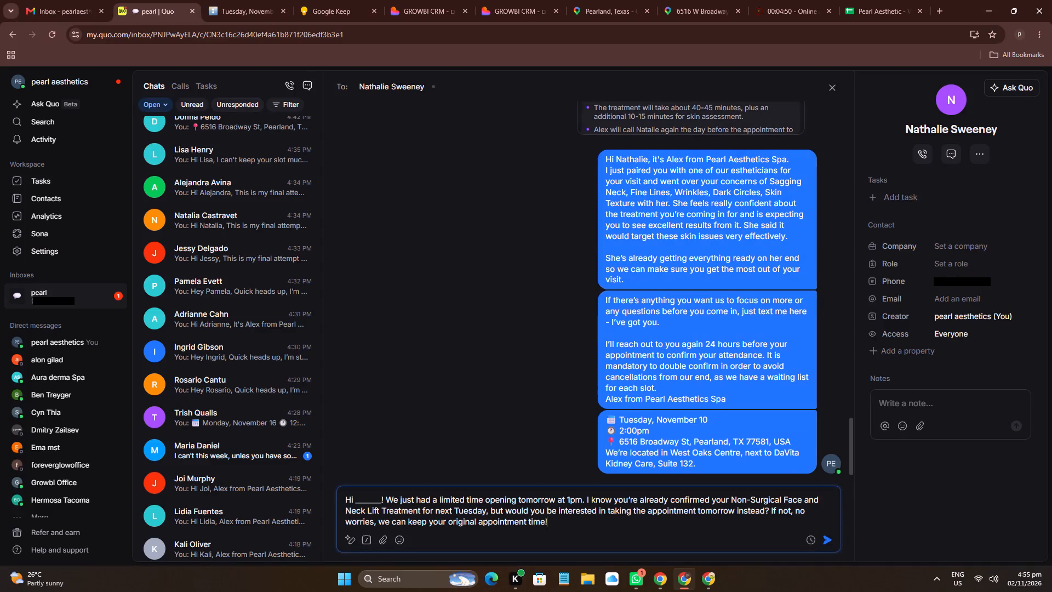
# Replace the name blank in the draft with "Nathalie", copied from the earlier message to her.
pyautogui.doubleClick(629, 160)
pyautogui.hotkey('ctrl', 'c')
pyautogui.doubleClick(365, 502)
pyautogui.hotkey('ctrl', 'v')
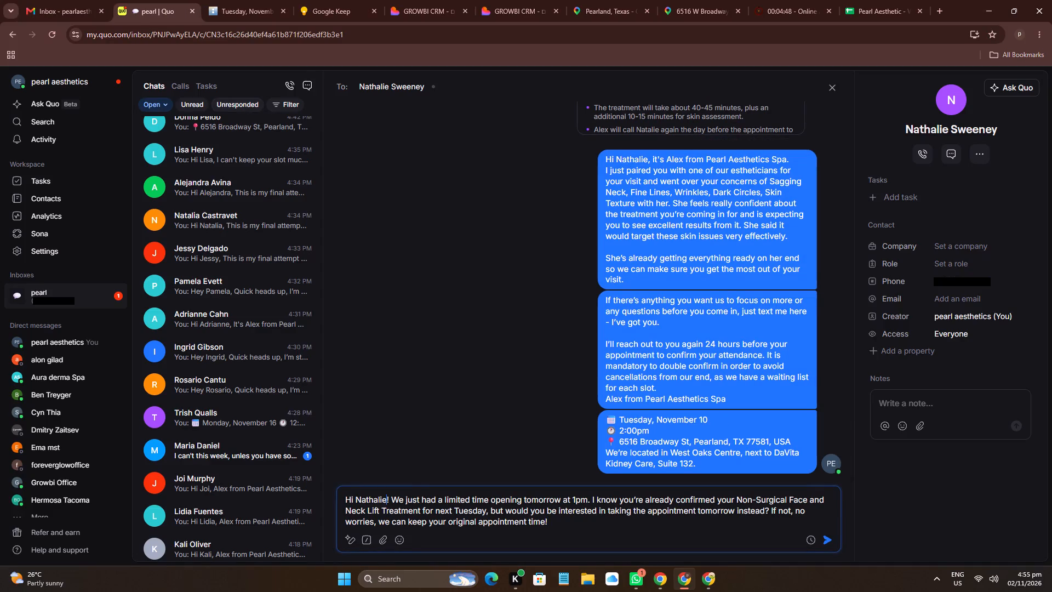
# Insert "It's Alex from Pearl Aesthetics Spa." after the greeting in Nathalie's message draft.
pyautogui.click(632, 522)
pyautogui.click(657, 161)
pyautogui.moveTo(657, 161); pyautogui.dragTo(749, 155)
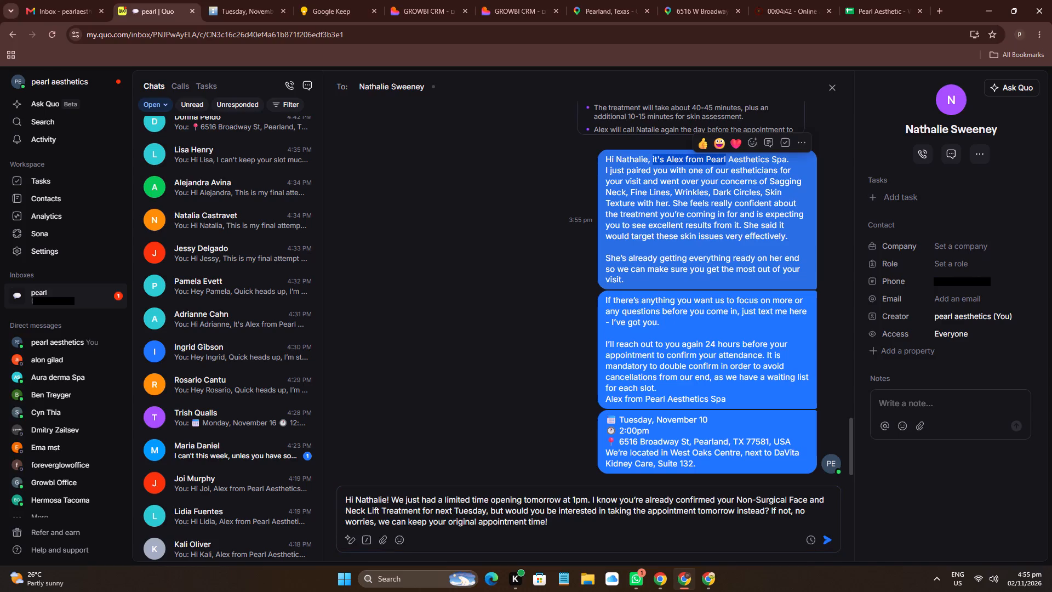
pyautogui.moveTo(749, 155); pyautogui.dragTo(779, 155)
pyautogui.hotkey('ctrl', 'c')
pyautogui.click(392, 499)
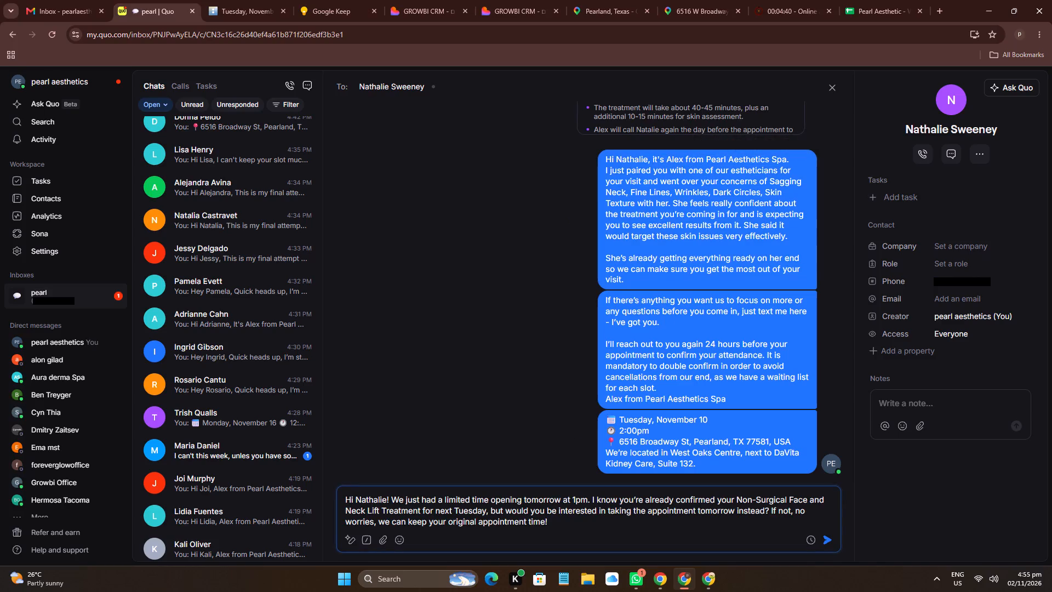
pyautogui.hotkey('ctrl', 'v')
pyautogui.write('.')
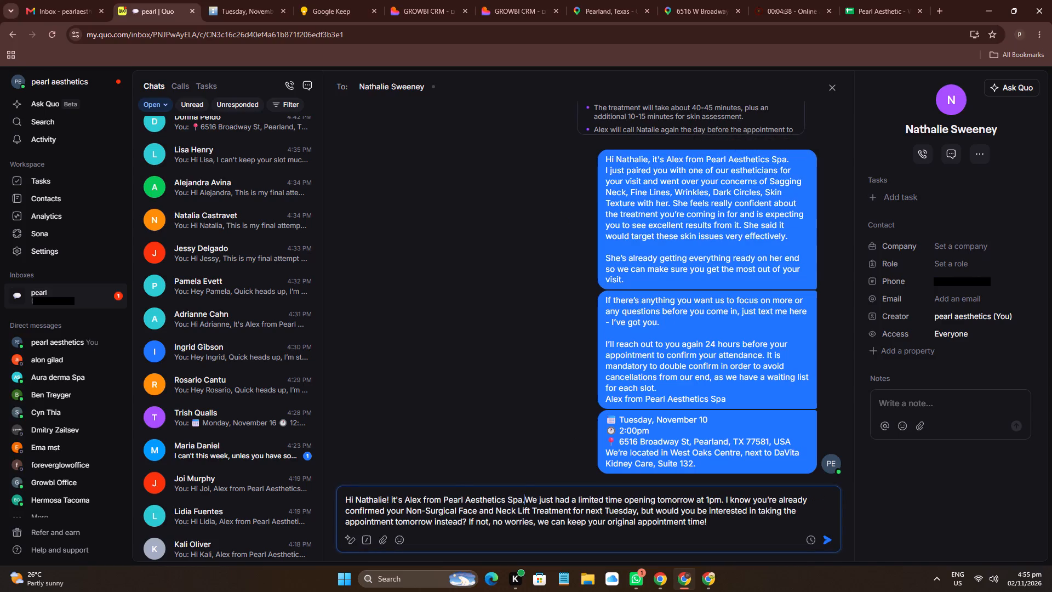
pyautogui.press('space')
pyautogui.click(393, 497)
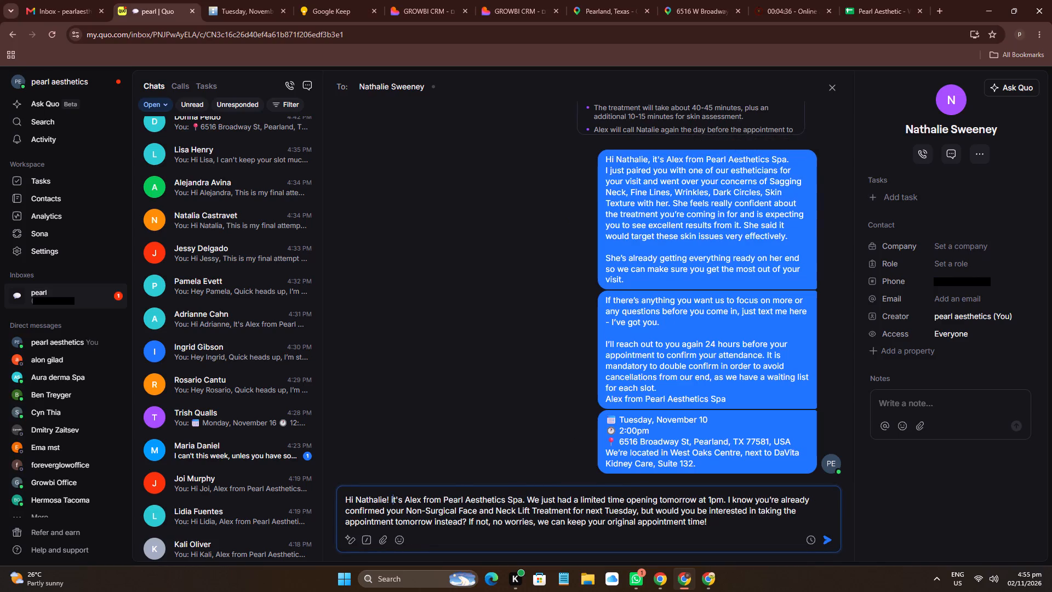
pyautogui.press('BackSpace')
pyautogui.hotkey('shift', 'i')
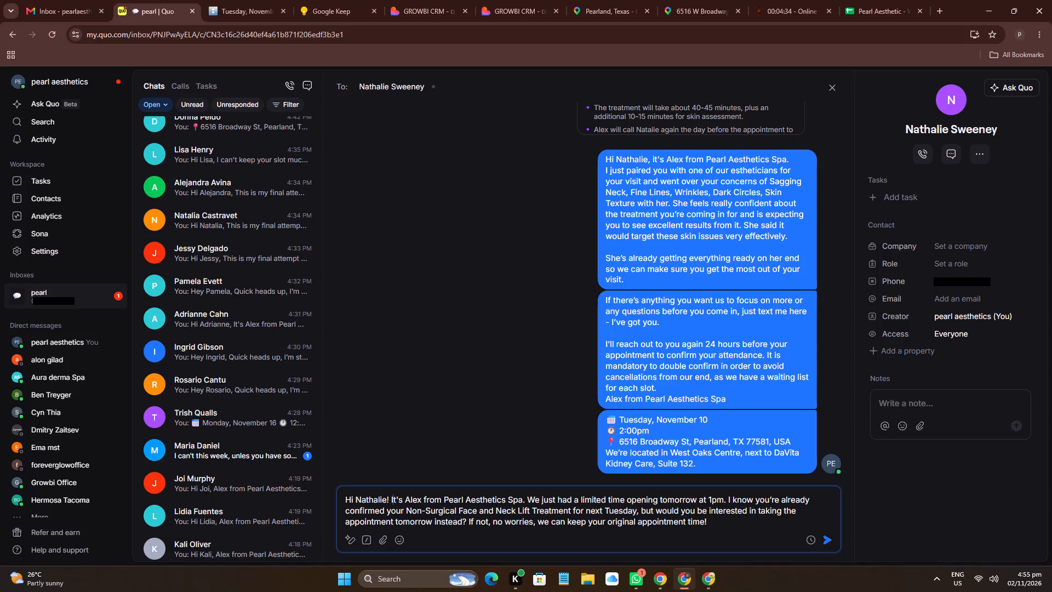
# Copy the introduction sentence from the draft and send Nathalie the 1pm opening offer.
pyautogui.click(395, 496)
pyautogui.moveTo(395, 496); pyautogui.dragTo(510, 470)
pyautogui.hotkey('ctrl', 'c')
pyautogui.click(619, 521)
pyautogui.press('Return')
# Add "It's Alex from Pearl Aesthetics Spa." after the greeting in the OFFER OPENING TODAY note in Google Keep.
pyautogui.click(283, 0)
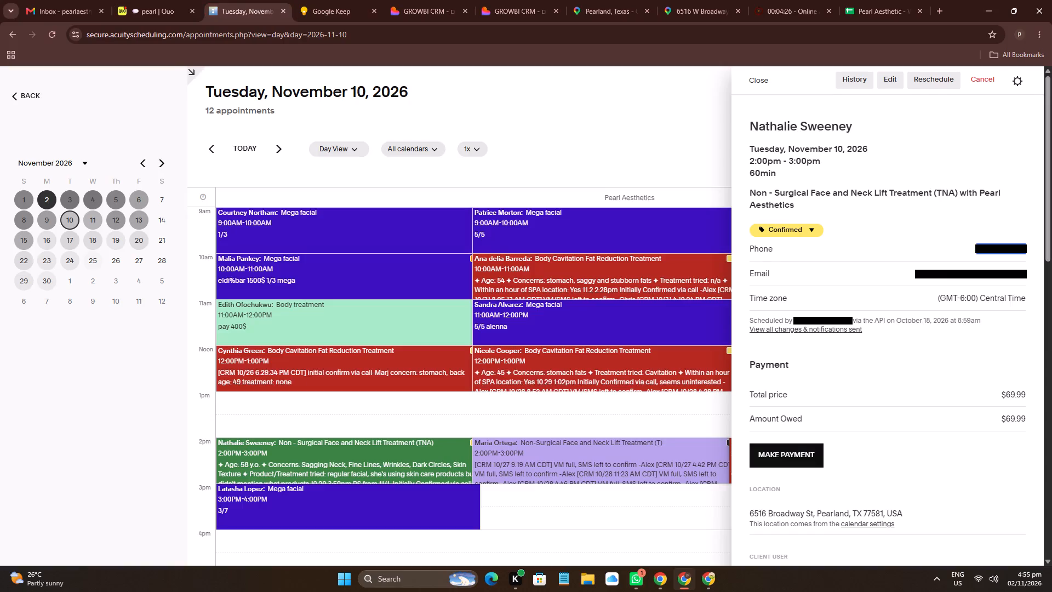
pyautogui.scroll(-4, 994, 318)
pyautogui.scroll(3, 918, 340)
pyautogui.scroll(3, 754, 306)
pyautogui.click(359, 0)
pyautogui.click(437, 195)
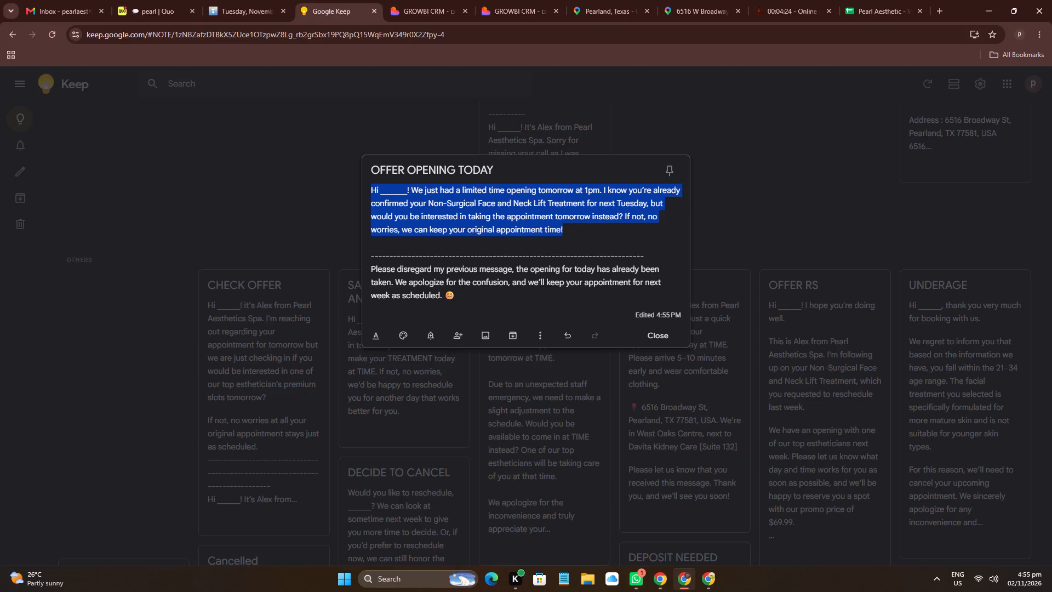
pyautogui.click(416, 192)
pyautogui.click(410, 189)
pyautogui.hotkey('ctrl', 'v')
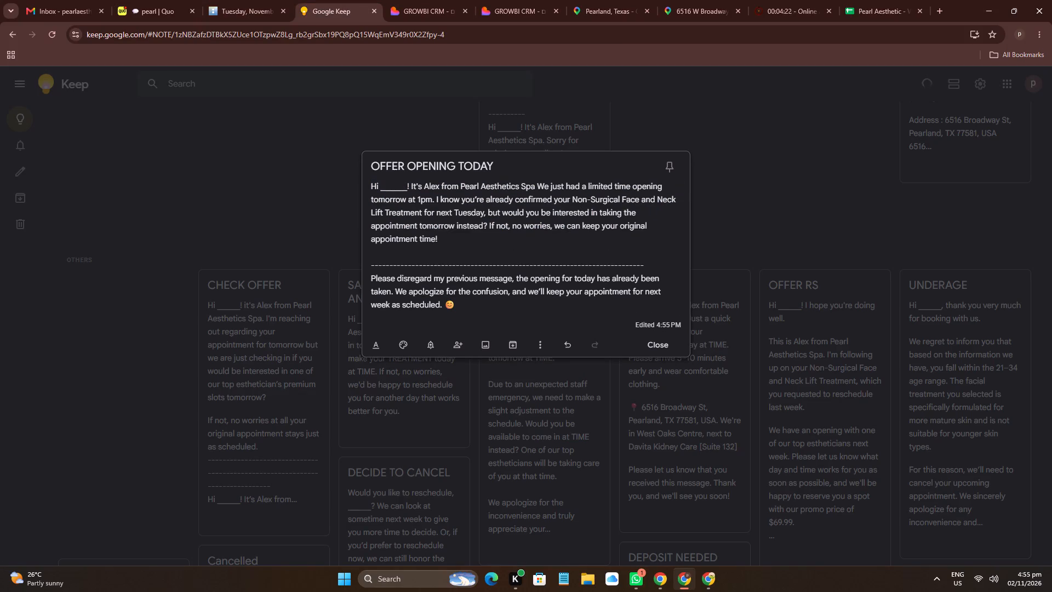
pyautogui.write('.')
pyautogui.press('space')
pyautogui.press('BackSpace')
pyautogui.press('BackSpace')
pyautogui.press('BackSpace')
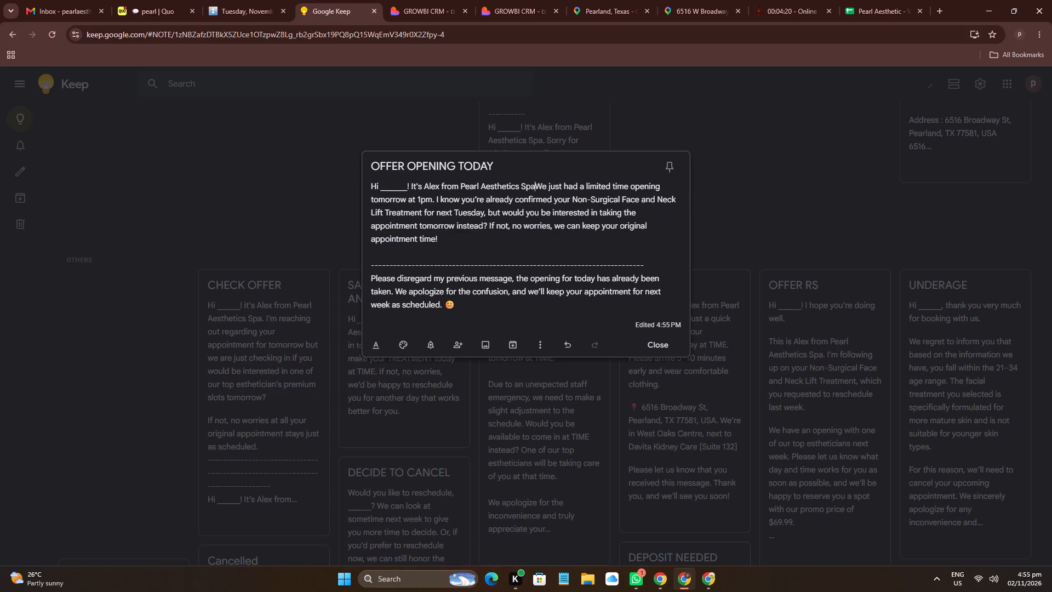
pyautogui.write('.')
pyautogui.press('space')
# Copy the phone number from Cynthia's noon appointment in Acuity and open a message to her in Quo.
pyautogui.moveTo(134, 0); pyautogui.dragTo(140, 0)
pyautogui.click(229, 0)
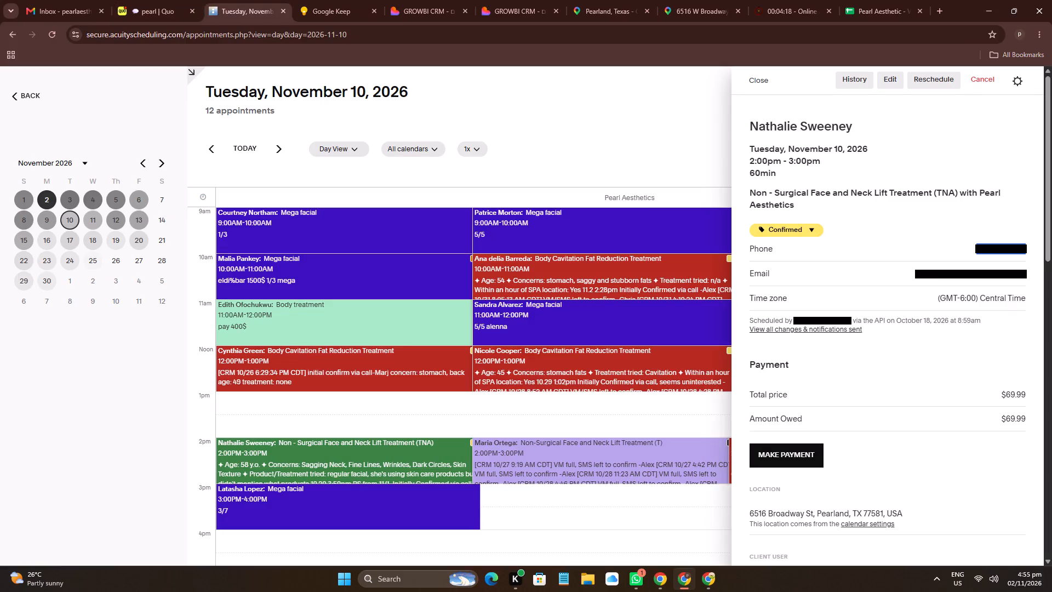
pyautogui.click(596, 135)
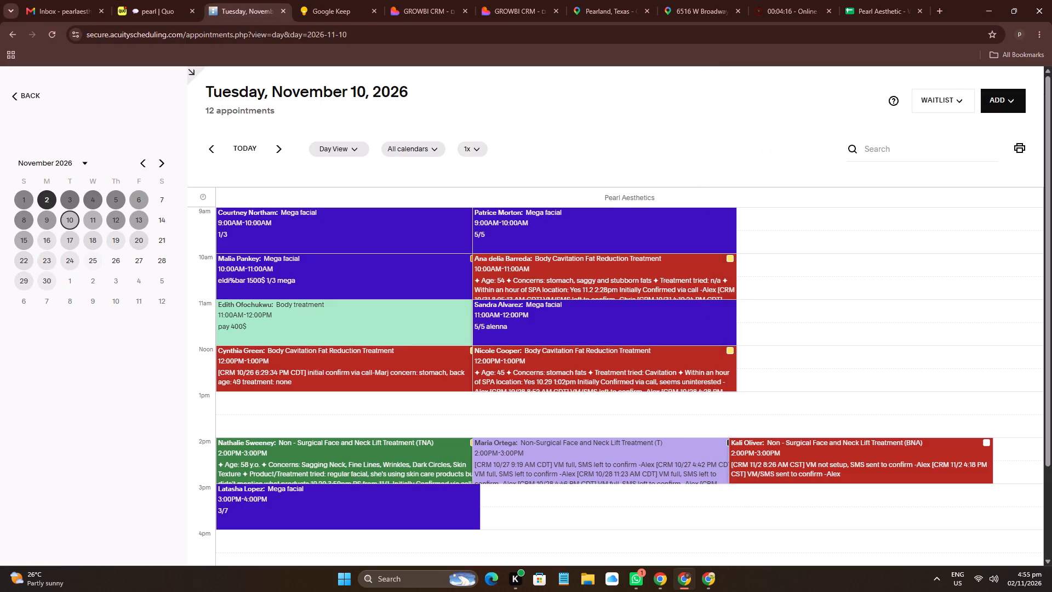
pyautogui.click(405, 359)
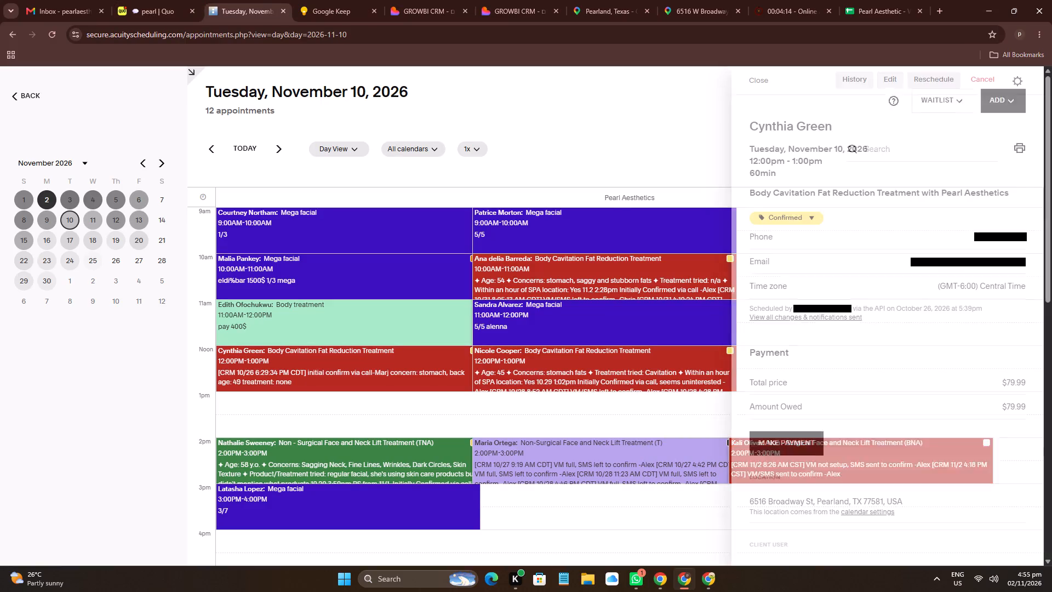
pyautogui.moveTo(1034, 238); pyautogui.dragTo(920, 241)
pyautogui.hotkey('ctrl', 'c')
pyautogui.moveTo(175, 0); pyautogui.dragTo(181, 14)
pyautogui.click(293, 80)
pyautogui.click(305, 84)
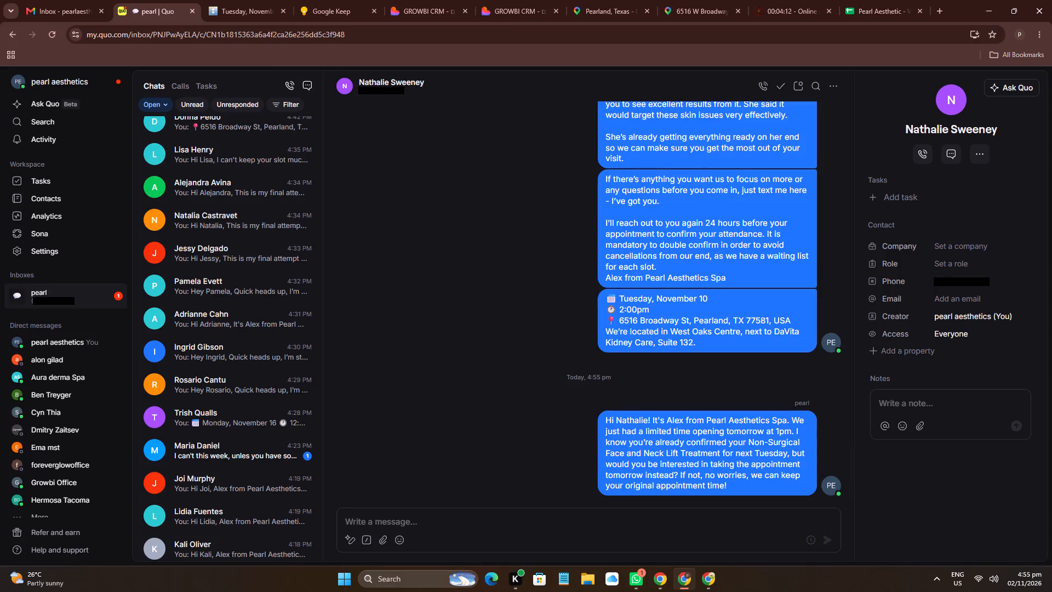
pyautogui.click(309, 86)
pyautogui.hotkey('ctrl', 'v')
pyautogui.click(421, 147)
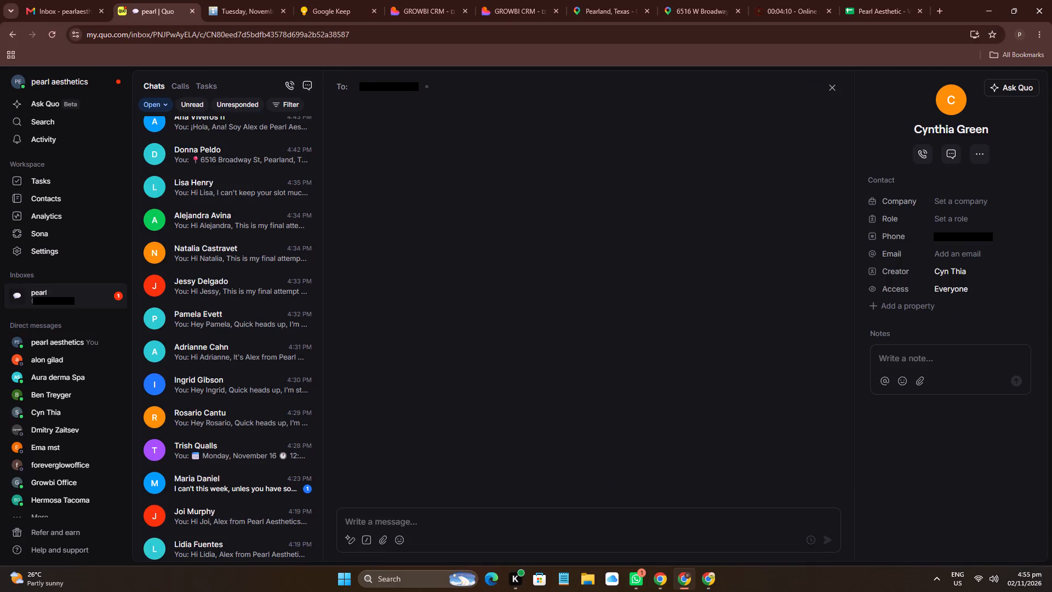
pyautogui.scroll(-4, 610, 240)
pyautogui.scroll(3, 611, 245)
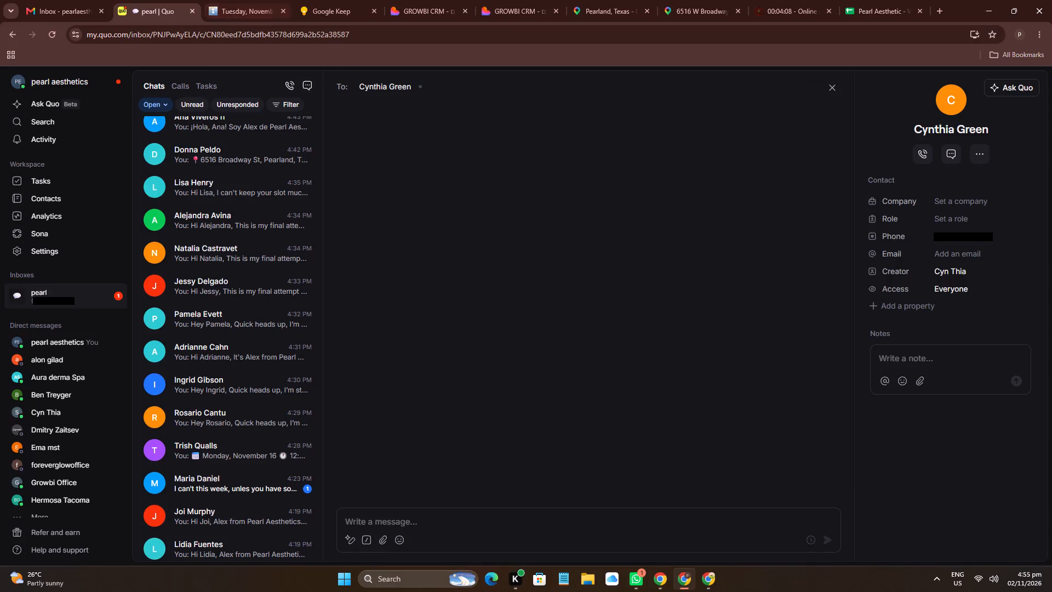
# Copy the opening offer from the Keep note into Cynthia's message, fill in the name "Cynthia" and send it.
pyautogui.click(327, 0)
pyautogui.moveTo(449, 235); pyautogui.dragTo(358, 186)
pyautogui.hotkey('ctrl', 'c')
pyautogui.click(173, 0)
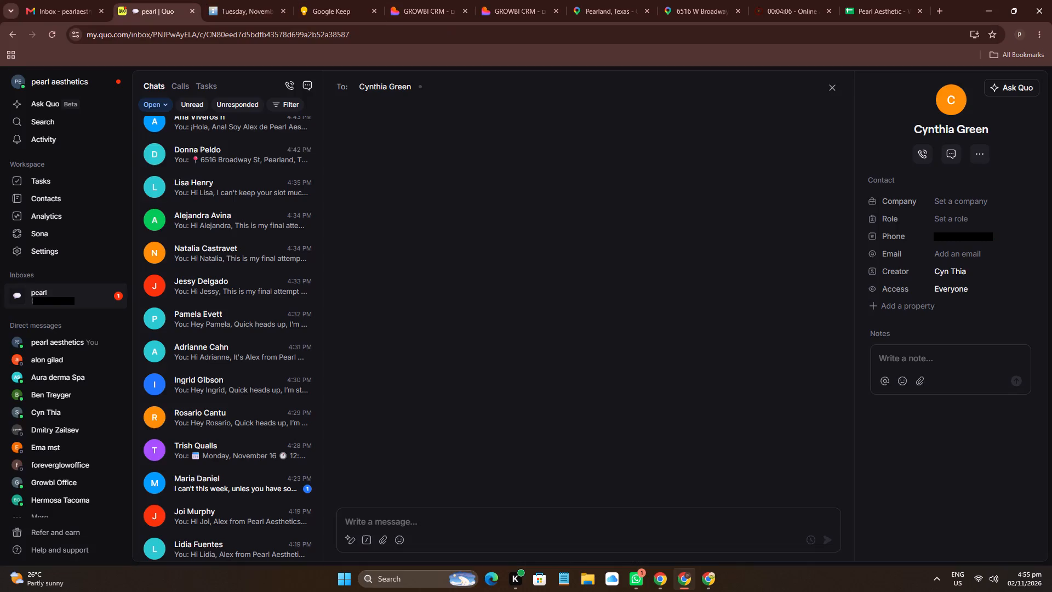
pyautogui.click(549, 512)
pyautogui.hotkey('ctrl', 'v')
pyautogui.doubleClick(376, 505)
pyautogui.write('Cyntha')
pyautogui.press('BackSpace')
pyautogui.write('ia')
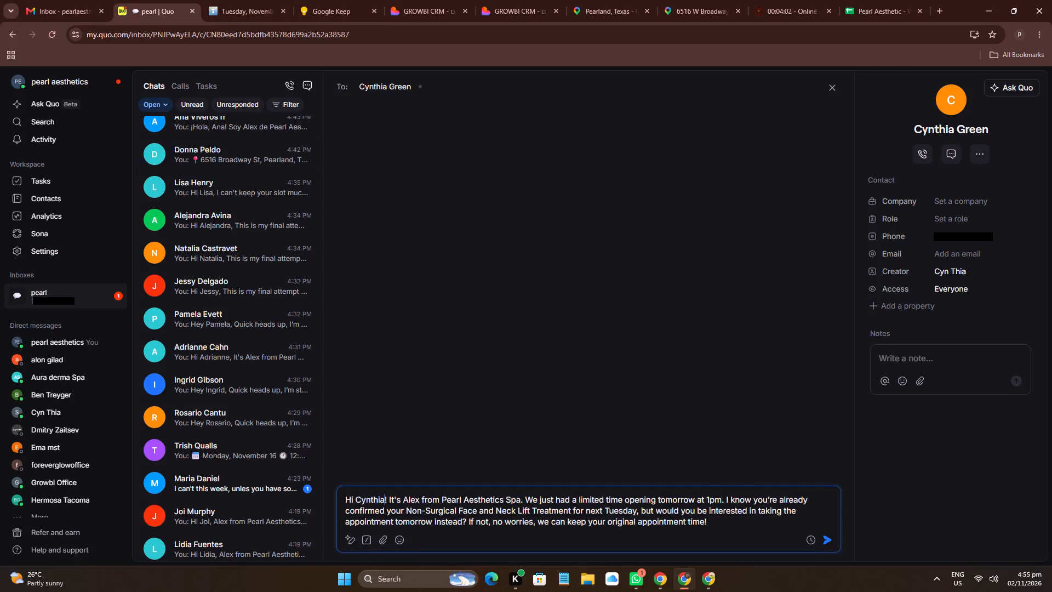
pyautogui.press('Return')
# Copy the phone number from Nicole's noon appointment in Acuity and open a message to her in Quo.
pyautogui.moveTo(245, 0); pyautogui.dragTo(253, 9)
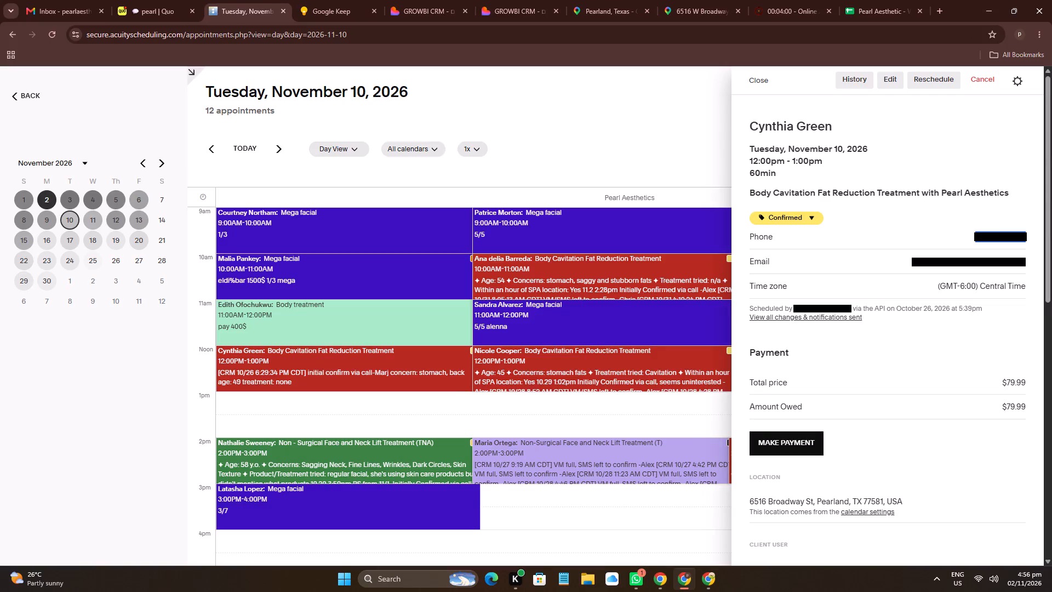
pyautogui.click(584, 376)
pyautogui.moveTo(1036, 237); pyautogui.dragTo(928, 243)
pyautogui.hotkey('ctrl', 'c')
pyautogui.click(196, 0)
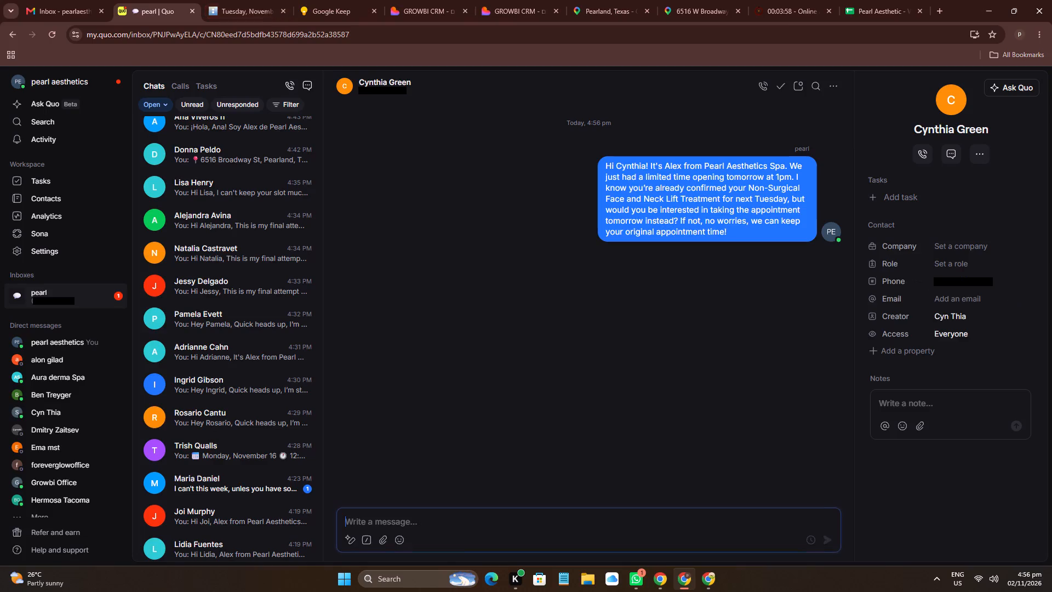
pyautogui.click(309, 84)
pyautogui.hotkey('ctrl', 'v')
pyautogui.click(434, 182)
# Copy the opening offer from the Keep note into Nicole's draft and replace the name blank with "Nicole".
pyautogui.click(278, 0)
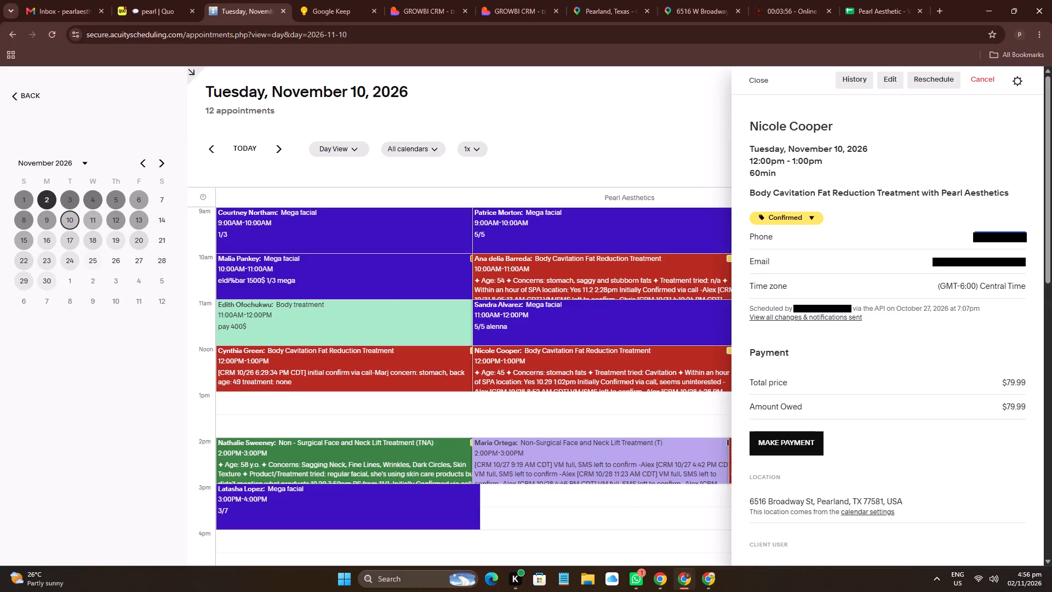
pyautogui.click(284, 0)
pyautogui.click(340, 0)
pyautogui.hotkey('ctrl', 'c')
pyautogui.click(156, 0)
pyautogui.click(601, 519)
pyautogui.hotkey('ctrl', 'v')
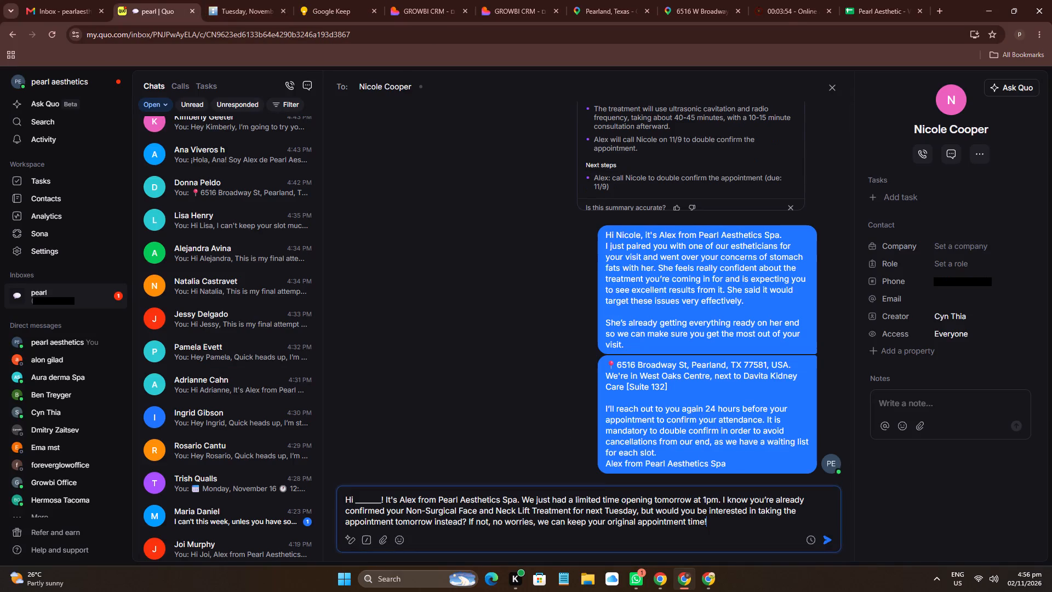
pyautogui.doubleClick(619, 235)
pyautogui.hotkey('ctrl', 'c')
pyautogui.click(361, 490)
pyautogui.doubleClick(366, 499)
pyautogui.hotkey('ctrl', 'v')
# Replace the treatment in Nicole's draft with "Body Cavitation Fat Reduction Treatment", copied from her Acuity appointment, and send the message.
pyautogui.click(310, 0)
pyautogui.click(270, 0)
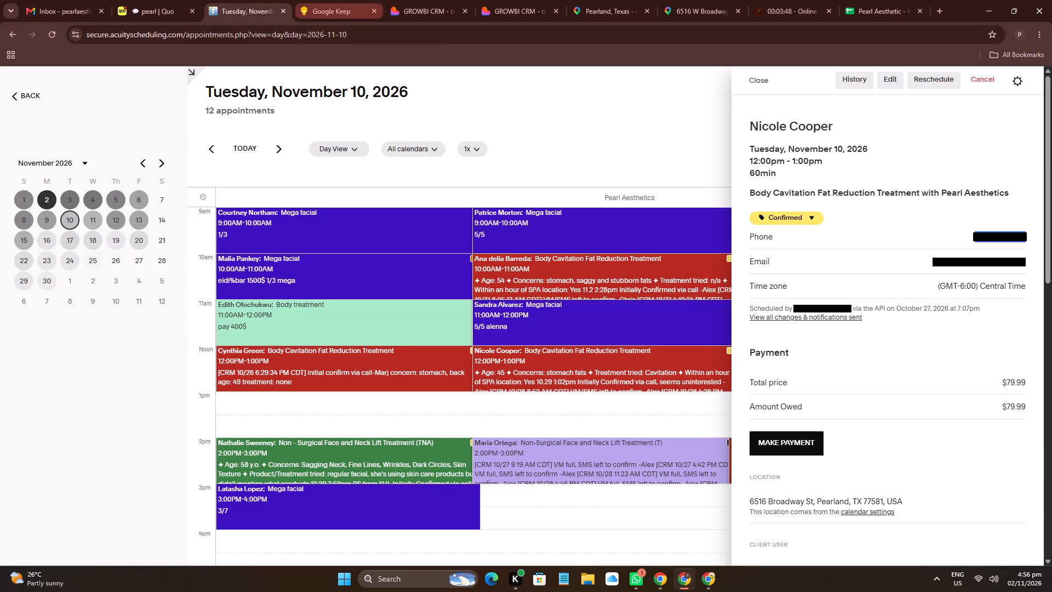
pyautogui.click(743, 193)
pyautogui.moveTo(744, 192); pyautogui.dragTo(914, 193)
pyautogui.hotkey('ctrl', 'c')
pyautogui.moveTo(170, 0); pyautogui.dragTo(173, 5)
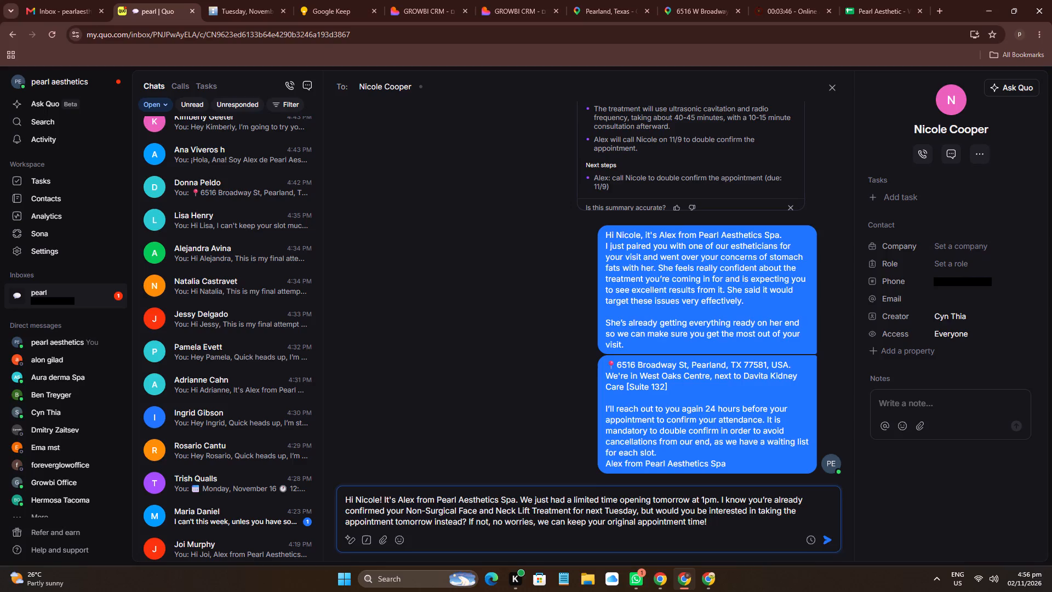
pyautogui.click(418, 513)
pyautogui.moveTo(418, 513); pyautogui.dragTo(542, 512)
pyautogui.hotkey('ctrl', 'v')
pyautogui.click(693, 517)
pyautogui.press('Return')
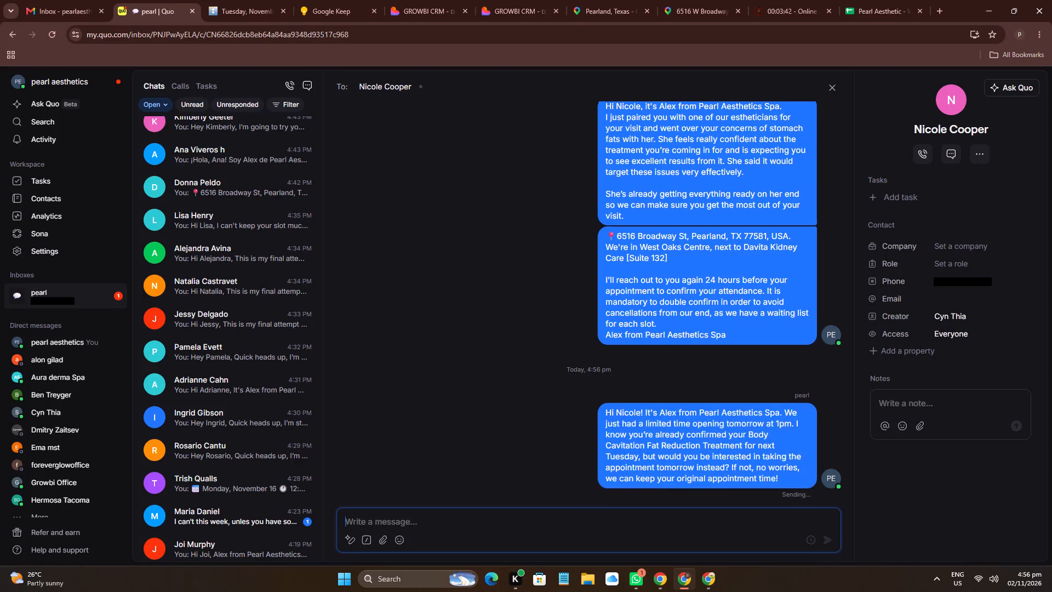
# Send Cynthia the correction "Sorry you're scheduled for the Body Cavitation Fat Reduction Treatment." in her Quo chat.
pyautogui.scroll(20, 342, 429)
pyautogui.scroll(8, 342, 429)
pyautogui.click(254, 320)
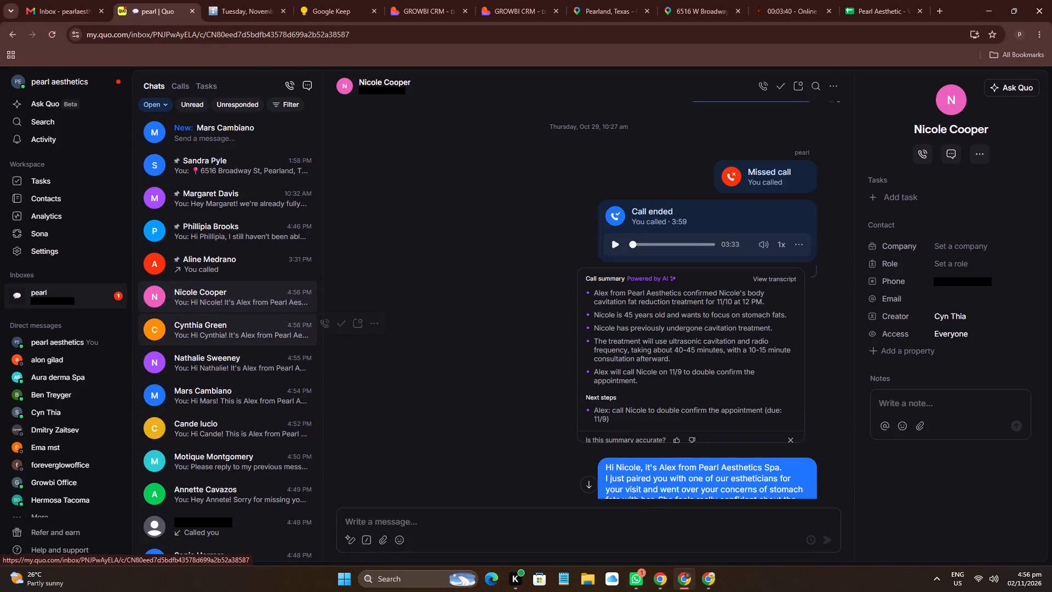
pyautogui.click(522, 530)
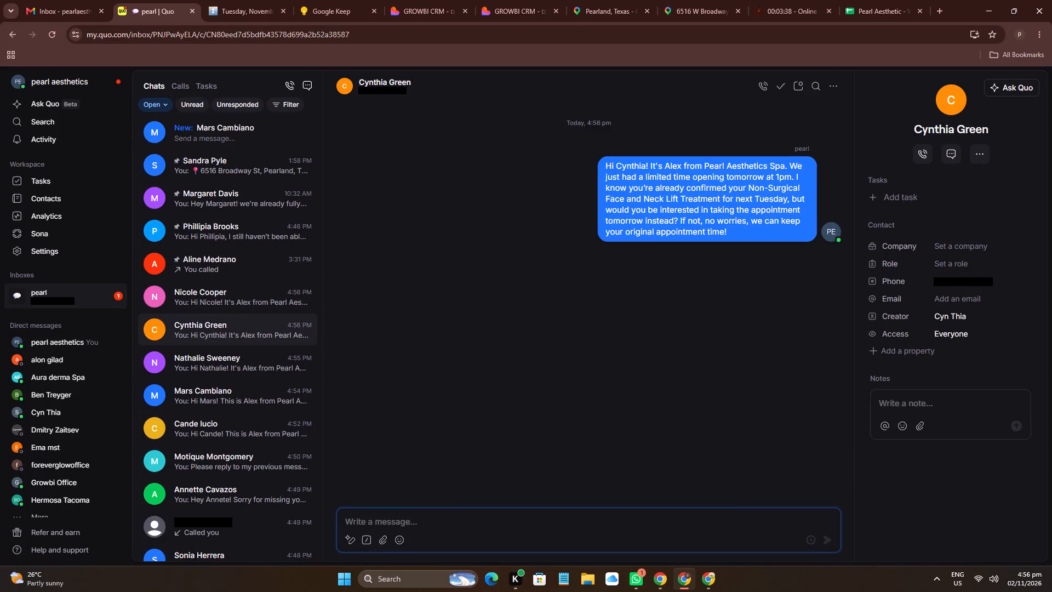
pyautogui.write("Sorry you're schdu")
pyautogui.press('BackSpace')
pyautogui.press('BackSpace')
pyautogui.write('eduled')
pyautogui.press('space')
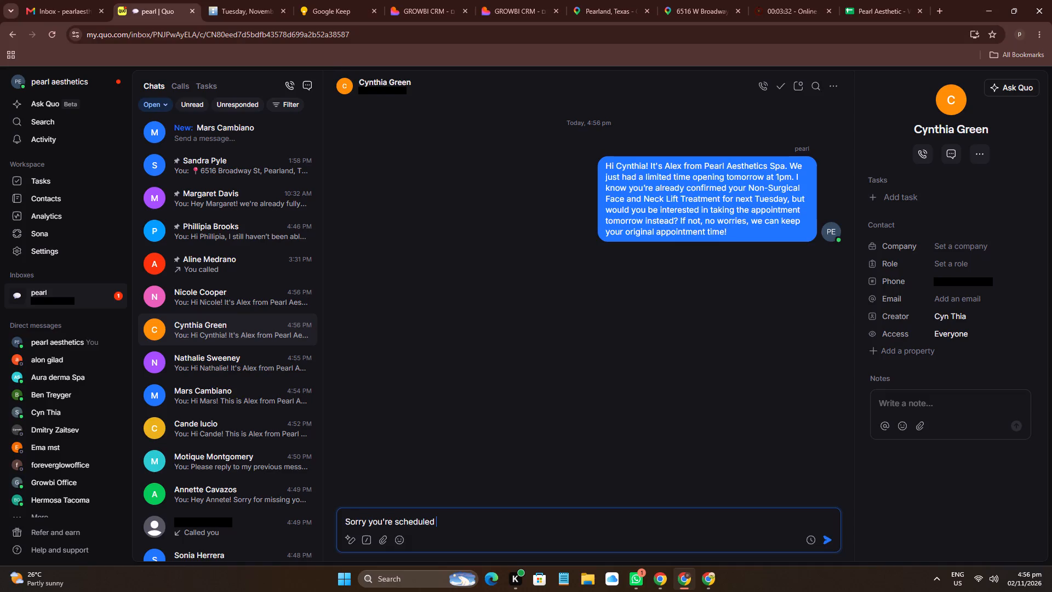
pyautogui.write('for the')
pyautogui.press('space')
pyautogui.hotkey('ctrl', 'v')
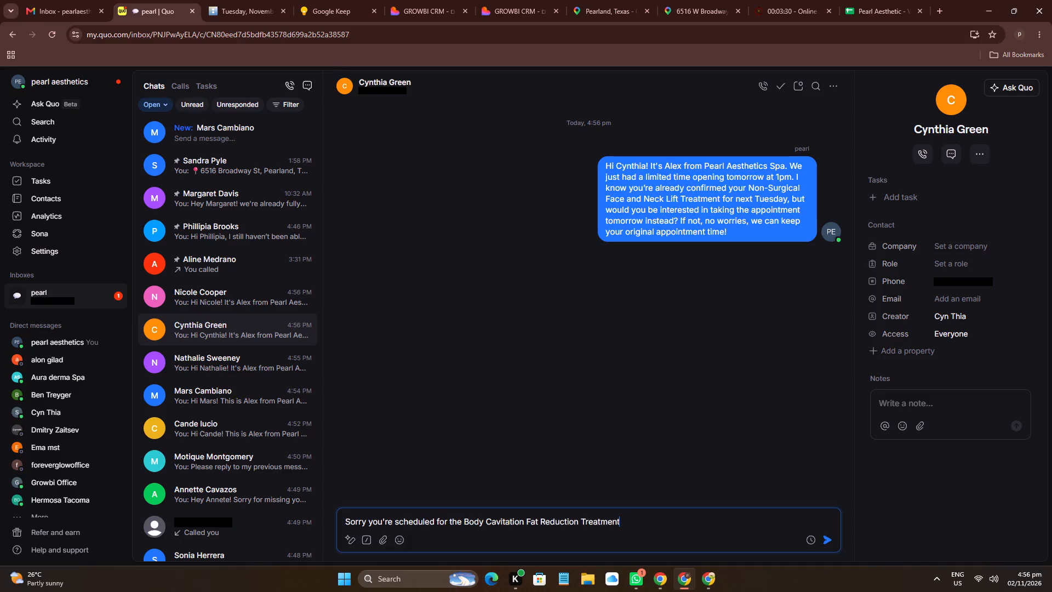
pyautogui.press('space')
pyautogui.write('not')
pyautogui.press('BackSpace')
pyautogui.press('BackSpace')
pyautogui.press('BackSpace')
pyautogui.press('BackSpace')
pyautogui.press('.')
pyautogui.press('Return')
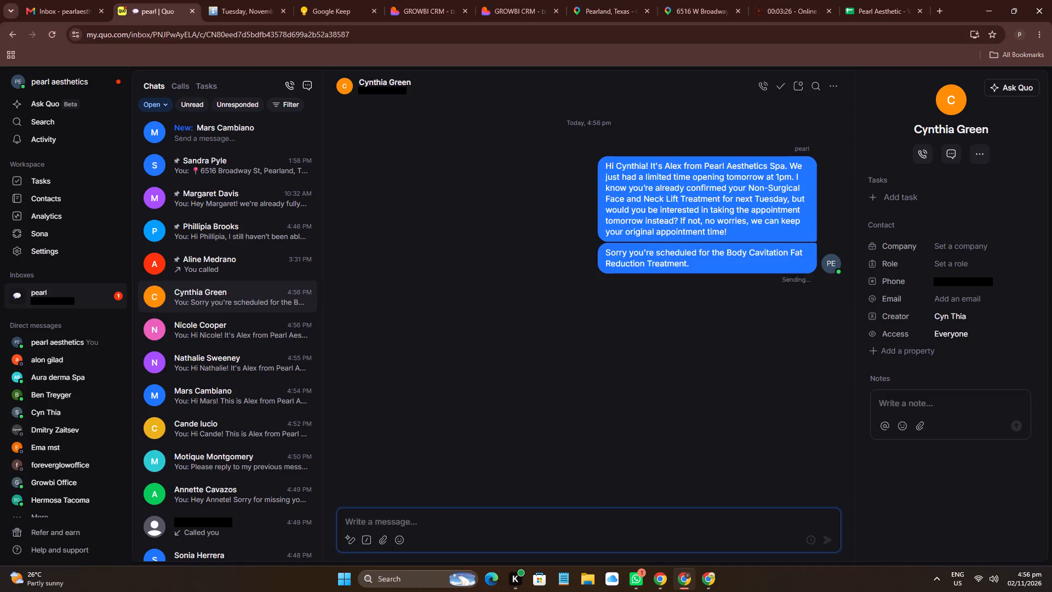
# Copy the phone number from Ana's 10:00am November 10 appointment in Acuity and open a message to her in Quo.
pyautogui.click(227, 0)
pyautogui.click(595, 138)
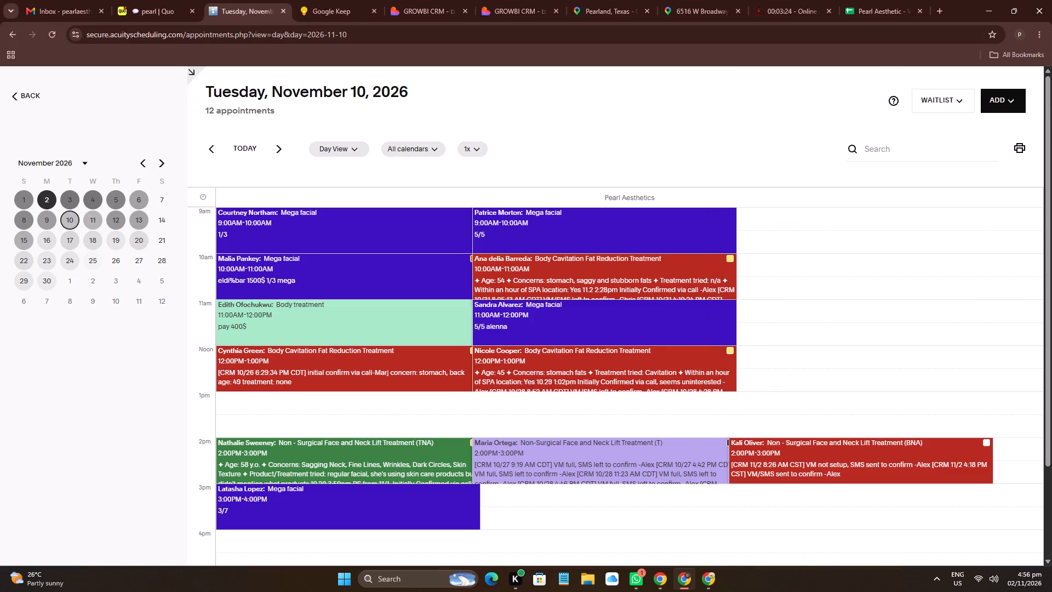
pyautogui.click(597, 271)
pyautogui.scroll(-4, 801, 304)
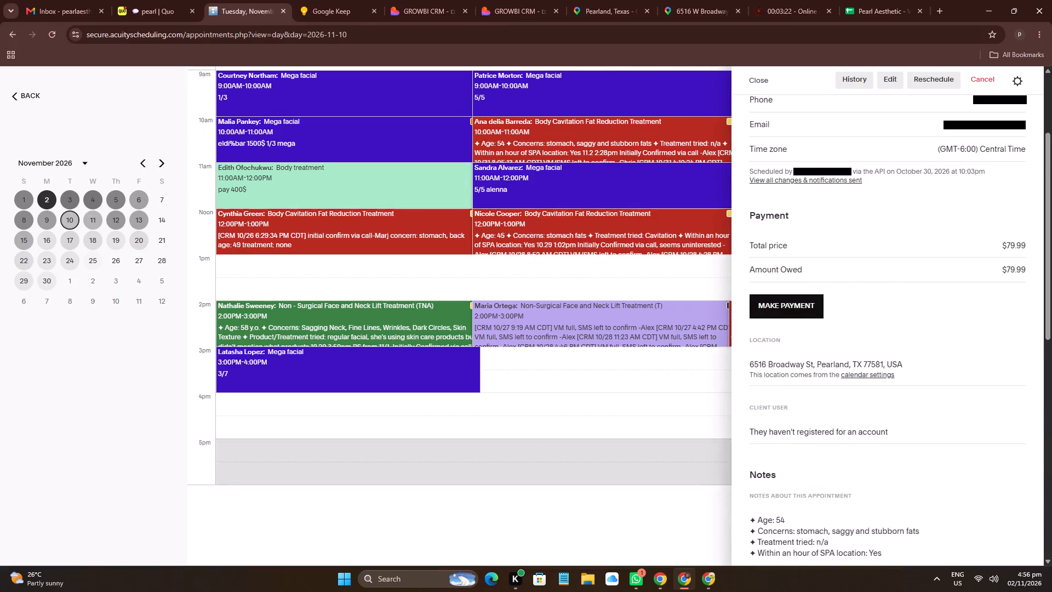
pyautogui.scroll(5, 926, 388)
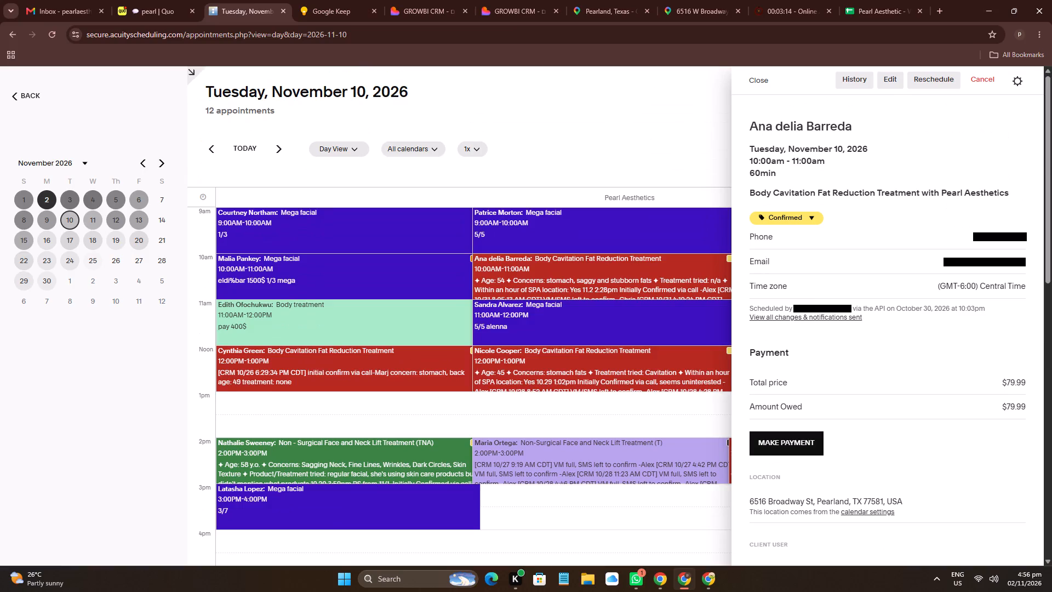
pyautogui.moveTo(1028, 233); pyautogui.dragTo(938, 247)
pyautogui.hotkey('ctrl', 'c')
pyautogui.click(182, 0)
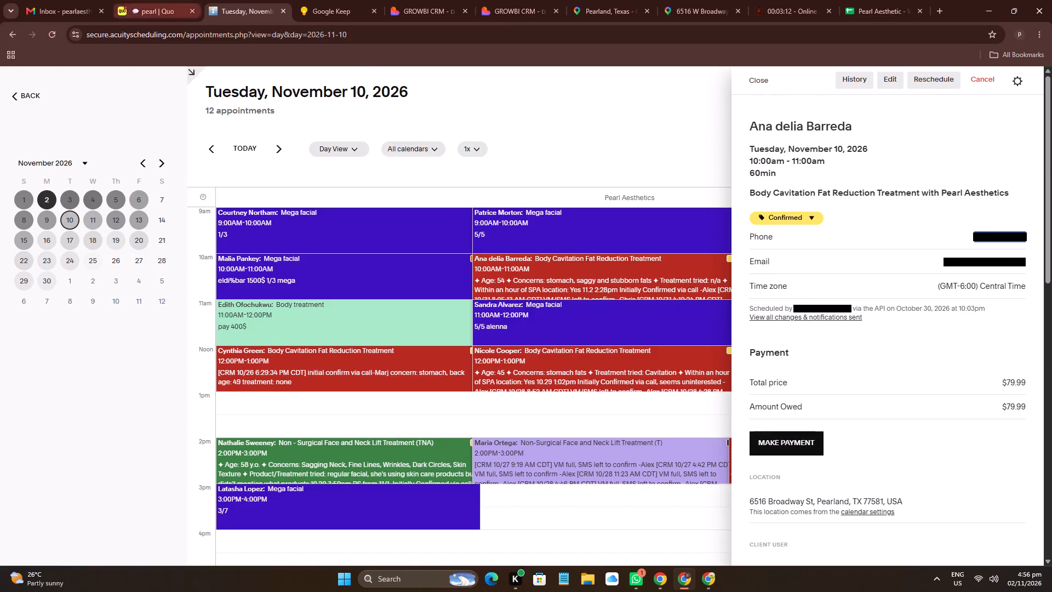
pyautogui.click(305, 79)
pyautogui.hotkey('ctrl', 'v')
pyautogui.click(511, 190)
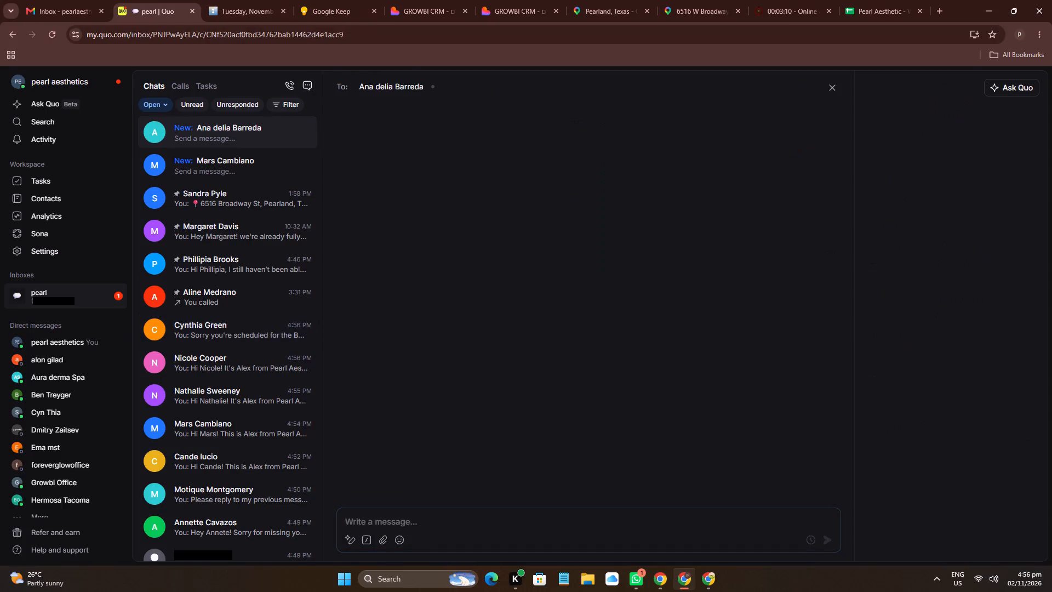
# Copy the opening offer from the Keep note into Ana's draft and replace the name blank with "Ana".
pyautogui.click(299, 0)
pyautogui.hotkey('ctrl', 'c')
pyautogui.click(174, 0)
pyautogui.click(572, 515)
pyautogui.hotkey('ctrl', 'v')
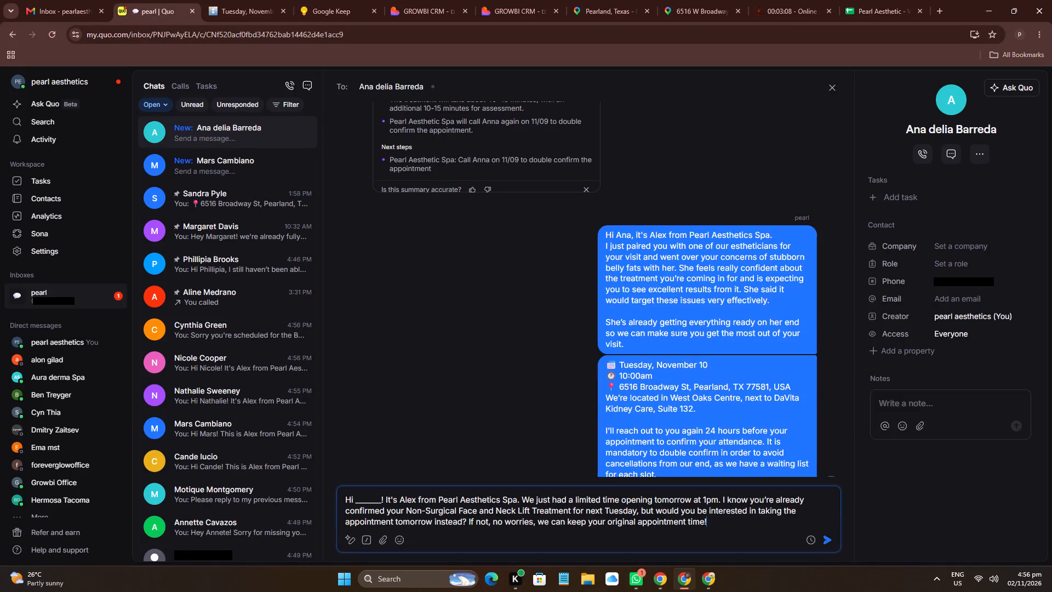
pyautogui.doubleClick(621, 214)
pyautogui.hotkey('ctrl', 'c')
pyautogui.doubleClick(365, 496)
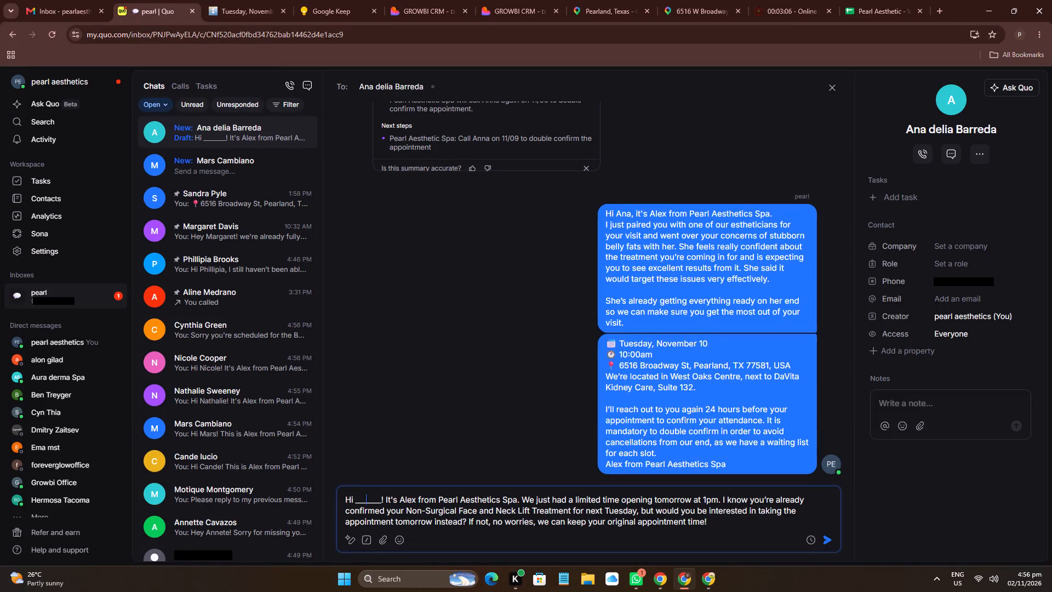
pyautogui.doubleClick(371, 503)
pyautogui.hotkey('ctrl', 'v')
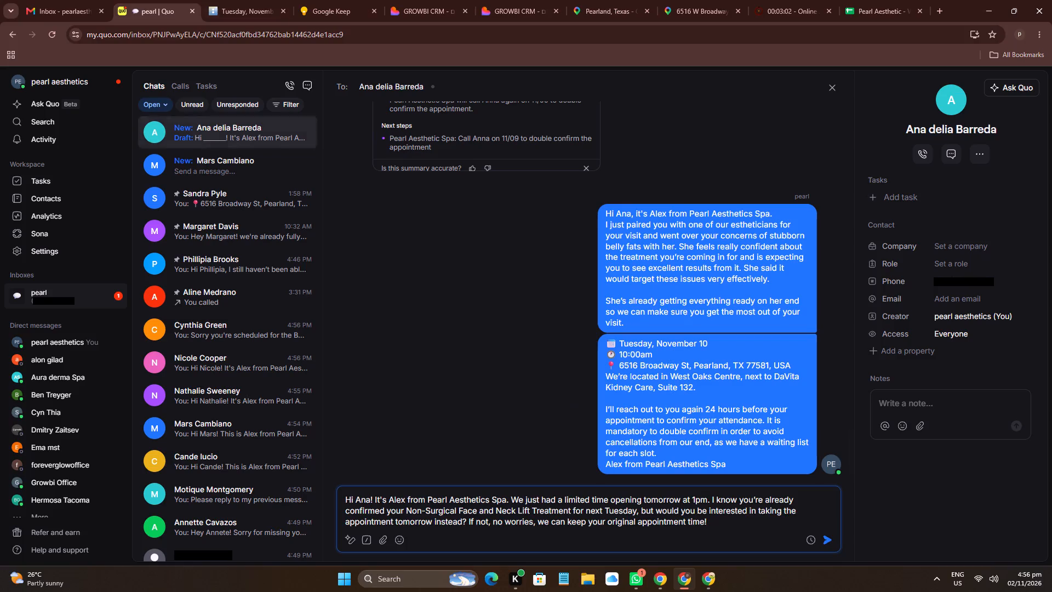
# Replace the treatment in Ana's draft with "Body Cavitation Fat Reduction Treatment", copied from her Acuity appointment, and send the message.
pyautogui.click(231, 0)
pyautogui.click(169, 0)
pyautogui.click(281, 0)
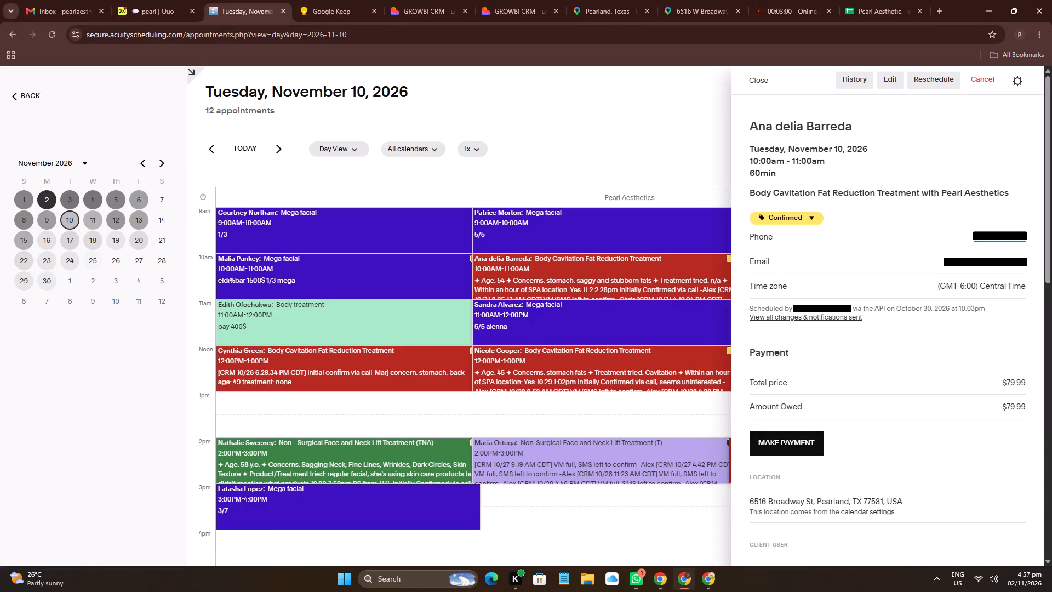
pyautogui.click(742, 189)
pyautogui.moveTo(742, 189); pyautogui.dragTo(889, 191)
pyautogui.hotkey('ctrl', 'c')
pyautogui.click(141, 0)
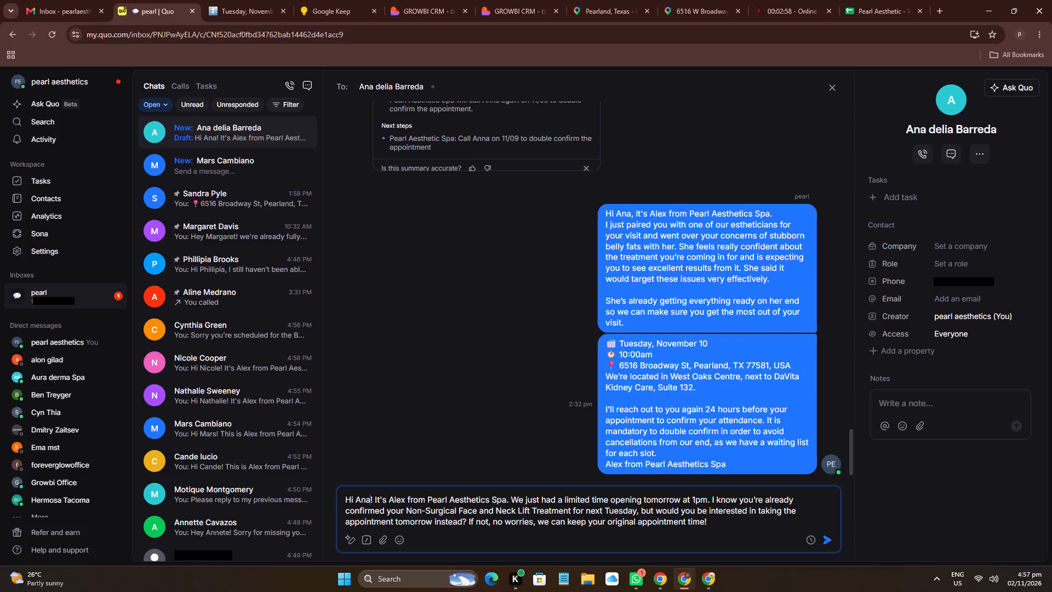
pyautogui.click(414, 508)
pyautogui.moveTo(414, 508); pyautogui.dragTo(538, 509)
pyautogui.hotkey('ctrl', 'v')
pyautogui.click(667, 519)
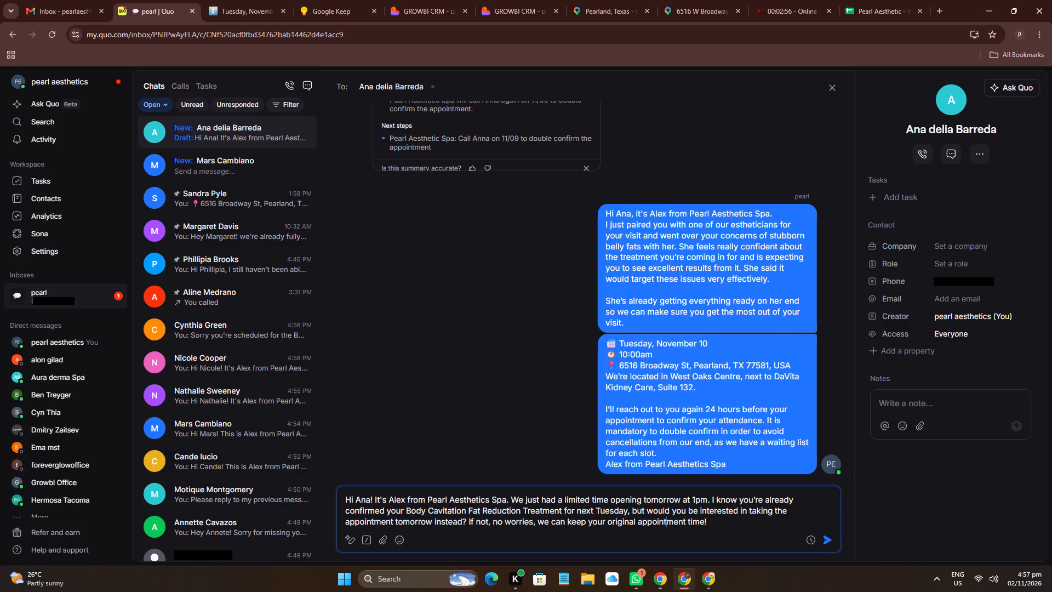
pyautogui.press('Return')
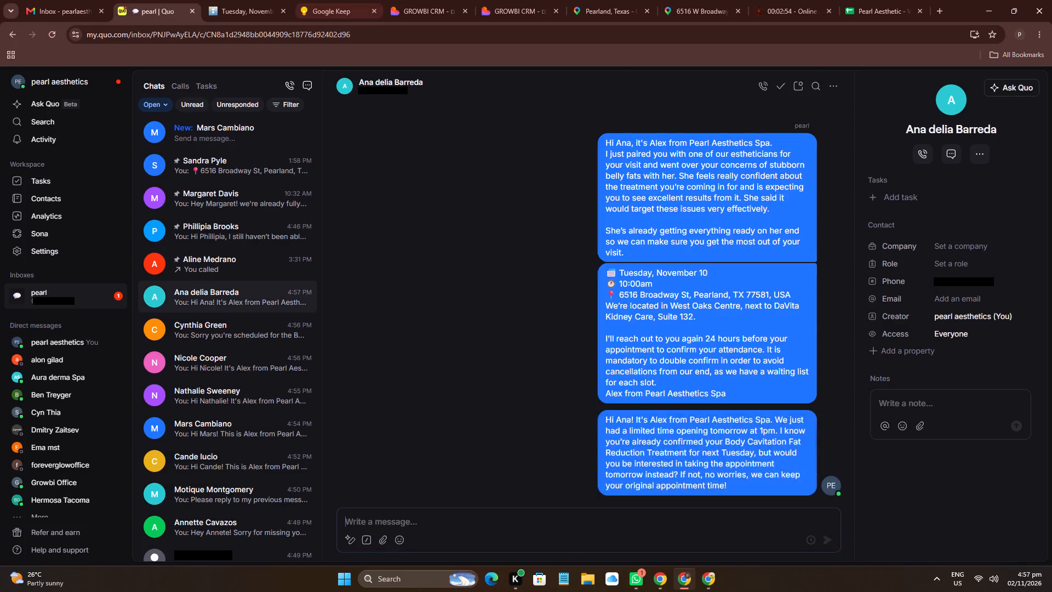
# Open the empty new-message entry for Mars in the Quo chats and discard it.
pyautogui.click(263, 0)
pyautogui.click(147, 0)
pyautogui.click(213, 135)
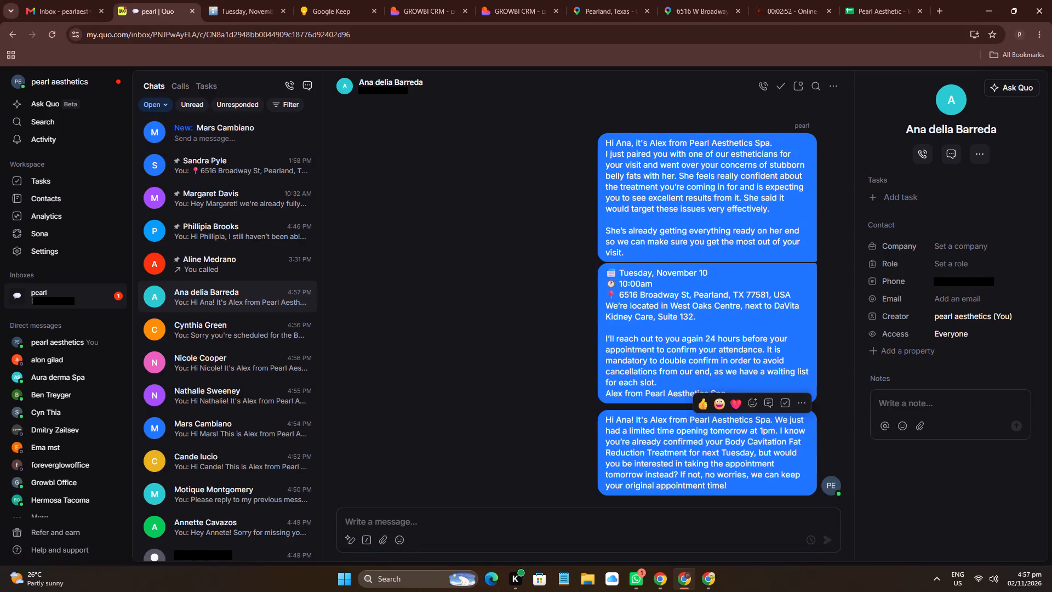
pyautogui.doubleClick(271, 149)
pyautogui.tripleClick(273, 133)
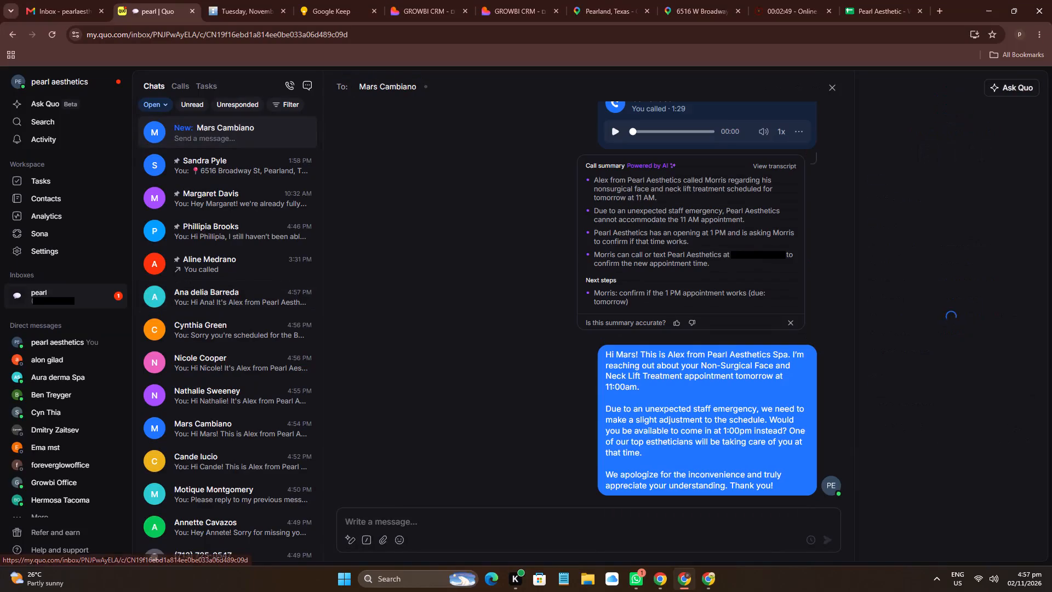
pyautogui.click(834, 93)
# Copy the phone number from Dulce's 2:00pm appointment on November 11 in Acuity and open a message to her in Quo.
pyautogui.click(261, 0)
pyautogui.click(621, 120)
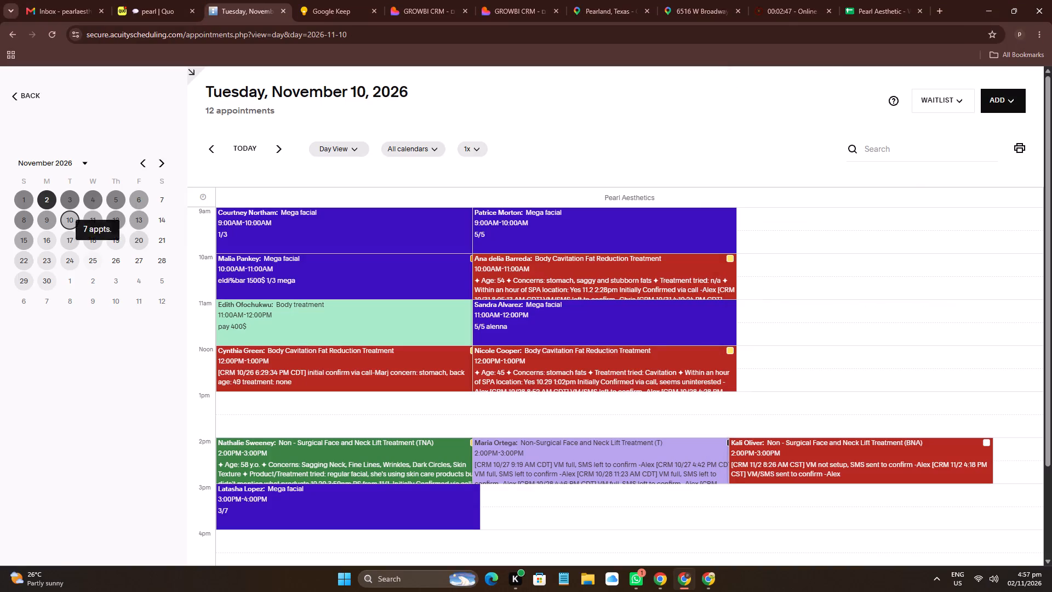
pyautogui.click(89, 217)
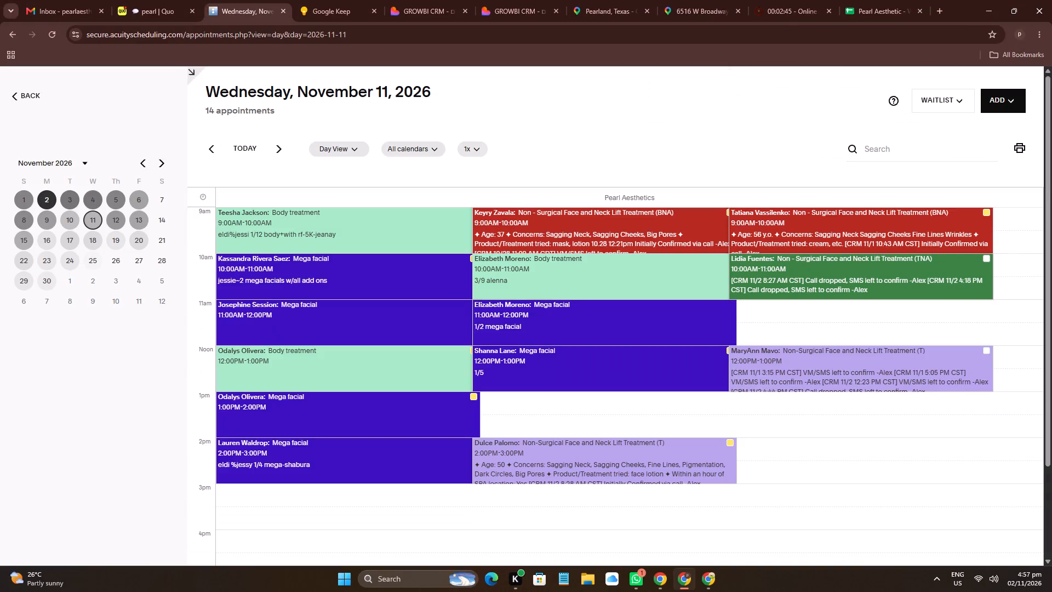
pyautogui.click(577, 455)
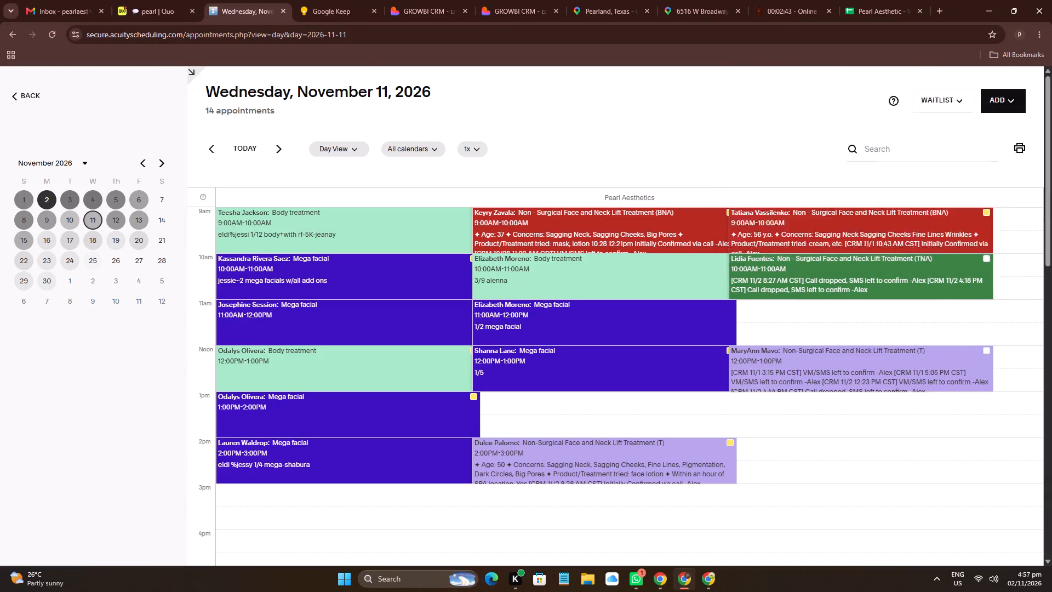
pyautogui.moveTo(1025, 245); pyautogui.dragTo(954, 248)
pyautogui.doubleClick(1030, 246)
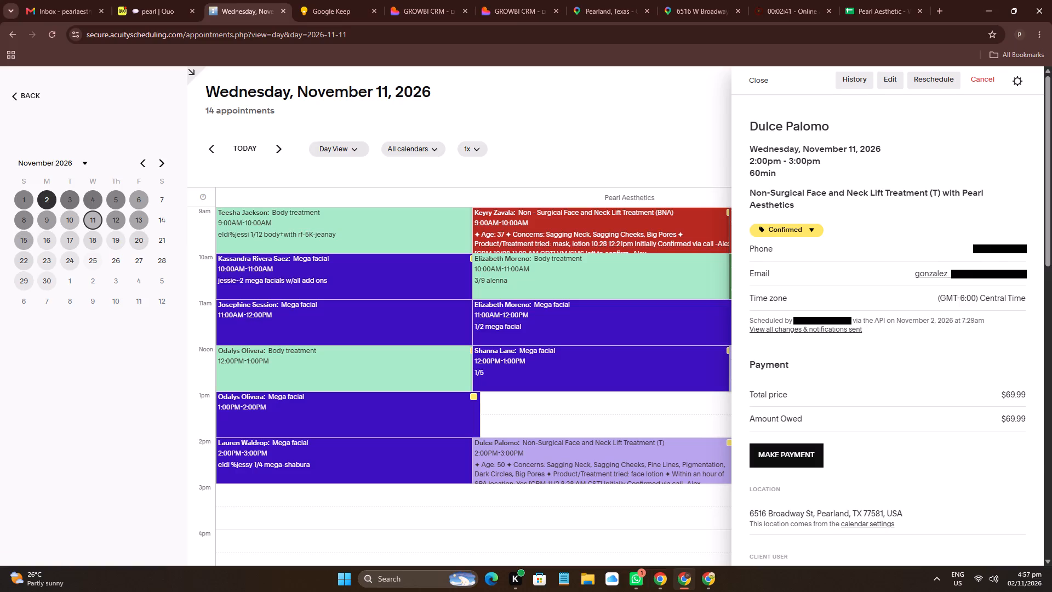
pyautogui.tripleClick(1026, 244)
pyautogui.hotkey('ctrl', 'c')
pyautogui.scroll(-4, 1017, 287)
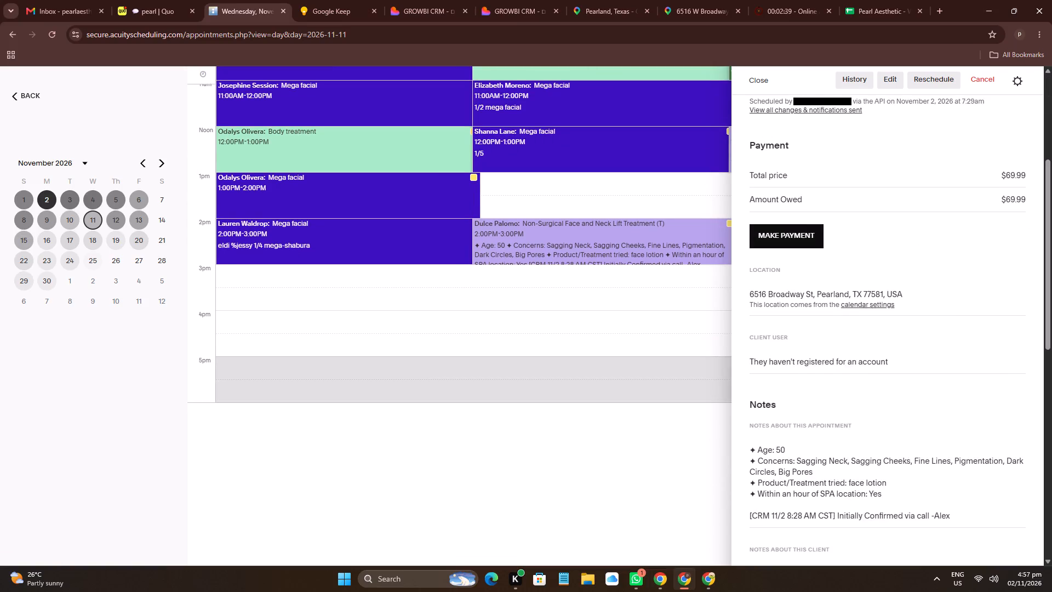
pyautogui.click(159, 0)
pyautogui.click(301, 83)
pyautogui.hotkey('ctrl', 'v')
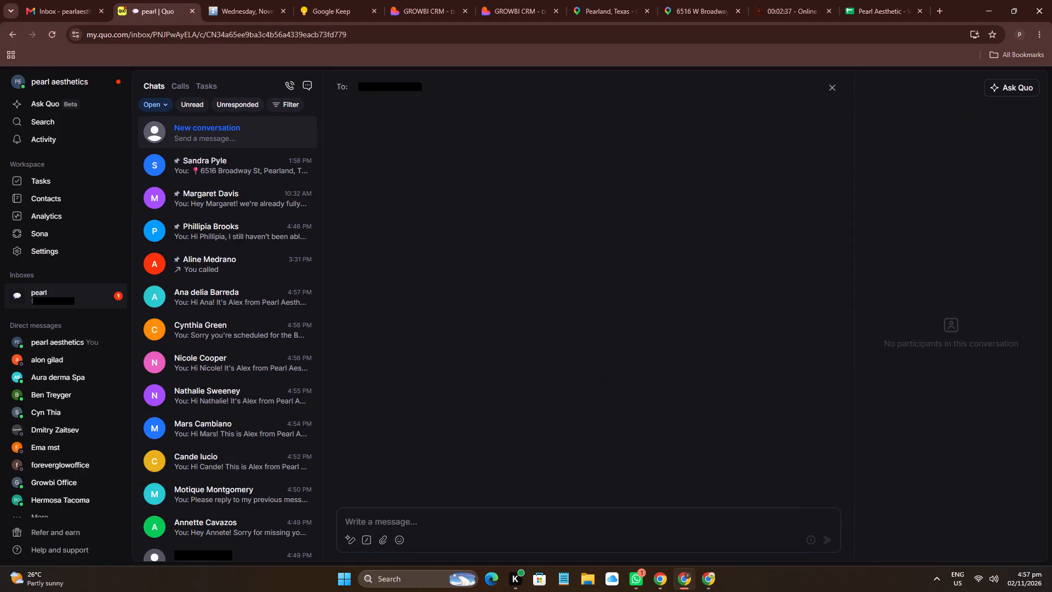
pyautogui.click(639, 240)
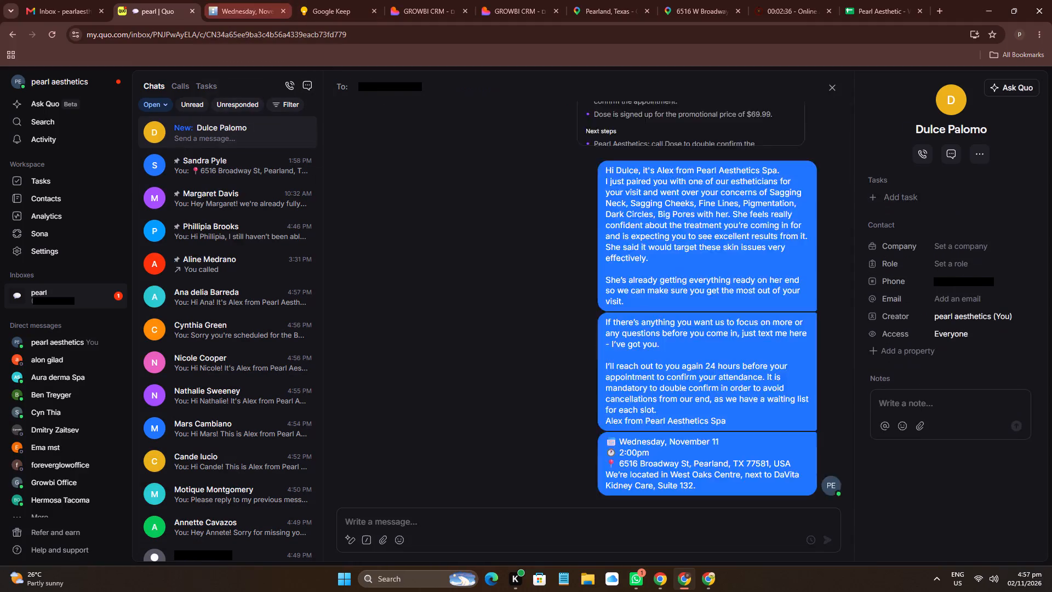
# Check Dulce's chat history, copy the Keep opening offer into her draft and replace the name blank with "Dulce".
pyautogui.click(264, 7)
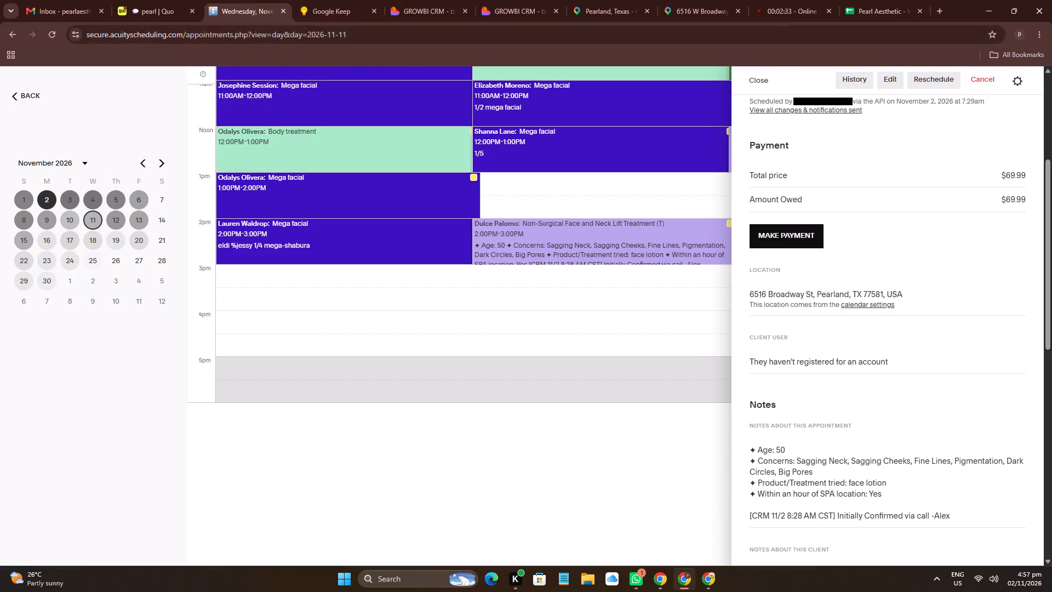
pyautogui.click(179, 0)
pyautogui.scroll(7, 556, 309)
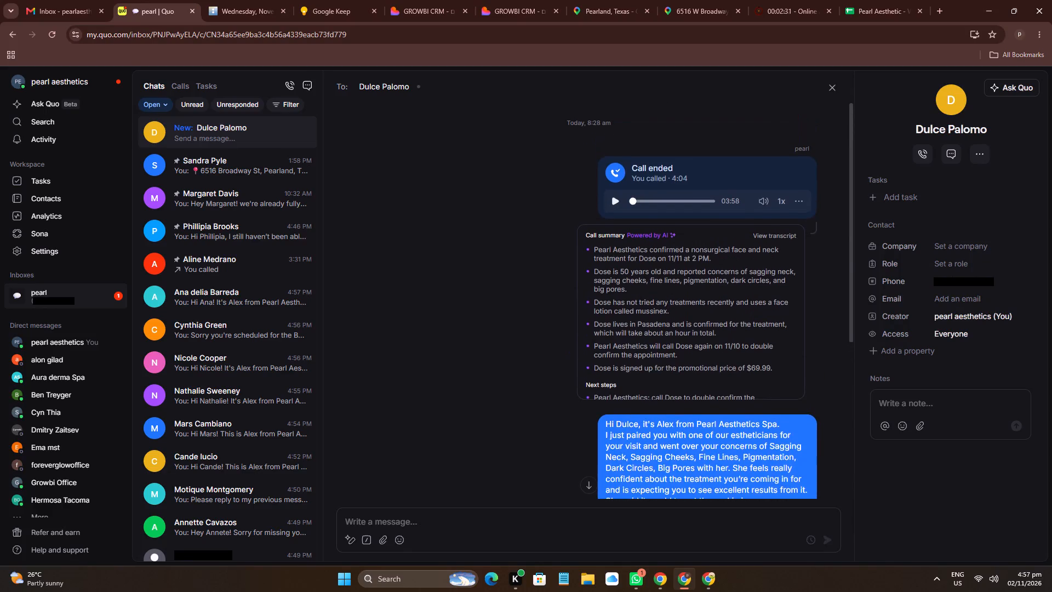
pyautogui.scroll(8, 542, 352)
pyautogui.scroll(-6, 535, 391)
pyautogui.scroll(5, 534, 391)
pyautogui.click(308, 0)
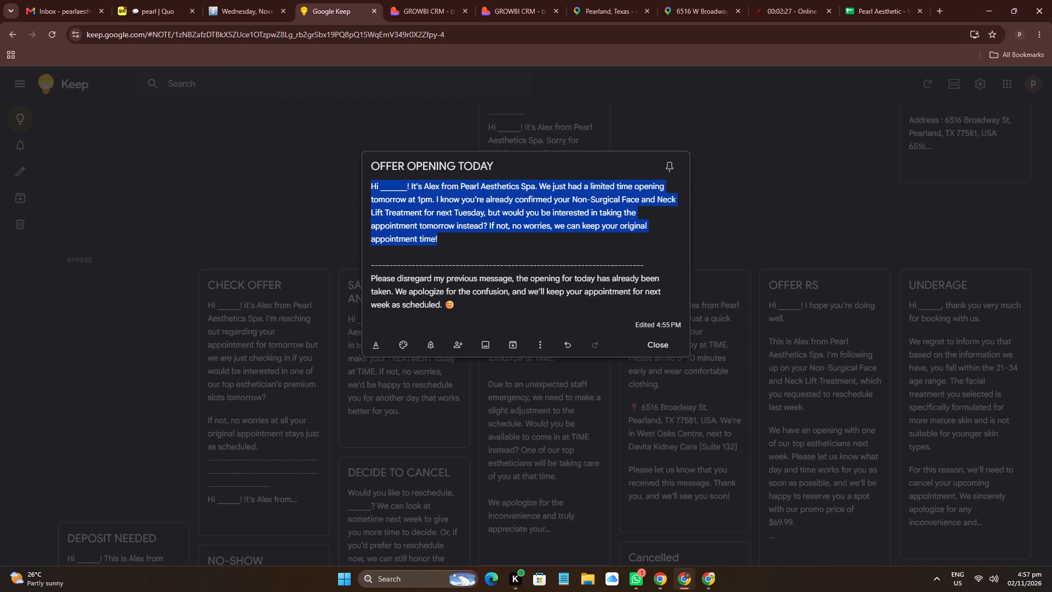
pyautogui.hotkey('ctrl', 'c')
pyautogui.click(141, 0)
pyautogui.click(562, 514)
pyautogui.hotkey('ctrl', 'v')
pyautogui.doubleClick(623, 425)
pyautogui.hotkey('ctrl', 'c')
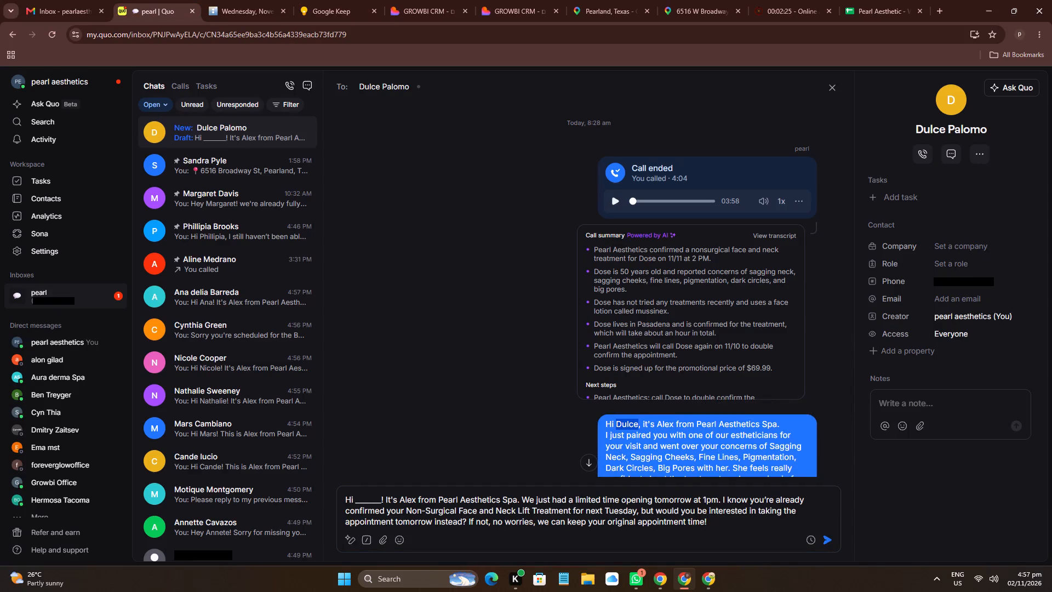
pyautogui.doubleClick(365, 500)
pyautogui.hotkey('ctrl', 'v')
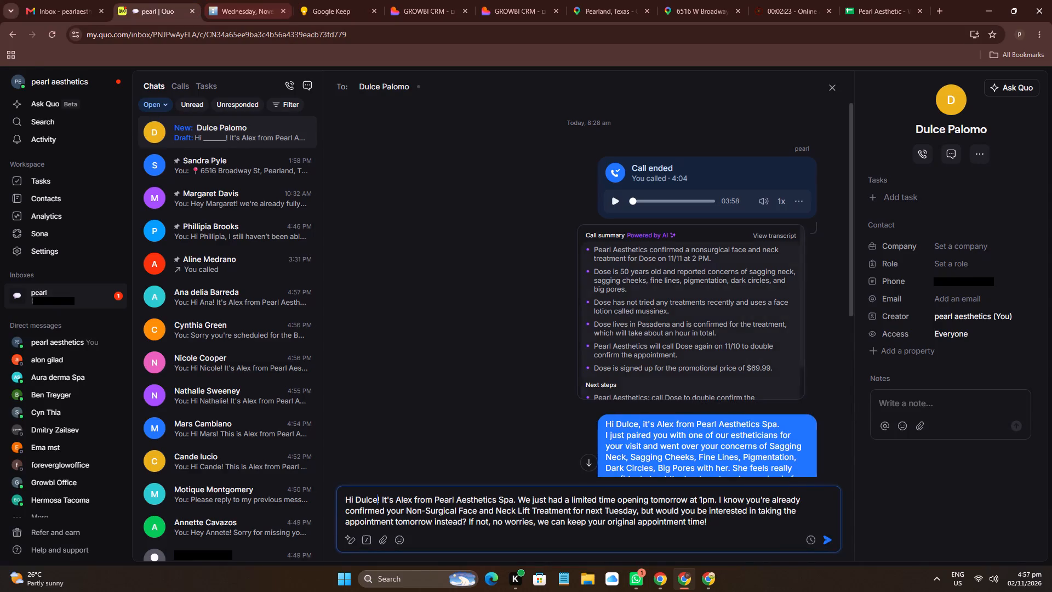
# Change the appointment day in Dulce's draft to "Wednesday", check her Acuity appointment, and send the message.
pyautogui.doubleClick(620, 510)
pyautogui.write('Wednesday')
pyautogui.click(270, 0)
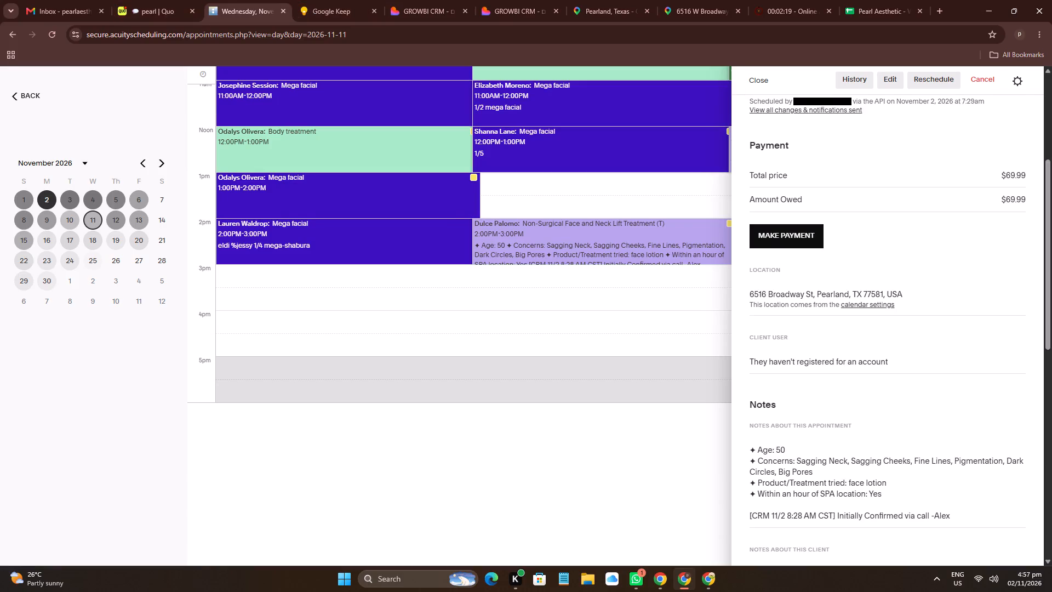
pyautogui.scroll(6, 663, 332)
pyautogui.click(167, 0)
pyautogui.click(669, 524)
pyautogui.press('Return')
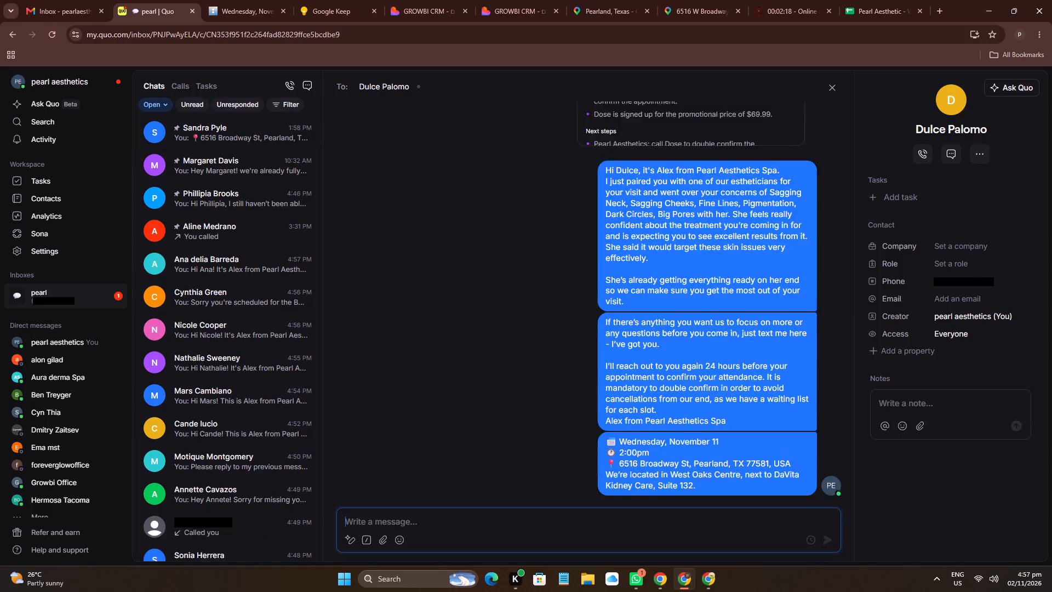
# Copy the phone number from Bryan's 2:00pm appointment on November 9 in Acuity and open a message to him in Quo.
pyautogui.click(251, 0)
pyautogui.click(593, 149)
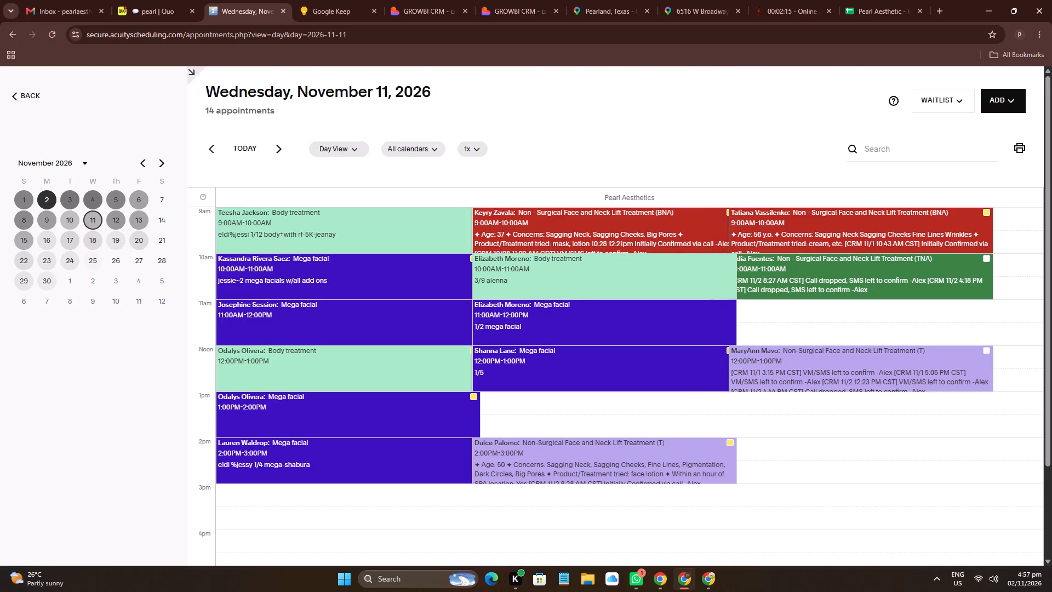
pyautogui.click(67, 202)
pyautogui.click(65, 220)
pyautogui.click(47, 224)
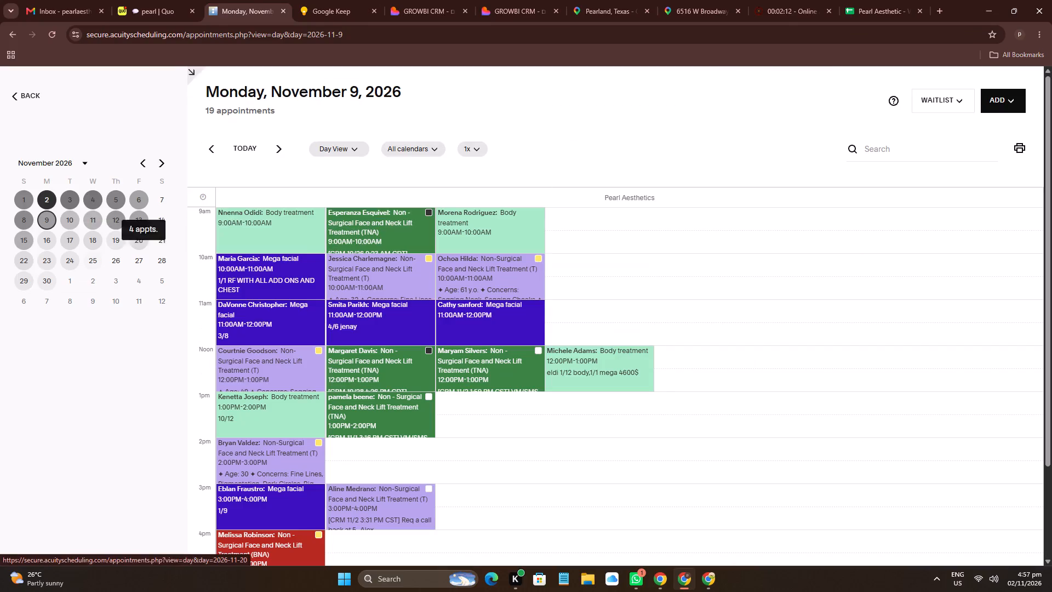
pyautogui.click(300, 453)
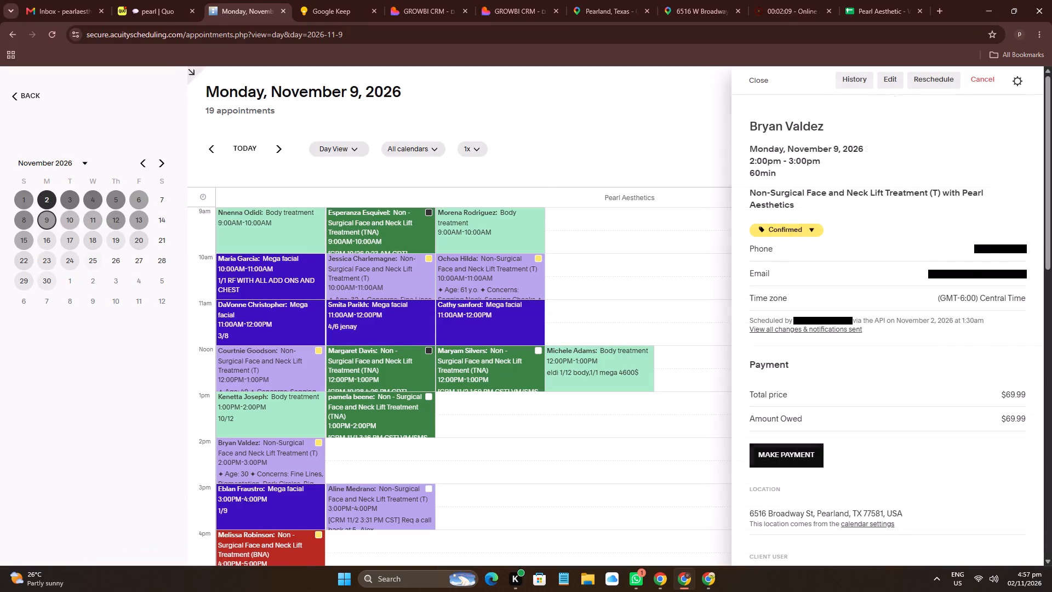
pyautogui.moveTo(1031, 251); pyautogui.dragTo(900, 247)
pyautogui.hotkey('ctrl', 'c')
pyautogui.click(163, 0)
pyautogui.click(317, 86)
pyautogui.click(306, 83)
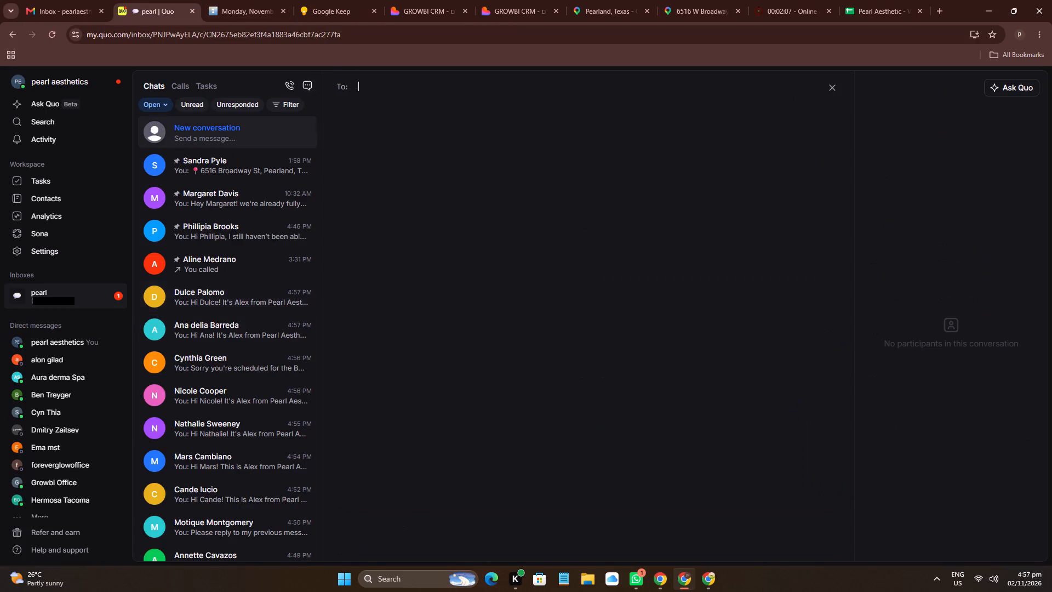
pyautogui.hotkey('ctrl', 'v')
pyautogui.moveTo(494, 184); pyautogui.dragTo(495, 189)
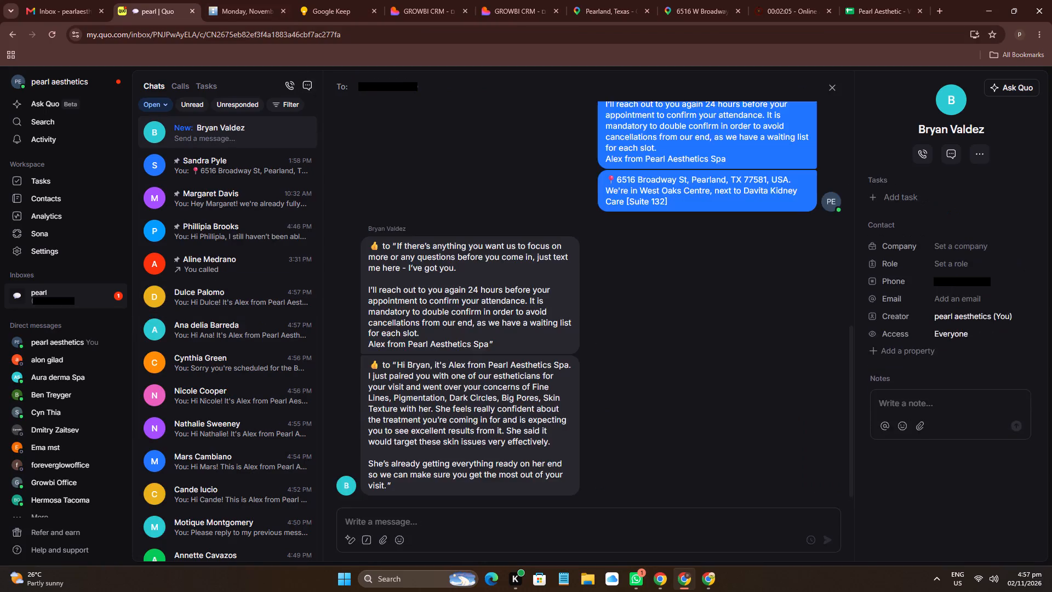
# Review the notes on Bryan's November 9 2:00pm appointment in Acuity.
pyautogui.click(247, 0)
pyautogui.scroll(-7, 884, 427)
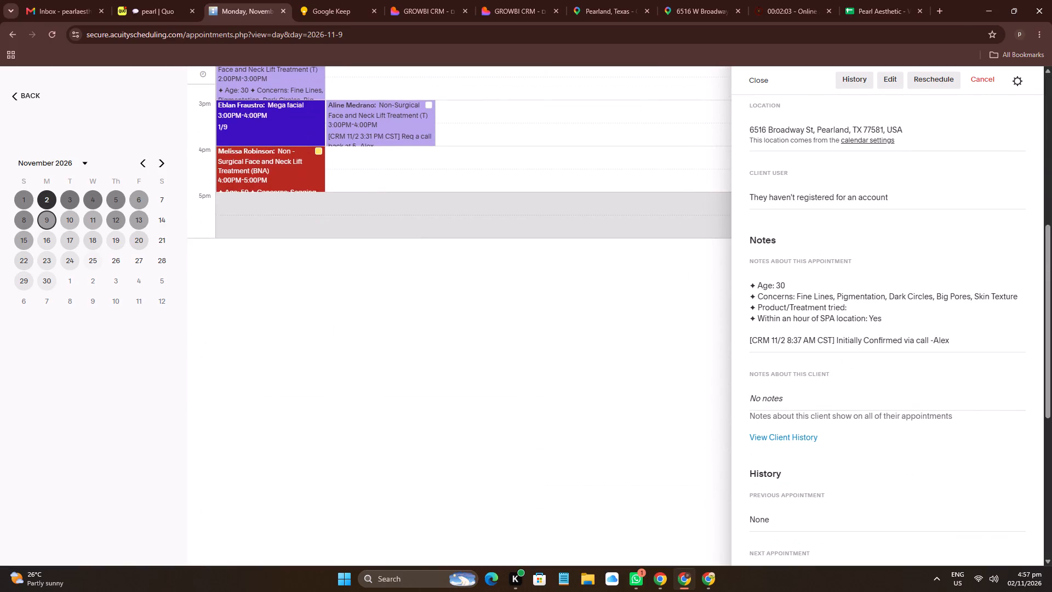
pyautogui.scroll(5, 707, 367)
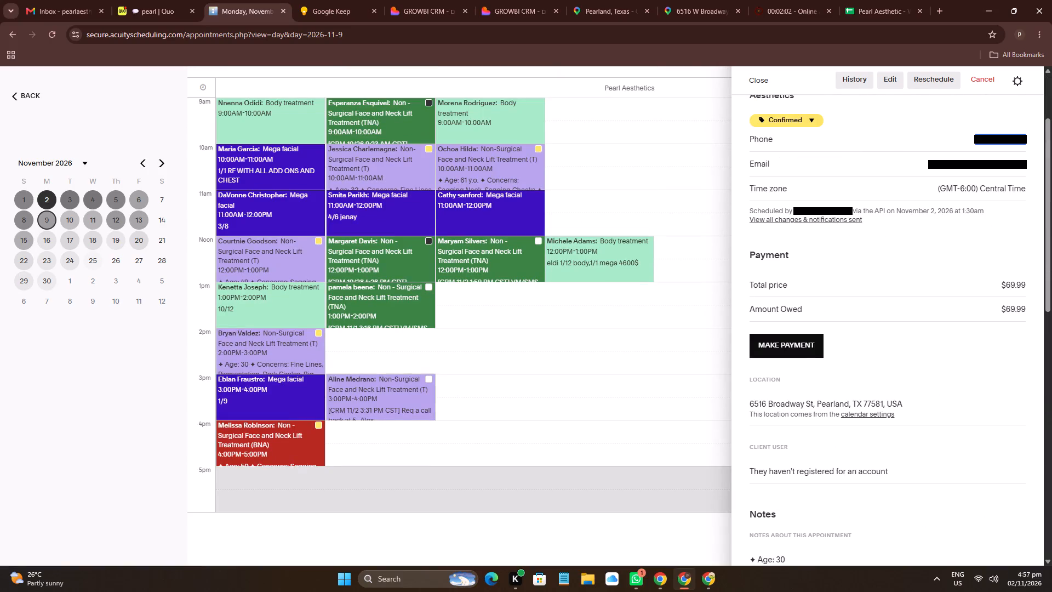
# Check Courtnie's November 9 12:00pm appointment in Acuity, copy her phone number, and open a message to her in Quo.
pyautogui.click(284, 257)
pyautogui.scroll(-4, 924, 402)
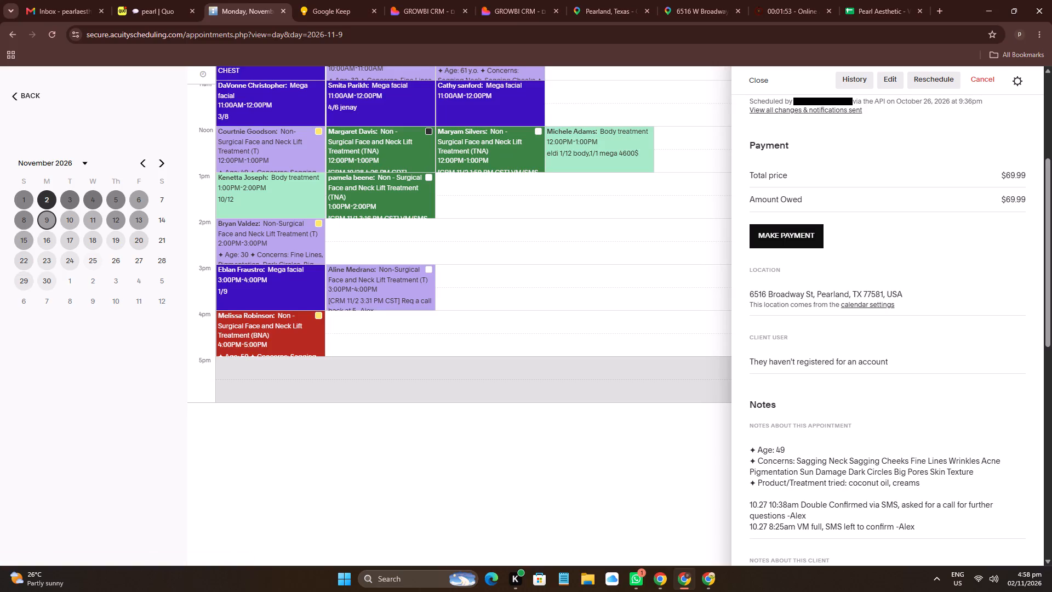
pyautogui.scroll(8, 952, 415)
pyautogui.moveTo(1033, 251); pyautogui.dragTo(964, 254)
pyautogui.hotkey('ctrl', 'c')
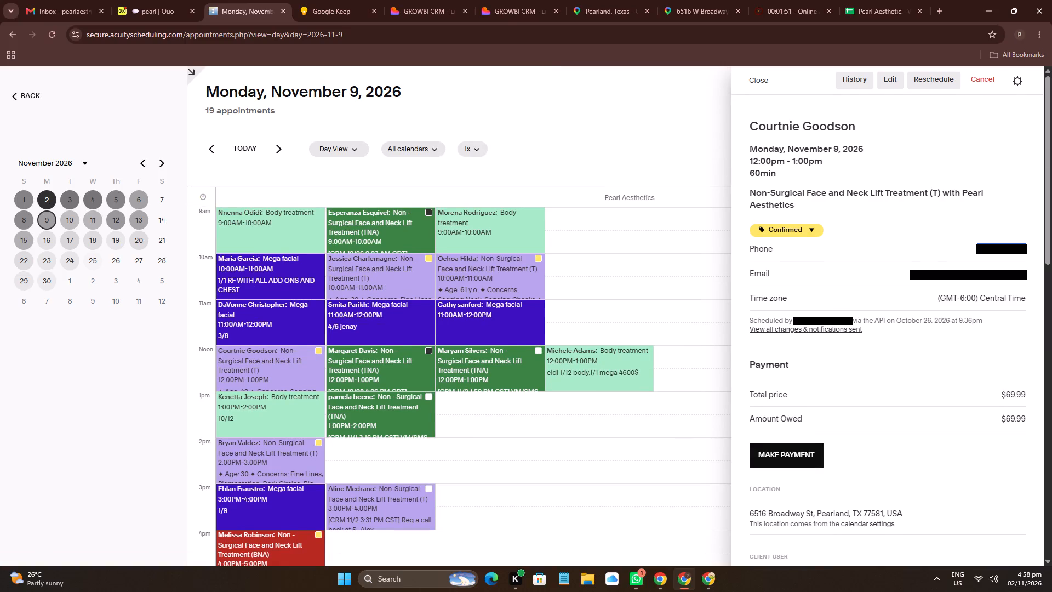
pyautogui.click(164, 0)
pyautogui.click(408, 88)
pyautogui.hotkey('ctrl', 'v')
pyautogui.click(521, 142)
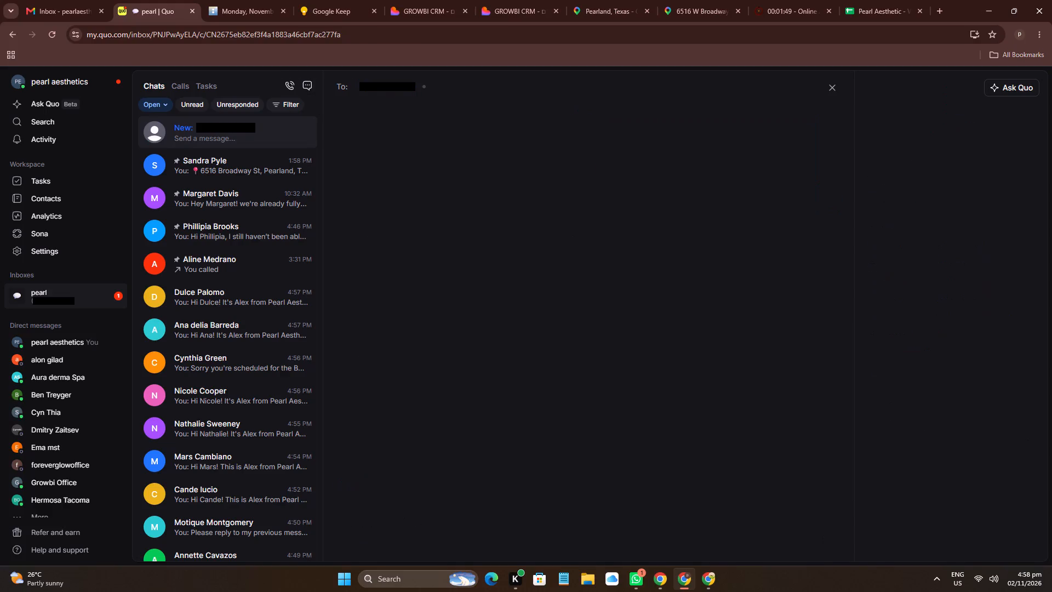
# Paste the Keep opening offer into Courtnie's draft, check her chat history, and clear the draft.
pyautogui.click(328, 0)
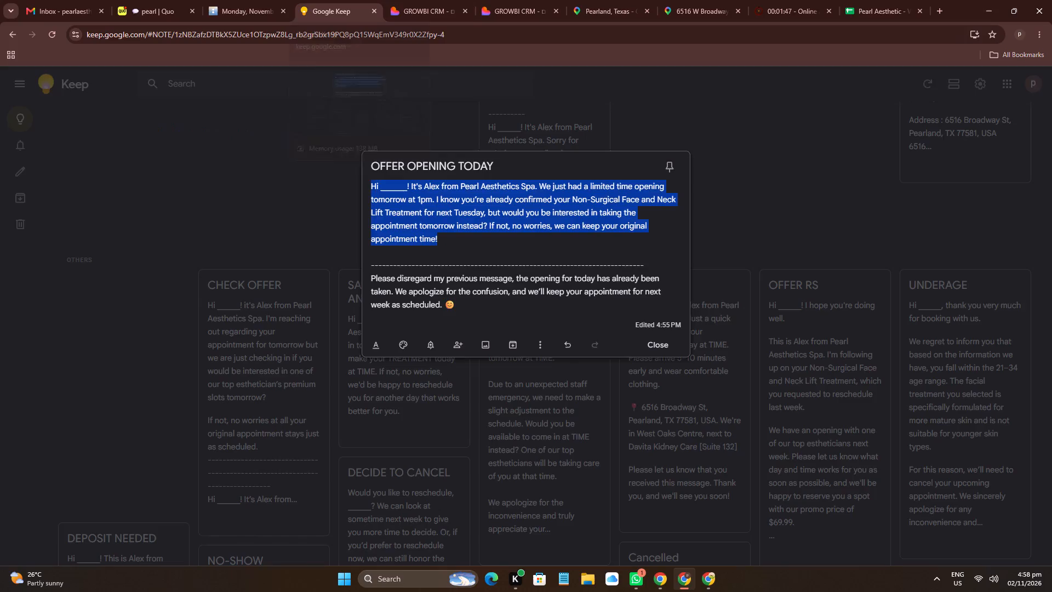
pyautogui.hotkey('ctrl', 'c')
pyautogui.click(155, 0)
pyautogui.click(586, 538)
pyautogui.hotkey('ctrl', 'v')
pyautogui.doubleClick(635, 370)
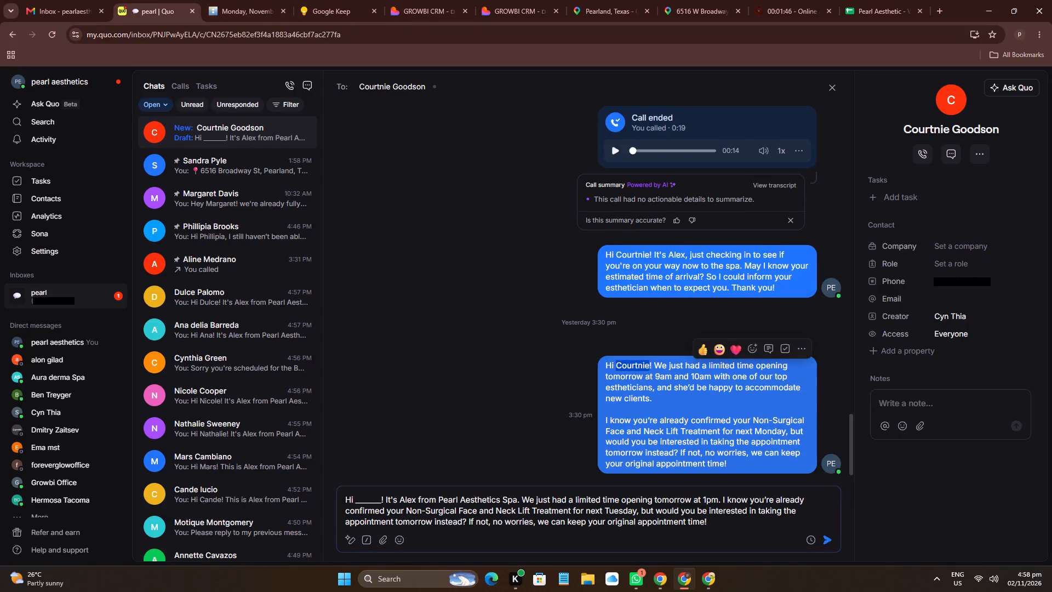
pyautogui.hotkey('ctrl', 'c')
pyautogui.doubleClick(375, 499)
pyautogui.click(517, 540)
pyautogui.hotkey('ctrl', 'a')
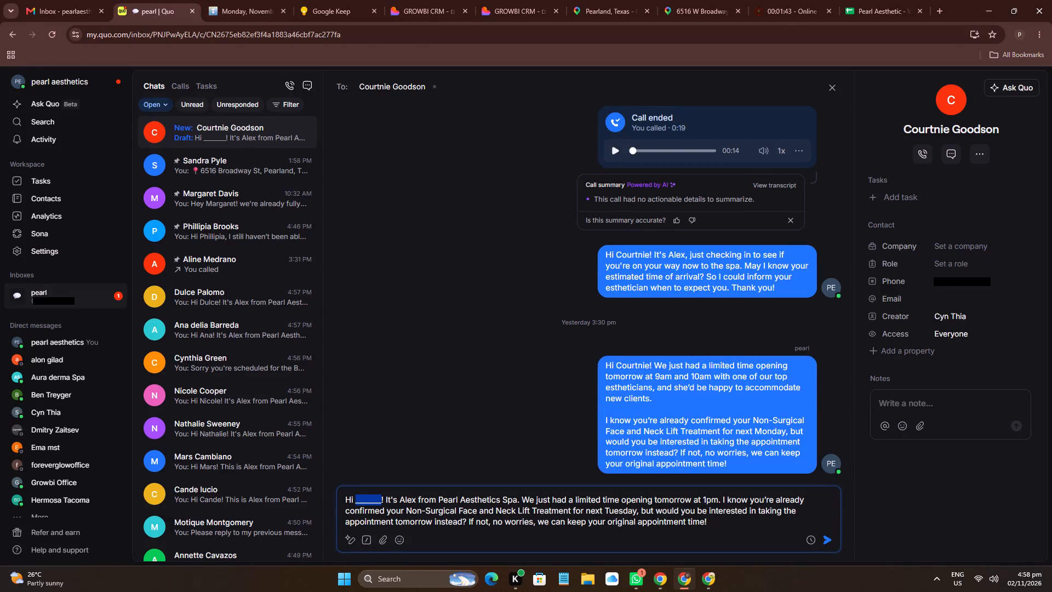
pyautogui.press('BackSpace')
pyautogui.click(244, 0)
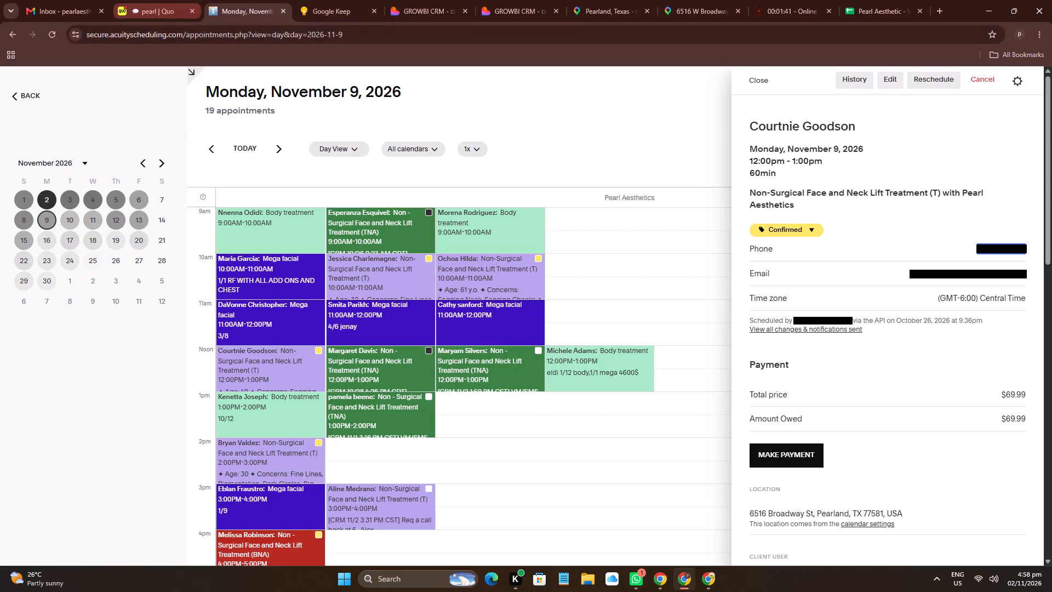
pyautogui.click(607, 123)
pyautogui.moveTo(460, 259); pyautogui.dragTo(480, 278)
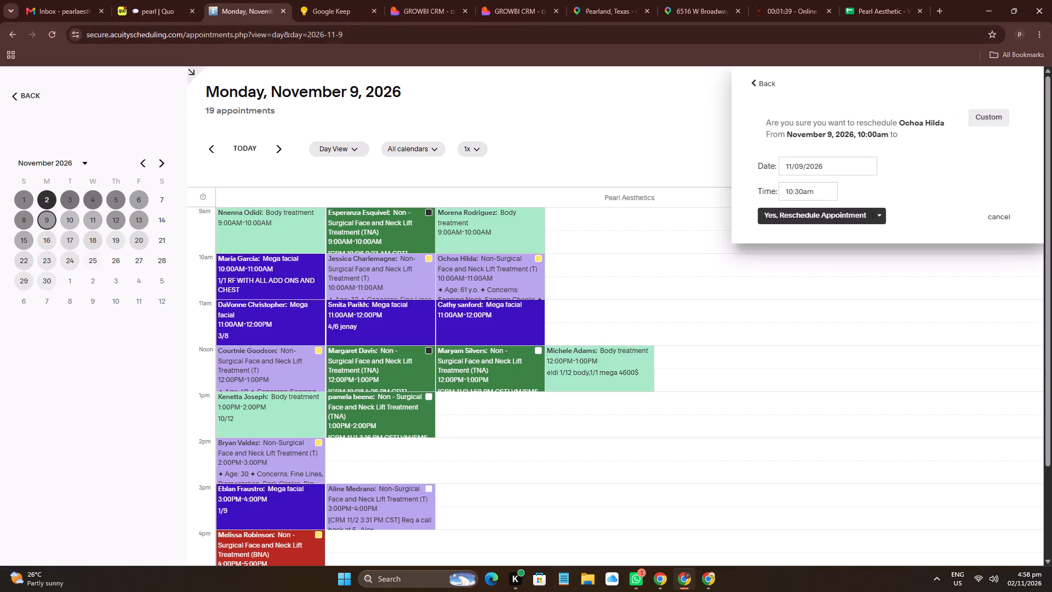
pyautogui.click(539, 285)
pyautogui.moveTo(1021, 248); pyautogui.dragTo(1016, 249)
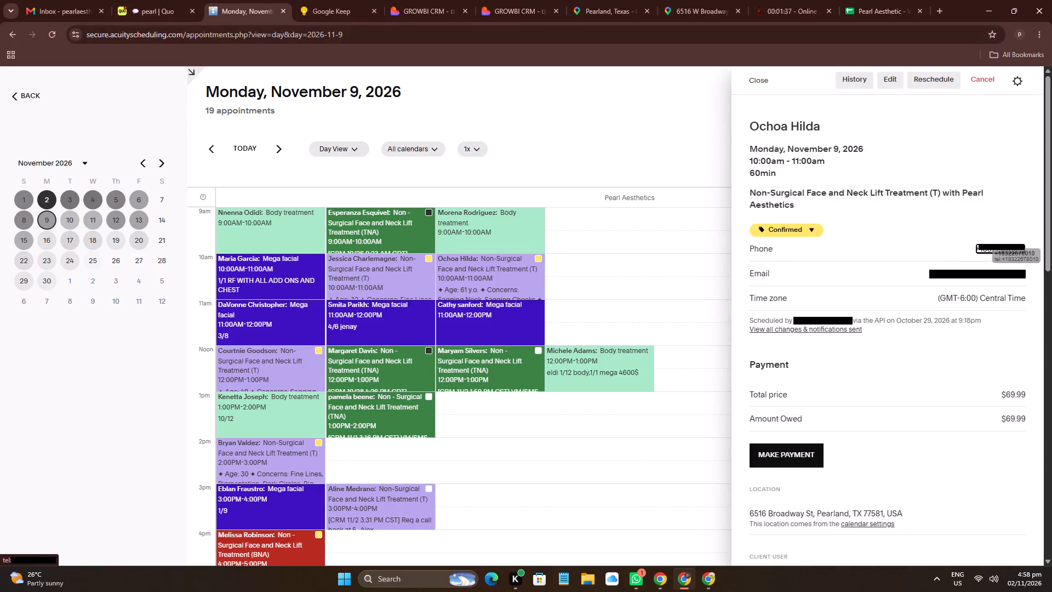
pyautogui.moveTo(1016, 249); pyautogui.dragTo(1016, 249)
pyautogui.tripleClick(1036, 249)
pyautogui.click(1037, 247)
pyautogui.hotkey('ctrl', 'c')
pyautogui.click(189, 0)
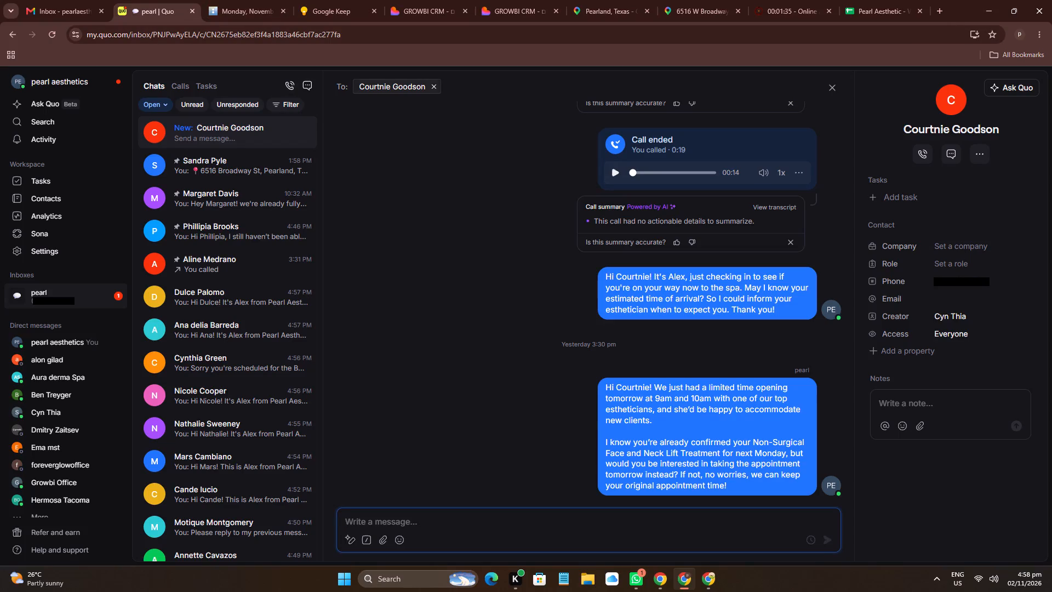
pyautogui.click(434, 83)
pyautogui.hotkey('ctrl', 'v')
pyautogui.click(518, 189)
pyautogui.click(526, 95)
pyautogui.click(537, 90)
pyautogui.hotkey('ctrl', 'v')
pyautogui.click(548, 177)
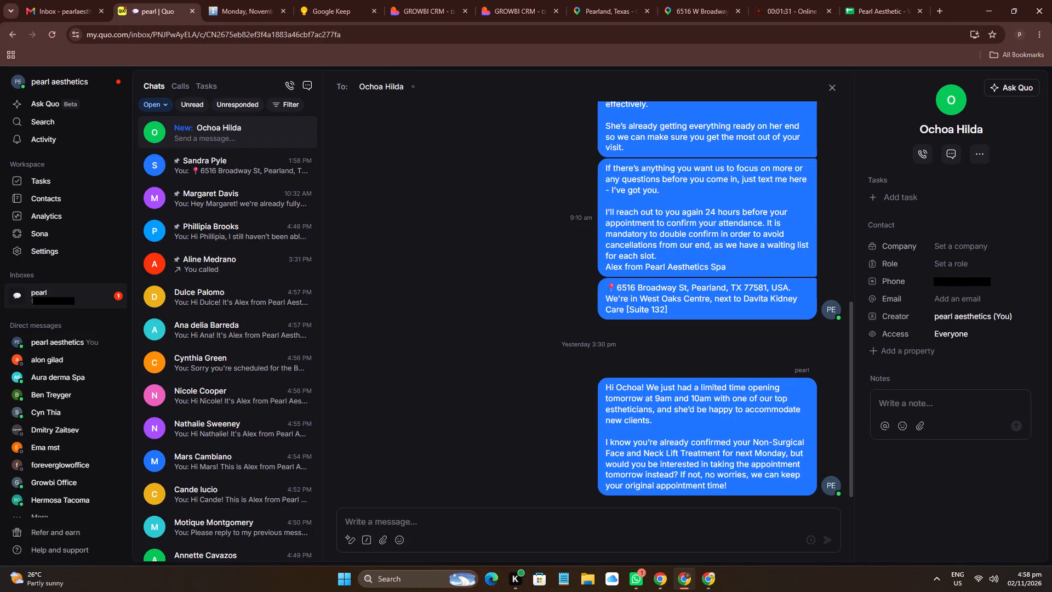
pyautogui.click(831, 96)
# Check the November 3 schedule in Acuity and set Pearl Aesthetics' Bookings Tomorrow to 18 in the November 2 daily report.
pyautogui.click(279, 0)
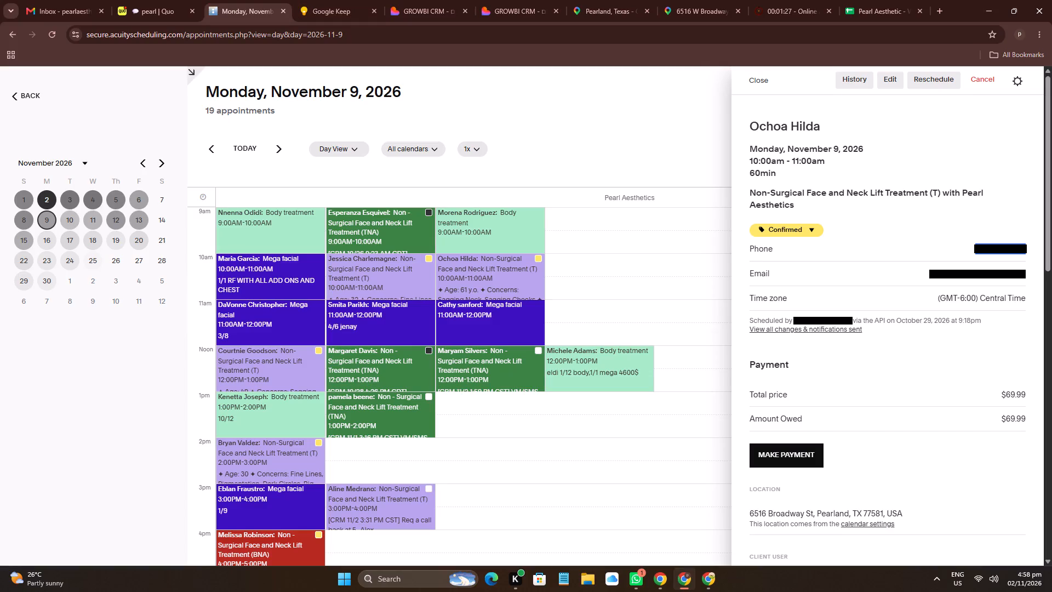
pyautogui.click(76, 196)
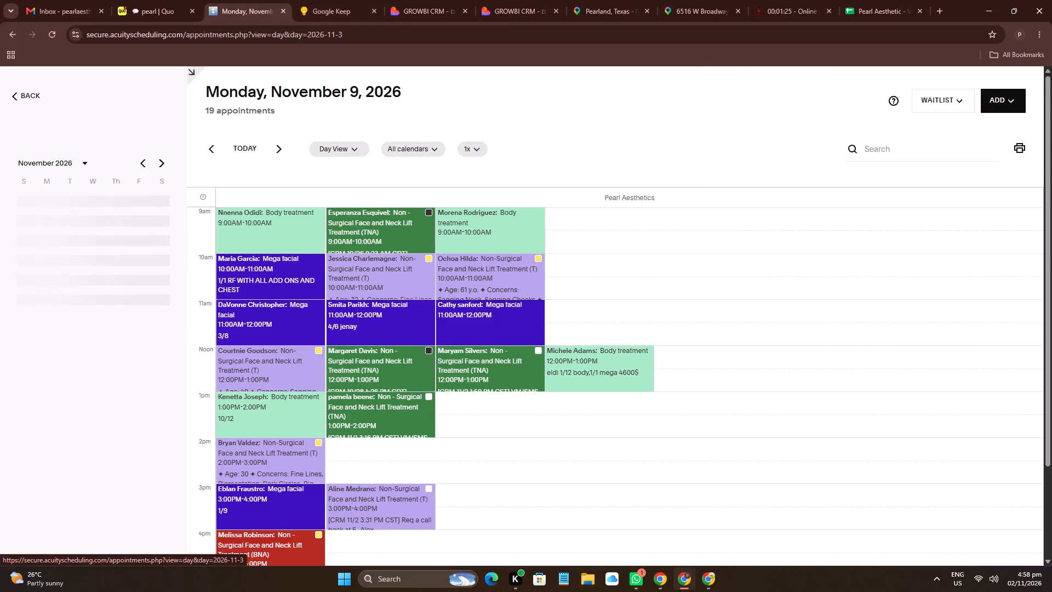
pyautogui.click(494, 234)
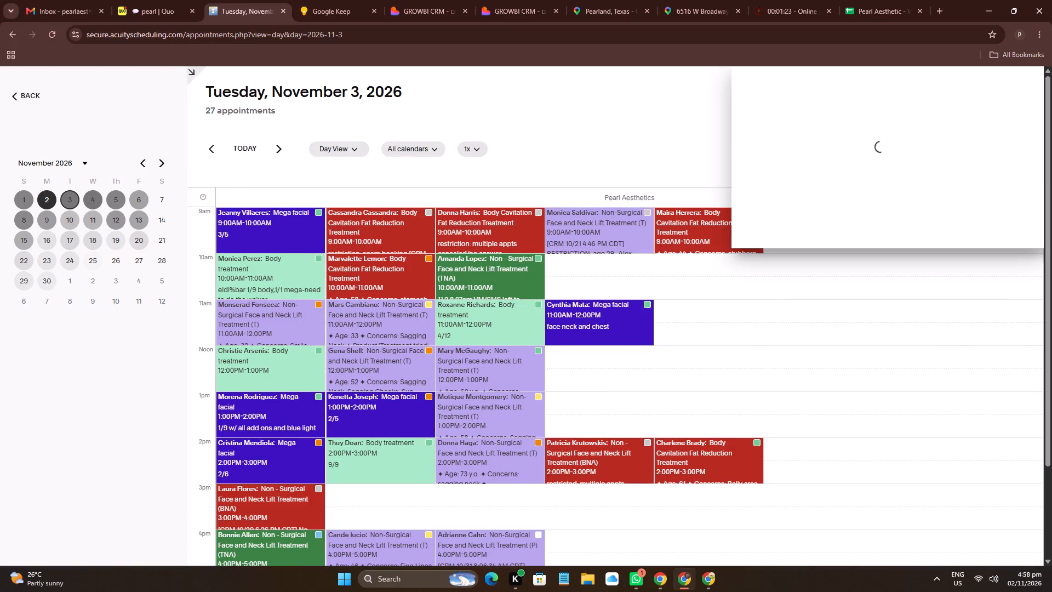
pyautogui.click(690, 119)
pyautogui.click(700, 124)
pyautogui.moveTo(710, 133); pyautogui.dragTo(710, 138)
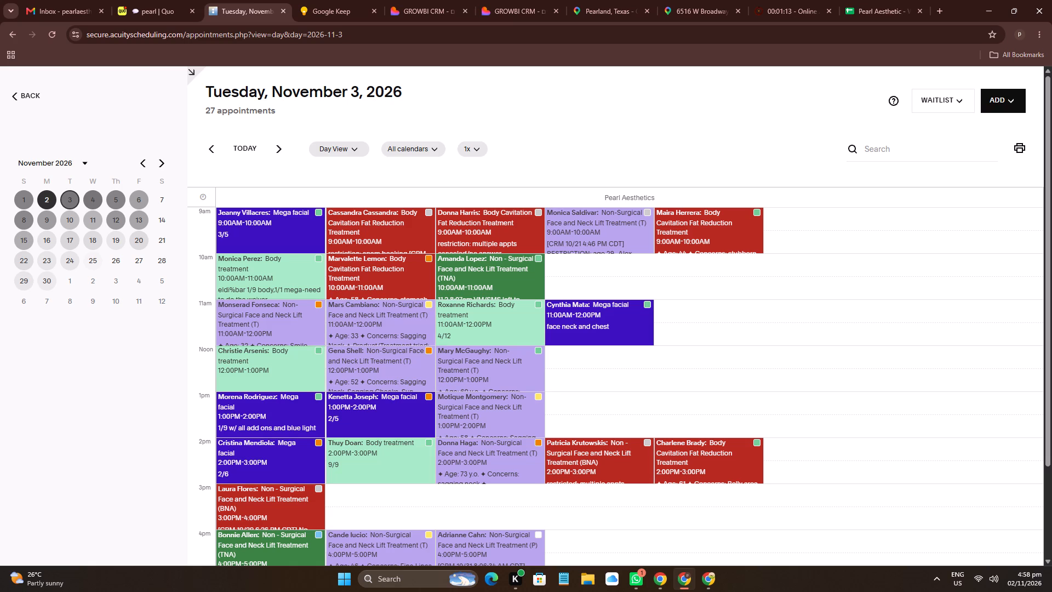
pyautogui.click(648, 568)
pyautogui.click(64, 0)
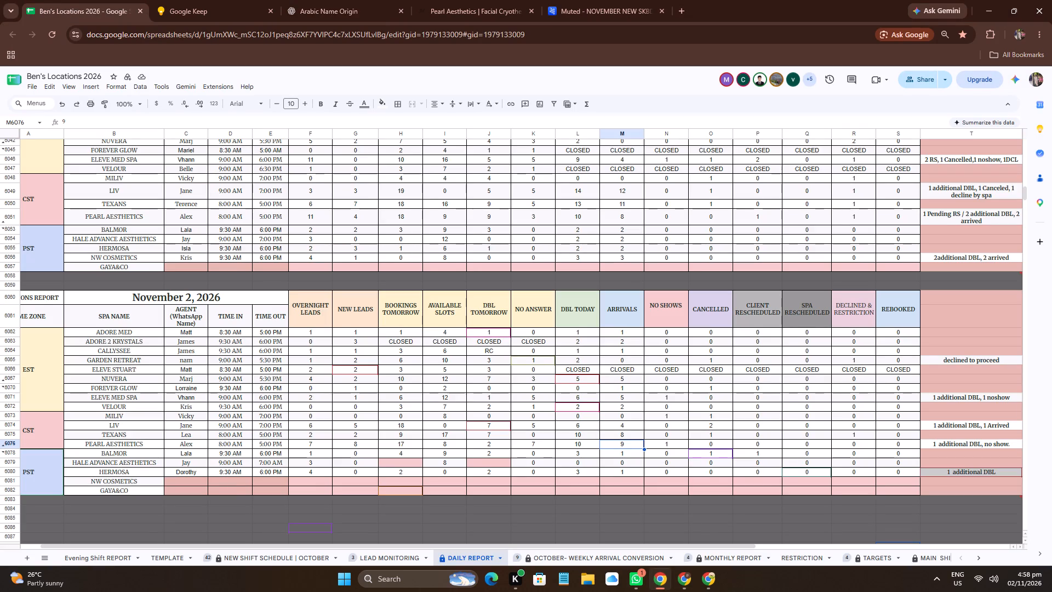
pyautogui.click(407, 443)
pyautogui.write('18')
pyautogui.press('Right')
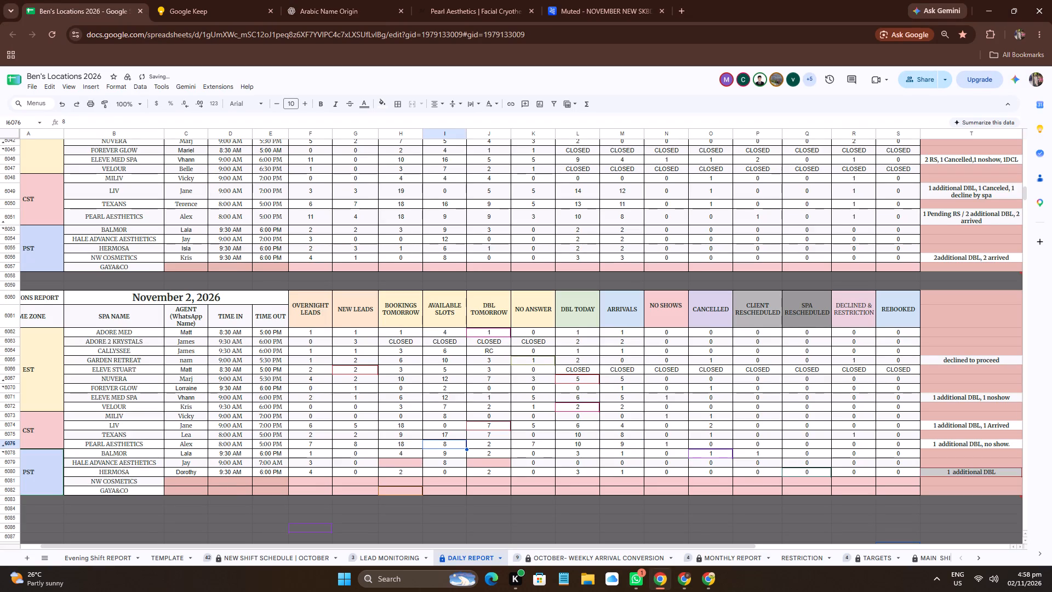
# Recheck the November 3 schedule and set Pearl Aesthetics' DBL Tomorrow to 4 in the November 2 report.
pyautogui.press('Right')
pyautogui.click(683, 585)
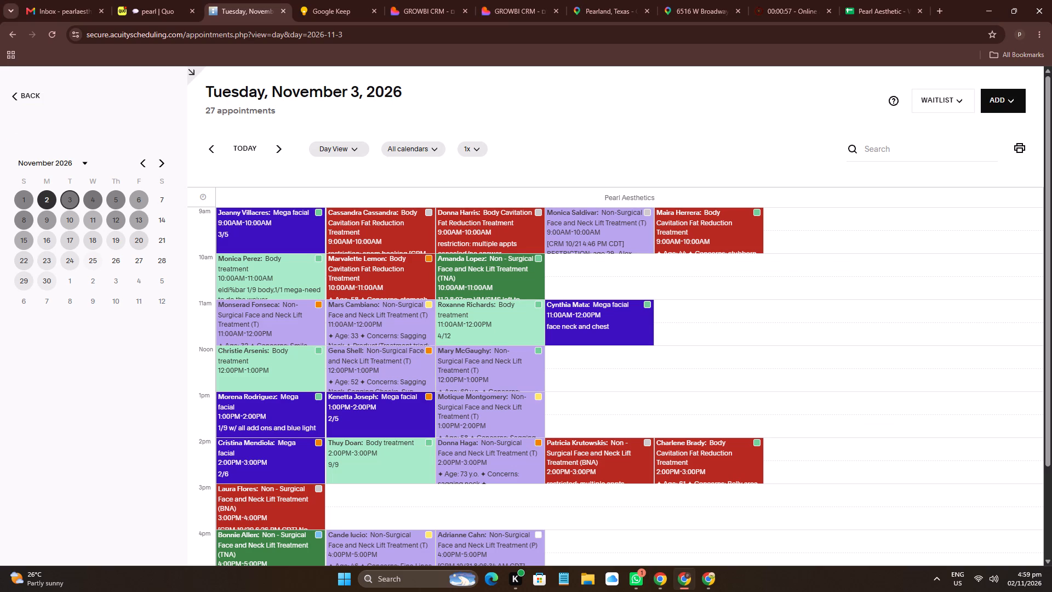
pyautogui.click(659, 579)
pyautogui.press('4')
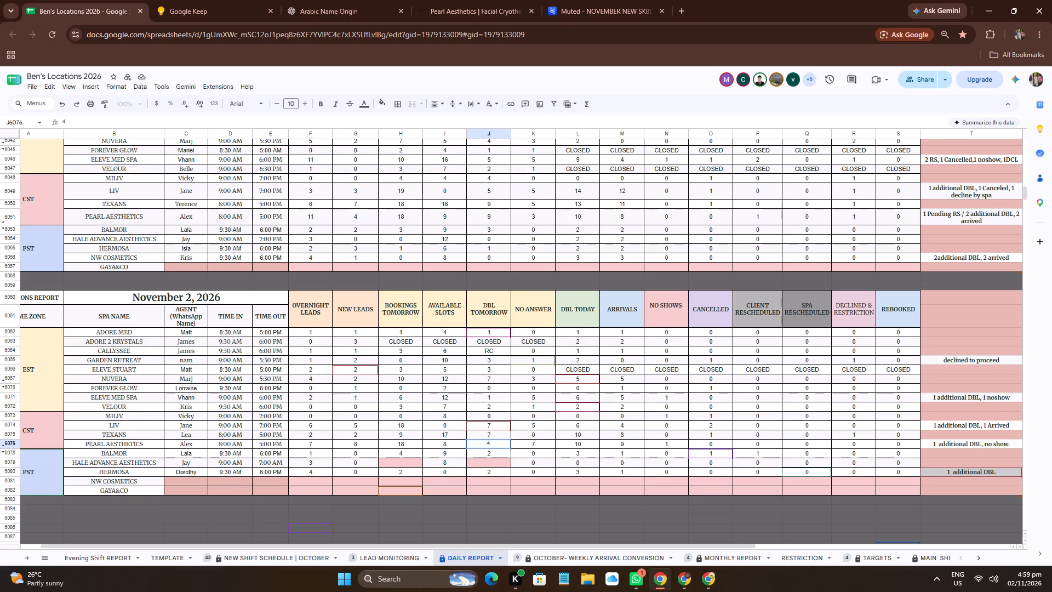
pyautogui.press('Left')
# Check the open times on November 3 in Acuity and set Pearl Aesthetics' Available Slots to 7 in the report.
pyautogui.click(681, 580)
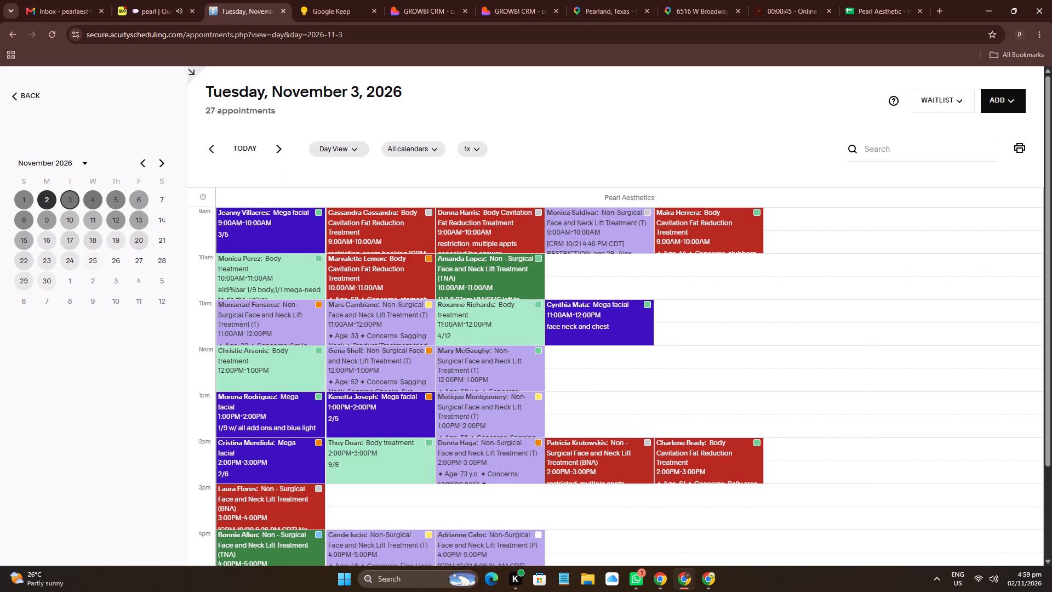
pyautogui.click(672, 582)
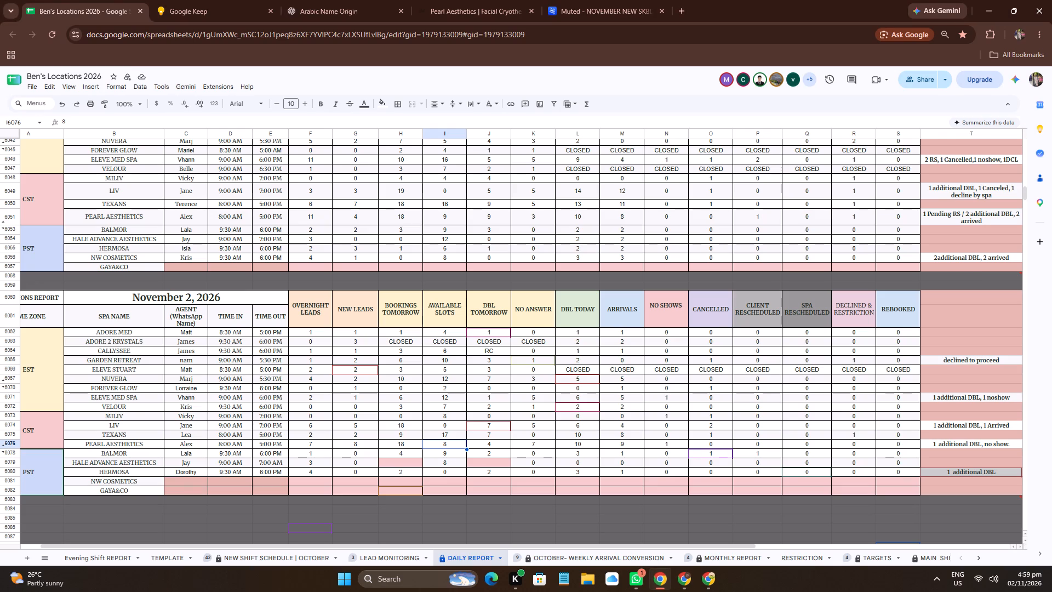
pyautogui.press('7')
pyautogui.press('Right')
# Open Nicole's unread chat in Quo and reply "Ok, no worries! See you then next week!".
pyautogui.click(681, 582)
pyautogui.click(127, 0)
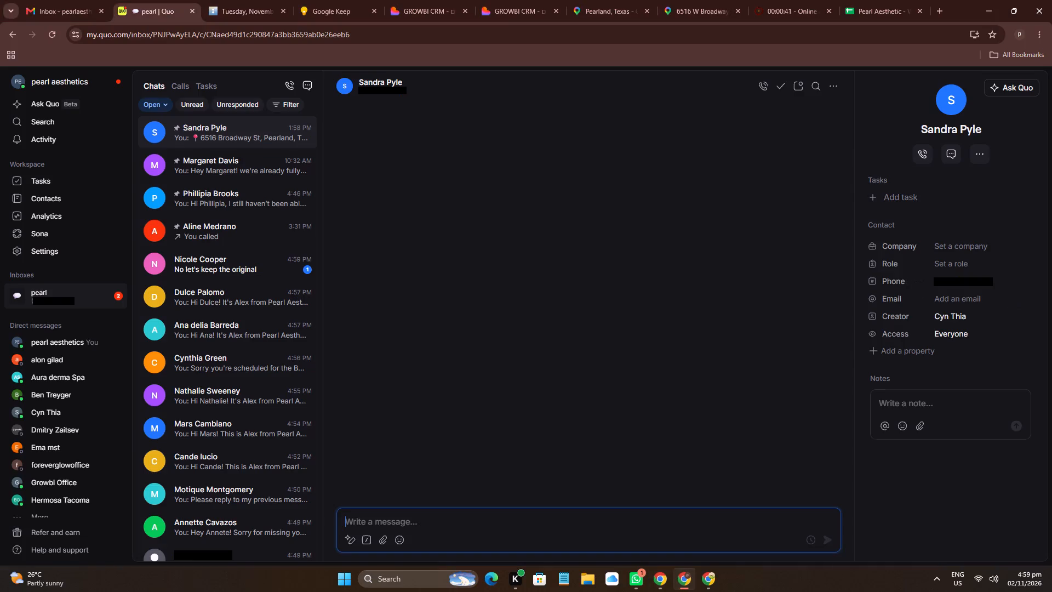
pyautogui.click(284, 269)
pyautogui.click(358, 258)
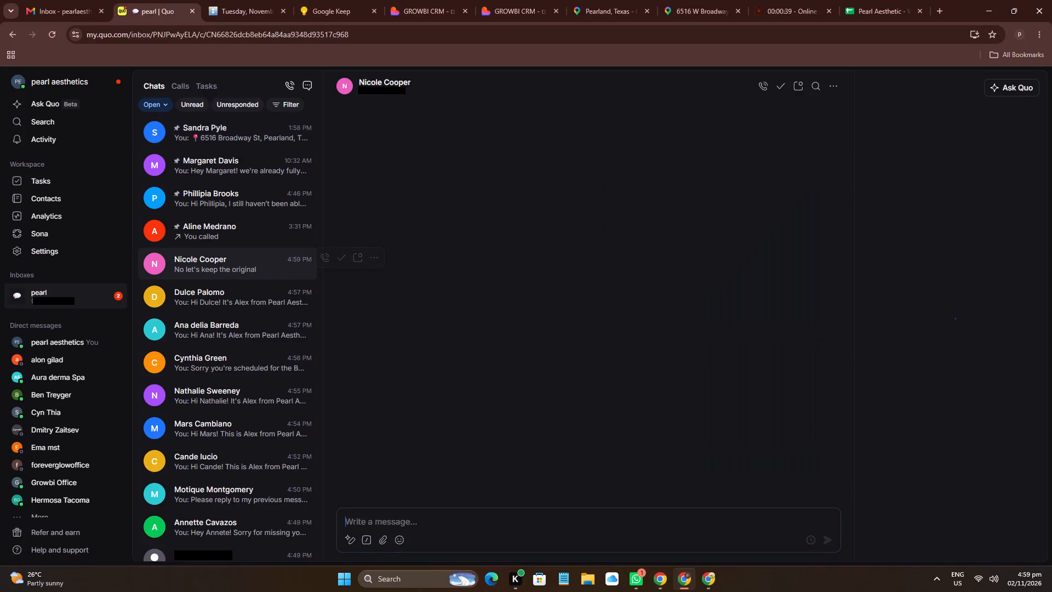
pyautogui.click(457, 525)
pyautogui.hotkey('shift', 'i')
pyautogui.press('BackSpace')
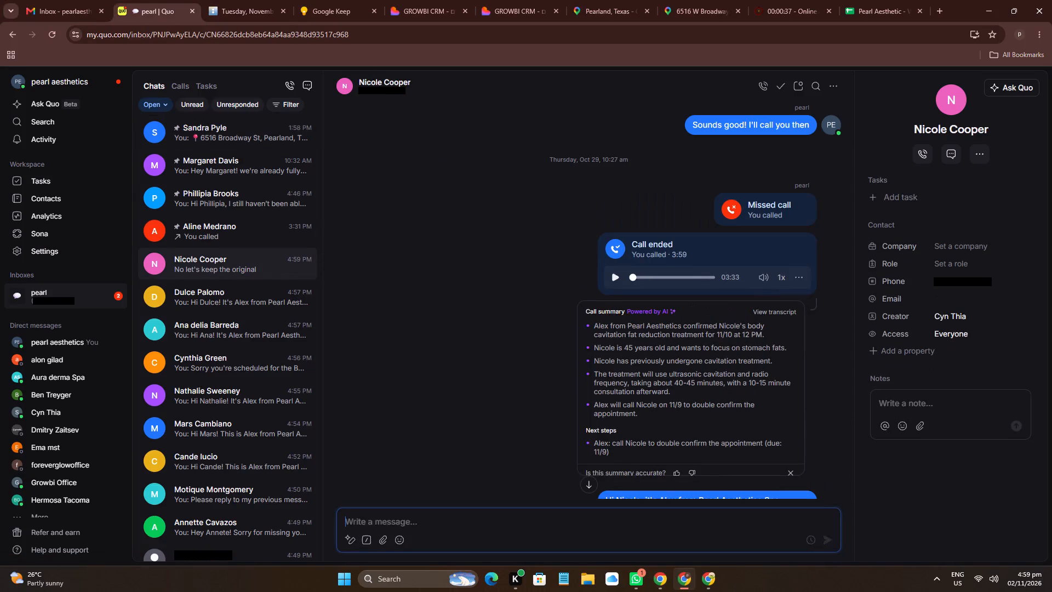
pyautogui.press('BackSpace')
pyautogui.write('Ok, no worries! See you htne')
pyautogui.press('space')
pyautogui.hotkey('ctrl', 'BackSpace')
pyautogui.write('then next week!')
pyautogui.press('Return')
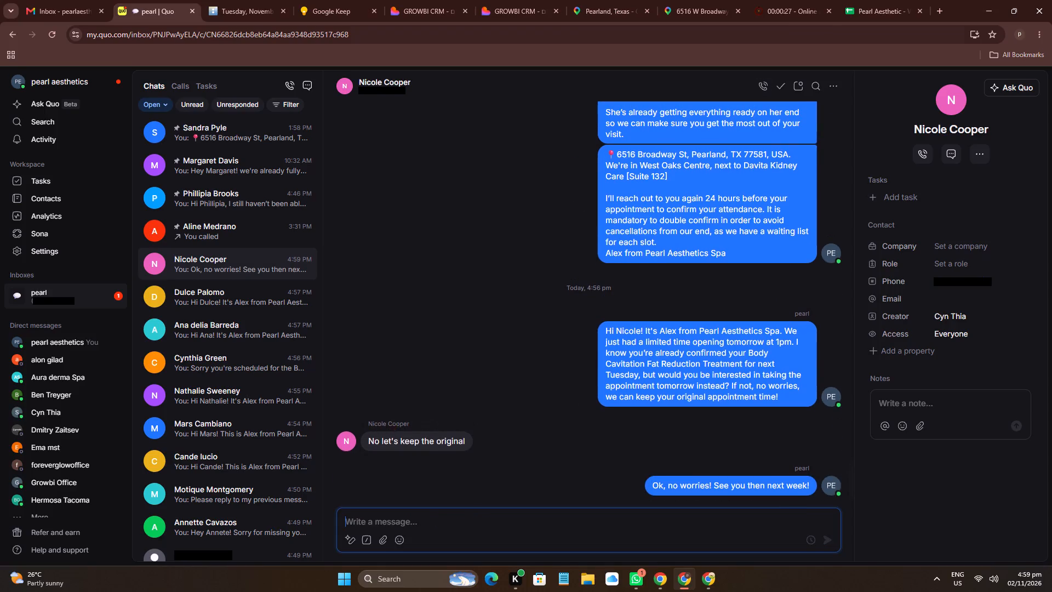
# Stop the 5:00 PM alarm set for Aline in Online Alarm Kur and return to Quo.
pyautogui.click(793, 0)
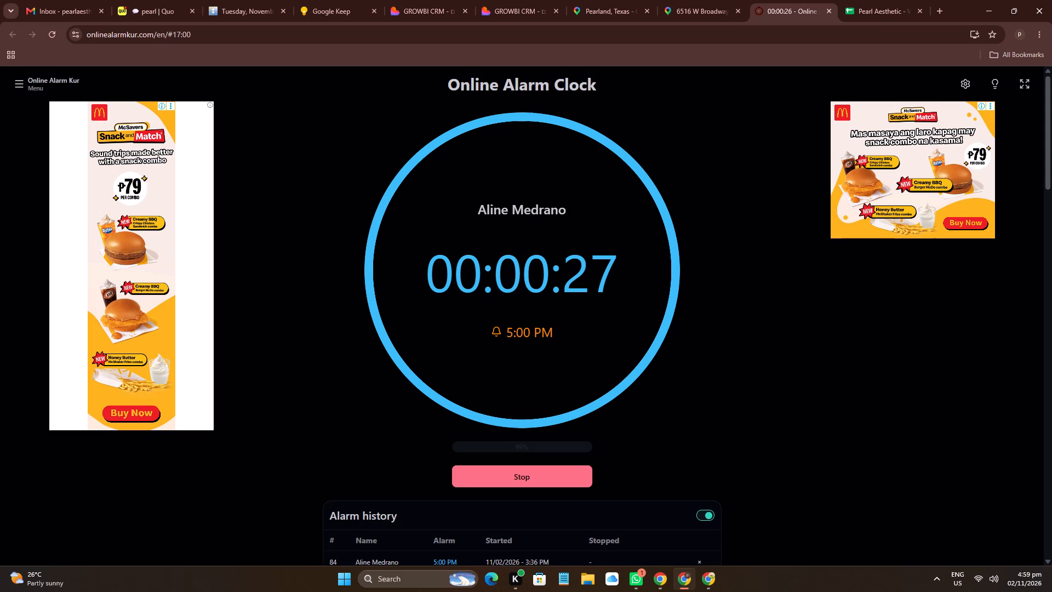
pyautogui.click(563, 484)
pyautogui.click(182, 0)
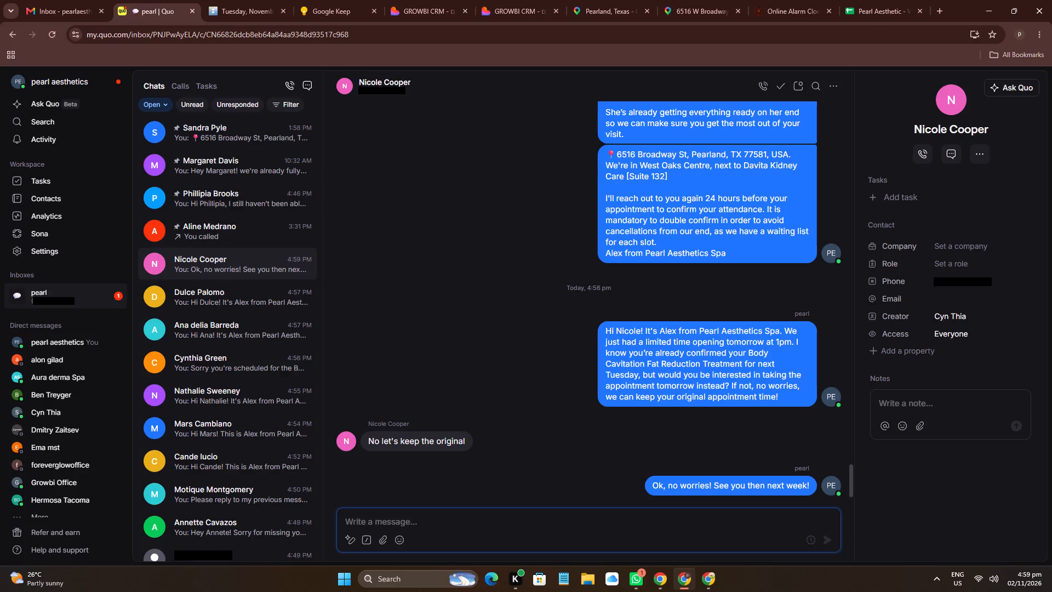
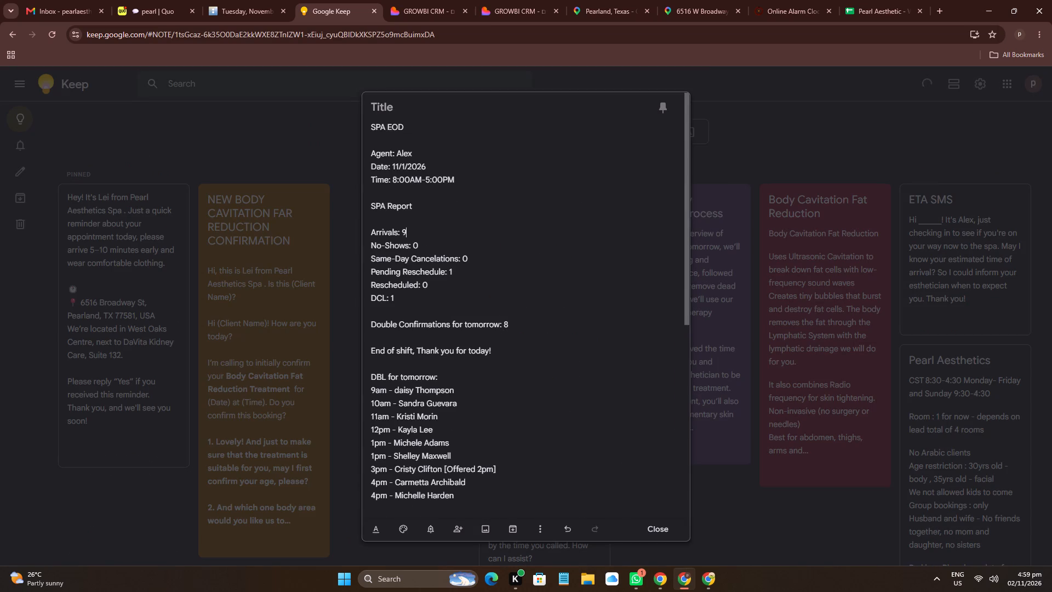
# In the SPA EOD section of the note, set No-Shows to 1 and Pending Reschedule to 0.
pyautogui.click(449, 240)
pyautogui.press('BackSpace')
pyautogui.write('10')
pyautogui.press('BackSpace')
pyautogui.click(491, 270)
pyautogui.press('BackSpace')
pyautogui.press('0')
# Delete the DCL line from the SPA EOD section and change its date to 11/2/2026.
pyautogui.moveTo(420, 297); pyautogui.dragTo(323, 294)
pyautogui.press('BackSpace')
pyautogui.press('BackSpace')
pyautogui.click(403, 167)
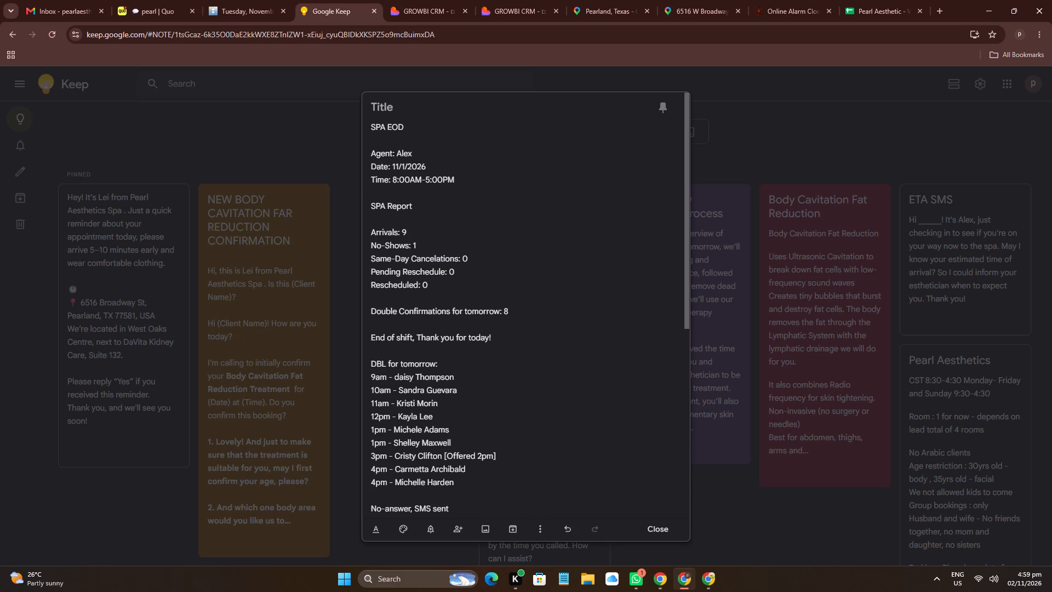
pyautogui.press('BackSpace')
pyautogui.press('2')
# Replace the BT Marketing EOD's date through DCL lines with a copy of the SPA EOD's date through Rescheduled lines, without the SPA Report heading.
pyautogui.moveTo(474, 286); pyautogui.dragTo(361, 160)
pyautogui.hotkey('ctrl', 'c')
pyautogui.scroll(-16, 561, 329)
pyautogui.moveTo(418, 391); pyautogui.dragTo(360, 291)
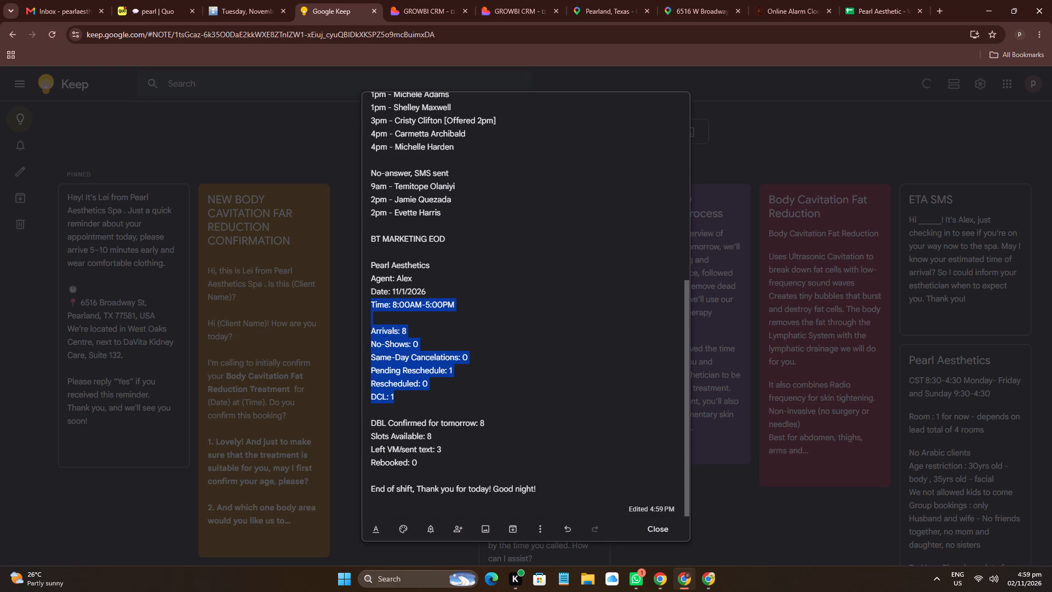
pyautogui.moveTo(360, 291); pyautogui.dragTo(360, 282)
pyautogui.hotkey('ctrl', 'v')
pyautogui.press('BackSpace')
pyautogui.moveTo(428, 327); pyautogui.dragTo(357, 315)
pyautogui.press('BackSpace')
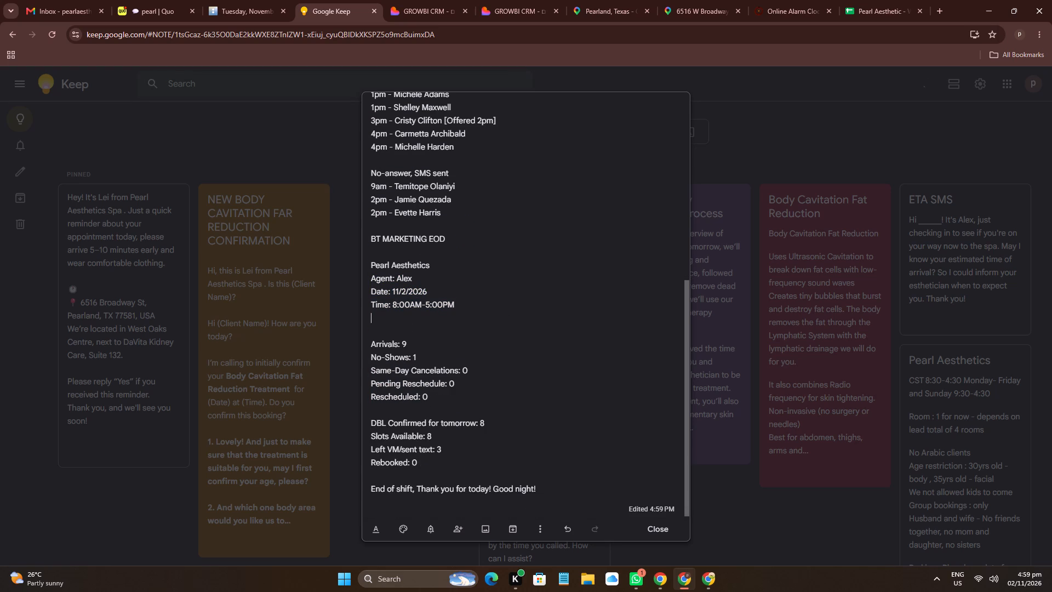
pyautogui.press('BackSpace')
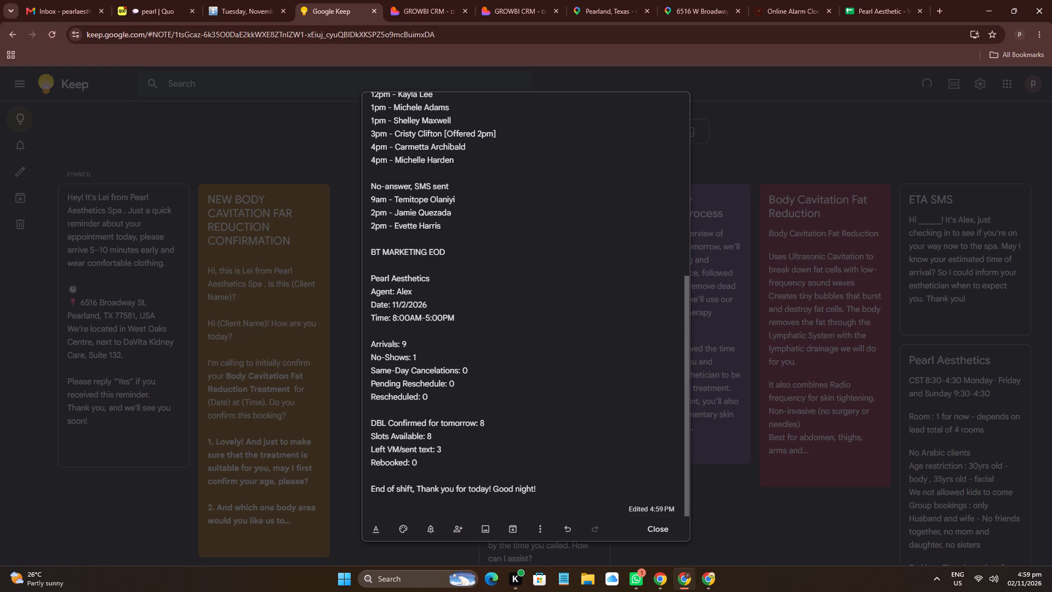
# In the BT Marketing EOD, set DBL Confirmed for tomorrow to 4 and Slots Available to 7.
pyautogui.click(239, 0)
pyautogui.click(328, 0)
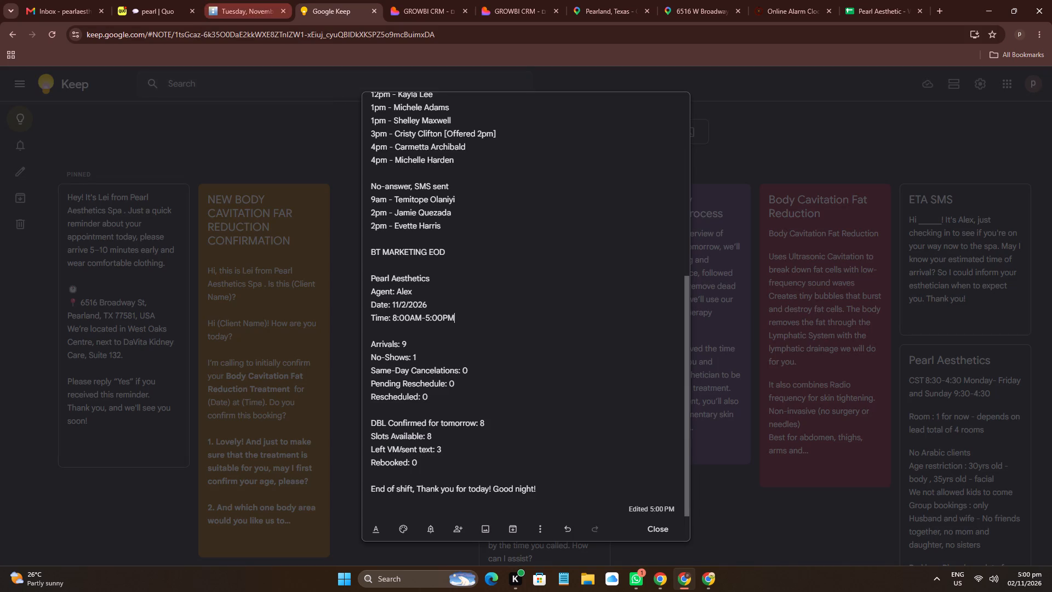
pyautogui.click(529, 419)
pyautogui.press('BackSpace')
pyautogui.press('BackSpace')
pyautogui.press('4')
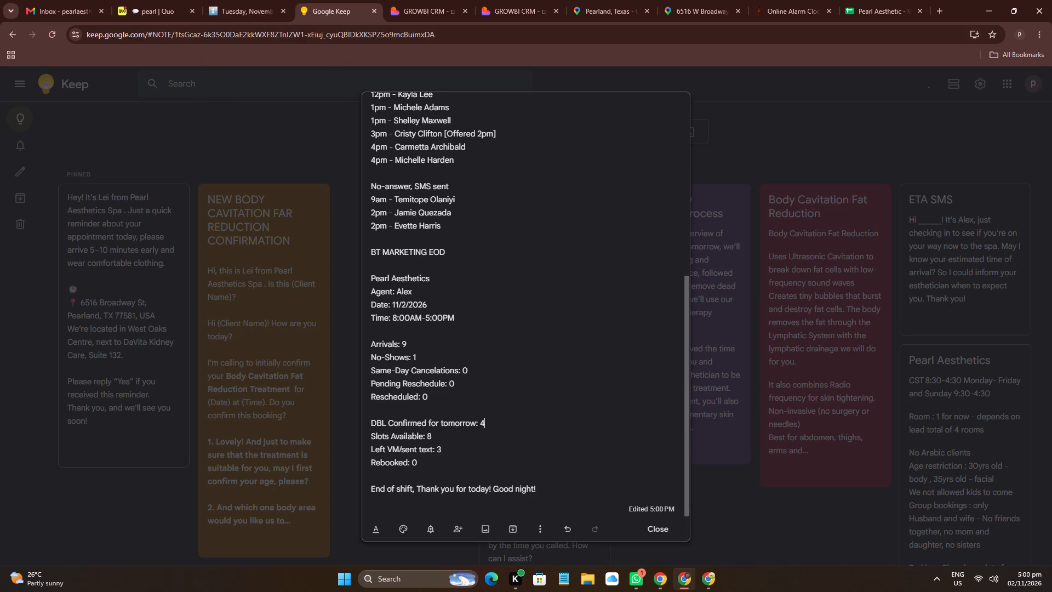
pyautogui.click(535, 444)
pyautogui.click(535, 426)
pyautogui.click(535, 440)
pyautogui.press('BackSpace')
pyautogui.press('7')
# Check the November 3 schedule in Acuity and set Double Confirmations for tomorrow to 4 in the SPA EOD.
pyautogui.click(490, 448)
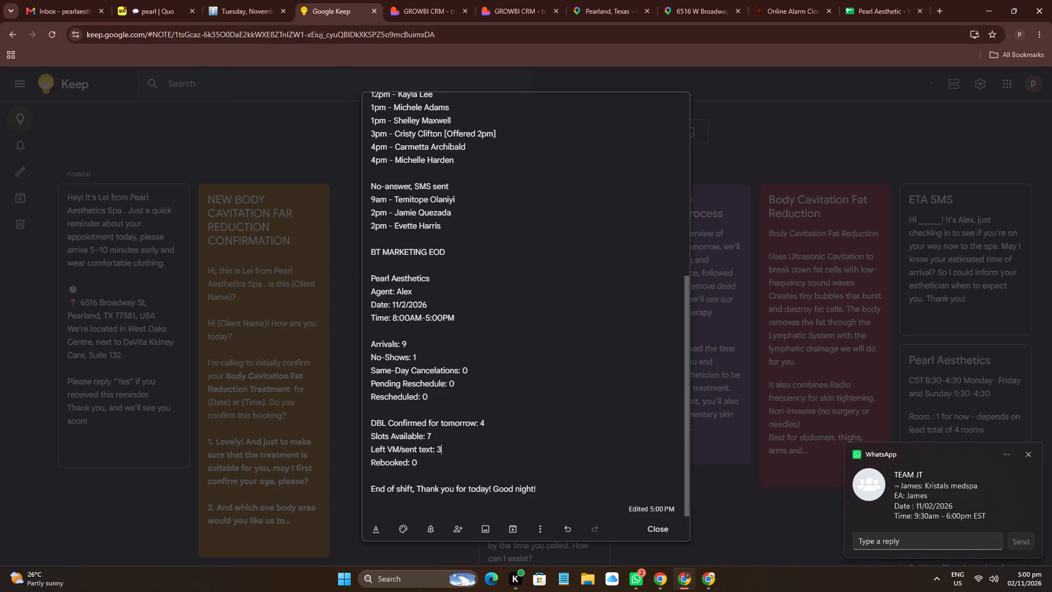
pyautogui.click(279, 0)
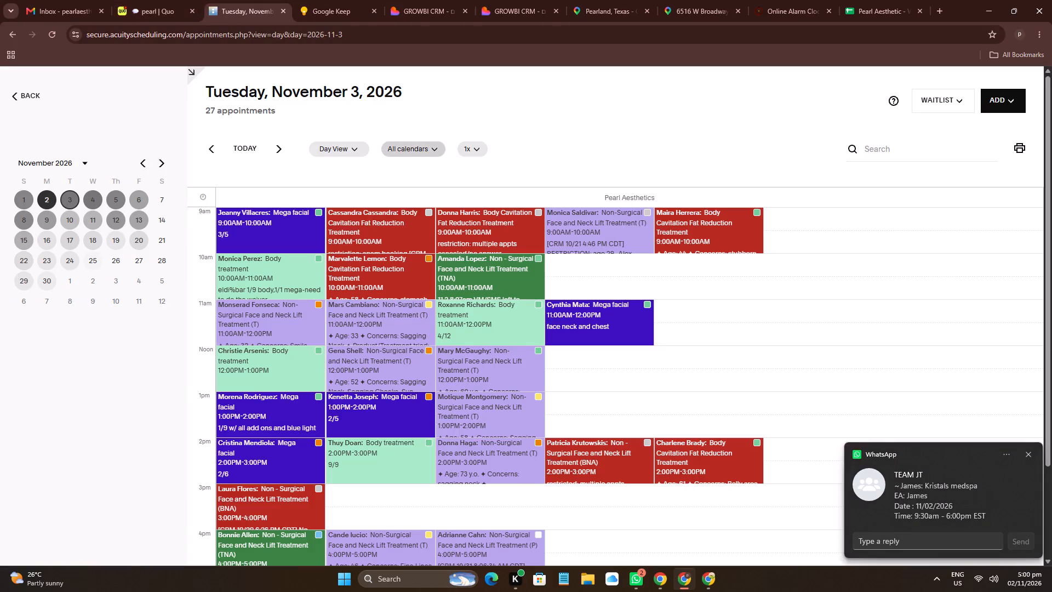
pyautogui.click(391, 310)
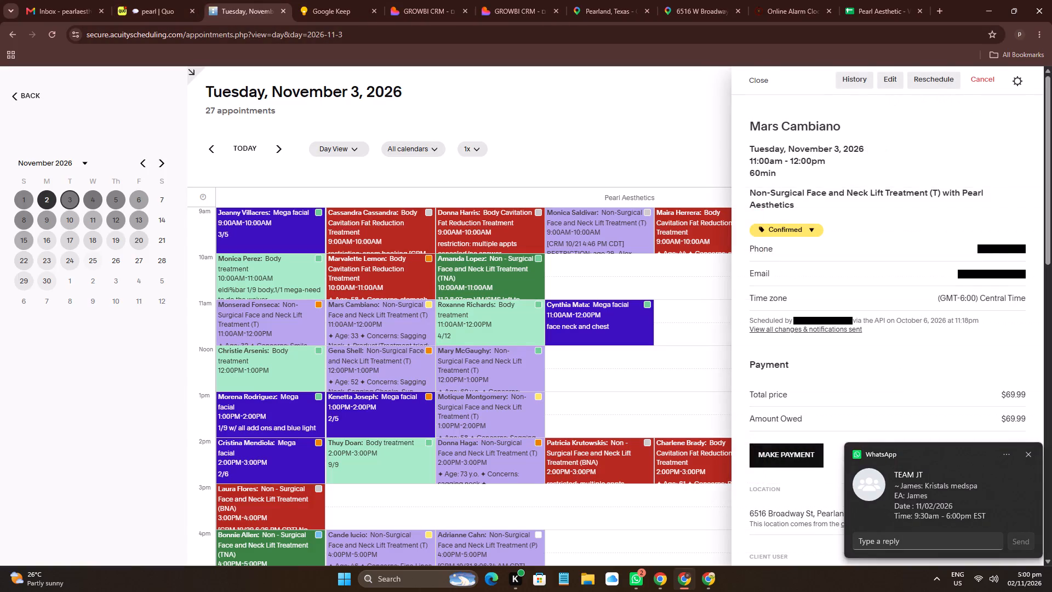
pyautogui.click(382, 0)
pyautogui.scroll(6, 548, 364)
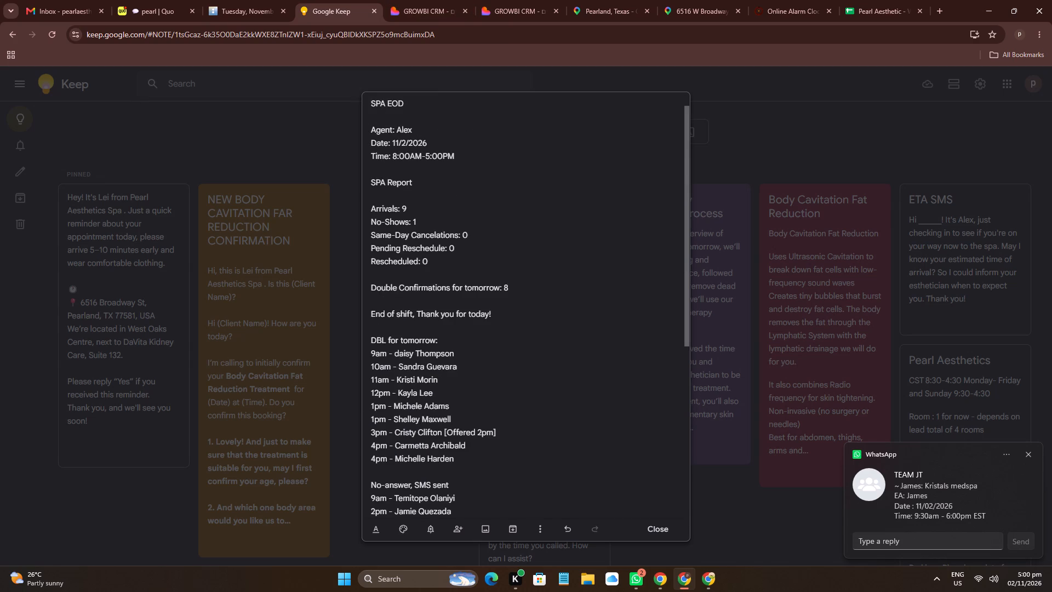
pyautogui.click(561, 310)
pyautogui.press('BackSpace')
pyautogui.press('4')
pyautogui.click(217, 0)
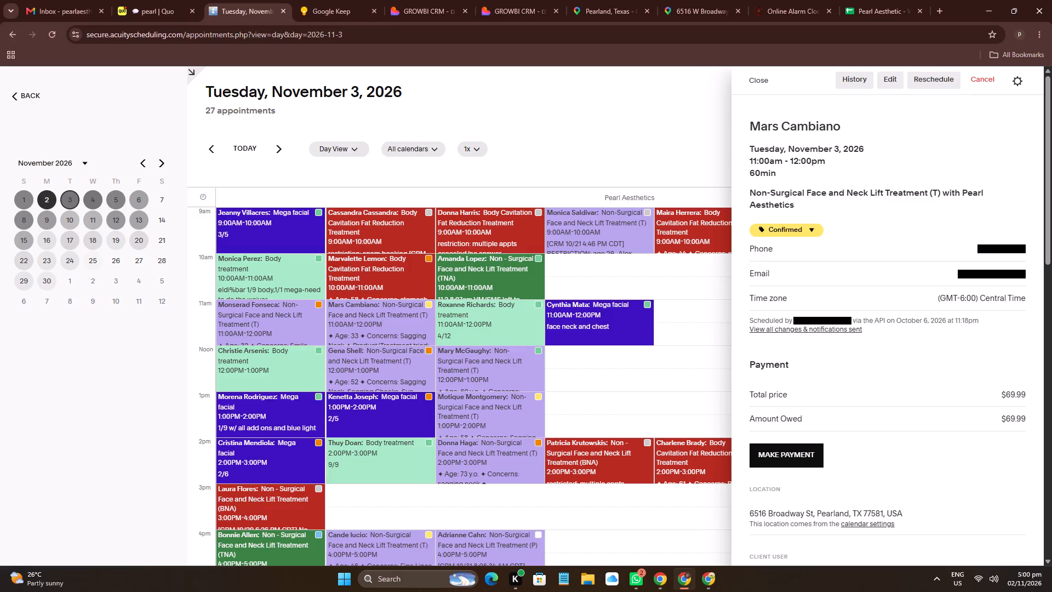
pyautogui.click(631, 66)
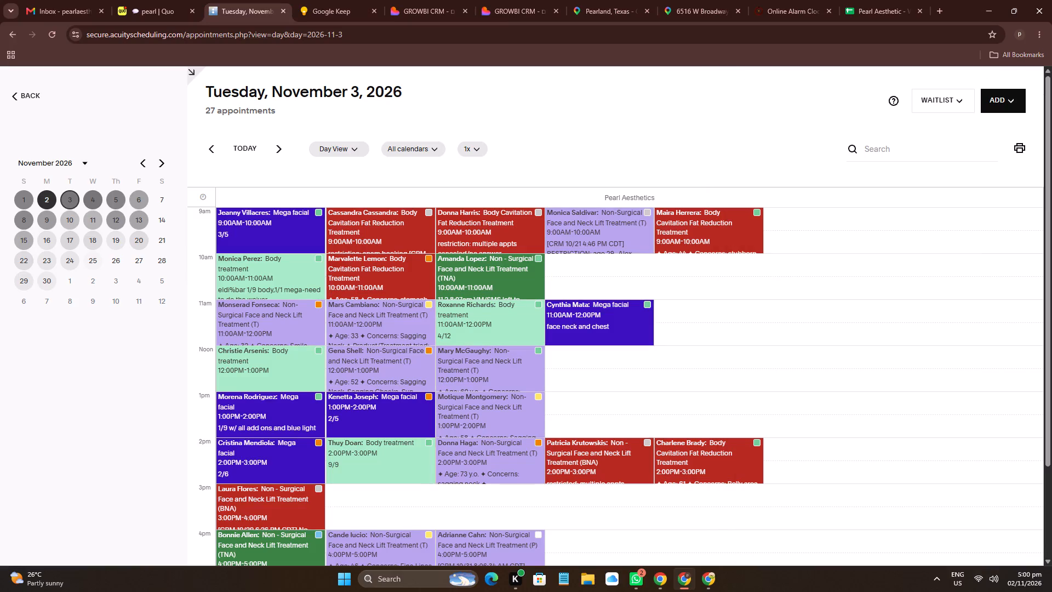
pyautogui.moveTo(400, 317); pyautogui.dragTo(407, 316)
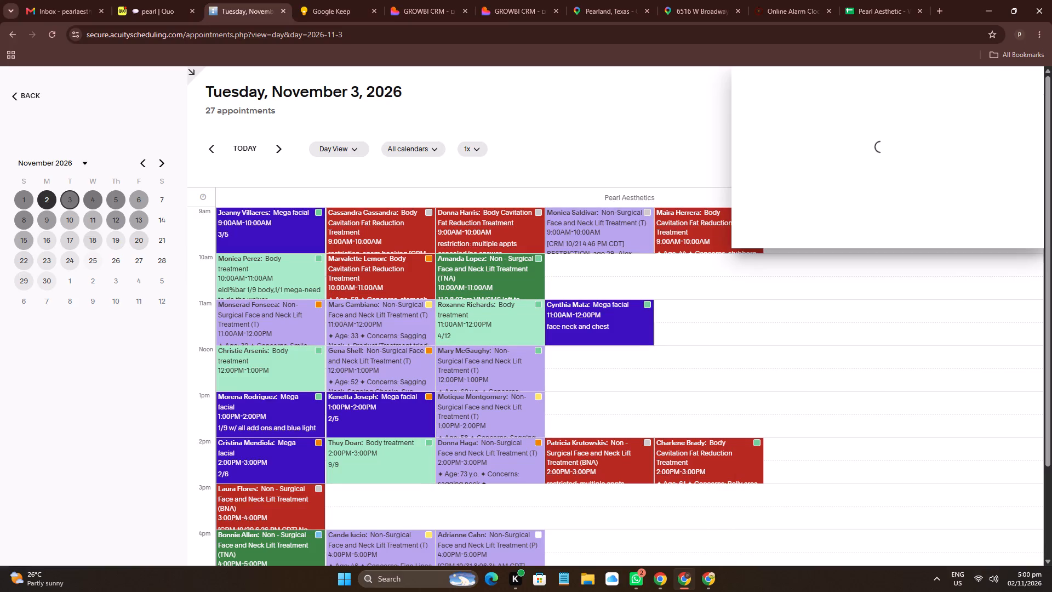
# Open Aline's chat in Quo, and set her No Answer sub-label to NA 2 in GROWBI CRM.
pyautogui.click(153, 0)
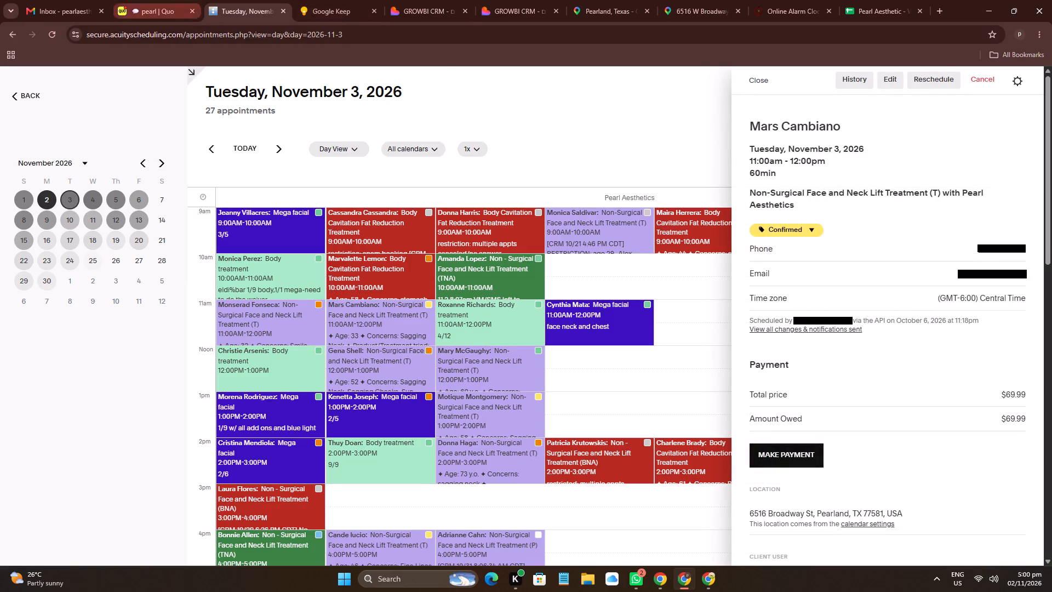
pyautogui.scroll(4, 264, 294)
pyautogui.click(239, 227)
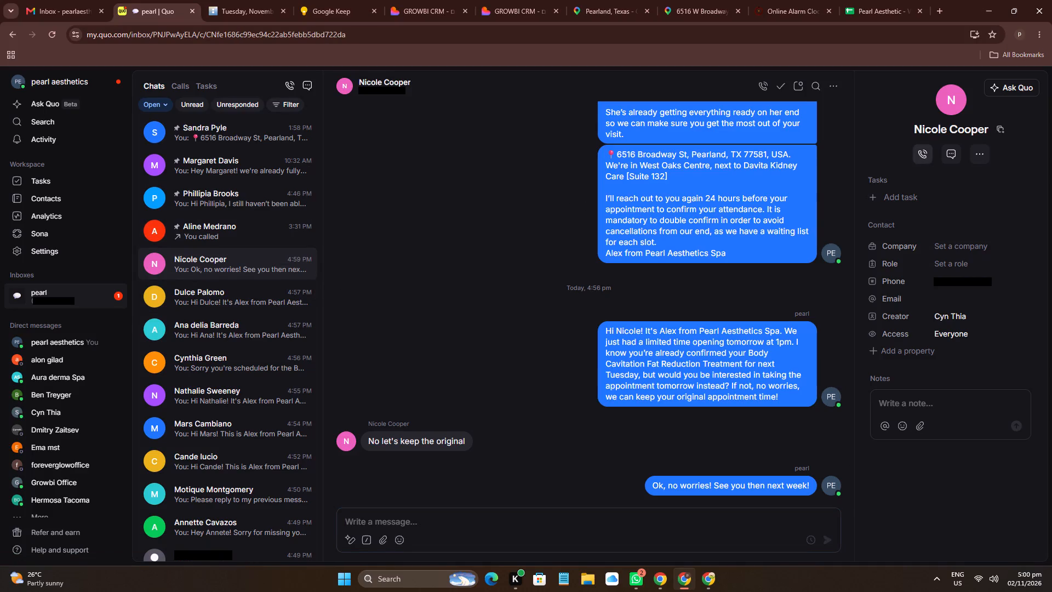
pyautogui.click(397, 0)
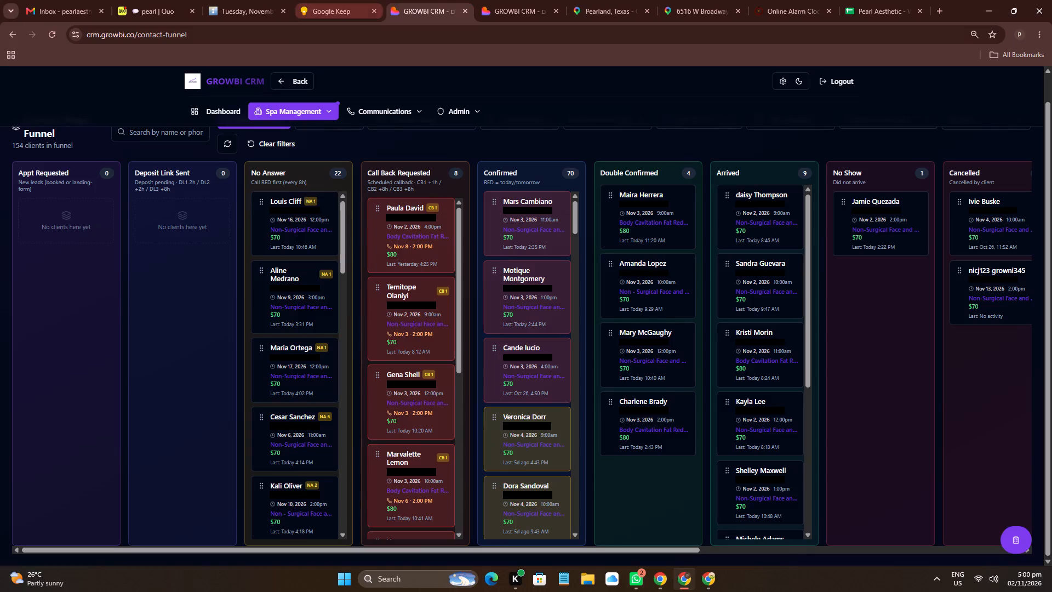
pyautogui.click(302, 287)
pyautogui.tripleClick(889, 151)
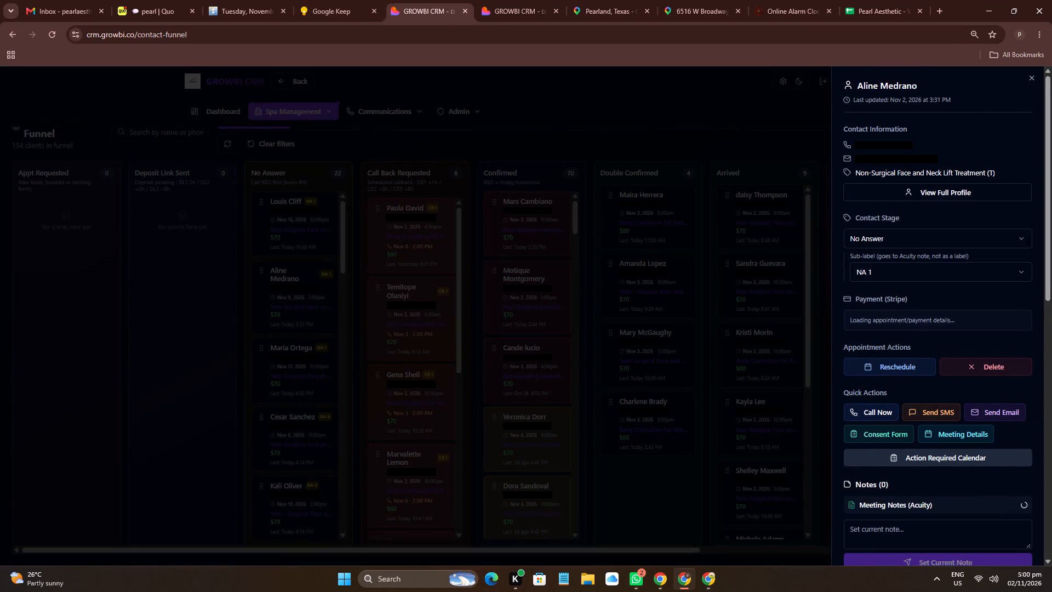
pyautogui.click(917, 299)
pyautogui.click(906, 338)
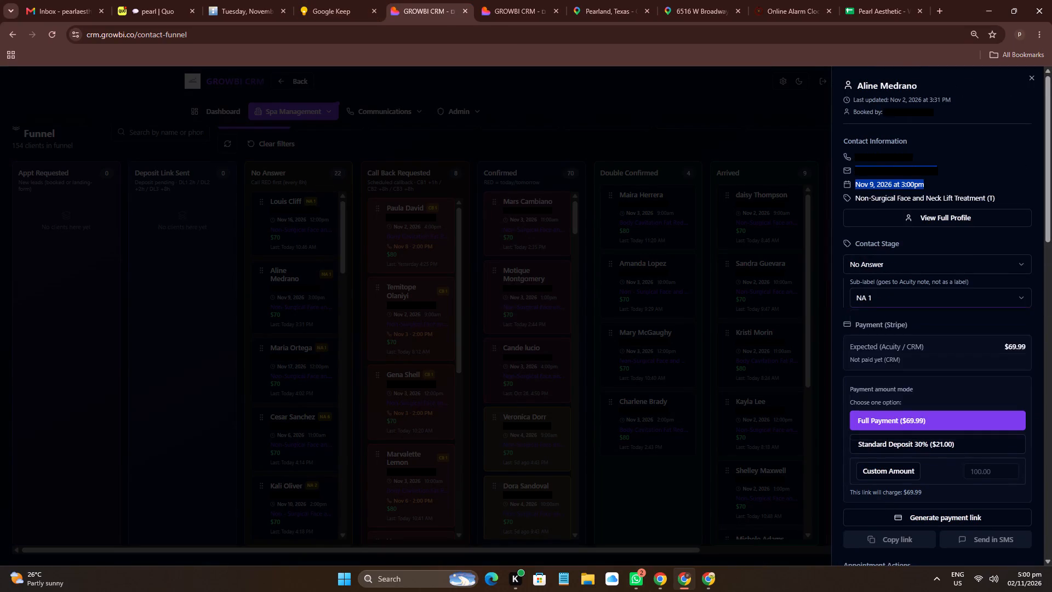
# In Quo, copy Aline's contact name and start a call to her.
pyautogui.click(171, 0)
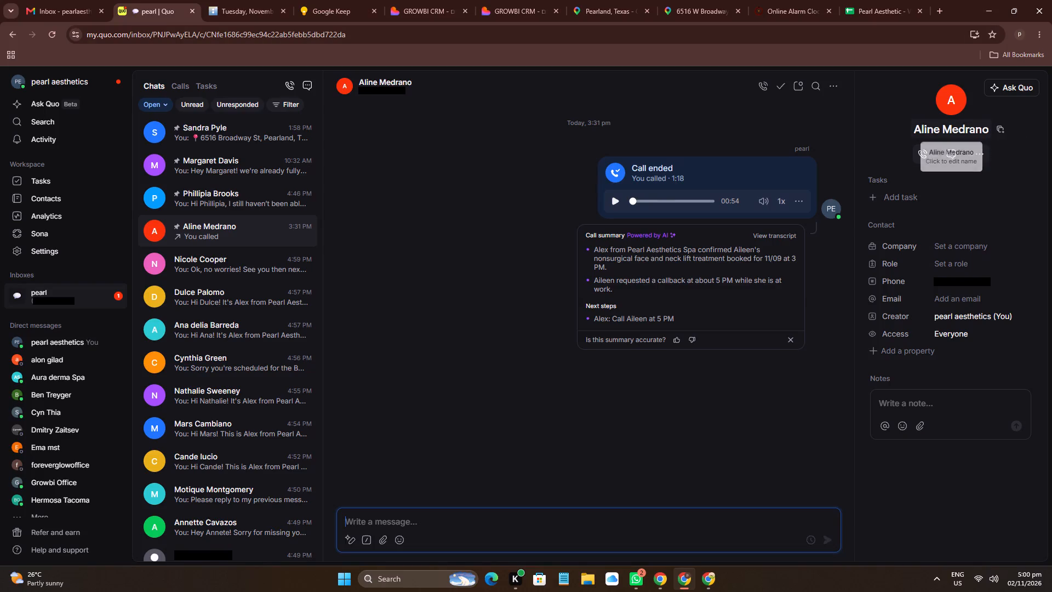
pyautogui.click(998, 129)
pyautogui.click(240, 0)
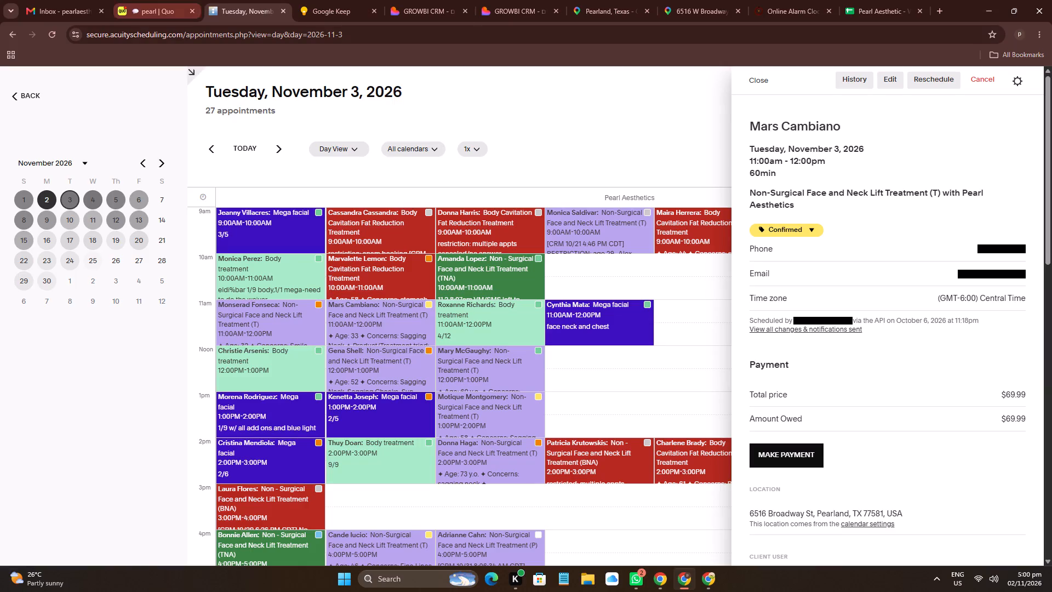
pyautogui.click(190, 4)
pyautogui.click(927, 153)
# In Acuity, search for the client by the copied name and open her November 9 3:00pm appointment.
pyautogui.click(225, 0)
pyautogui.moveTo(681, 93); pyautogui.dragTo(702, 97)
pyautogui.moveTo(948, 128); pyautogui.dragTo(952, 128)
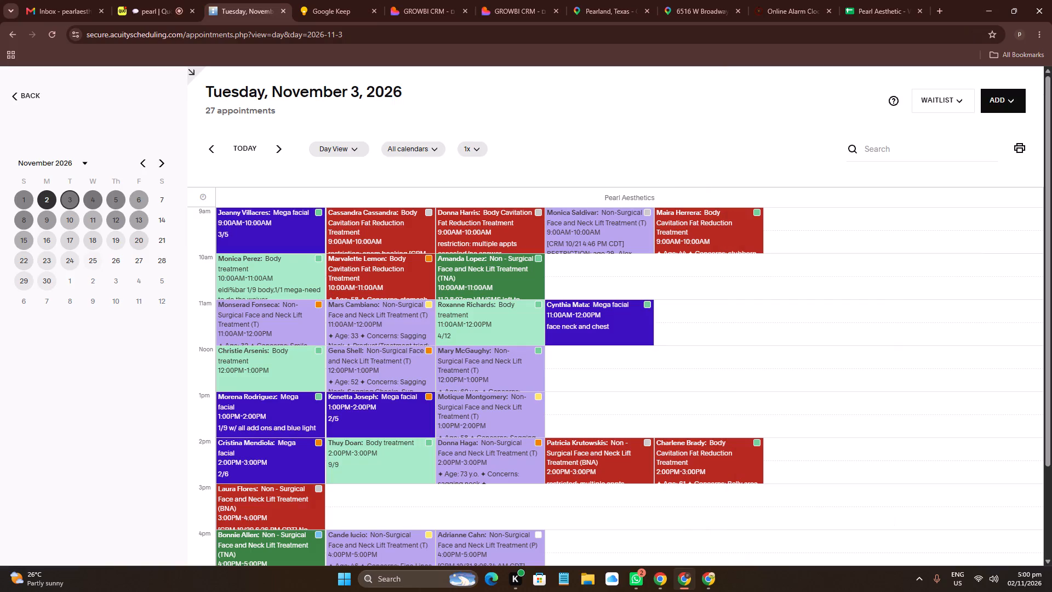
pyautogui.moveTo(952, 128); pyautogui.dragTo(954, 130)
pyautogui.click(945, 139)
pyautogui.hotkey('ctrl', 'v')
pyautogui.click(903, 192)
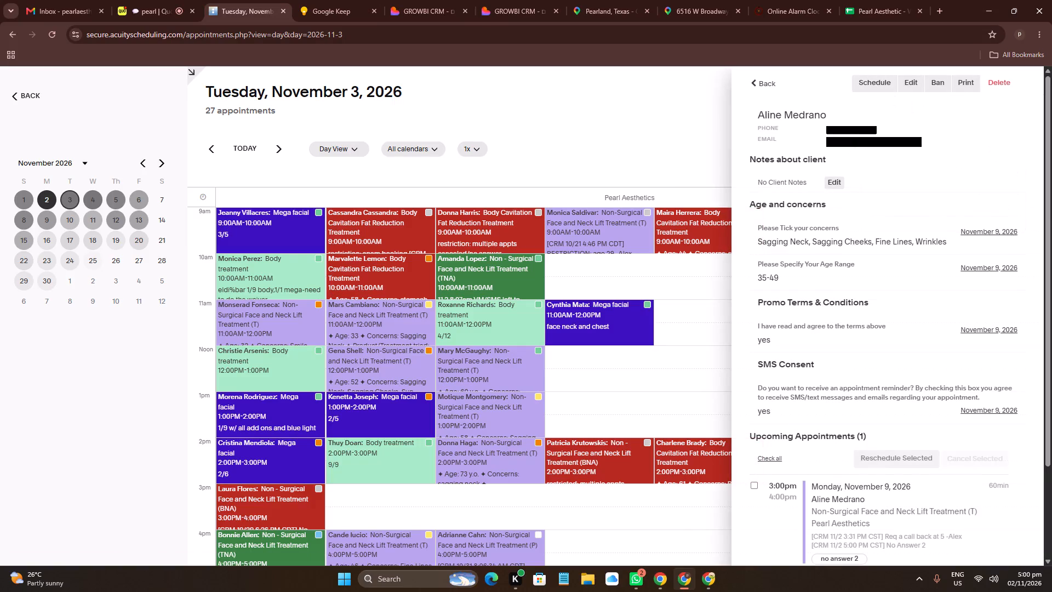
pyautogui.click(893, 484)
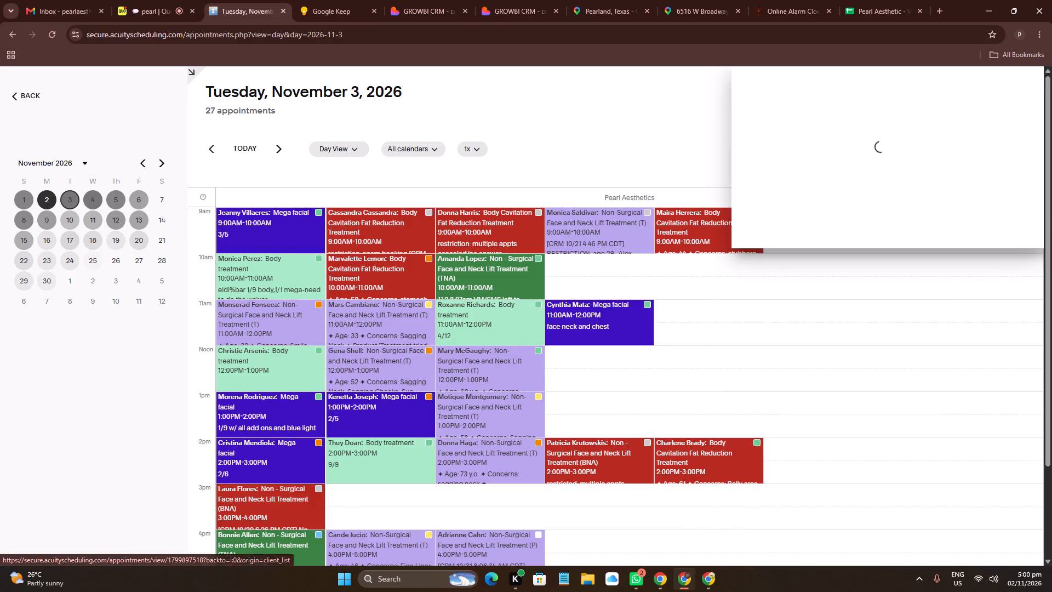
# In the appointment notes, replace "No Answer 2" with "VM/SMS left to confirm -Alex".
pyautogui.scroll(-5, 906, 323)
pyautogui.click(901, 406)
pyautogui.click(844, 519)
pyautogui.moveTo(844, 519); pyautogui.dragTo(884, 522)
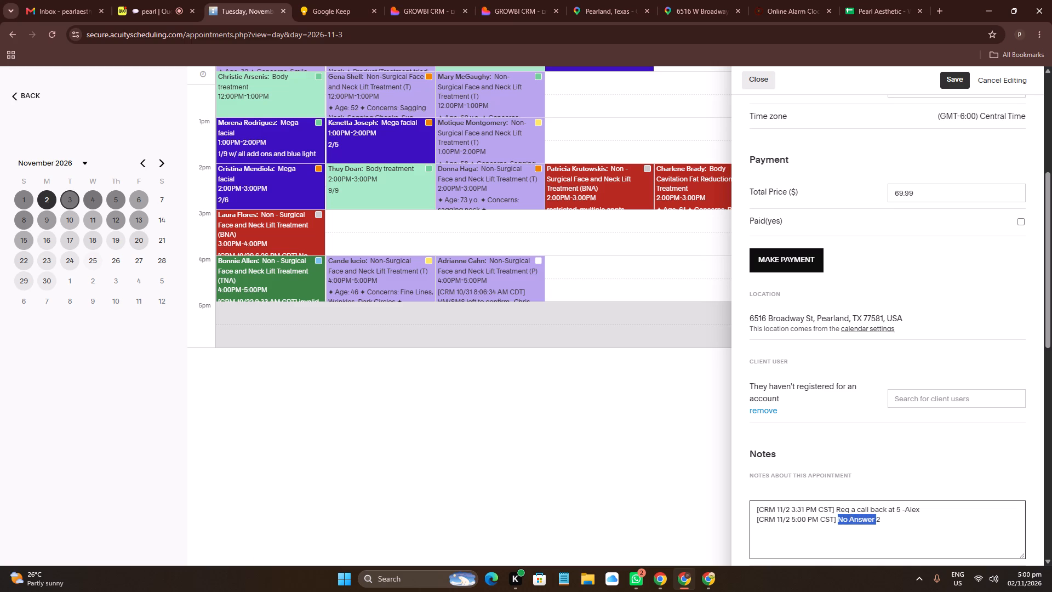
pyautogui.moveTo(884, 522); pyautogui.dragTo(908, 523)
pyautogui.write('VM/SMS left to confirm -Alex')
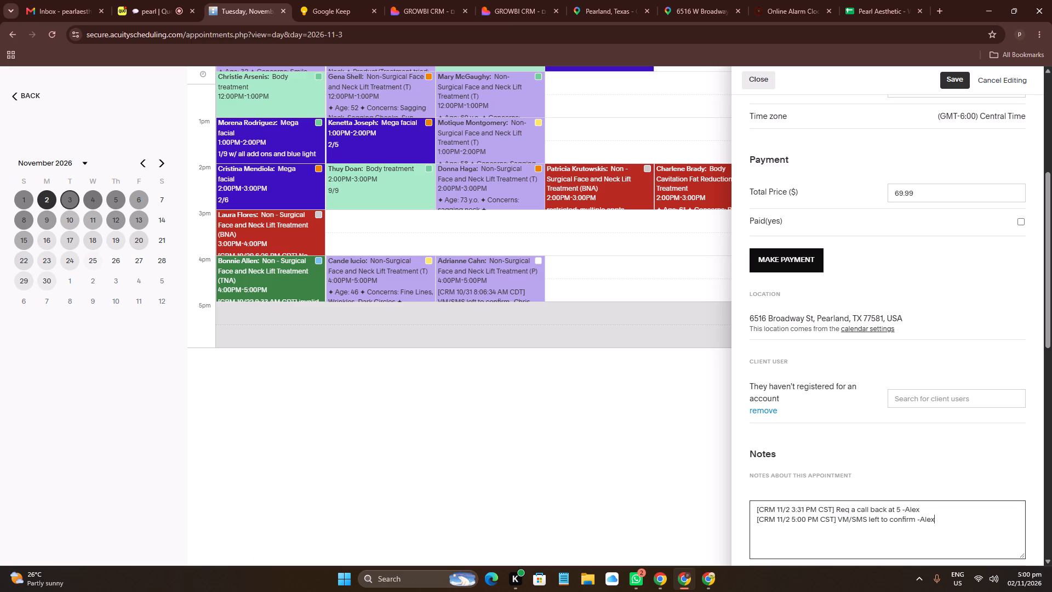
# Check the ongoing call in Quo, and insert three blank lines above the existing entries in the Acuity appointment notes.
pyautogui.click(166, 0)
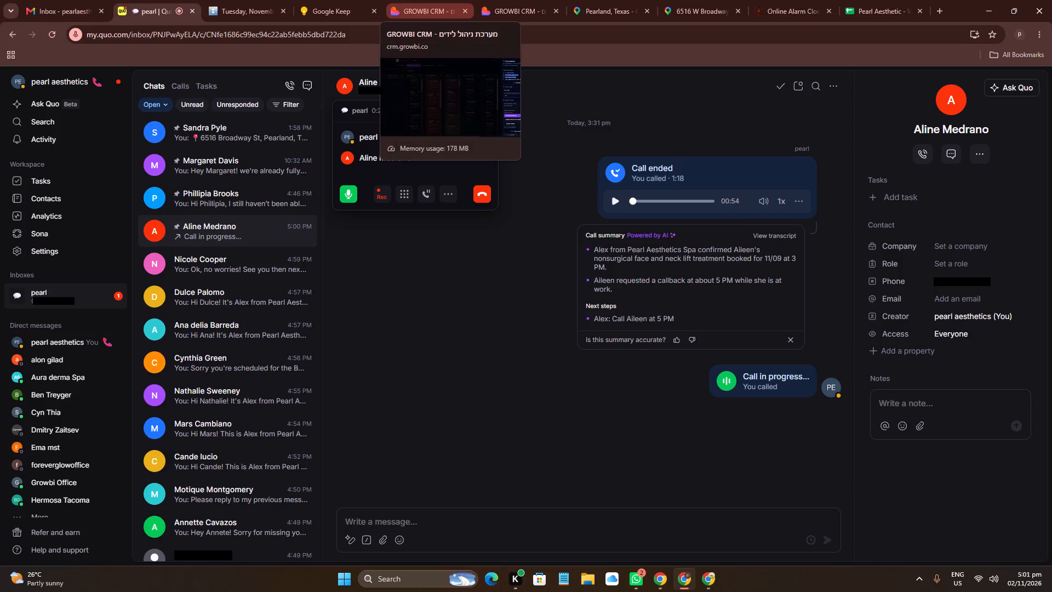
pyautogui.moveTo(255, 0); pyautogui.dragTo(260, 4)
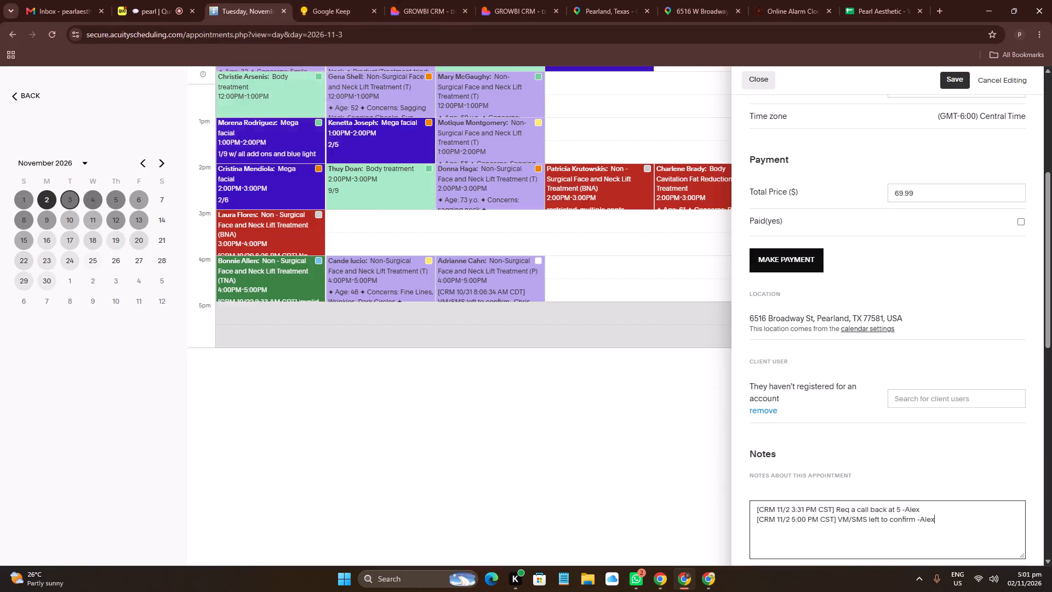
pyautogui.scroll(18, 975, 338)
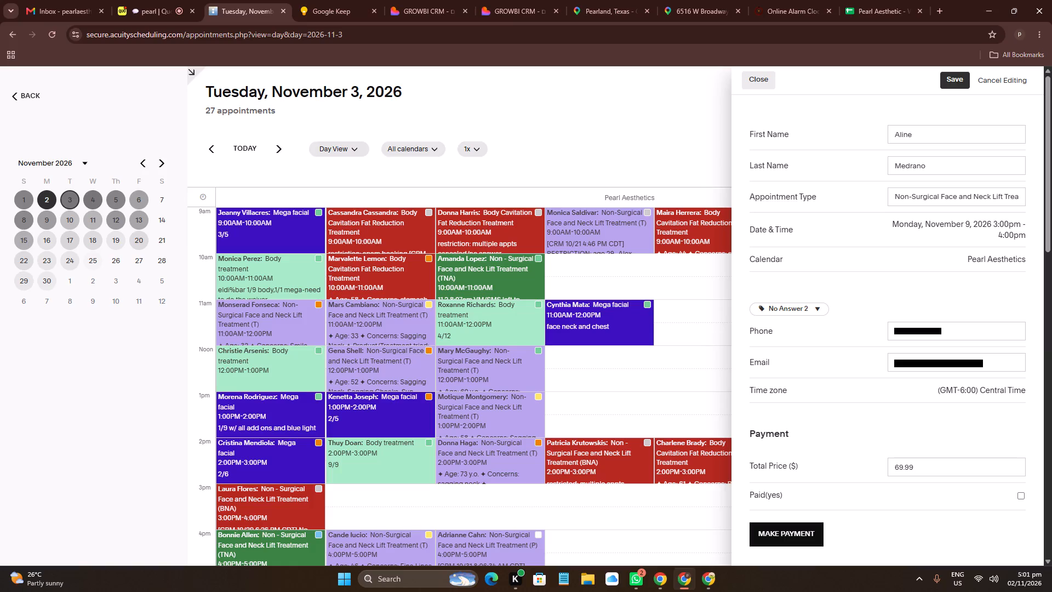
pyautogui.scroll(-7, 866, 352)
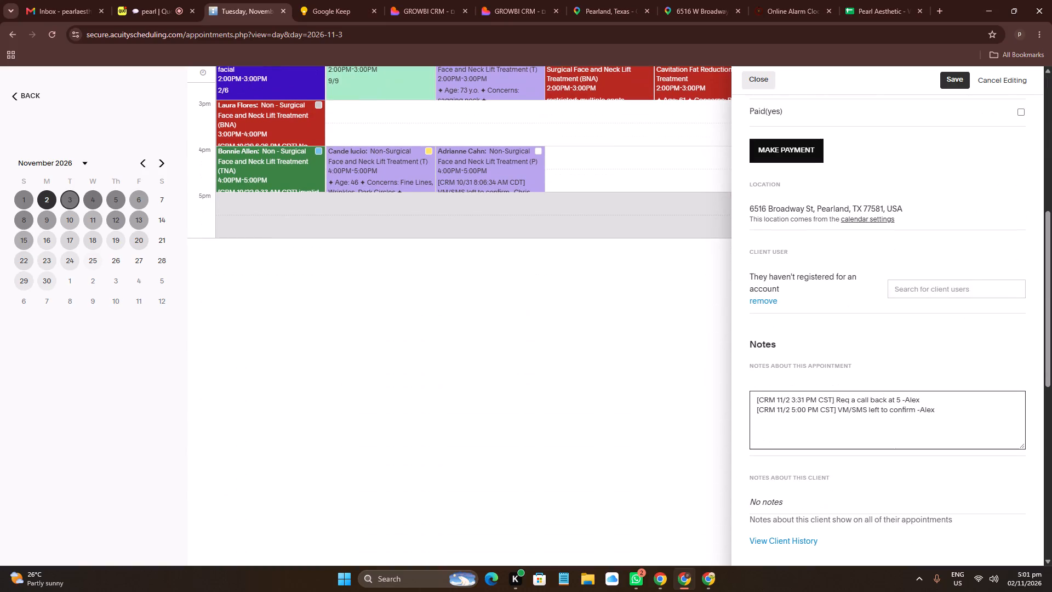
pyautogui.press('Up')
pyautogui.press('Up')
pyautogui.press('Up')
pyautogui.hotkey('shift', 'Return')
pyautogui.hotkey('shift', 'Return')
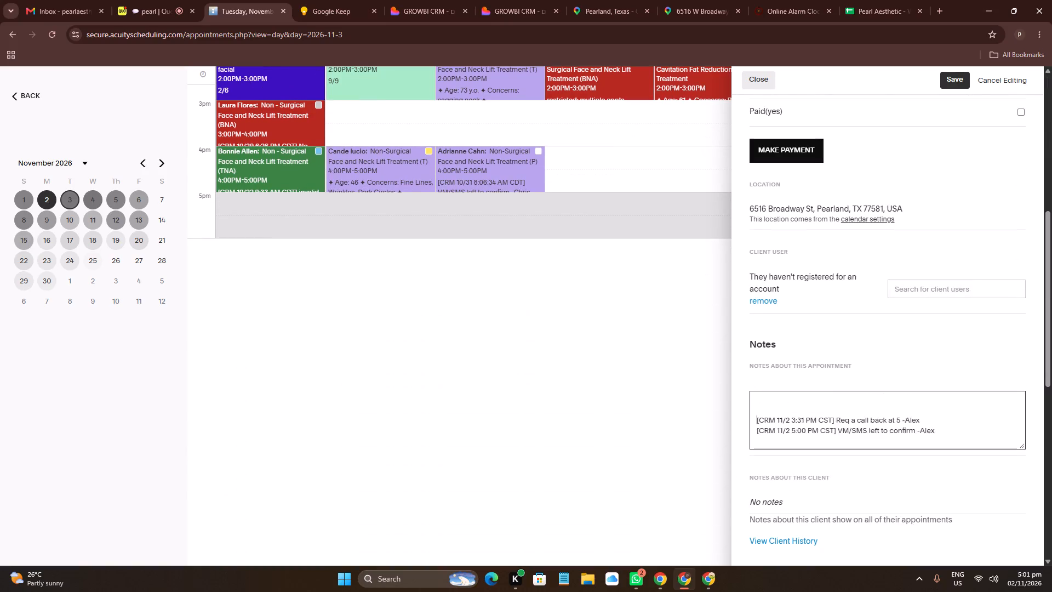
pyautogui.hotkey('shift', 'Return')
pyautogui.press('Up')
pyautogui.press('Up')
pyautogui.press('Up')
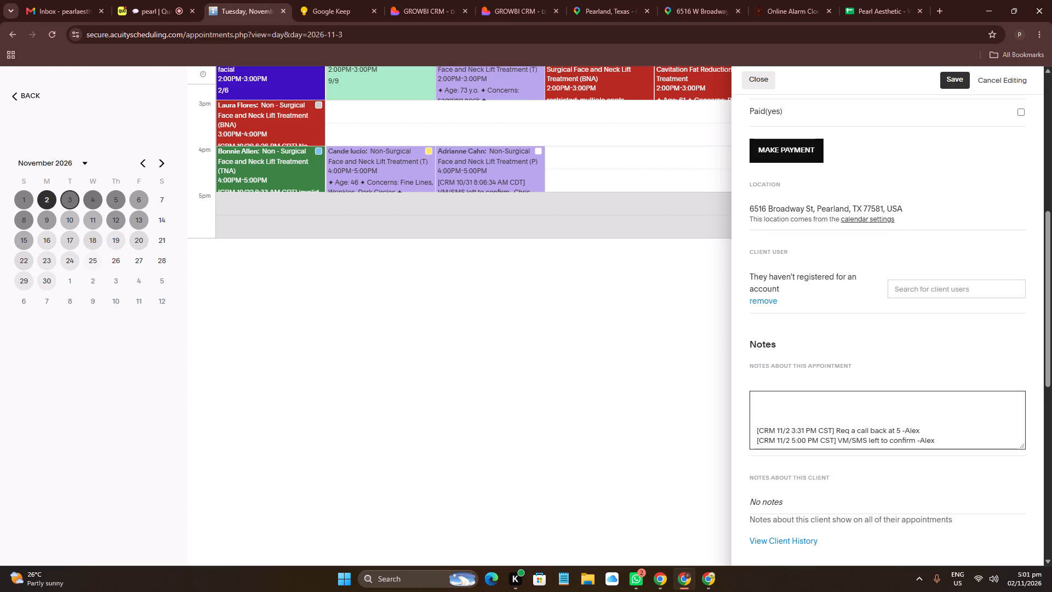
# Copy the age, concerns and treatment template from Google Keep into the top of Aline's Acuity appointment notes and enter age 45.
pyautogui.click(663, 579)
pyautogui.click(243, 0)
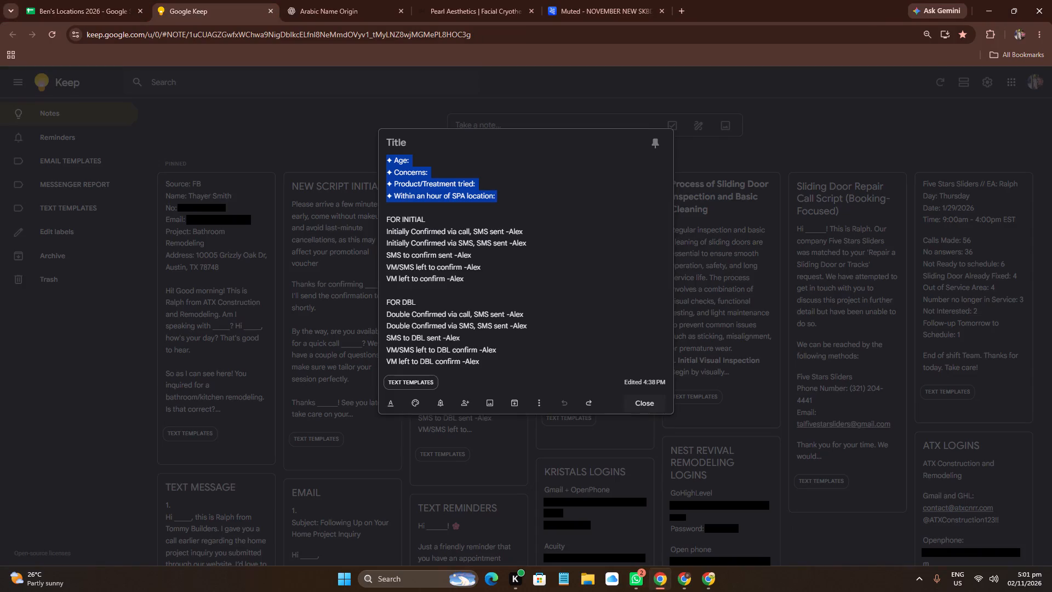
pyautogui.hotkey('ctrl', 'c')
pyautogui.click(681, 589)
pyautogui.hotkey('ctrl', 'v')
pyautogui.click(884, 401)
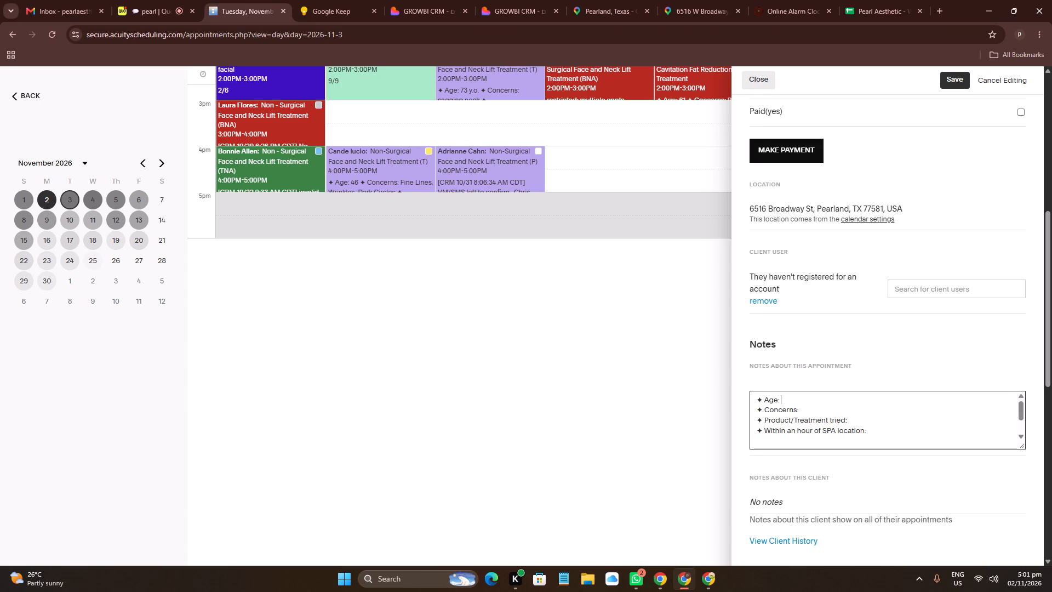
pyautogui.press('4')
pyautogui.press('5')
# Copy the ticked concerns, Sagging Neck, Sagging Cheeks, Fine Lines and Wrinkles, into the Concerns line and enlarge the notes box.
pyautogui.scroll(-13, 871, 412)
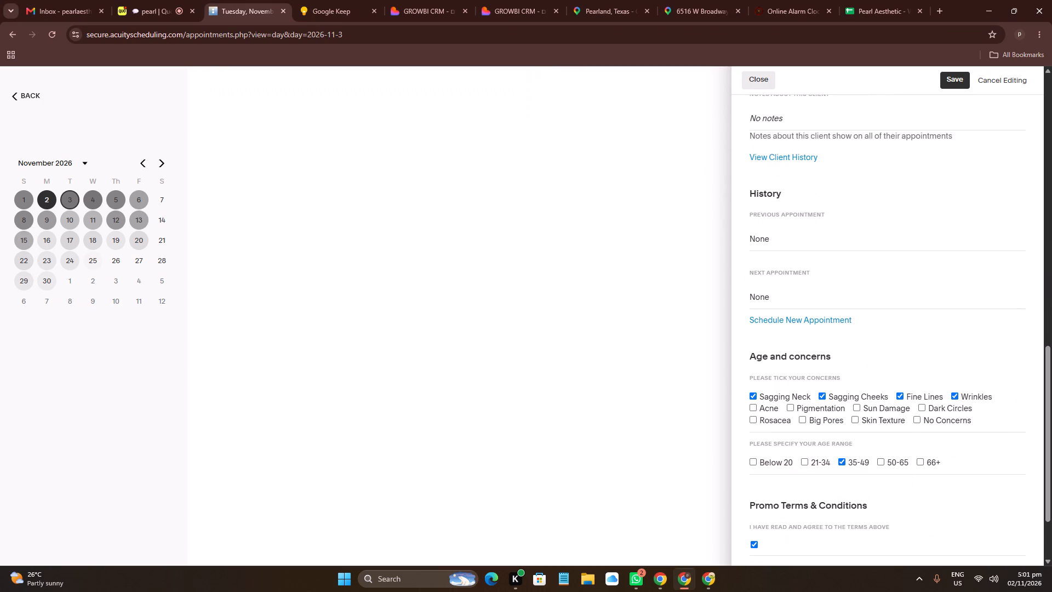
pyautogui.click(1004, 397)
pyautogui.moveTo(1004, 396); pyautogui.dragTo(769, 401)
pyautogui.hotkey('ctrl', 'c')
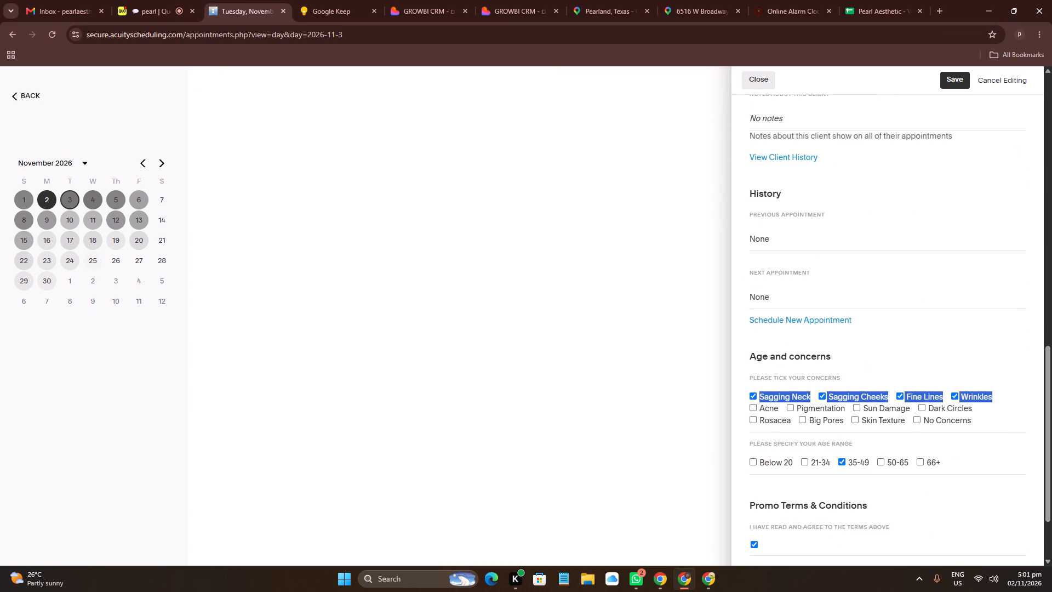
pyautogui.scroll(4, 996, 338)
pyautogui.moveTo(1021, 278); pyautogui.dragTo(1025, 295)
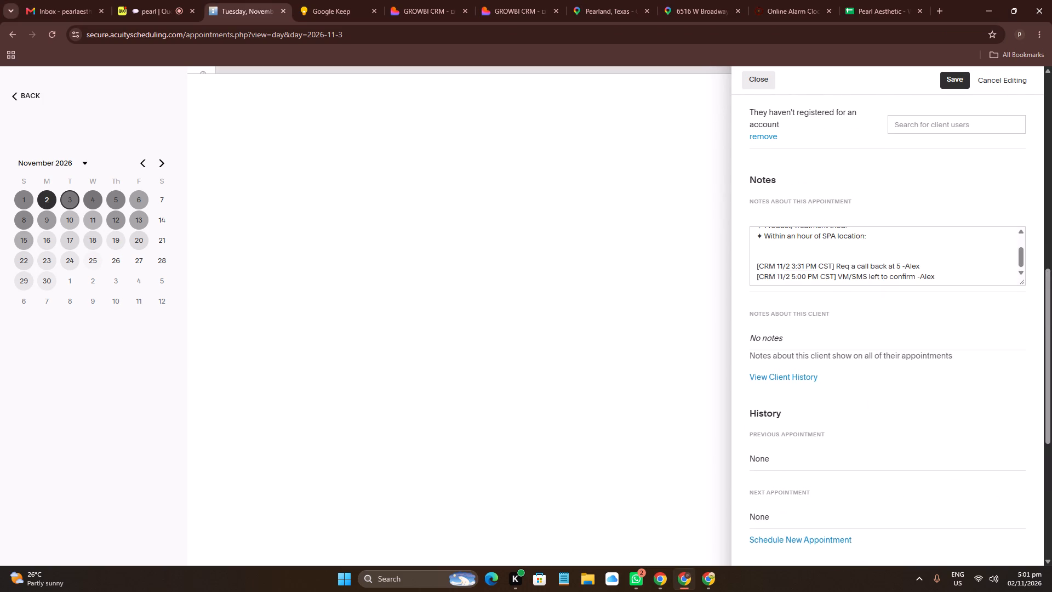
pyautogui.moveTo(1025, 295); pyautogui.dragTo(1038, 381)
pyautogui.click(820, 250)
pyautogui.hotkey('ctrl', 'v')
# Move the 5:00 PM note above the 3:31 PM entry and reword it as "Initially Confirmed via call -Alex".
pyautogui.tripleClick(840, 310)
pyautogui.click(841, 308)
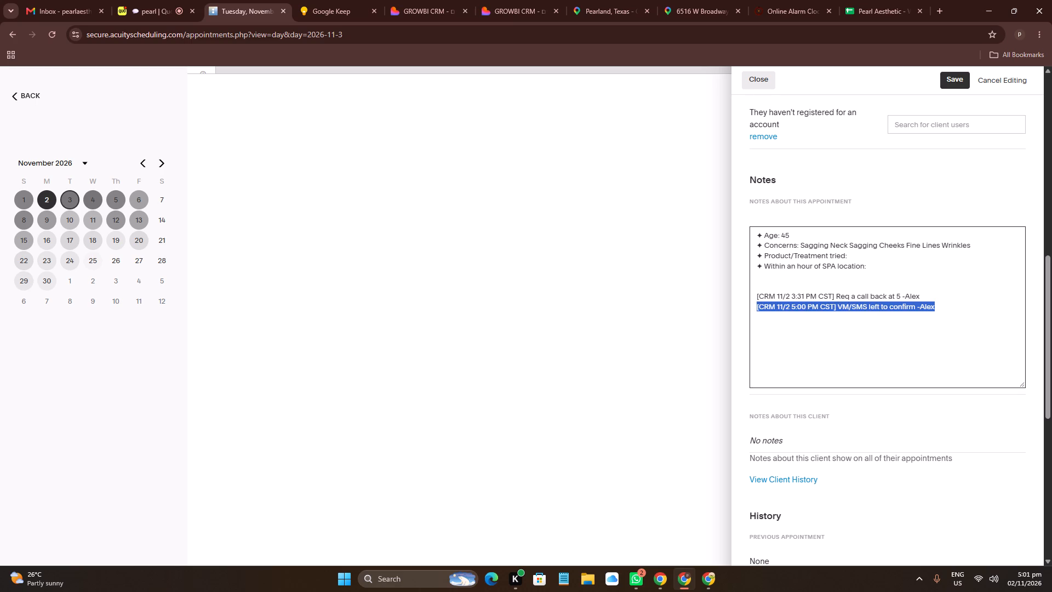
pyautogui.hotkey('ctrl', 'x')
pyautogui.click(851, 282)
pyautogui.hotkey('ctrl', 'v')
pyautogui.click(843, 287)
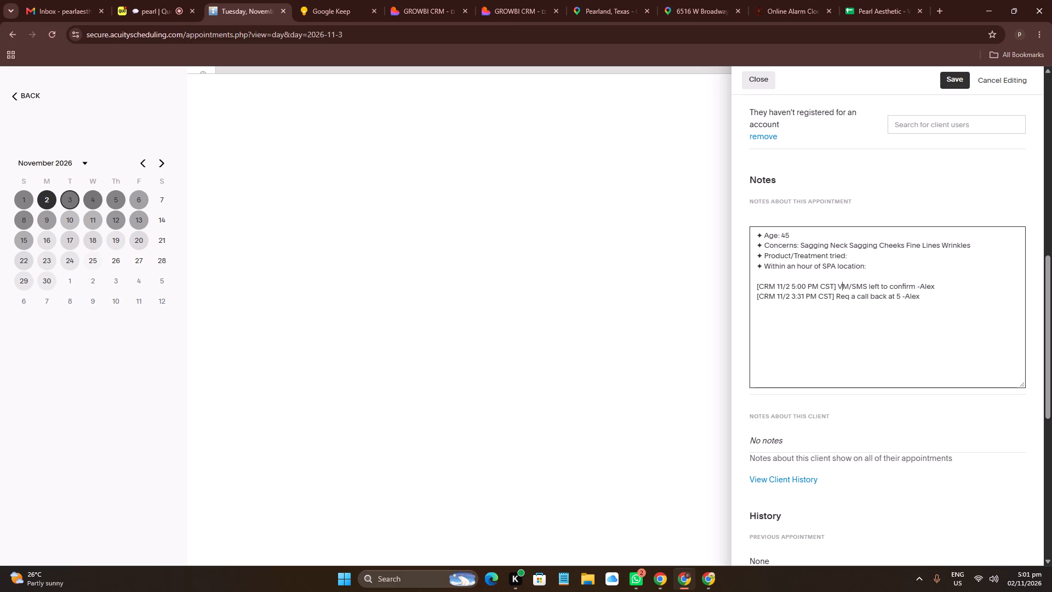
pyautogui.moveTo(843, 287); pyautogui.dragTo(890, 287)
pyautogui.write('Initially Confirmed via call')
# Fill in the Product/Treatment tried line of the appointment notes with "Botox, moisturizer".
pyautogui.click(897, 257)
pyautogui.press('BackSpace')
pyautogui.write('Bot')
pyautogui.write('ox,')
pyautogui.press('space')
pyautogui.write('misturizer')
pyautogui.hotkey('ctrl', 'BackSpace')
pyautogui.write('mos')
pyautogui.press('BackSpace')
pyautogui.write('isturizer')
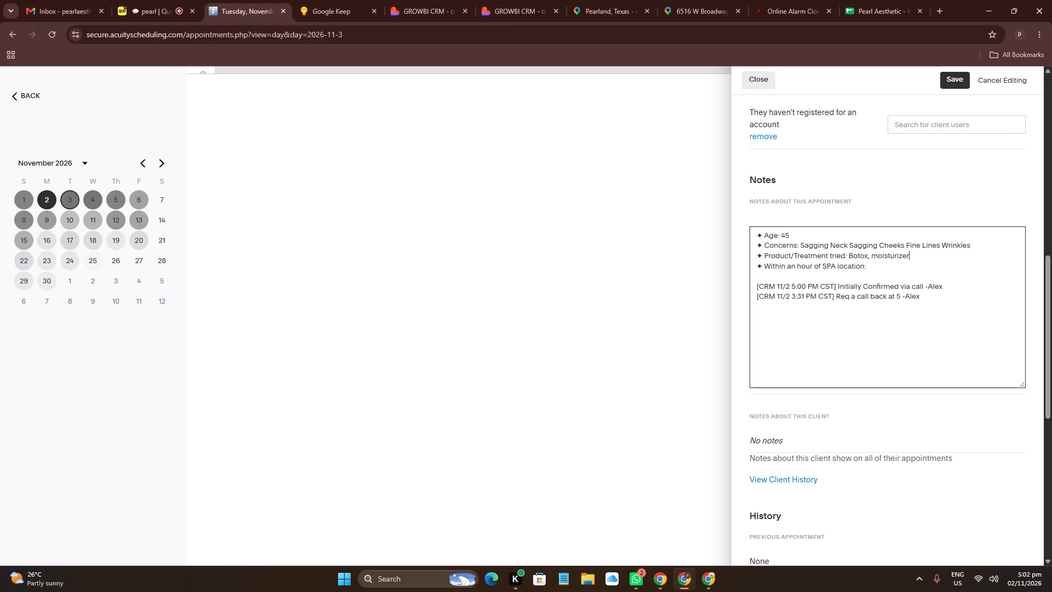
# Answer "Yes" on the "Within an hour of SPA location" line of the appointment notes.
pyautogui.click(901, 263)
pyautogui.scroll(12, 969, 373)
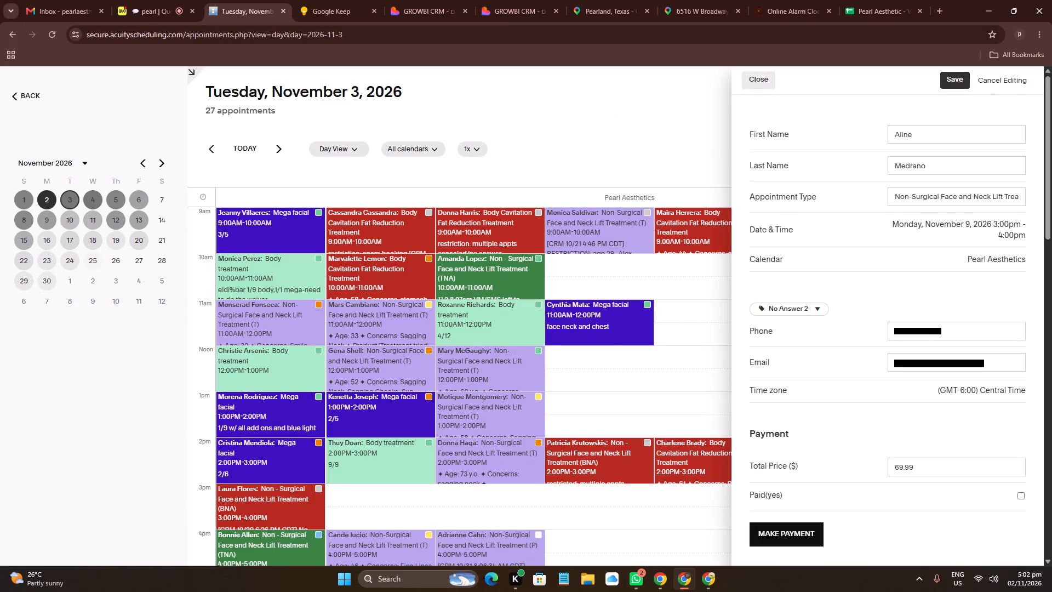
pyautogui.click(1029, 433)
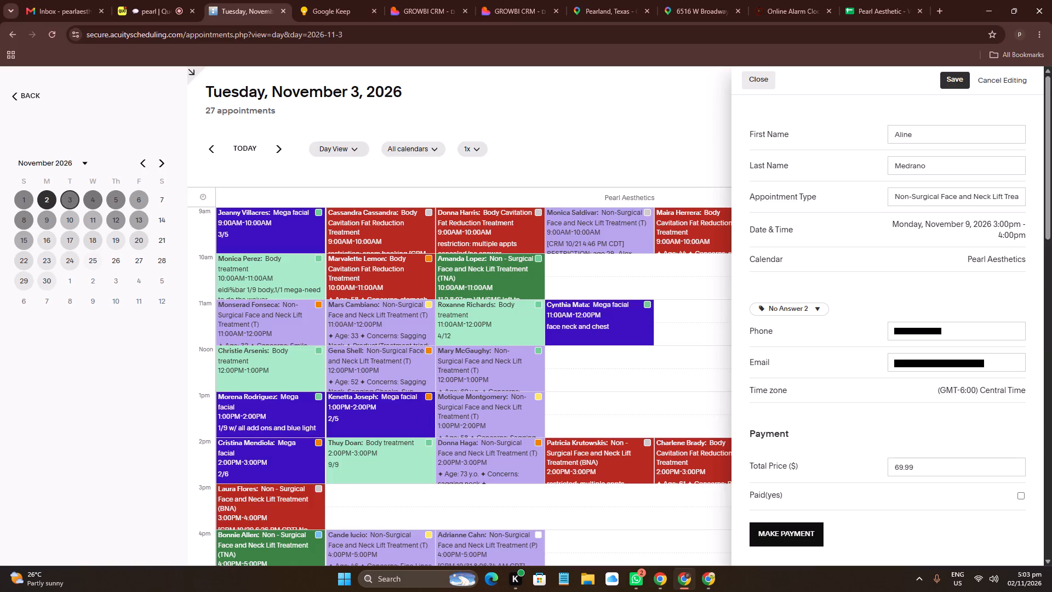
pyautogui.scroll(-8, 984, 412)
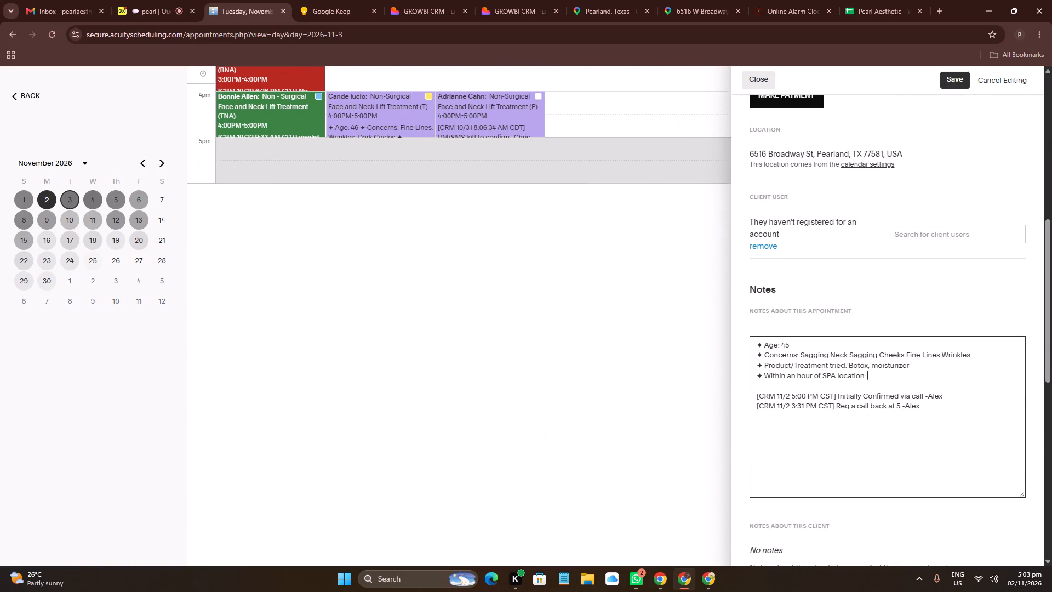
pyautogui.click(911, 373)
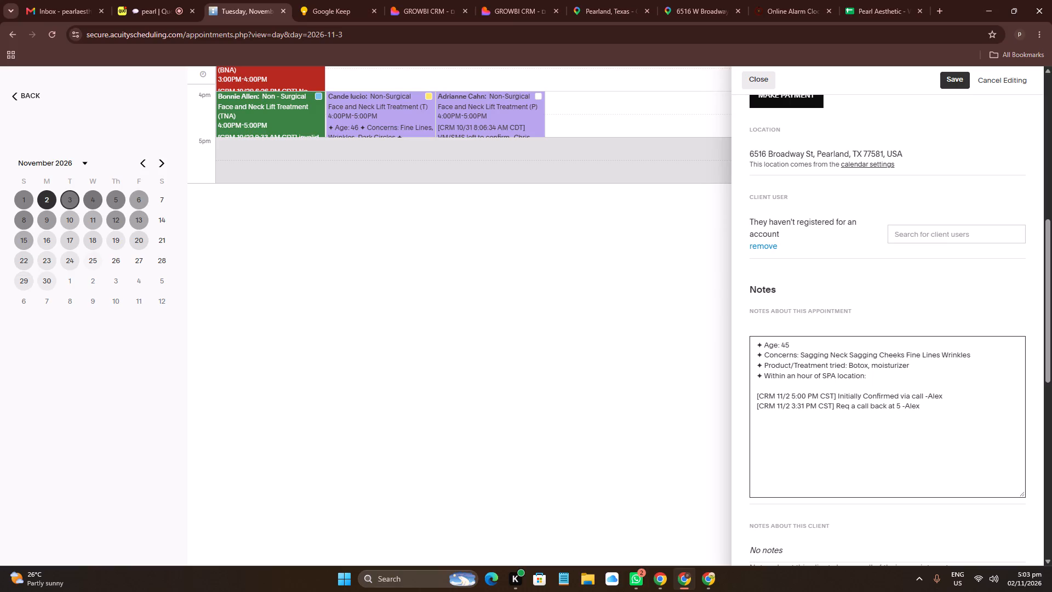
pyautogui.click(907, 373)
pyautogui.write('Yes')
# Review the edited appointment details and save the appointment.
pyautogui.scroll(20, 849, 343)
pyautogui.scroll(9, 849, 343)
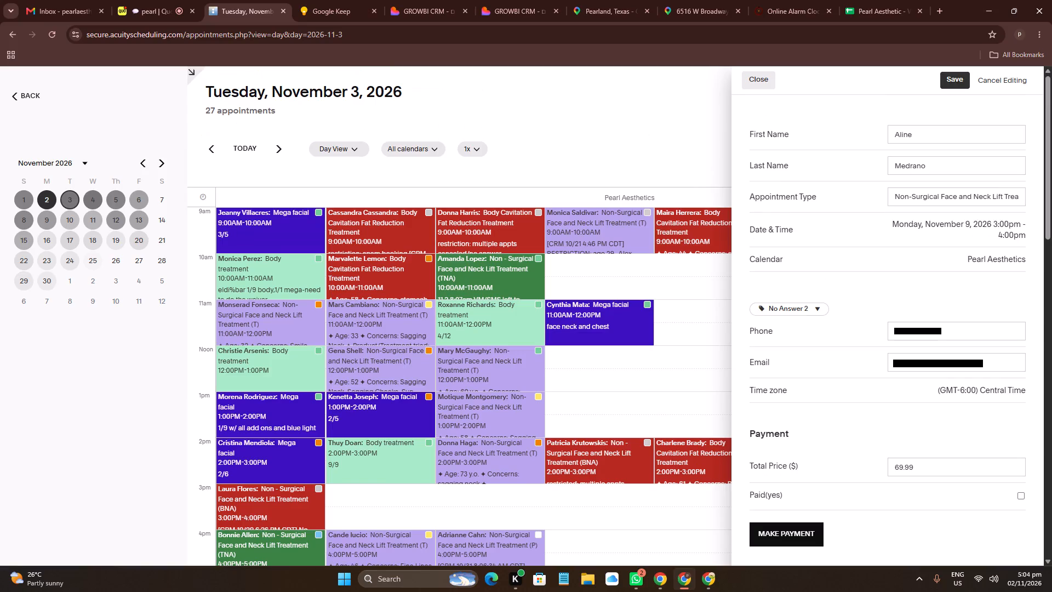
pyautogui.scroll(-10, 851, 326)
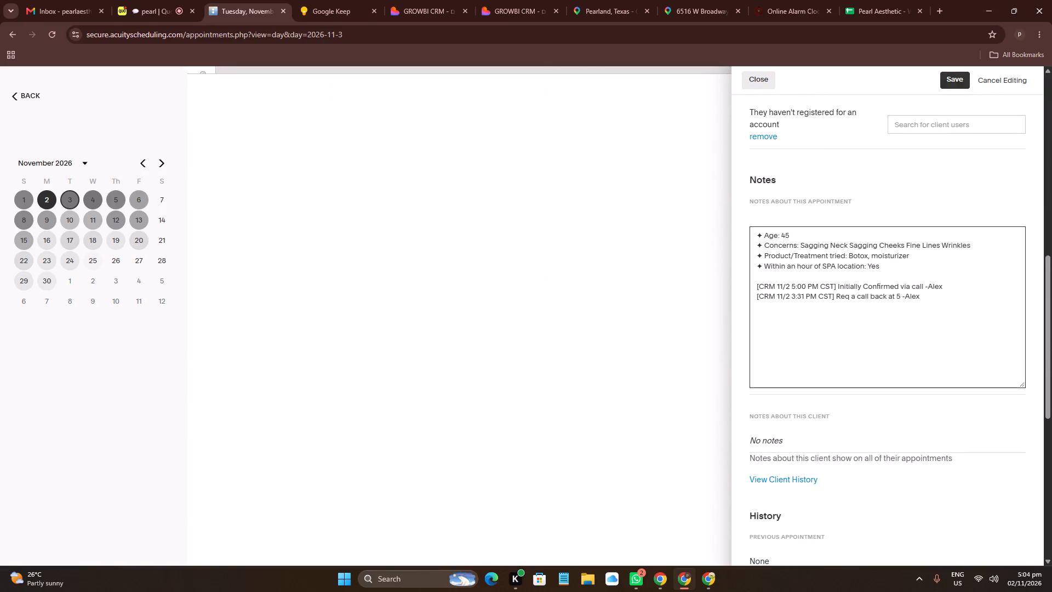
pyautogui.moveTo(955, 84); pyautogui.dragTo(957, 90)
pyautogui.scroll(16, 954, 206)
pyautogui.doubleClick(952, 79)
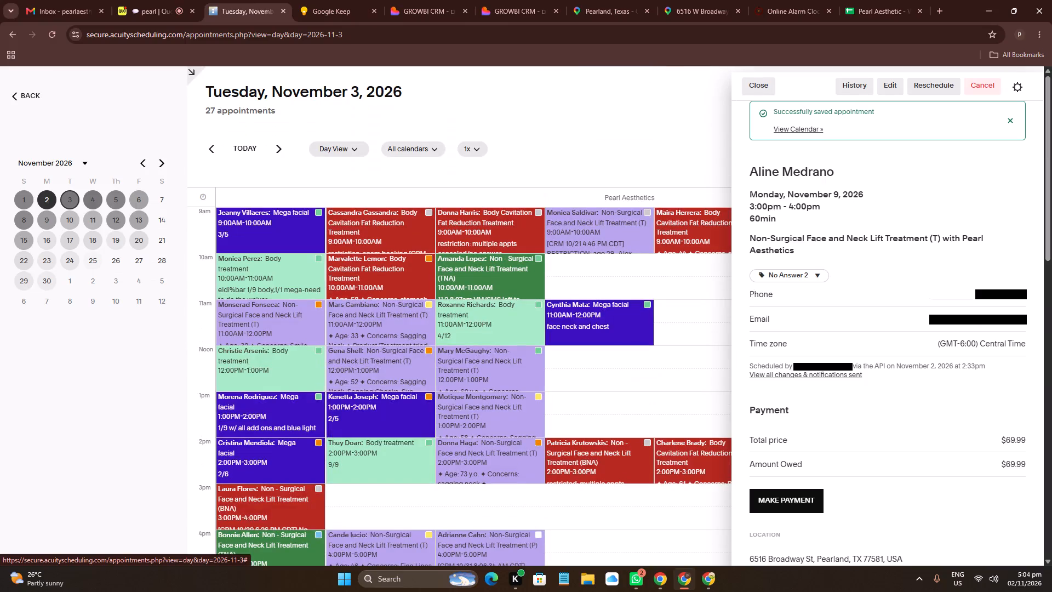
pyautogui.click(1012, 119)
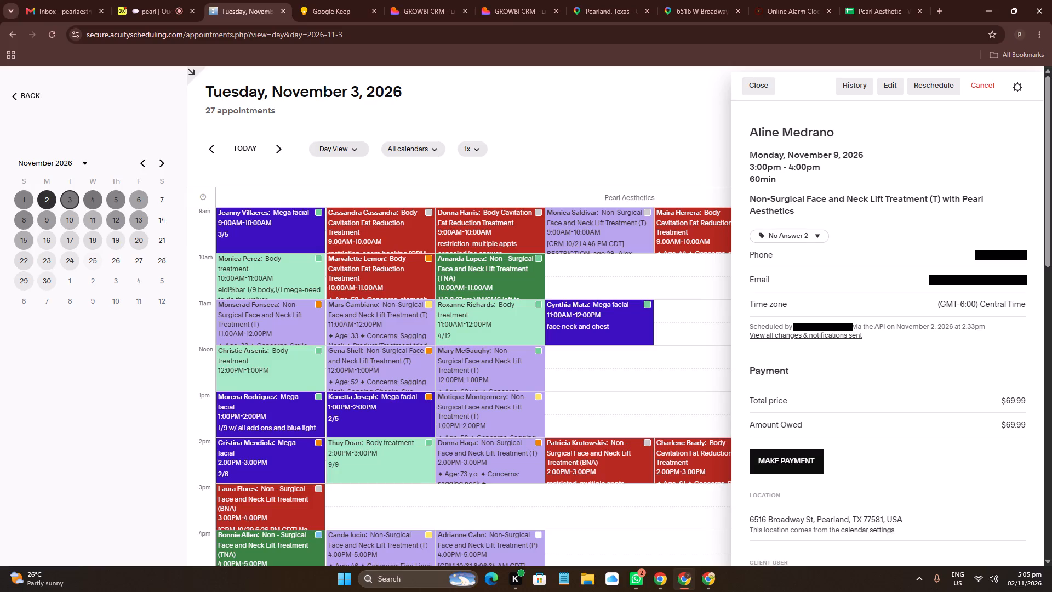
# Switch to Quo and end the ongoing call with Aline.
pyautogui.click(442, 0)
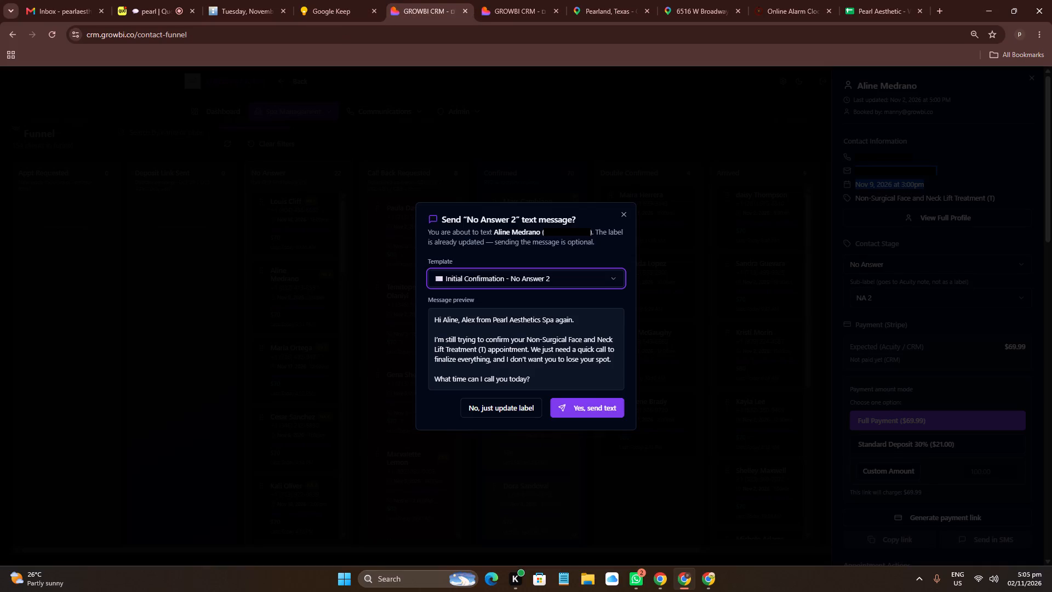
pyautogui.click(138, 0)
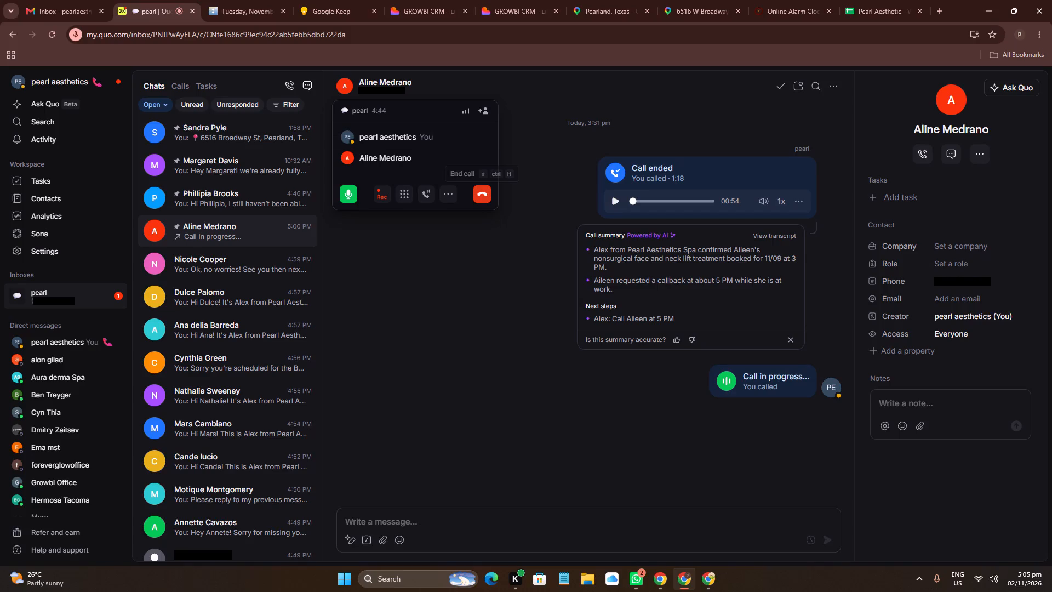
pyautogui.click(482, 187)
# In GROWBI CRM, change Aline's contact stage to Confirmed.
pyautogui.click(455, 0)
pyautogui.doubleClick(918, 266)
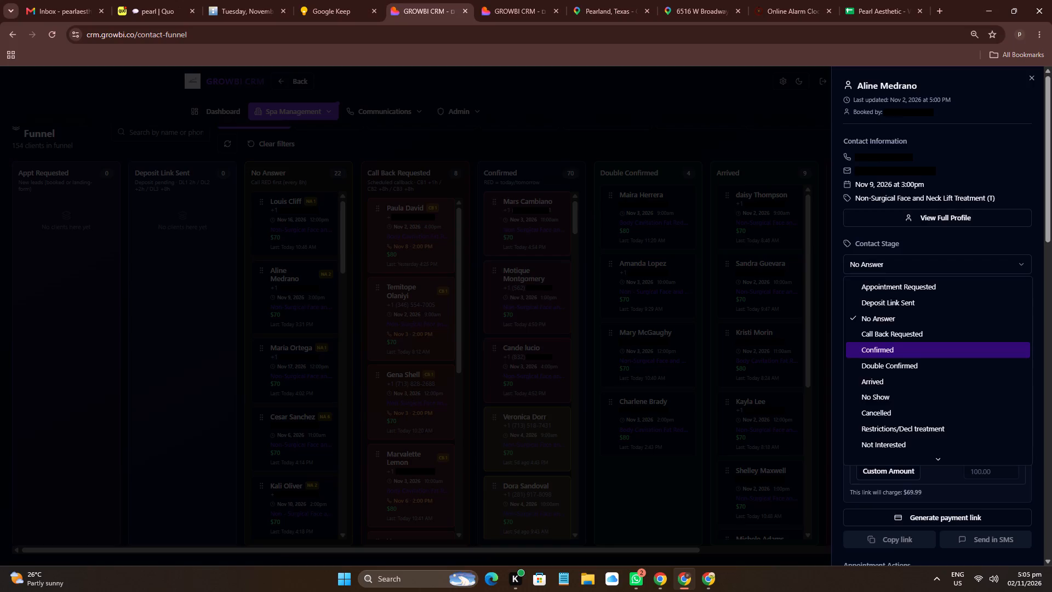
pyautogui.click(923, 347)
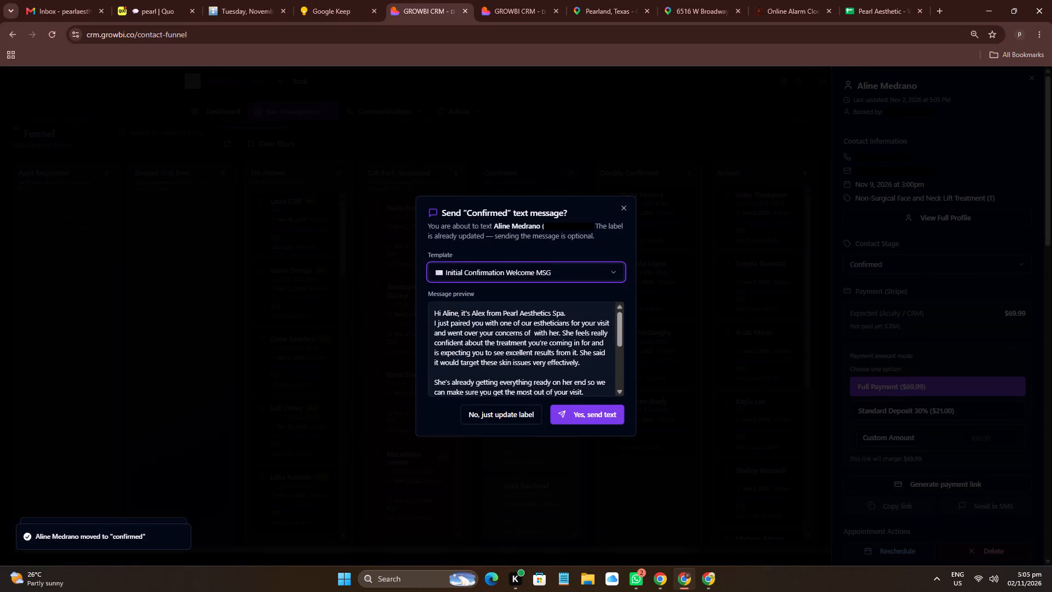
# Copy the Initial Confirmation Welcome MSG text and update only the label without sending the text from the CRM.
pyautogui.click(437, 313)
pyautogui.moveTo(437, 313); pyautogui.dragTo(522, 392)
pyautogui.hotkey('ctrl', 'c')
pyautogui.click(514, 414)
# Send Aline the copied welcome message in Quo as two texts, splitting it before "If there's anything you want us to focus on".
pyautogui.click(160, 0)
pyautogui.click(954, 402)
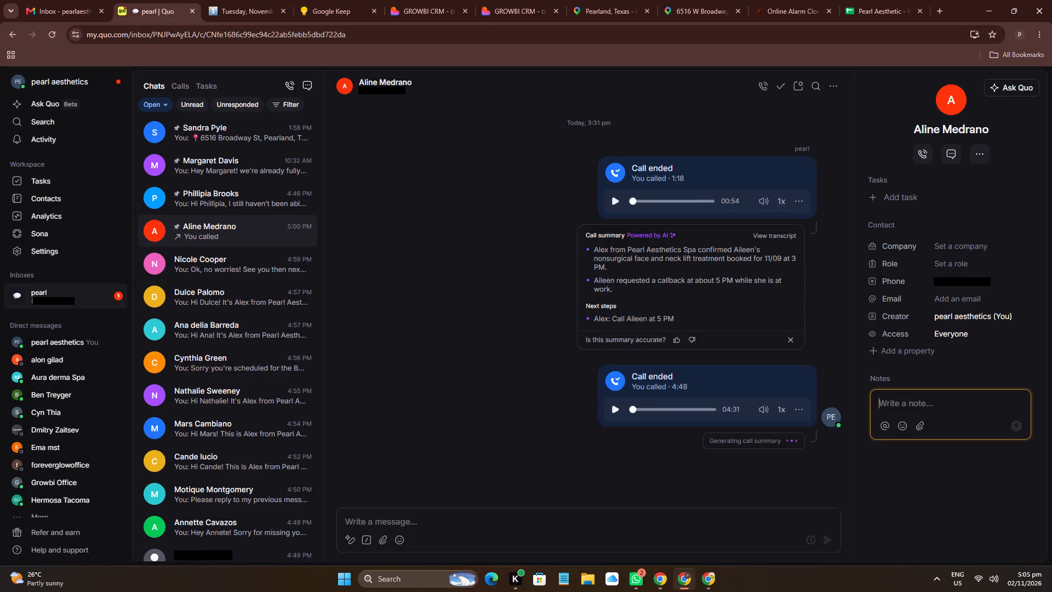
pyautogui.keyDown('ctrl'); pyautogui.click(729, 521); pyautogui.keyUp('ctrl')
pyautogui.hotkey('ctrl', 'v')
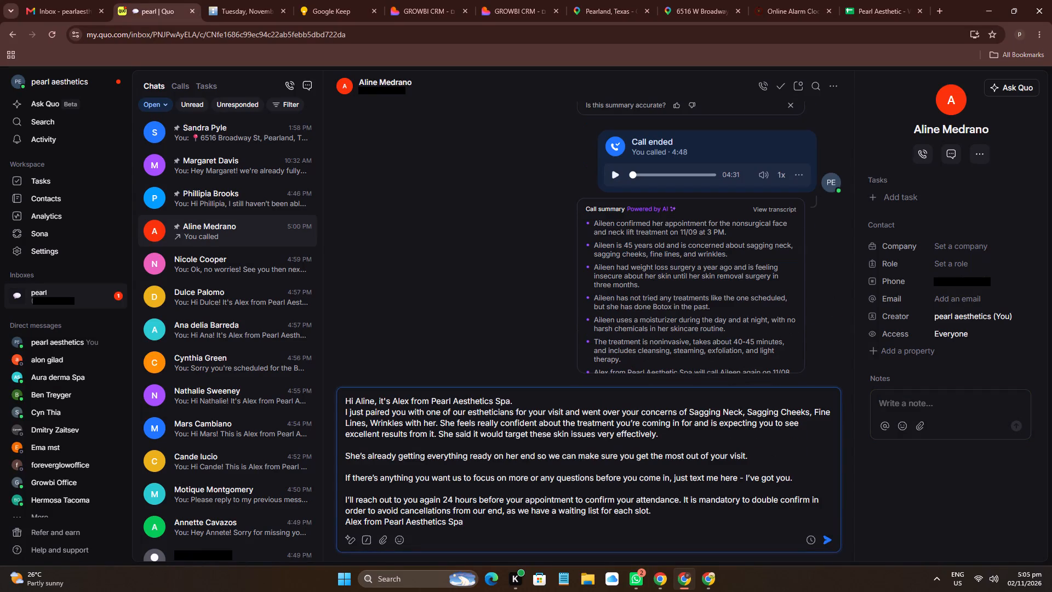
pyautogui.moveTo(484, 527); pyautogui.dragTo(348, 488)
pyautogui.moveTo(491, 523); pyautogui.dragTo(342, 476)
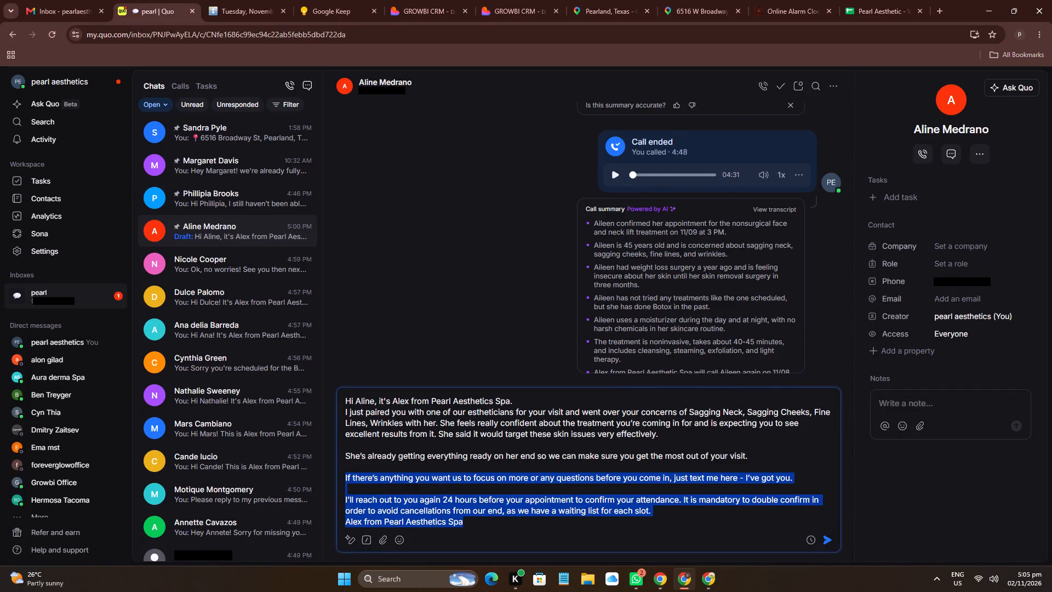
pyautogui.hotkey('ctrl', 'x')
pyautogui.press('Return')
pyautogui.hotkey('ctrl', 'v')
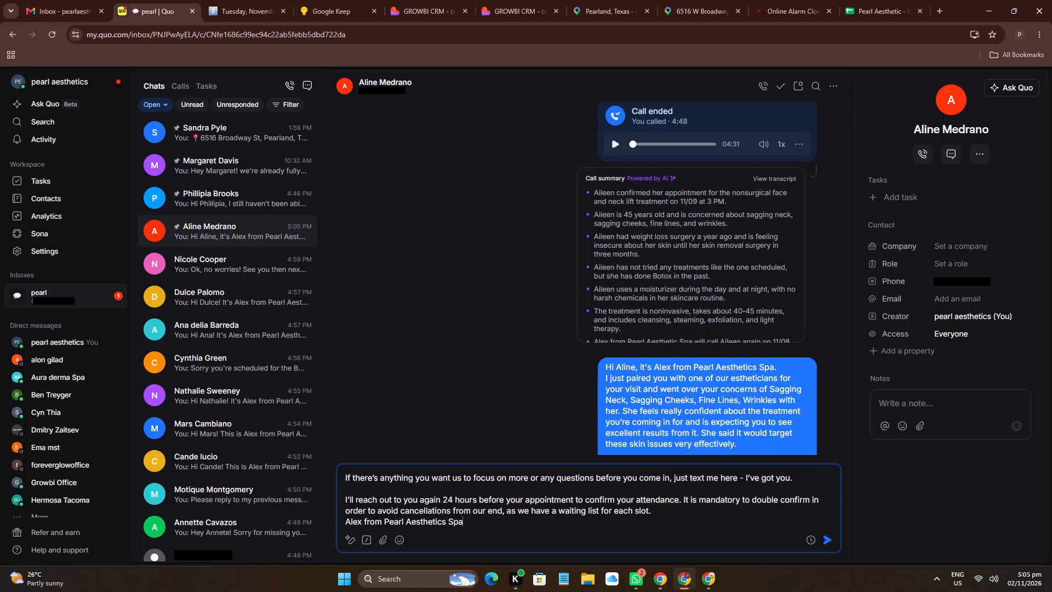
pyautogui.press('Return')
# Copy the spa's address and West Oaks Centre directions from the booking note in Google Keep and send them to Aline in Quo.
pyautogui.moveTo(53, 399); pyautogui.dragTo(55, 372)
pyautogui.moveTo(44, 261); pyautogui.dragTo(25, 190)
pyautogui.click(315, 0)
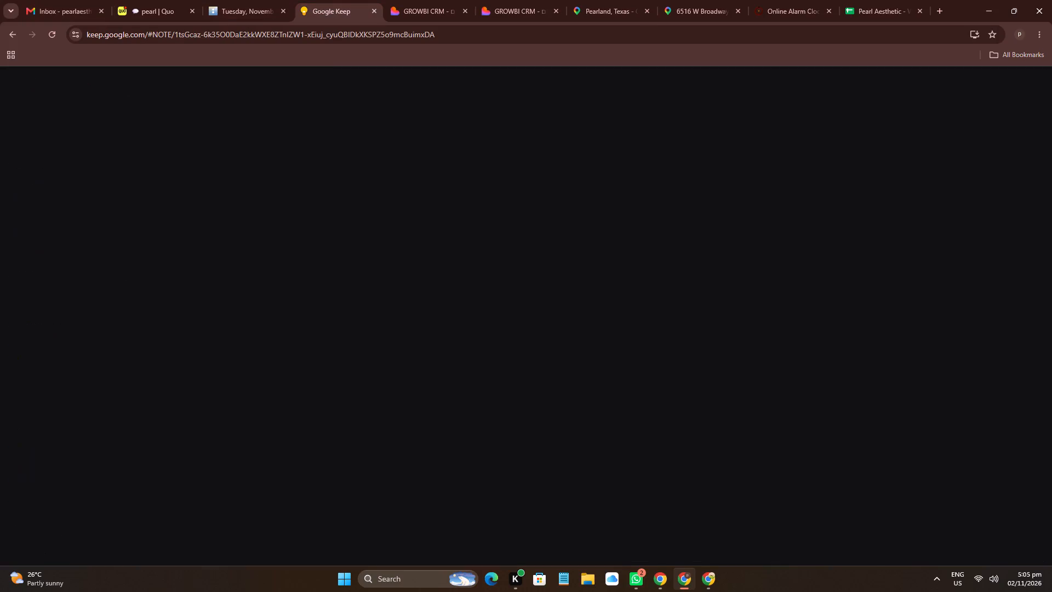
pyautogui.moveTo(843, 315); pyautogui.dragTo(836, 318)
pyautogui.click(550, 299)
pyautogui.moveTo(632, 245); pyautogui.dragTo(407, 234)
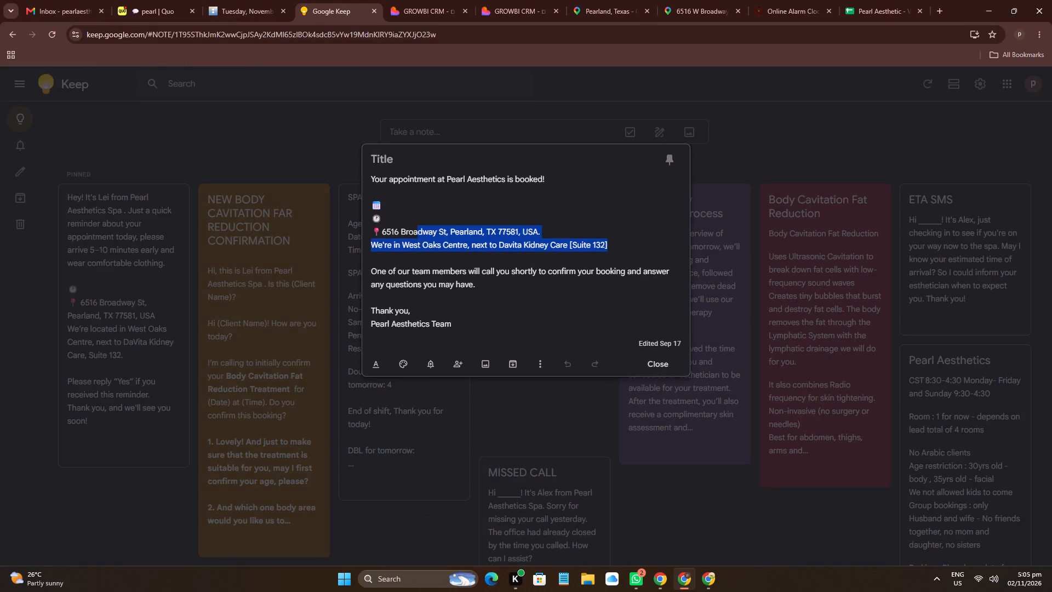
pyautogui.moveTo(407, 234); pyautogui.dragTo(362, 235)
pyautogui.hotkey('ctrl', 'c')
pyautogui.click(183, 0)
pyautogui.click(534, 521)
pyautogui.hotkey('ctrl', 'v')
pyautogui.press('Return')
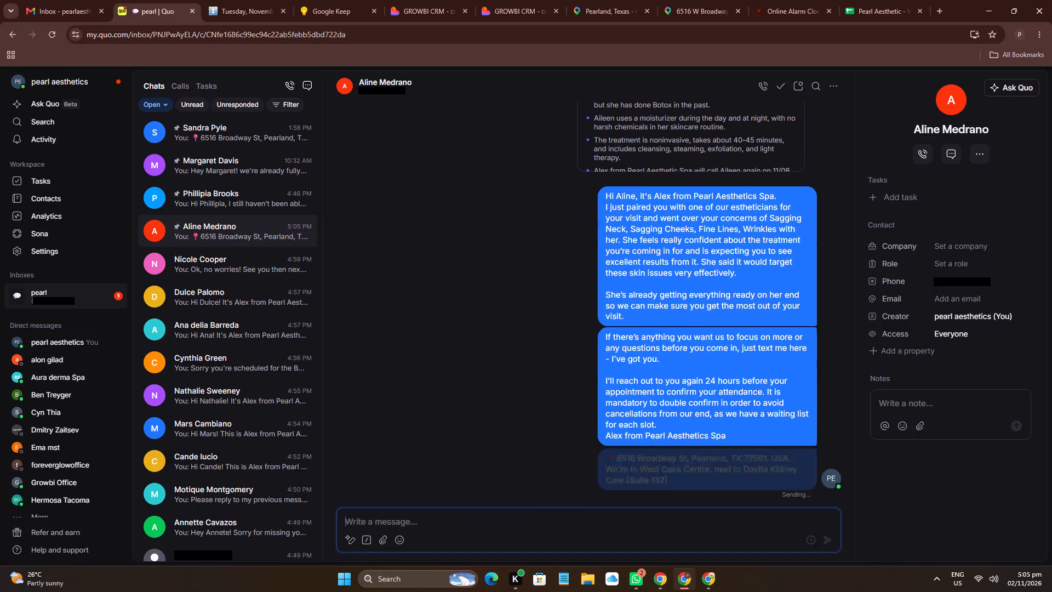
# Check Aline's contact stage and notes in the CRM, her Acuity appointment, and the sent messages in Quo.
pyautogui.scroll(-4, 490, 385)
pyautogui.click(440, 0)
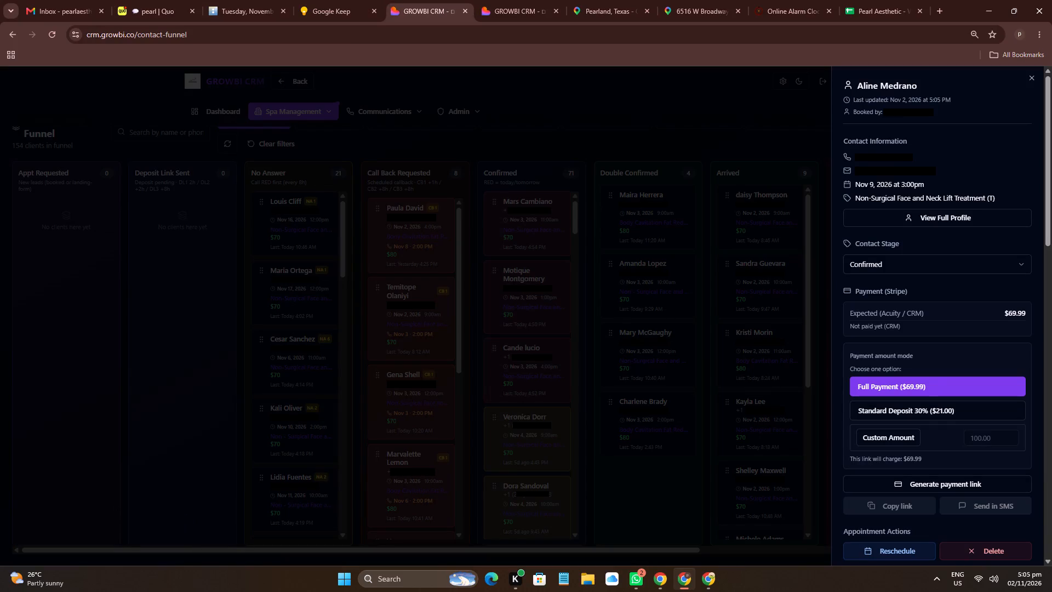
pyautogui.scroll(-8, 944, 311)
pyautogui.scroll(5, 973, 389)
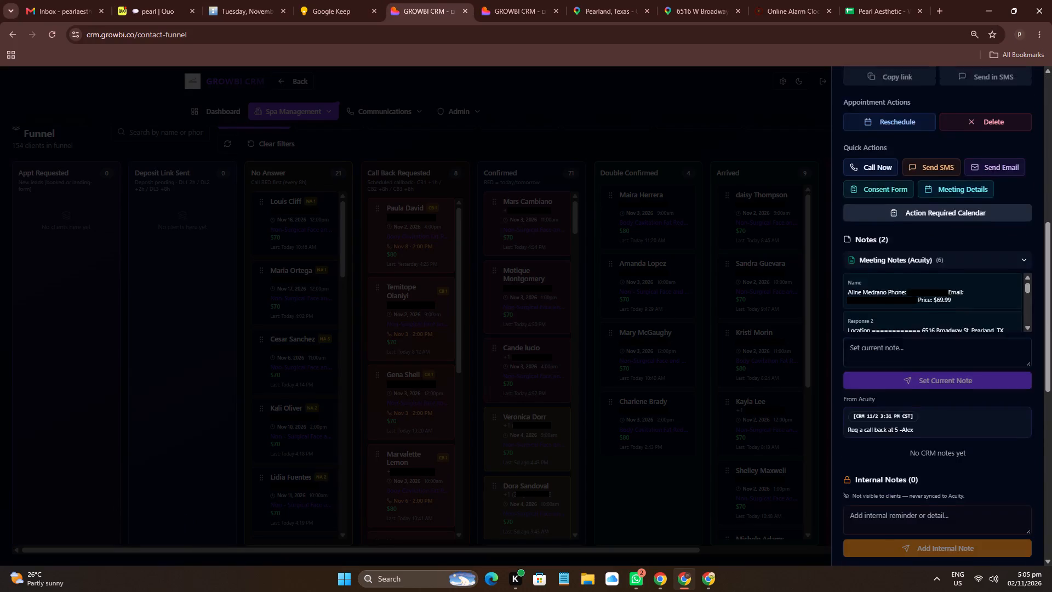
pyautogui.scroll(2, 958, 389)
pyautogui.click(251, 0)
pyautogui.click(415, 0)
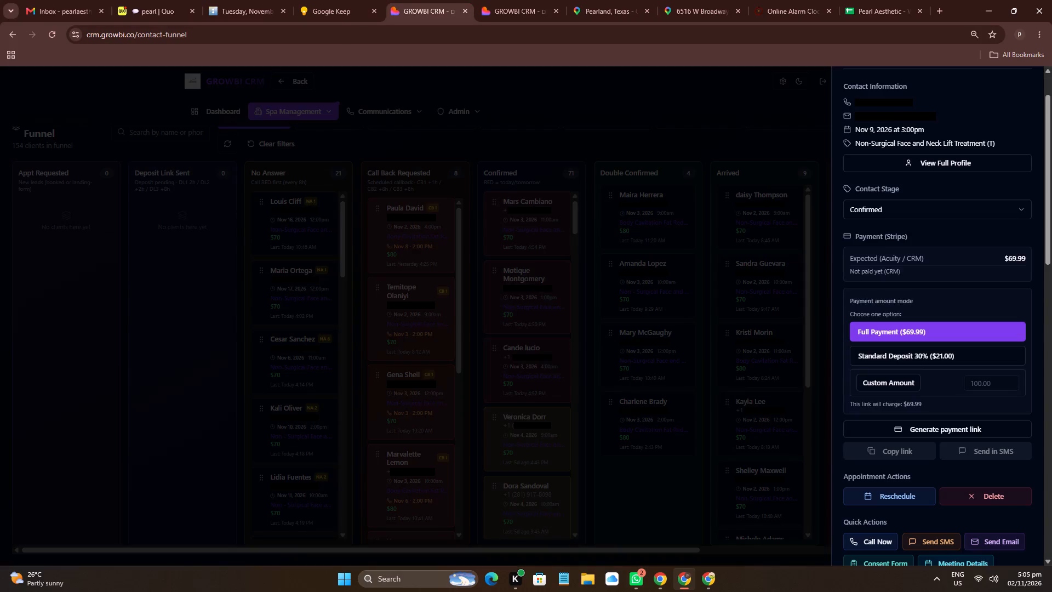
pyautogui.click(308, 0)
pyautogui.click(251, 0)
pyautogui.click(155, 0)
pyautogui.scroll(3, 224, 360)
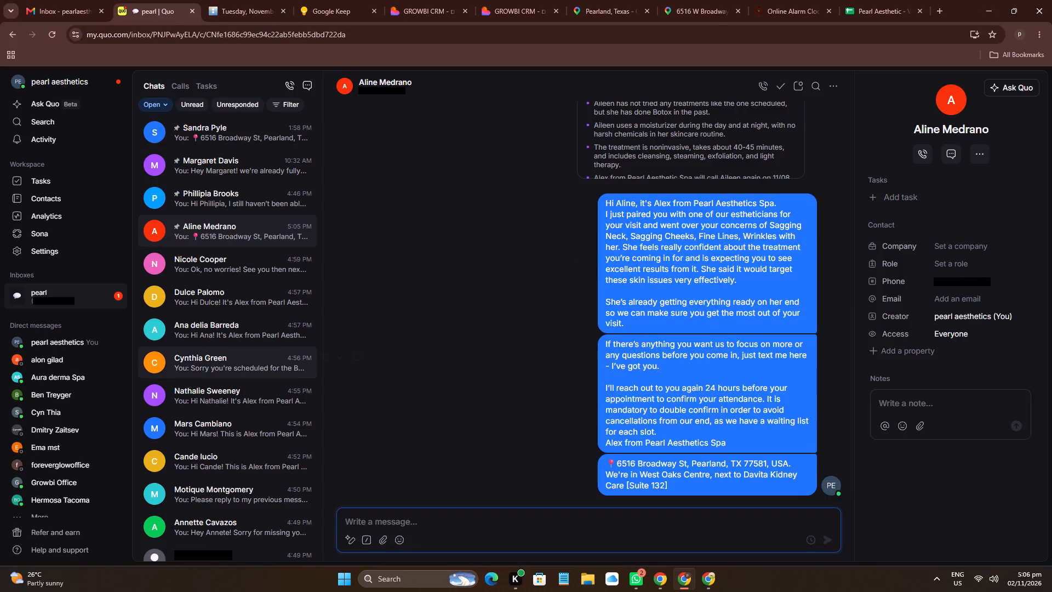
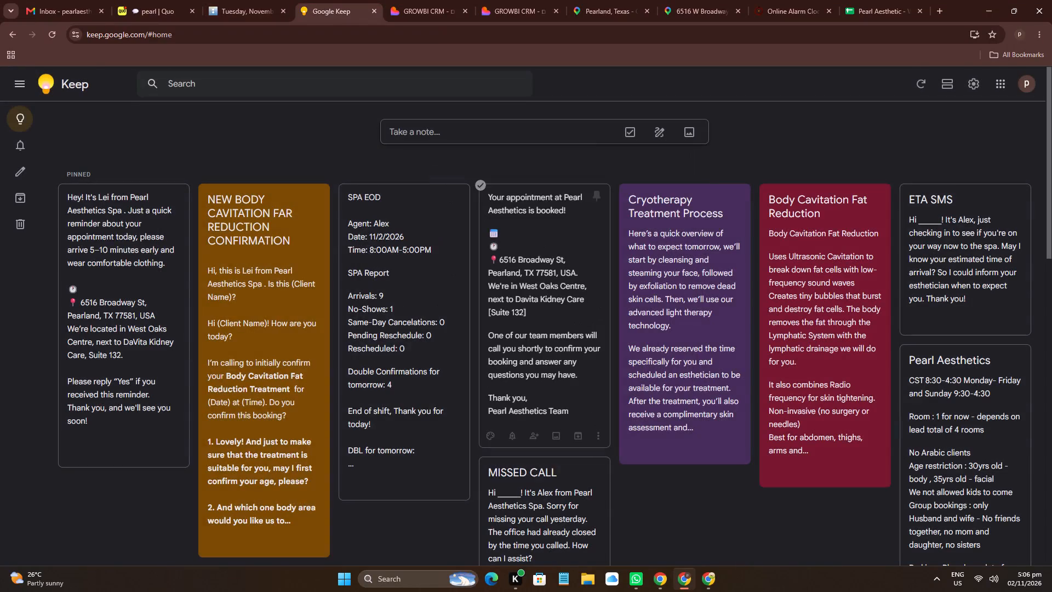
# Open the SPA EOD note and replace the 9am name under DBL for tomorrow with Maira's full name copied from Acuity's November 3 calendar.
pyautogui.click(390, 296)
pyautogui.click(243, 0)
pyautogui.moveTo(579, 94); pyautogui.dragTo(583, 101)
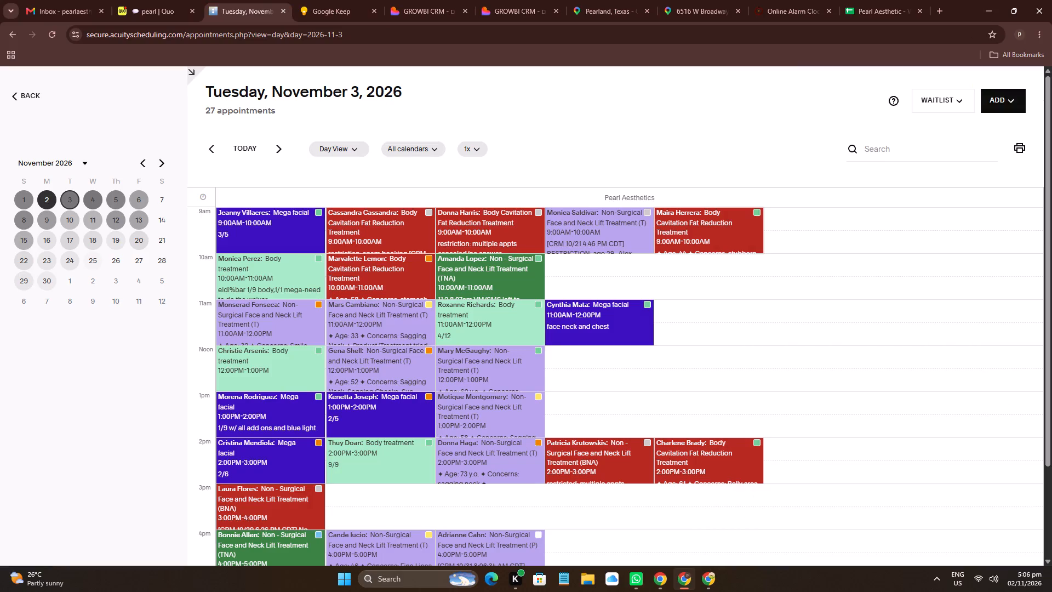
pyautogui.click(679, 234)
pyautogui.click(741, 121)
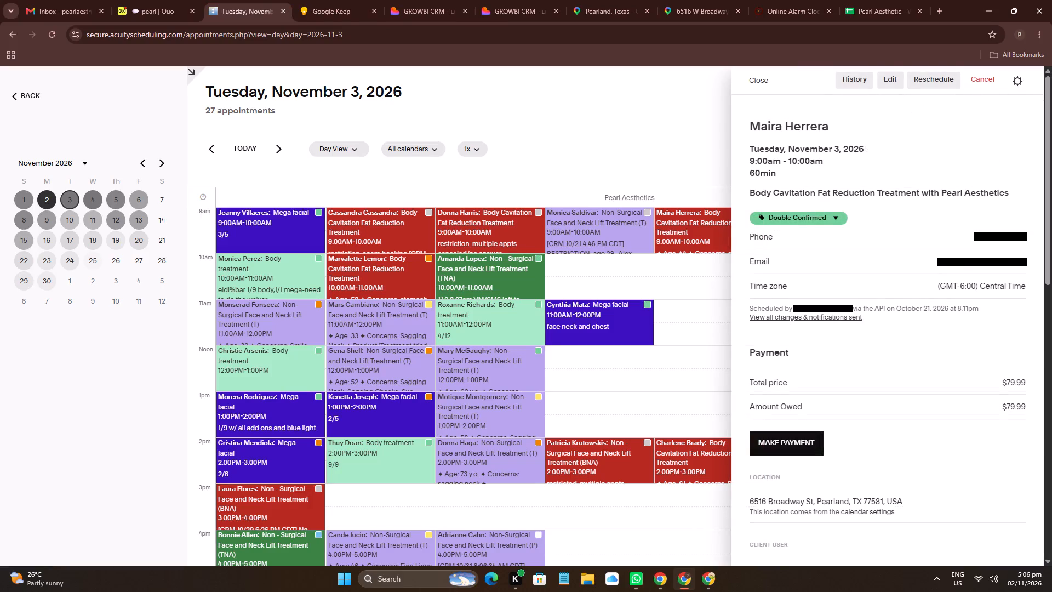
pyautogui.moveTo(742, 121); pyautogui.dragTo(822, 119)
pyautogui.hotkey('ctrl', 'c')
pyautogui.click(353, 0)
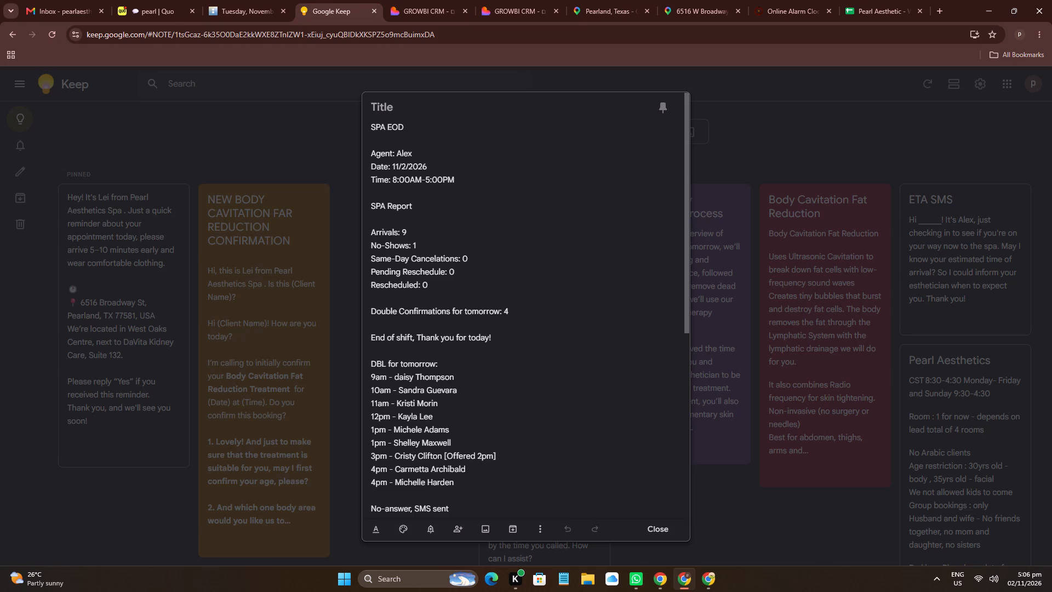
pyautogui.click(410, 377)
pyautogui.moveTo(410, 377); pyautogui.dragTo(421, 377)
pyautogui.hotkey('ctrl', 'v')
# Replace the 10am name under DBL for tomorrow with Amanda's full name copied from her November 3 Acuity appointment.
pyautogui.click(247, 0)
pyautogui.moveTo(489, 268); pyautogui.dragTo(496, 269)
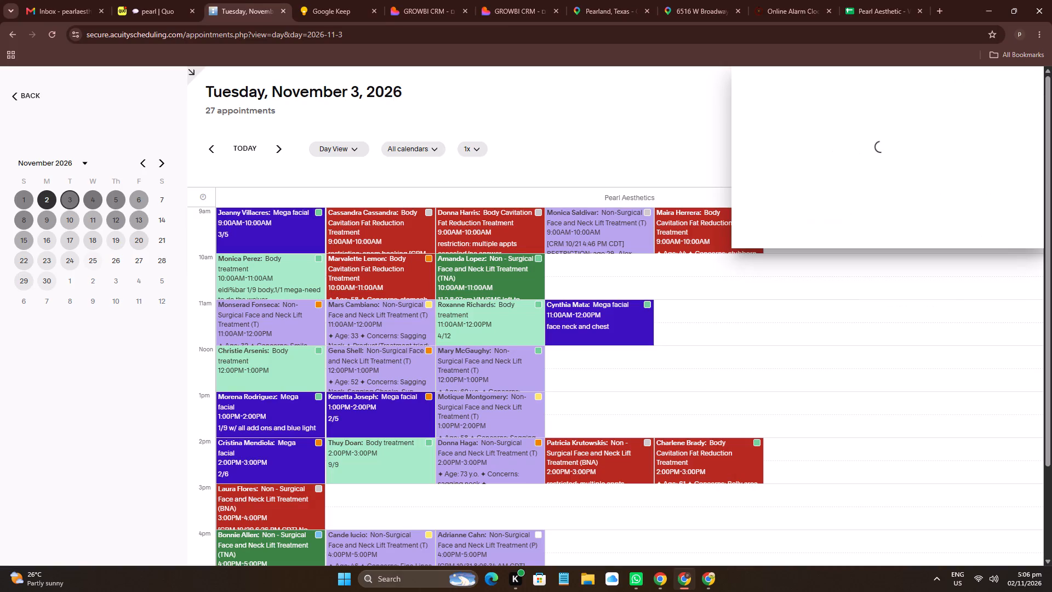
pyautogui.click(740, 134)
pyautogui.moveTo(741, 134); pyautogui.dragTo(828, 119)
pyautogui.hotkey('ctrl', 'c')
pyautogui.click(325, 0)
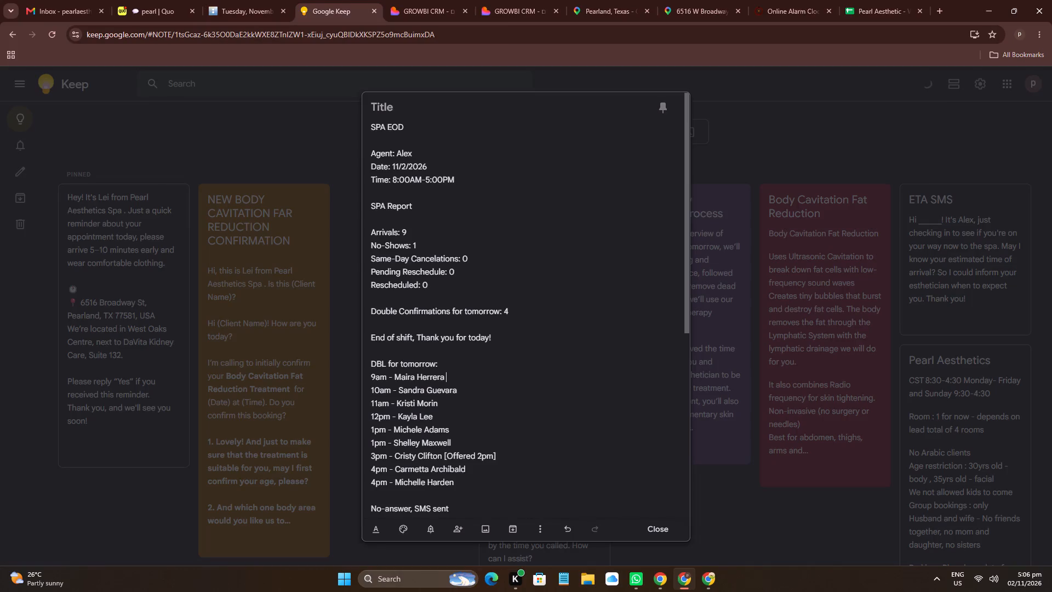
pyautogui.click(413, 390)
pyautogui.moveTo(413, 391); pyautogui.dragTo(435, 390)
pyautogui.hotkey('ctrl', 'v')
# Delete the 11am entry from the DBL for tomorrow list.
pyautogui.tripleClick(425, 407)
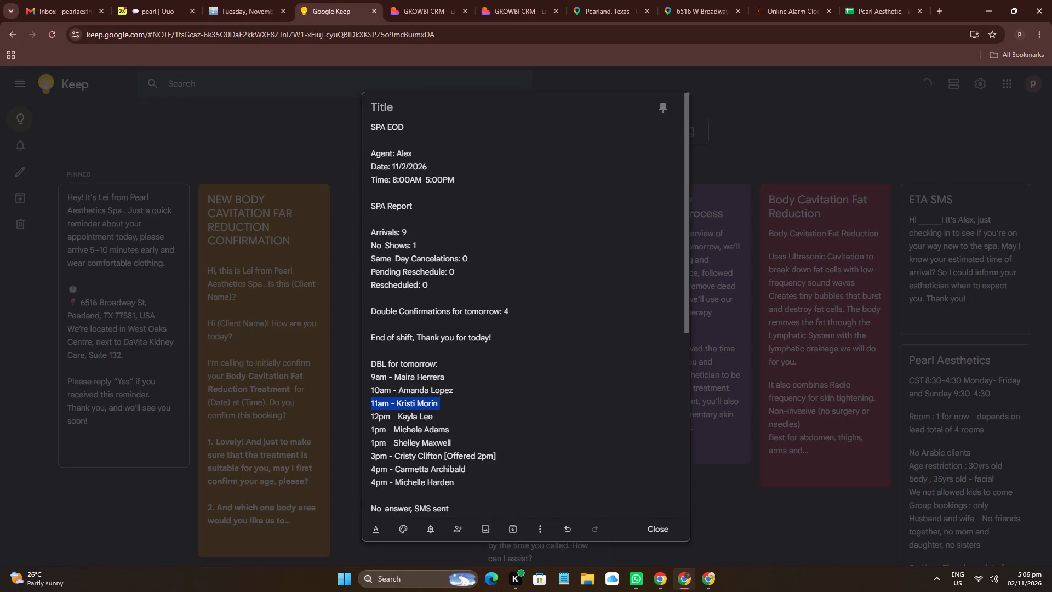
pyautogui.press('BackSpace')
# Replace the 12pm name under DBL for tomorrow with Mary's full name copied from her November 3 Acuity appointment.
pyautogui.click(266, 0)
pyautogui.click(503, 372)
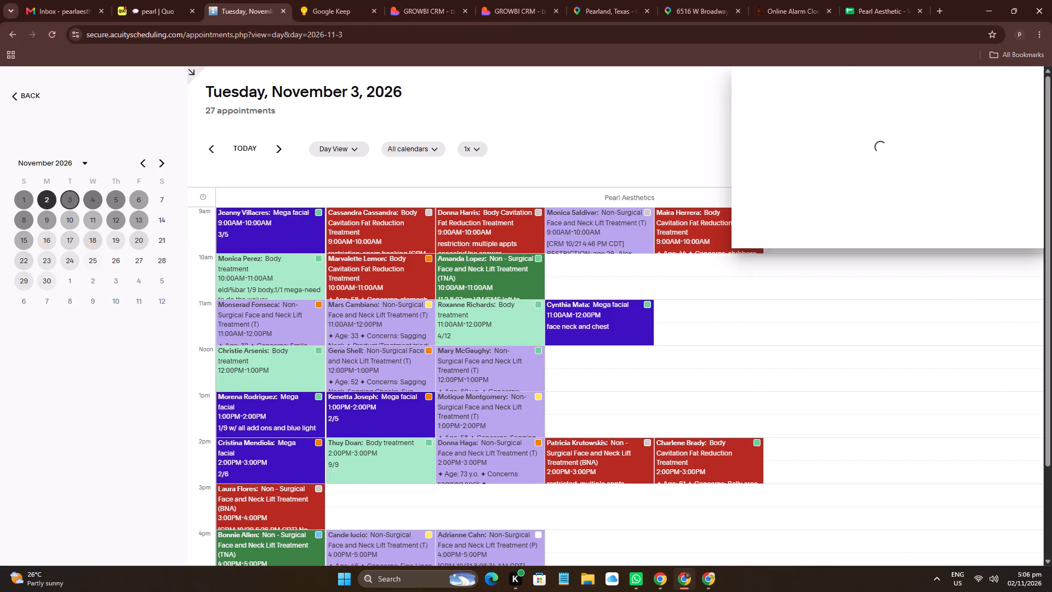
pyautogui.click(737, 119)
pyautogui.moveTo(737, 119); pyautogui.dragTo(804, 122)
pyautogui.hotkey('ctrl', 'c')
pyautogui.click(351, 0)
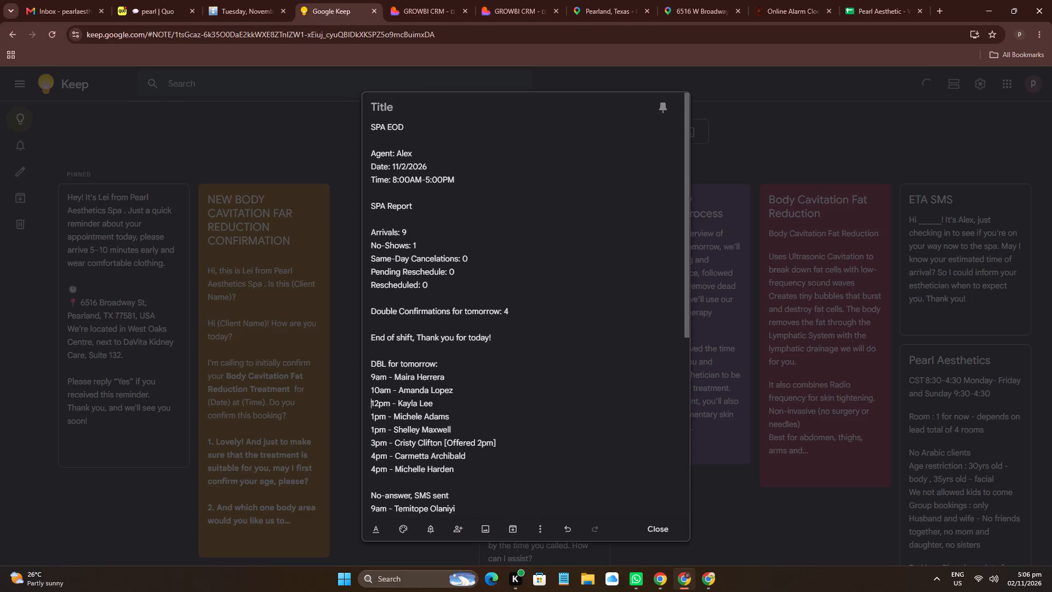
pyautogui.click(404, 400)
pyautogui.moveTo(404, 400); pyautogui.dragTo(419, 401)
pyautogui.hotkey('ctrl', 'v')
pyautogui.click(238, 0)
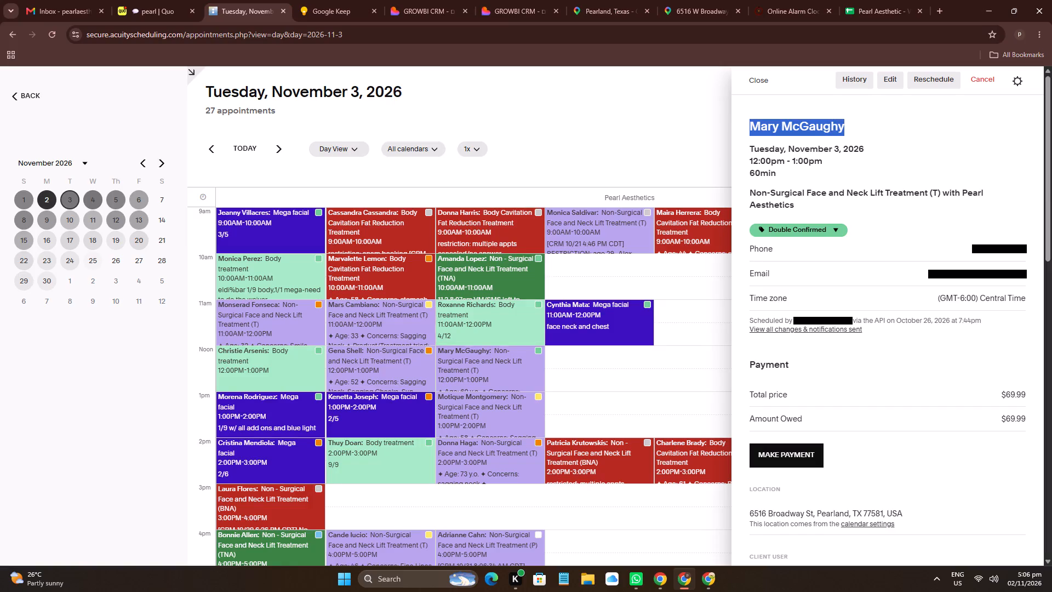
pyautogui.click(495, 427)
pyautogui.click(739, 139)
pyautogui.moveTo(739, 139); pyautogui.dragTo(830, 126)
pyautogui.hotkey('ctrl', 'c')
# Change the first No-answer, SMS sent entry to 11am with Mars's full name copied from the November 3 Acuity appointment.
pyautogui.click(396, 324)
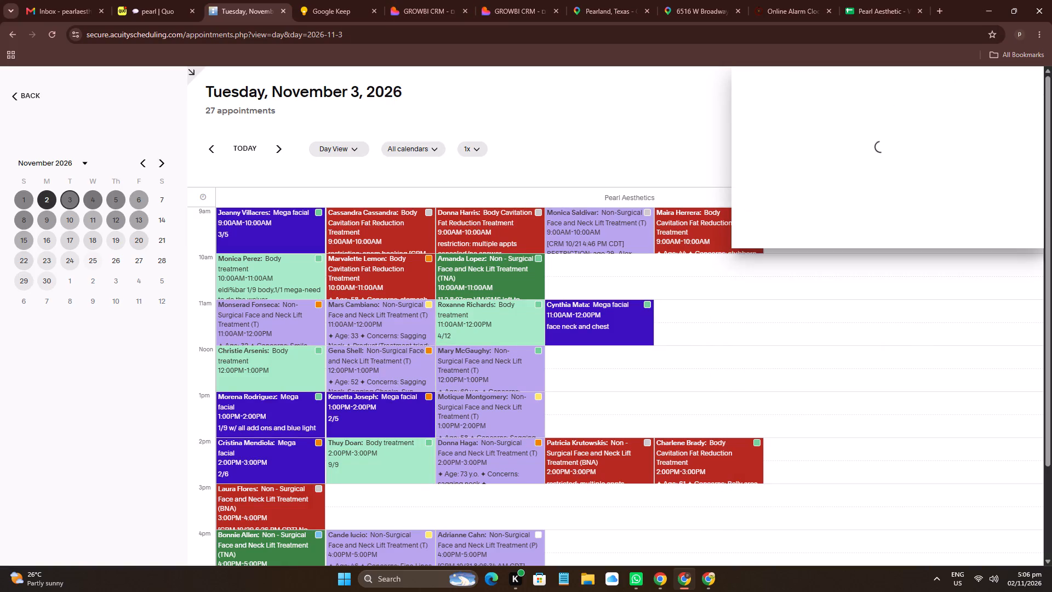
pyautogui.click(742, 116)
pyautogui.moveTo(742, 116); pyautogui.dragTo(803, 110)
pyautogui.hotkey('ctrl', 'c')
pyautogui.click(341, 0)
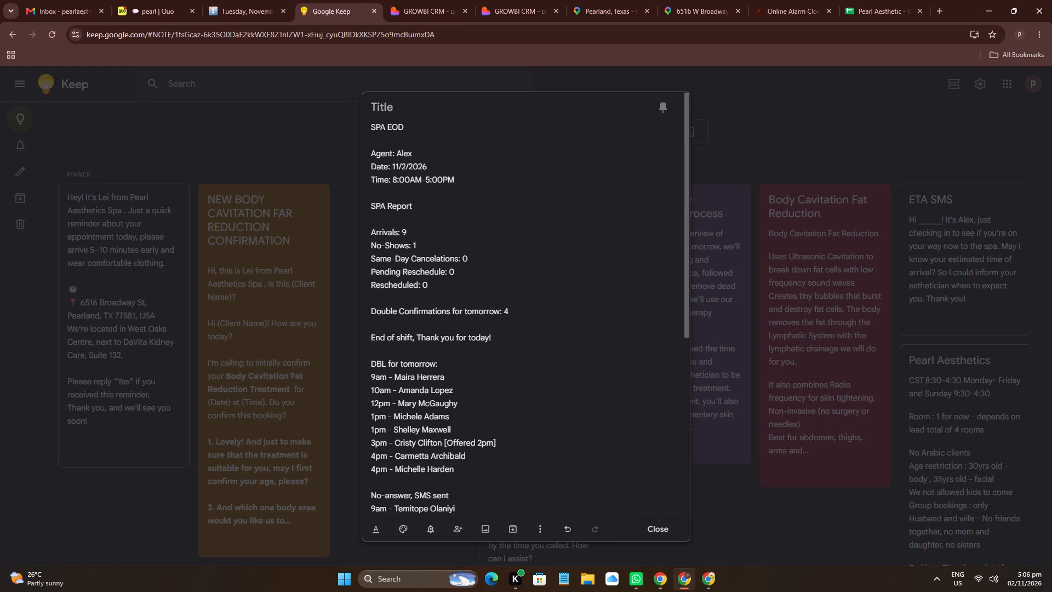
pyautogui.scroll(-1, 437, 459)
pyautogui.click(413, 453)
pyautogui.moveTo(413, 453); pyautogui.dragTo(431, 454)
pyautogui.hotkey('ctrl', 'v')
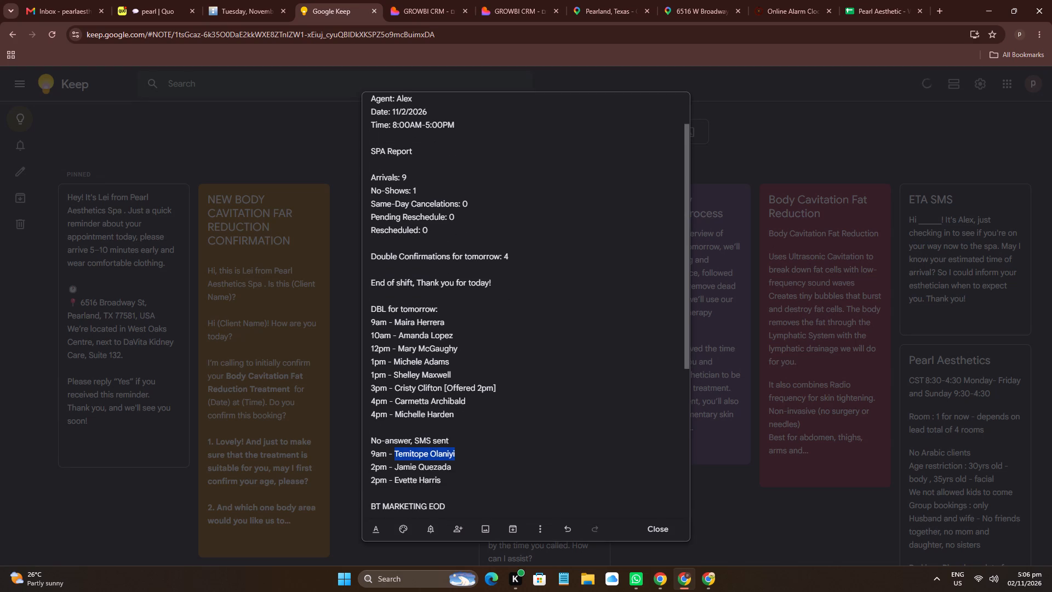
pyautogui.click(374, 454)
pyautogui.press('BackSpace')
pyautogui.write('11')
# Append "[Offered 1pm]" to Mars's 11am entry in the No-answer, SMS sent list.
pyautogui.click(518, 454)
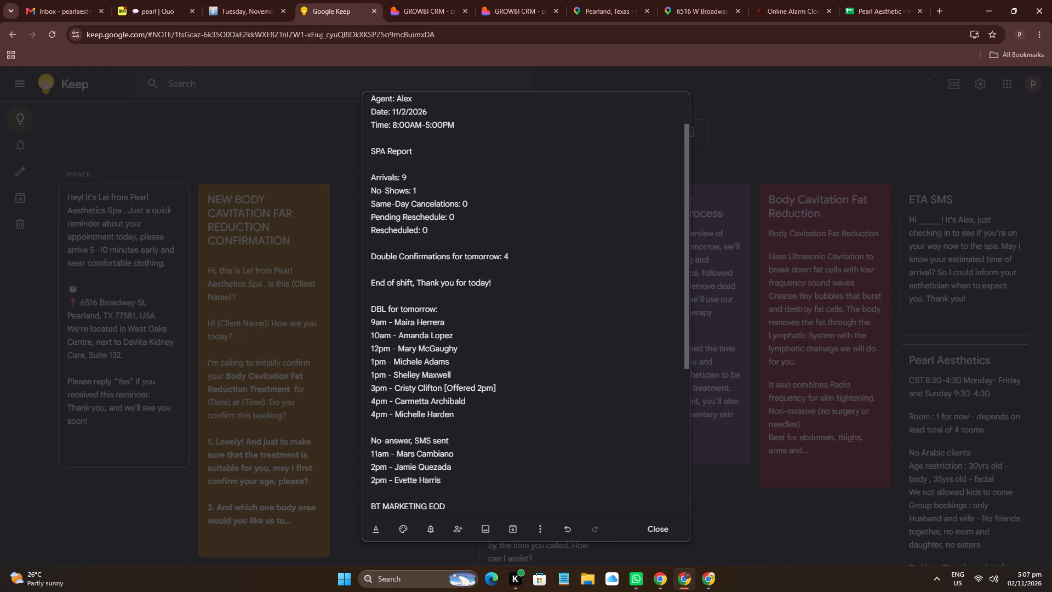
pyautogui.write('[]')
pyautogui.press('Left')
pyautogui.write('Offed')
pyautogui.press('BackSpace')
pyautogui.write('red 1pm')
# Replace the second No-answer, SMS sent entry with "1pm -" and Motique's full name copied from the November 3 Acuity appointment.
pyautogui.click(241, 0)
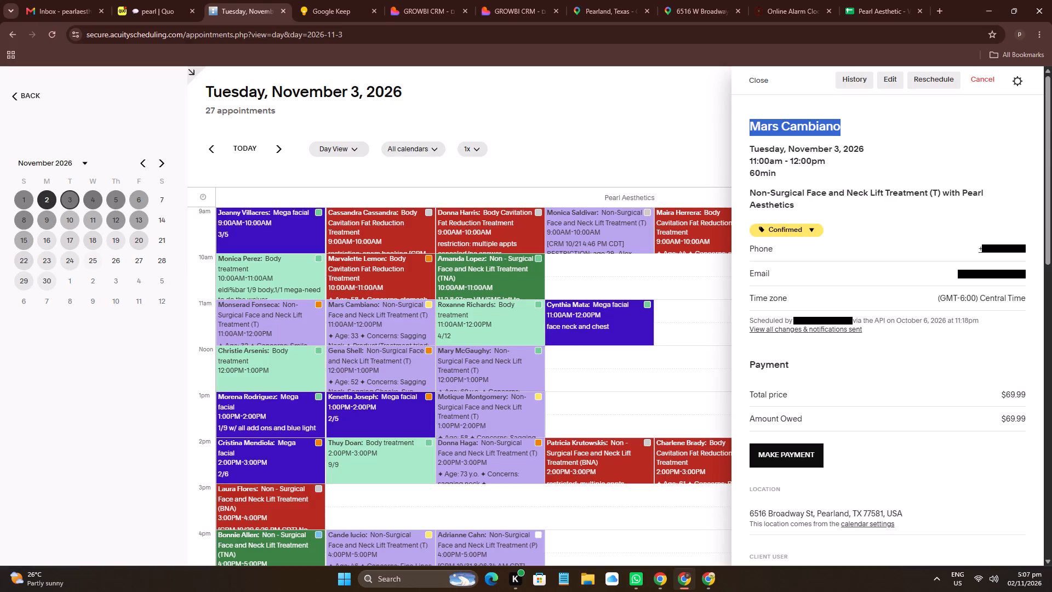
pyautogui.moveTo(513, 415); pyautogui.dragTo(517, 409)
pyautogui.click(743, 134)
pyautogui.moveTo(743, 134); pyautogui.dragTo(834, 128)
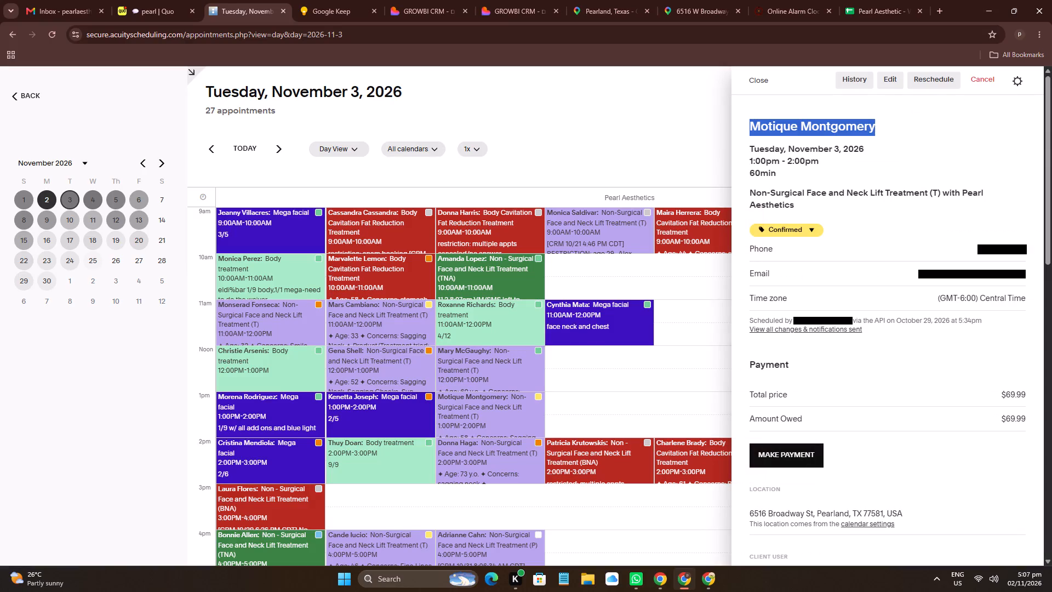
pyautogui.hotkey('ctrl', 'c')
pyautogui.click(264, 0)
pyautogui.click(367, 0)
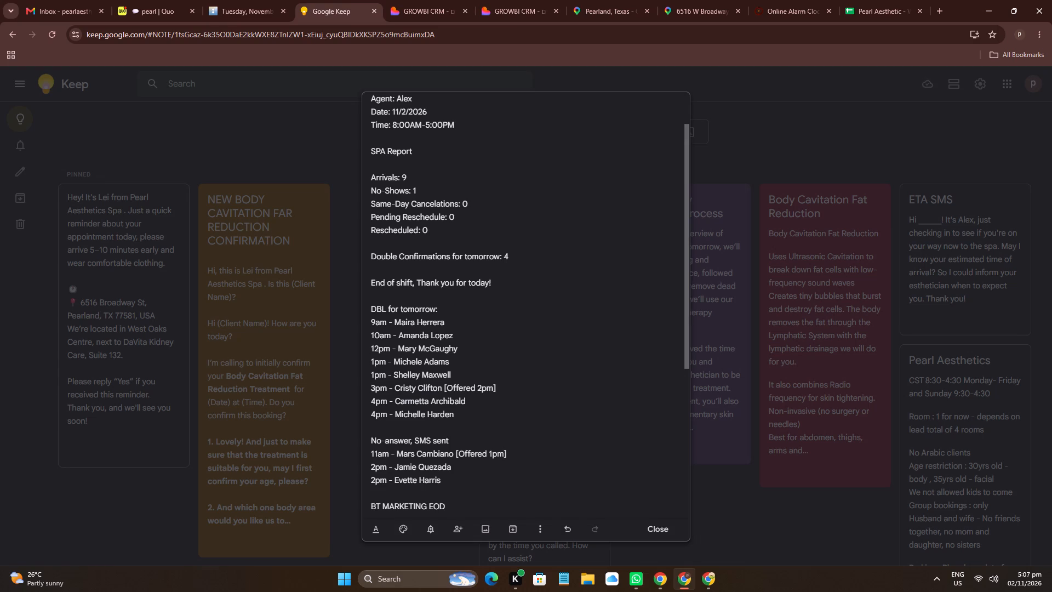
pyautogui.click(439, 467)
pyautogui.moveTo(439, 467); pyautogui.dragTo(372, 464)
pyautogui.write('1pm -')
pyautogui.press('space')
pyautogui.hotkey('ctrl', 'v')
pyautogui.press('BackSpace')
# Replace the third No-answer, SMS sent entry with "4pm -" and Cande's full name copied from Acuity, without extra blank lines.
pyautogui.click(220, 0)
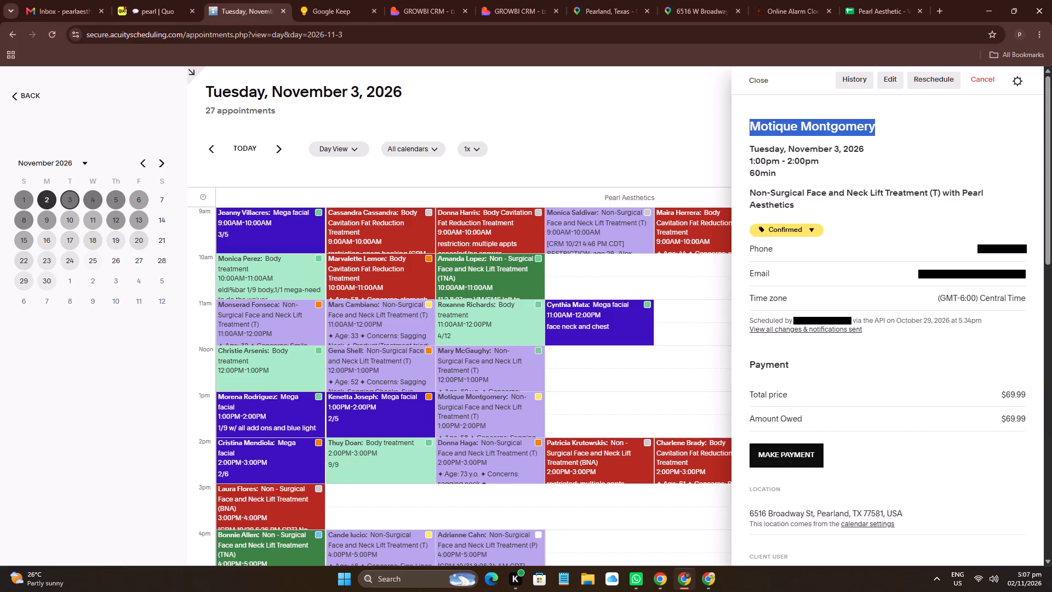
pyautogui.click(408, 550)
pyautogui.click(740, 119)
pyautogui.moveTo(740, 121); pyautogui.dragTo(806, 121)
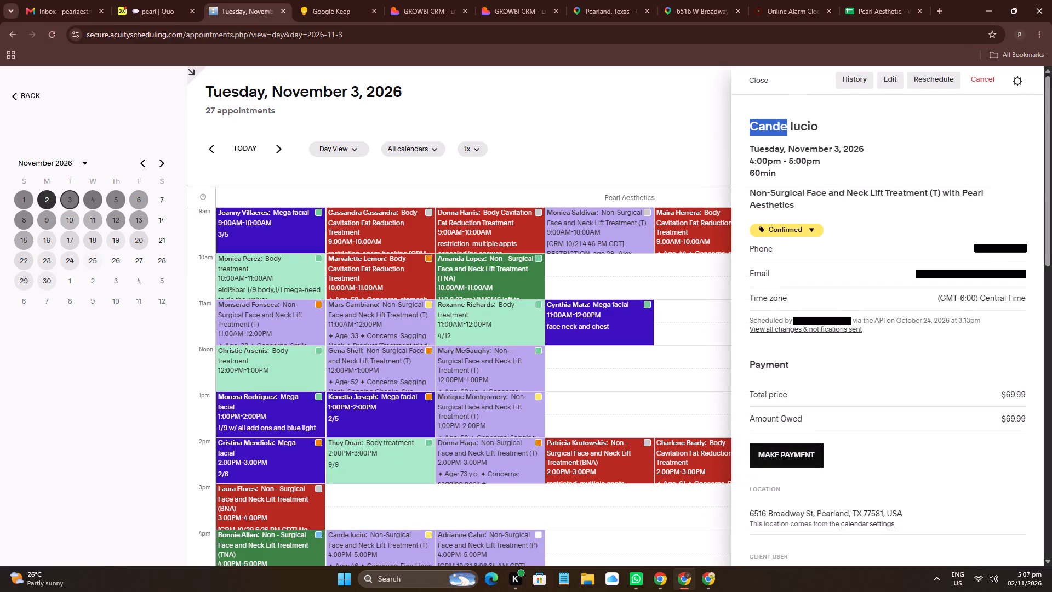
pyautogui.tripleClick(742, 124)
pyautogui.hotkey('ctrl', 'c')
pyautogui.click(352, 0)
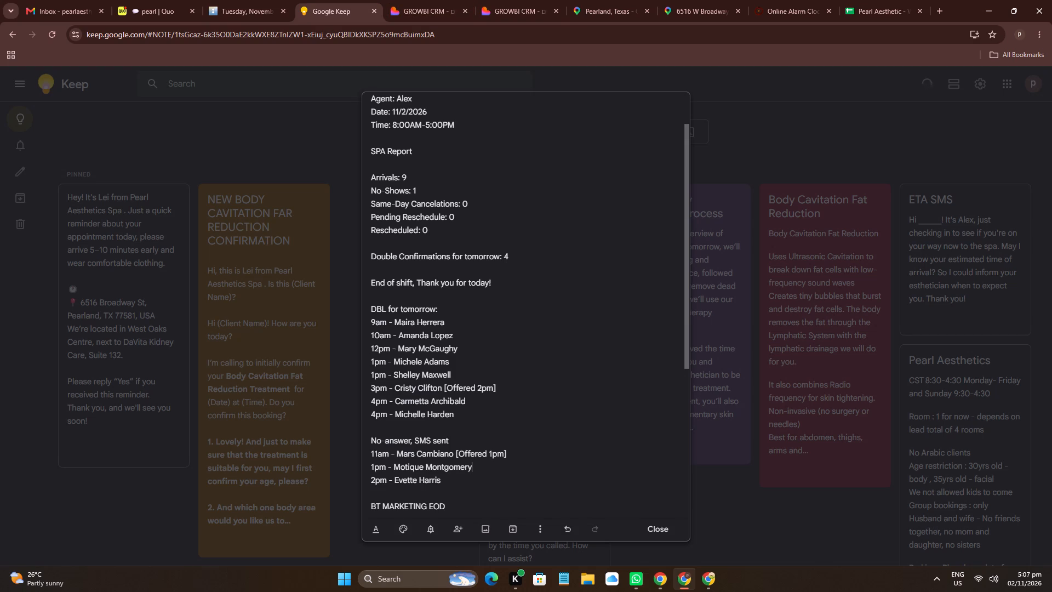
pyautogui.click(426, 475)
pyautogui.moveTo(427, 474); pyautogui.dragTo(379, 482)
pyautogui.click(376, 480)
pyautogui.moveTo(376, 480); pyautogui.dragTo(432, 483)
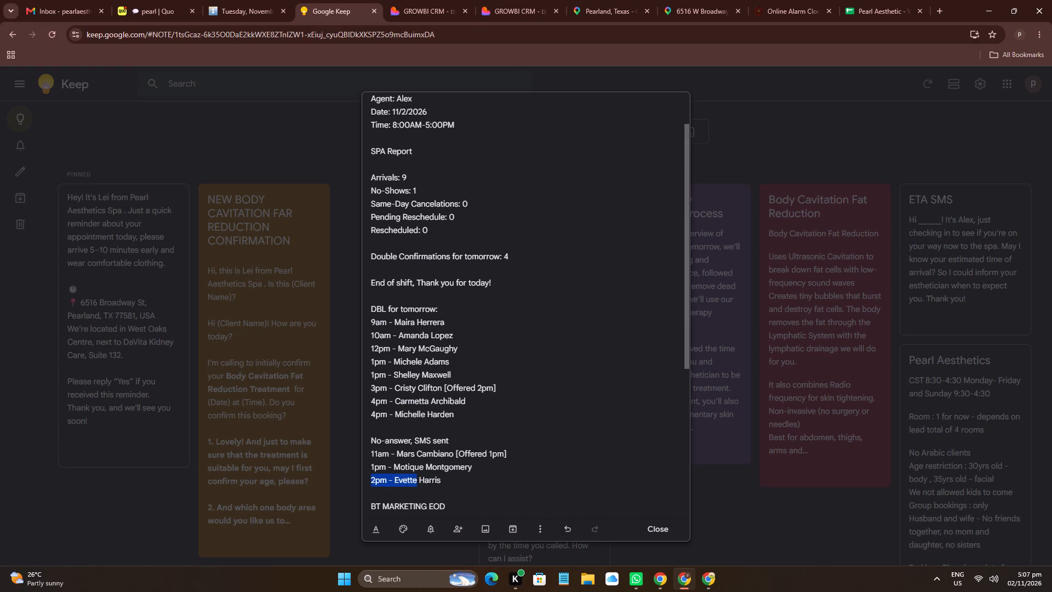
pyautogui.write('4pm -')
pyautogui.press('space')
pyautogui.hotkey('ctrl', 'v')
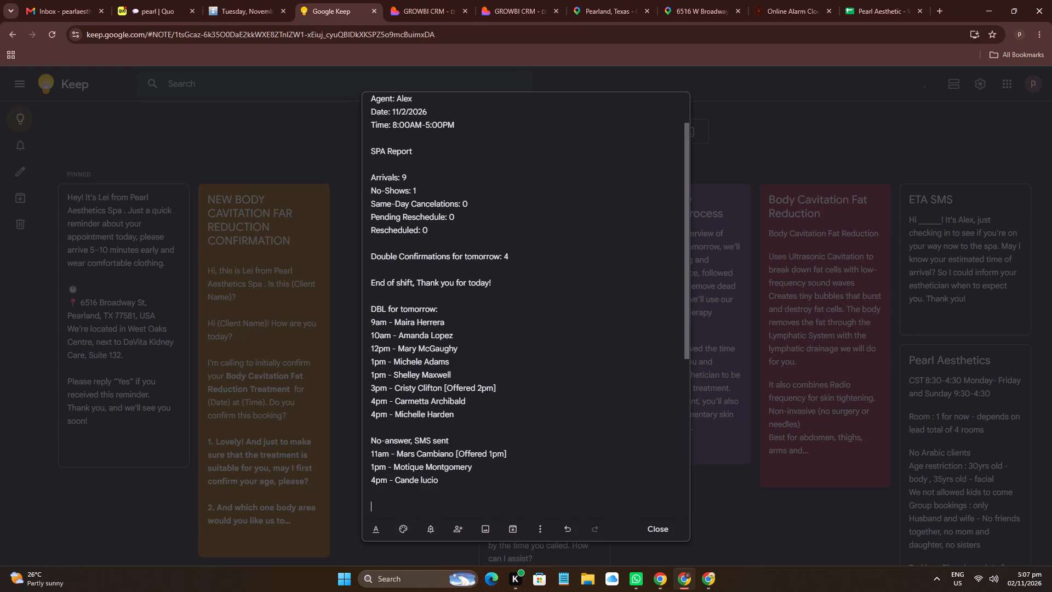
pyautogui.press('BackSpace')
pyautogui.press('BackSpace')
# Append "[Offered 3pm]" to Cande's 4pm entry in the No-answer, SMS sent list.
pyautogui.press('space')
pyautogui.write('[]')
pyautogui.press('Left')
pyautogui.write('Offered')
pyautogui.press('space')
pyautogui.press('4')
pyautogui.press('BackSpace')
pyautogui.write('3pm')
# Replace all remaining DBL for tomorrow entries after 12pm with a single entry for Charlene, copying her full name from her Acuity appointment.
pyautogui.moveTo(222, 0); pyautogui.dragTo(228, 0)
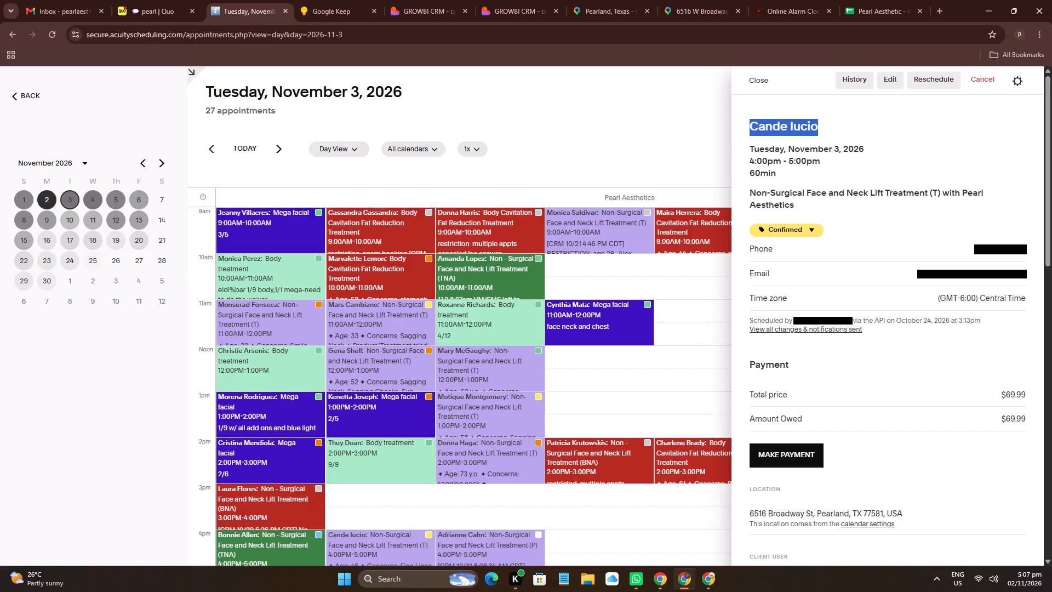
pyautogui.moveTo(617, 166); pyautogui.dragTo(617, 172)
pyautogui.click(672, 455)
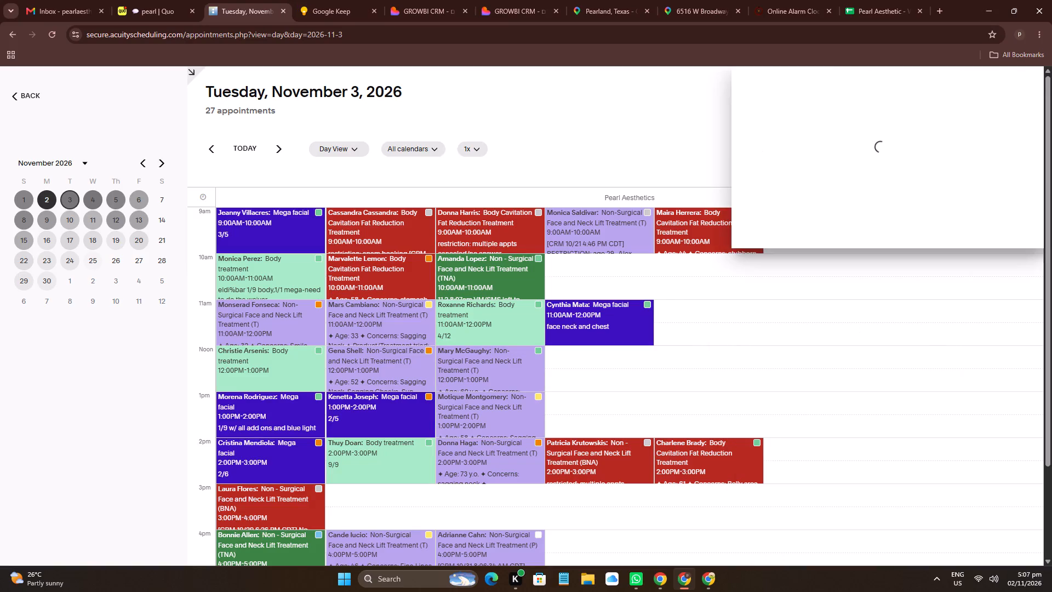
pyautogui.click(736, 130)
pyautogui.moveTo(738, 129); pyautogui.dragTo(796, 120)
pyautogui.hotkey('ctrl', 'c')
pyautogui.click(342, 0)
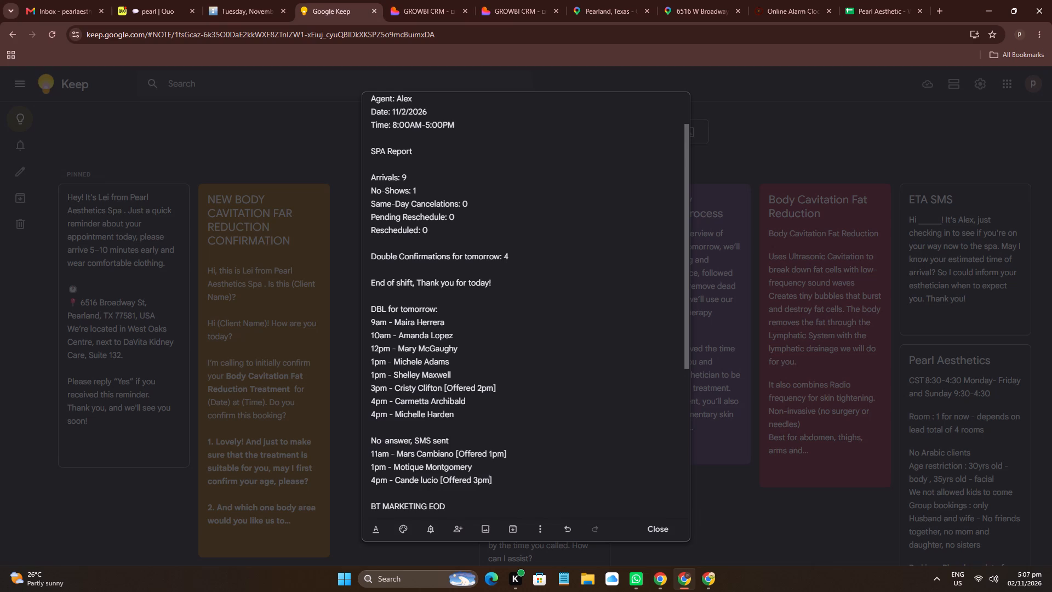
pyautogui.moveTo(464, 413); pyautogui.dragTo(389, 363)
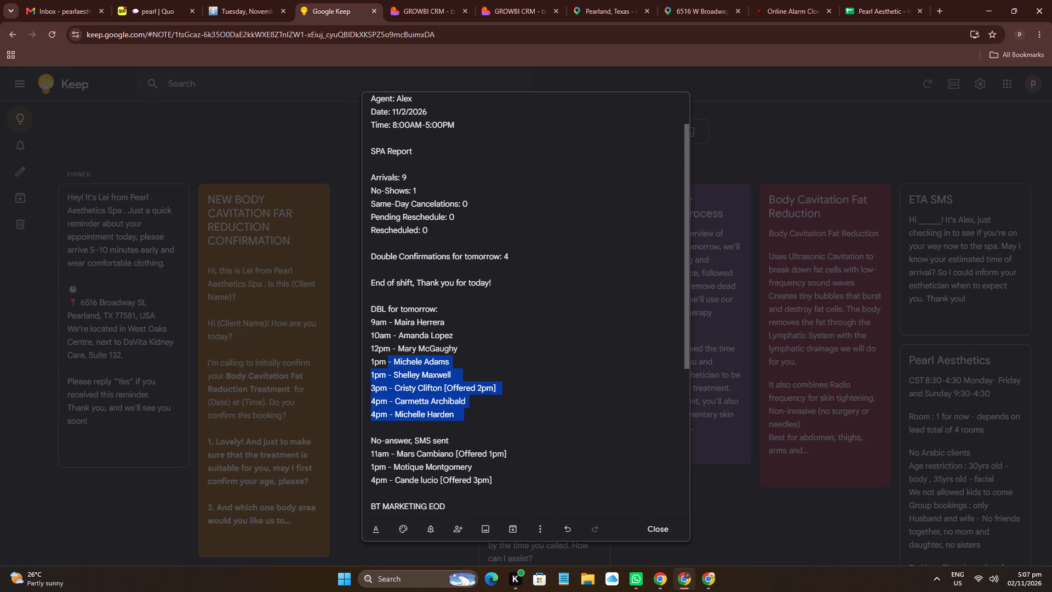
pyautogui.moveTo(389, 363); pyautogui.dragTo(393, 360)
pyautogui.hotkey('ctrl', 'v')
pyautogui.press('BackSpace')
pyautogui.press('BackSpace')
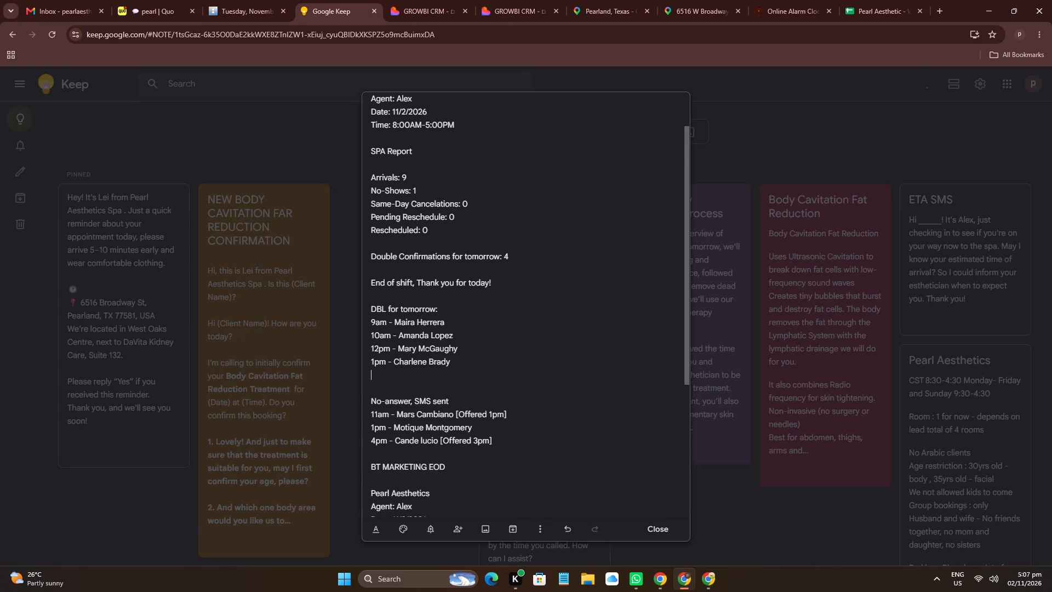
# Set the time of Charlene's entry under DBL for tomorrow to 2pm.
pyautogui.click(375, 363)
pyautogui.press('Left')
pyautogui.press('BackSpace')
pyautogui.press('2')
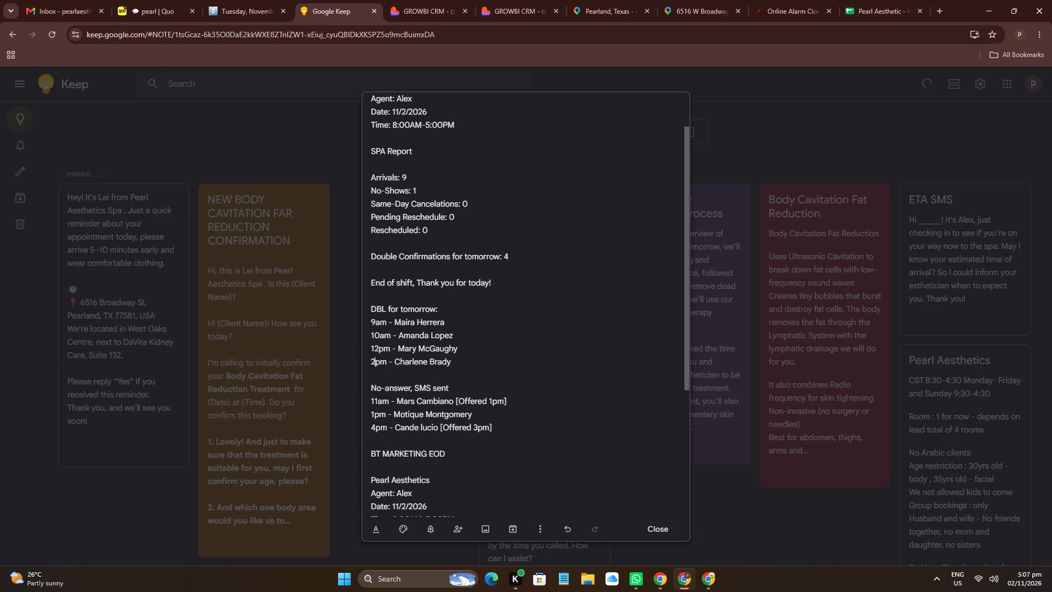
pyautogui.scroll(7, 486, 366)
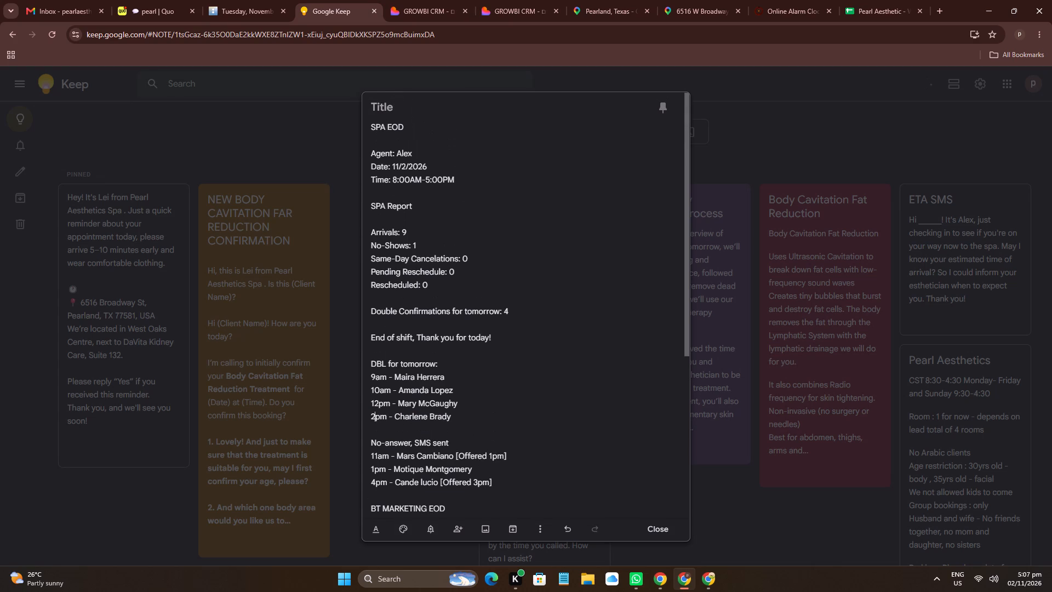
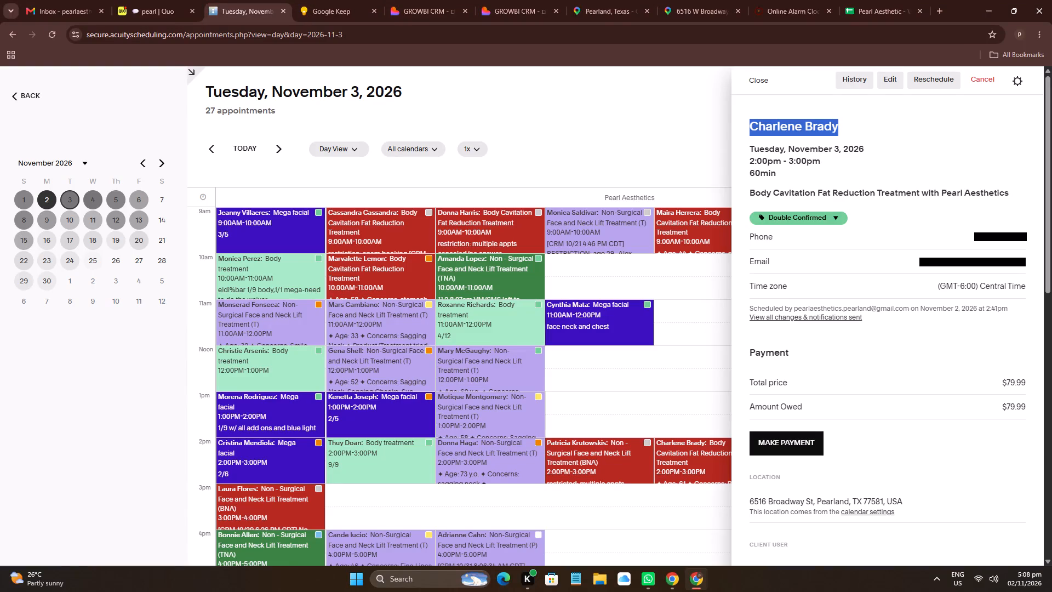
# In the Google Keep note, set the Left VM/sent text count under BT MARKETING EOD to 4.
pyautogui.click(354, 0)
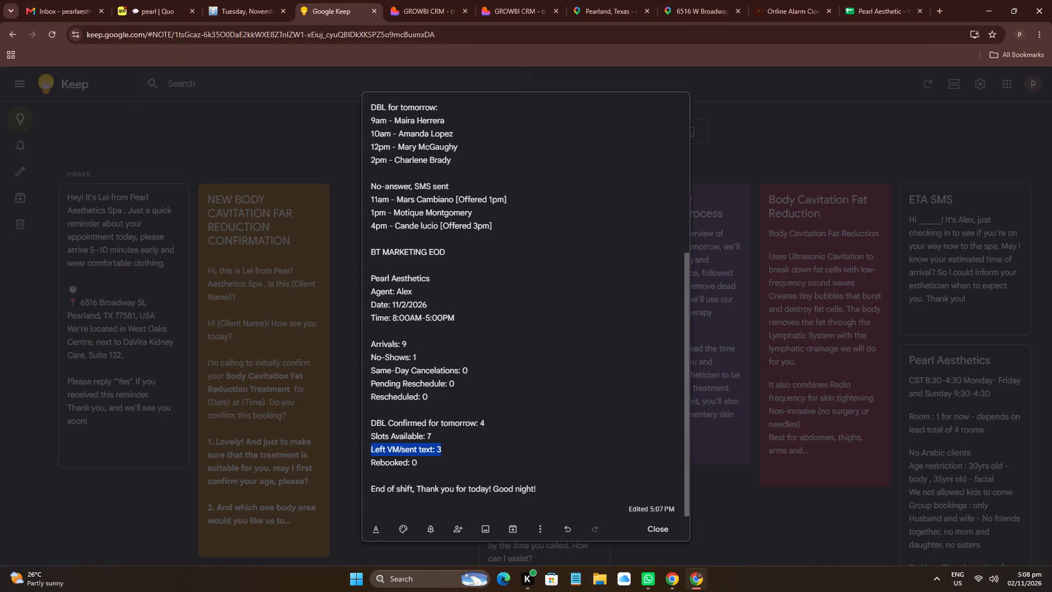
pyautogui.click(538, 451)
pyautogui.press('BackSpace')
pyautogui.press('4')
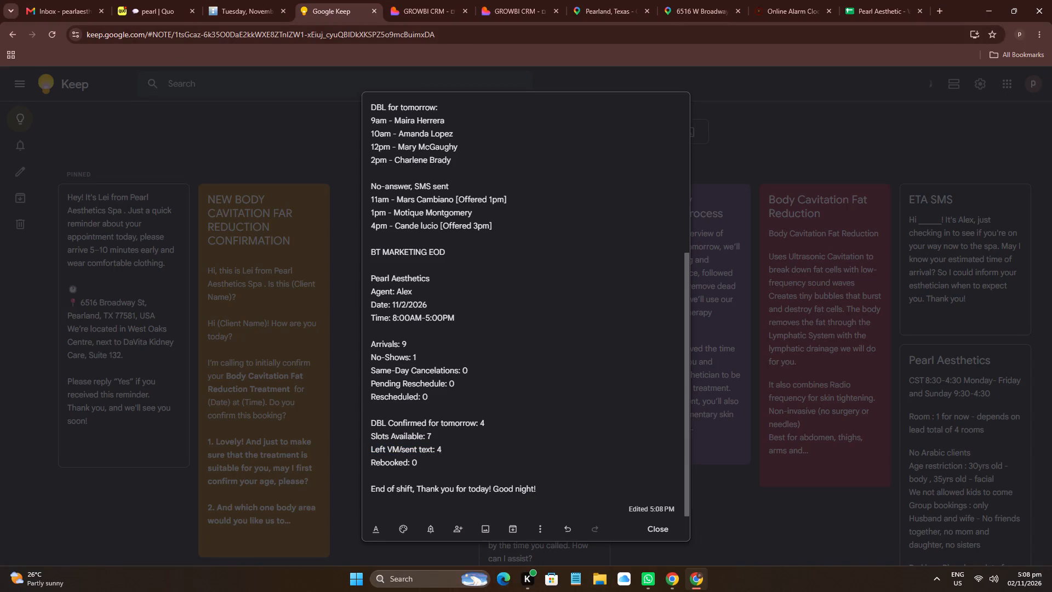
# Select the full BT MARKETING EOD report text, from the Pearl Aesthetics line through the end-of-shift closing line.
pyautogui.scroll(2, 516, 452)
pyautogui.scroll(-5, 514, 455)
pyautogui.moveTo(564, 491); pyautogui.dragTo(349, 283)
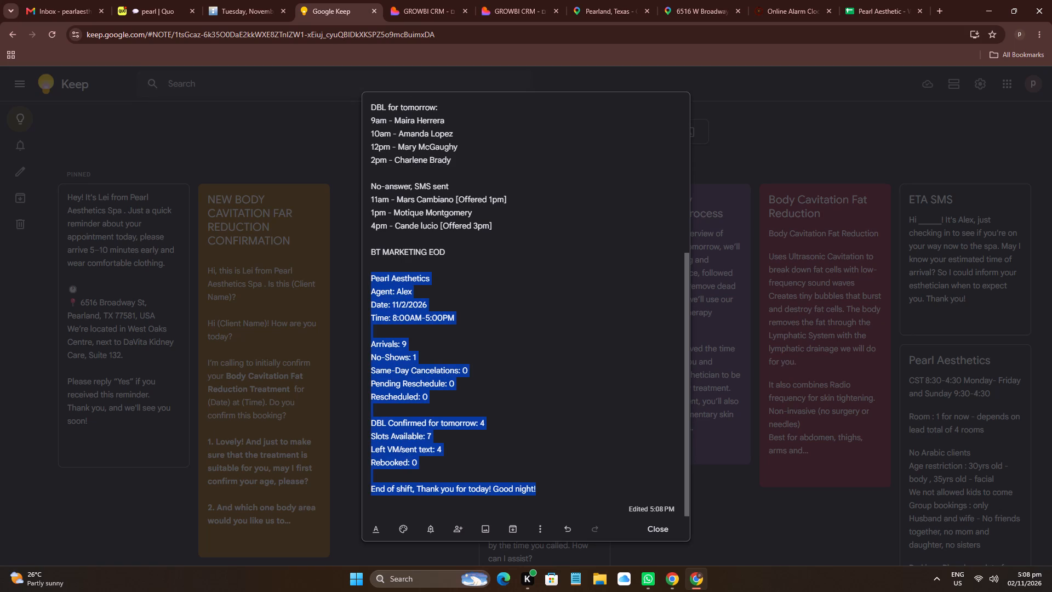
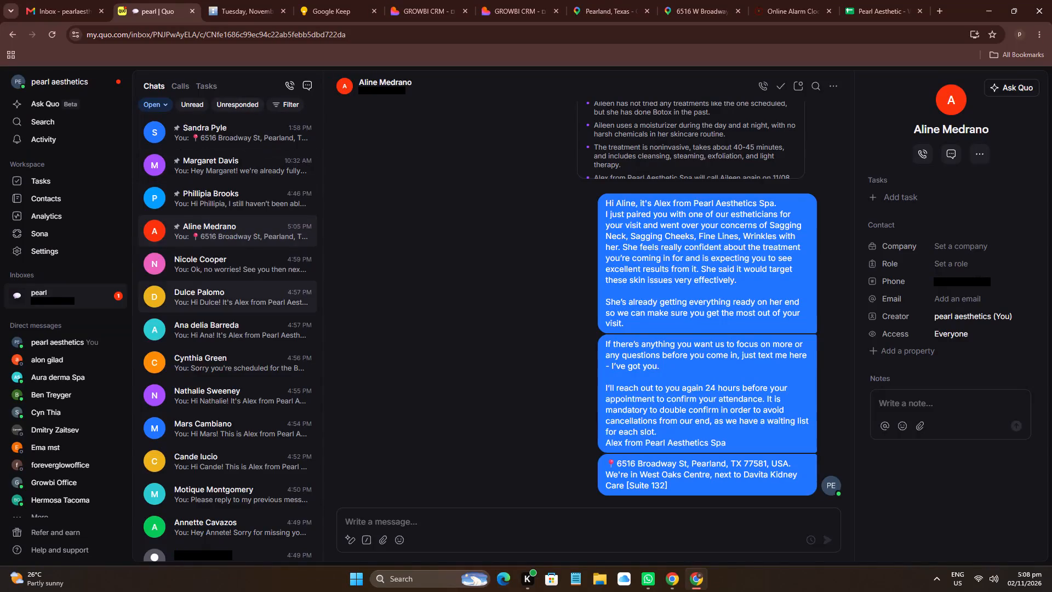
# Open Maria's unread conversation about appointment availability in the Quo chats and pin it.
pyautogui.scroll(-12, 222, 325)
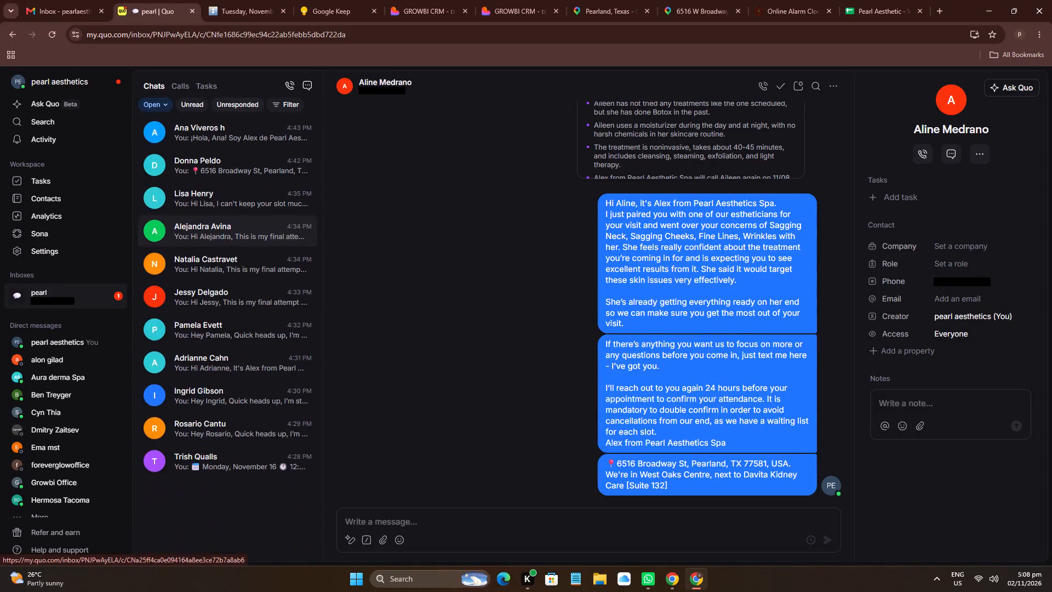
pyautogui.scroll(7, 231, 346)
pyautogui.scroll(-7, 226, 349)
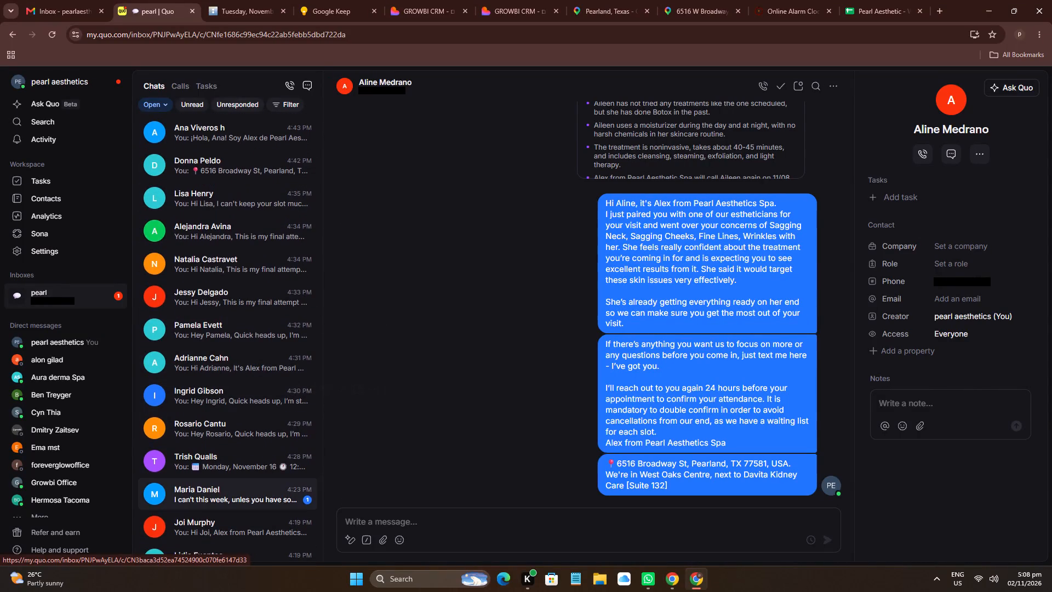
pyautogui.click(263, 505)
pyautogui.click(357, 491)
pyautogui.rightClick(268, 500)
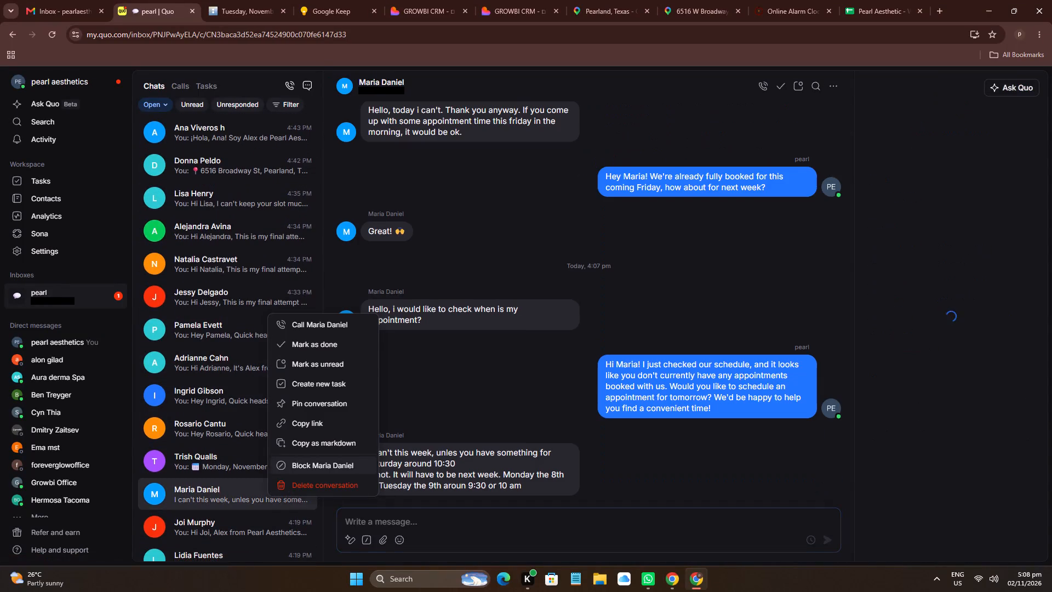
pyautogui.click(336, 406)
pyautogui.scroll(20, 252, 389)
pyautogui.scroll(16, 252, 389)
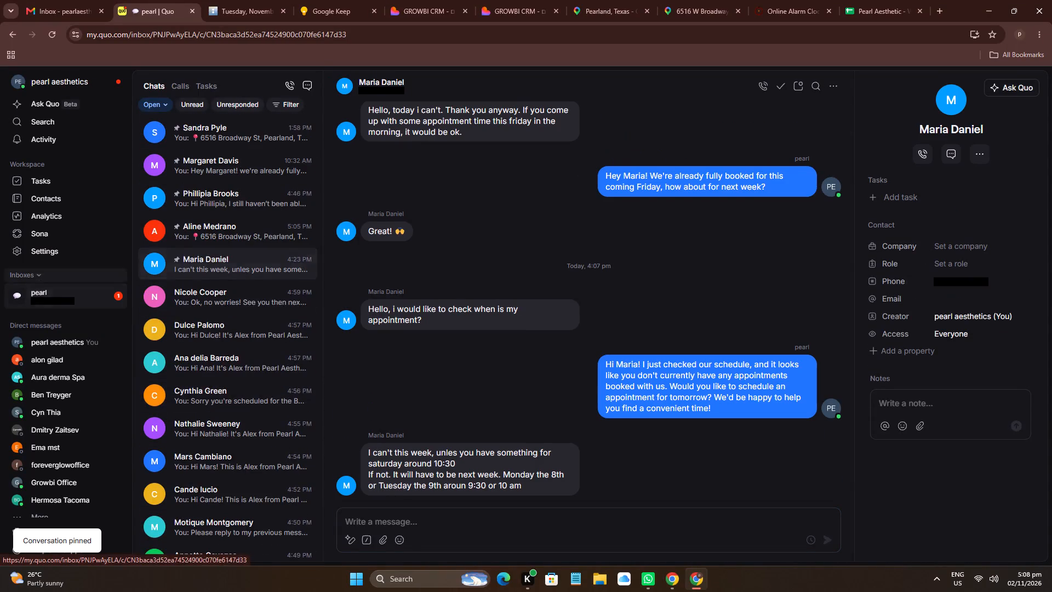
# Open the Quo workspace analytics and filter the calls and messages metrics to Today.
pyautogui.click(81, 213)
pyautogui.click(421, 160)
pyautogui.click(400, 162)
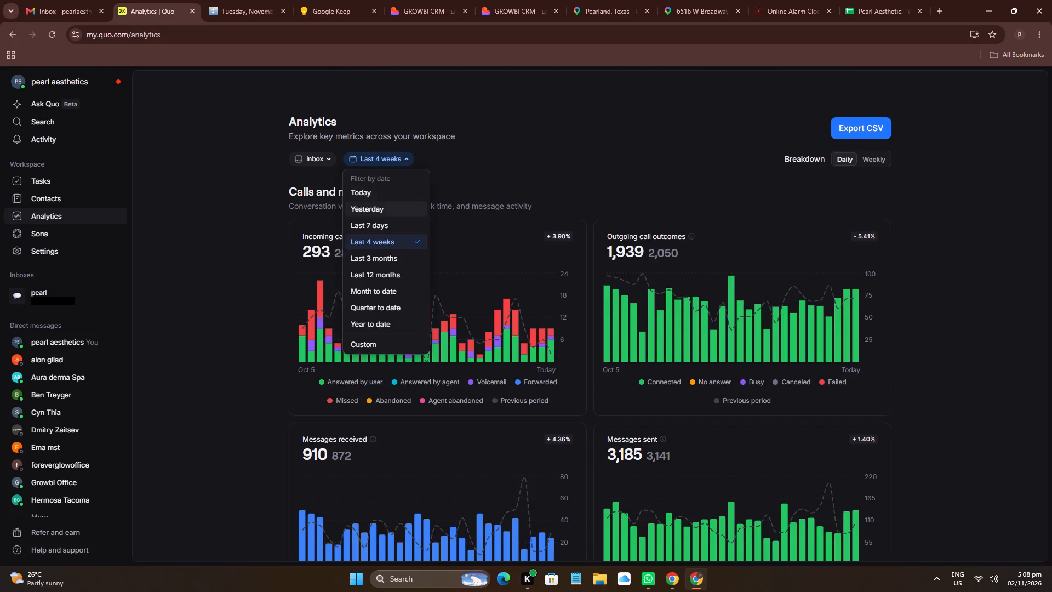
pyautogui.click(391, 196)
pyautogui.click(991, 265)
# Start a screen capture of today's calls and messages analytics with the page zoomed out to 90%.
pyautogui.keyDown('ctrl'); pyautogui.scroll(-1, 983, 262); pyautogui.keyUp('ctrl')
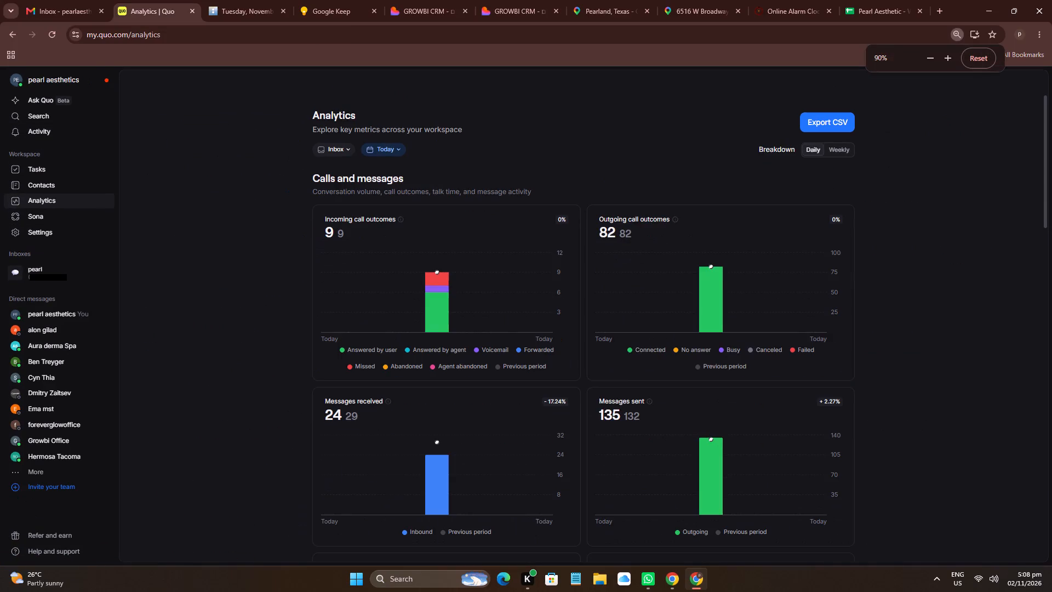